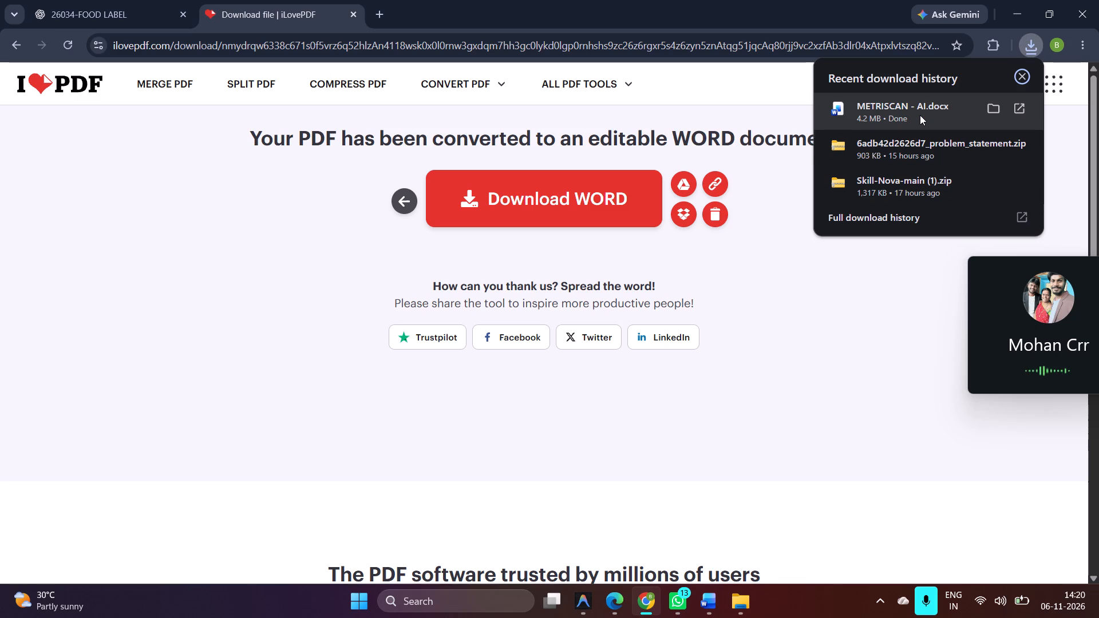
Open the downloaded document METRISCAN - AI.docx.
double_click(920, 115)
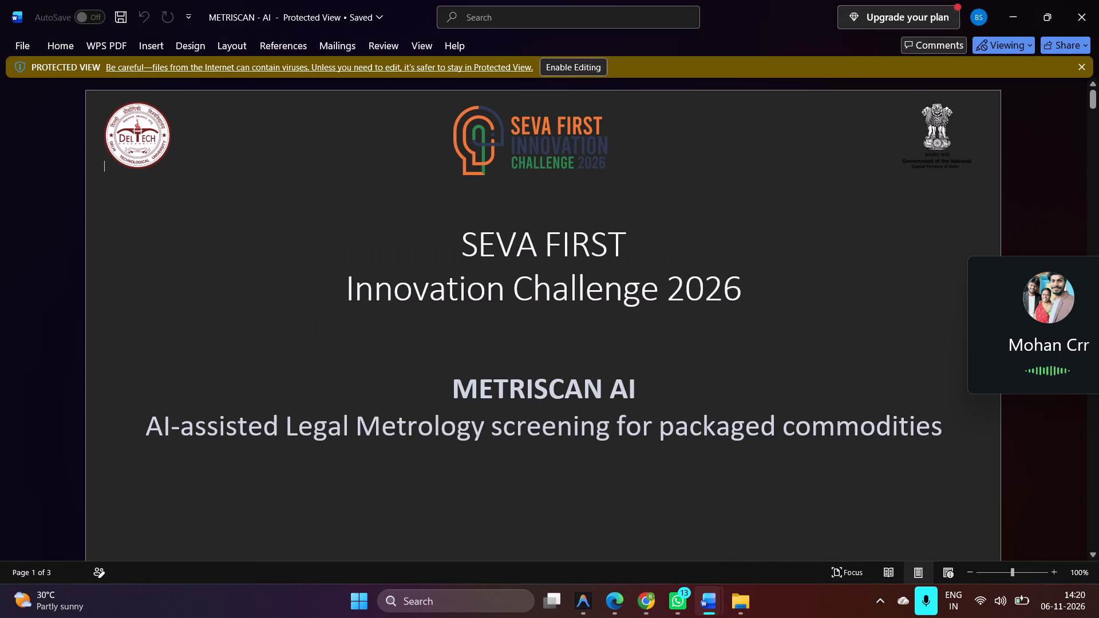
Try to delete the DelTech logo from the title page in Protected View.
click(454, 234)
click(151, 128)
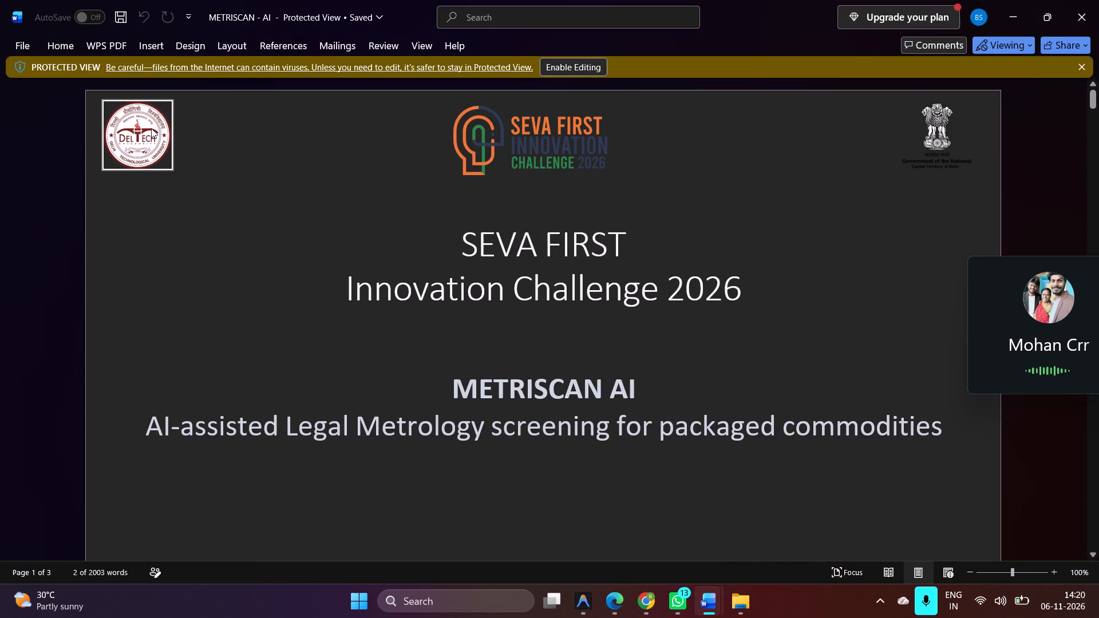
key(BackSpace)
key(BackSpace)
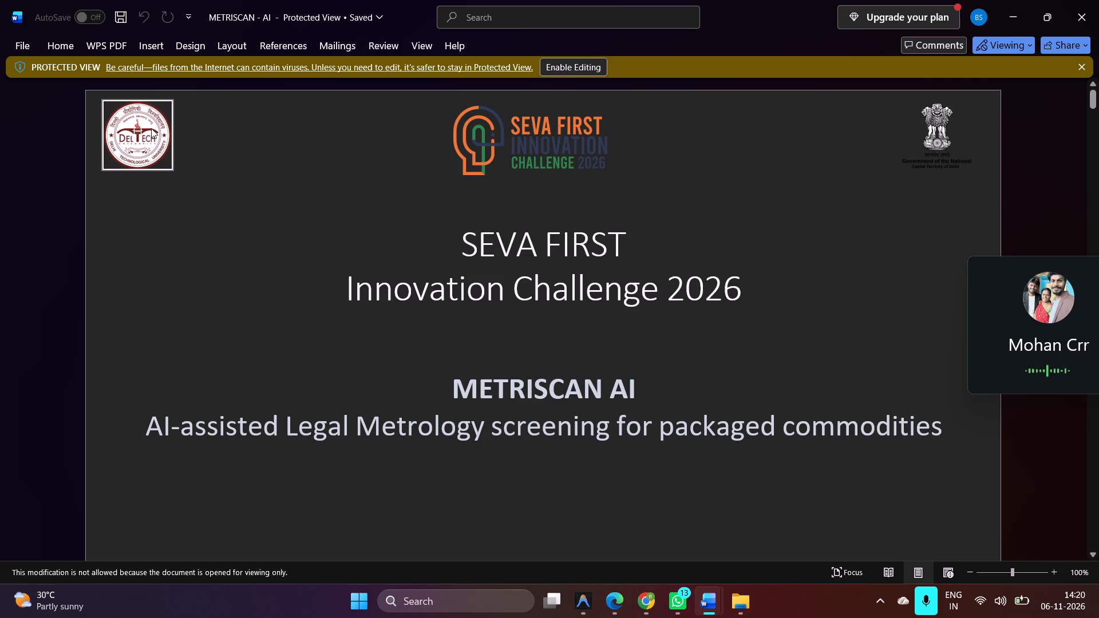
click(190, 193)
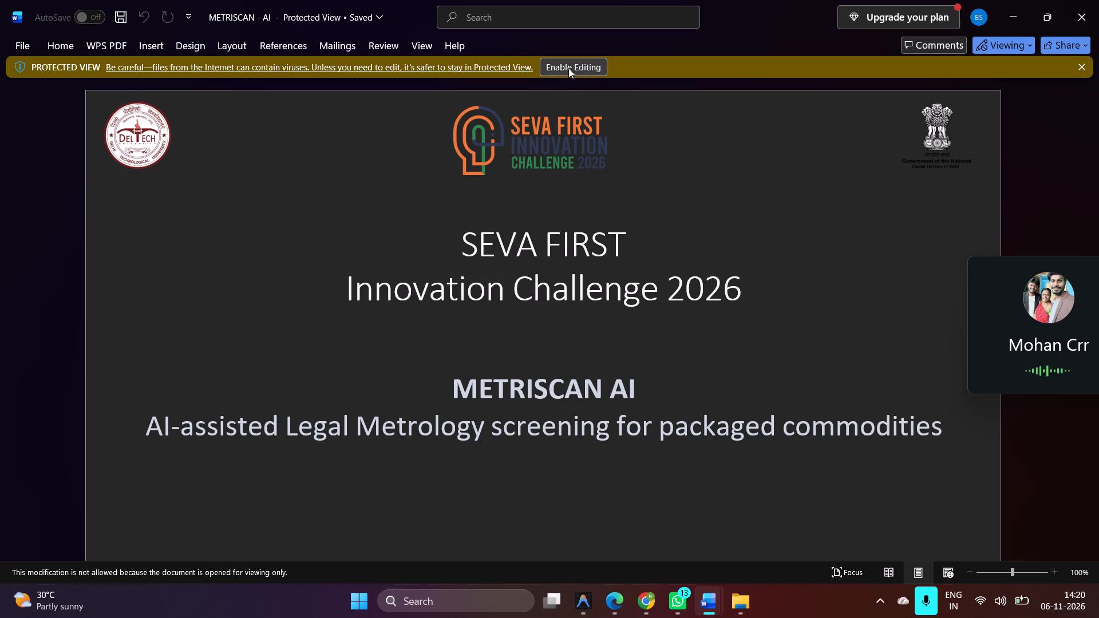
Enable editing for the document and delete the DelTech logo from the title page.
click(569, 68)
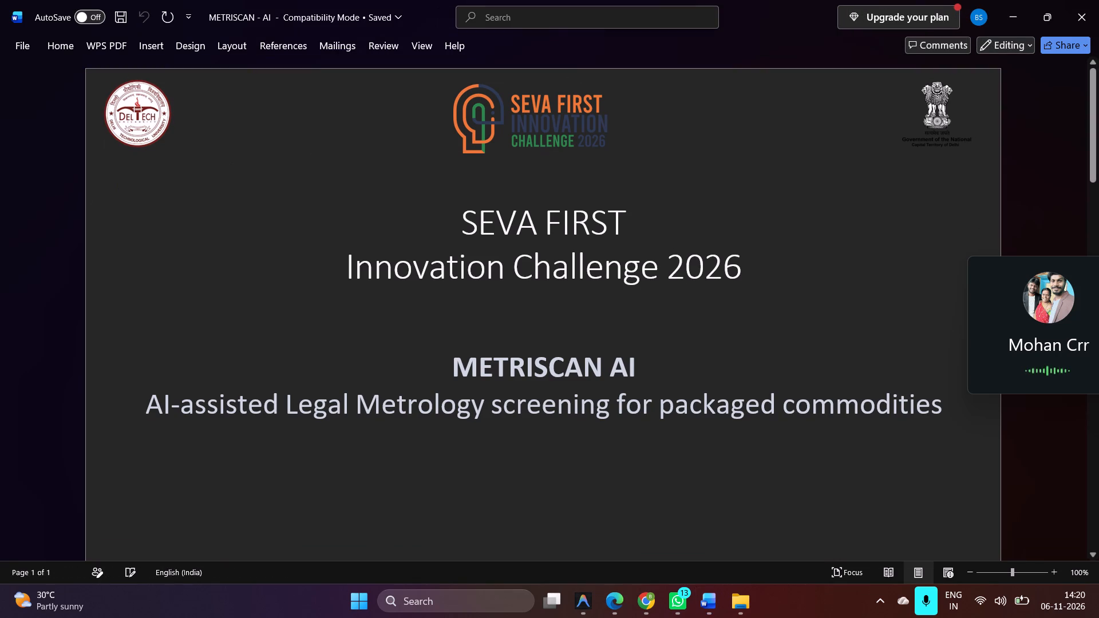
click(137, 113)
key(BackSpace)
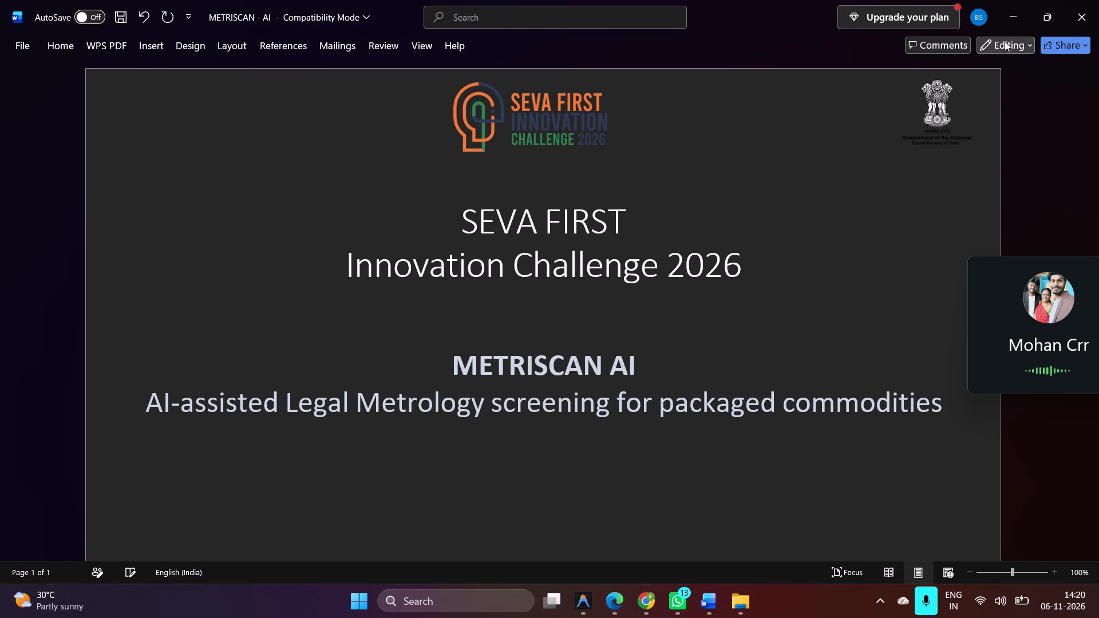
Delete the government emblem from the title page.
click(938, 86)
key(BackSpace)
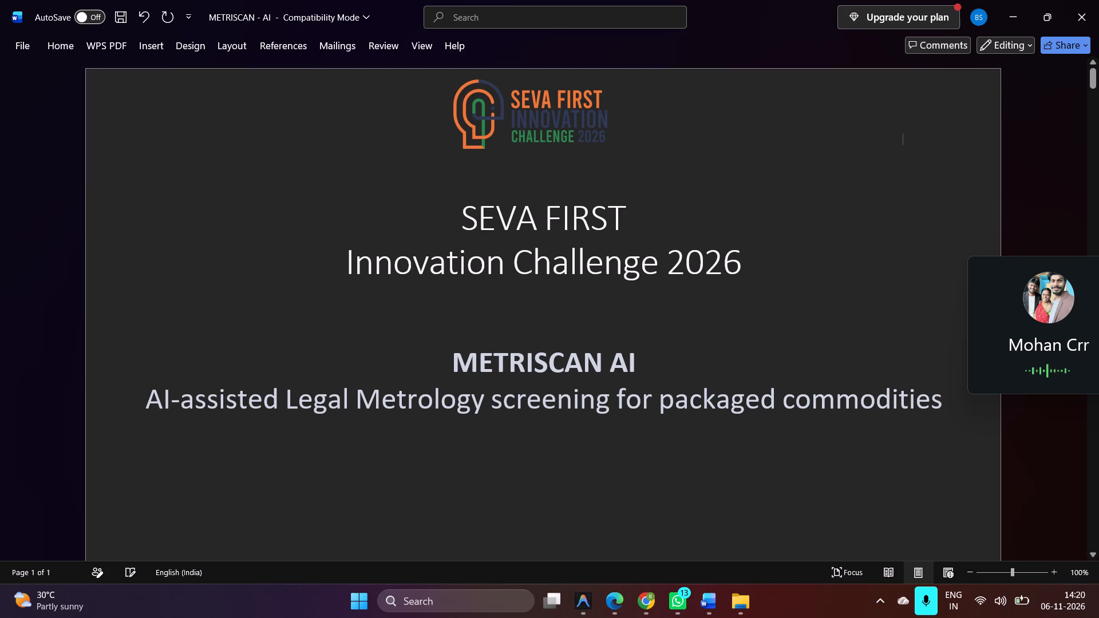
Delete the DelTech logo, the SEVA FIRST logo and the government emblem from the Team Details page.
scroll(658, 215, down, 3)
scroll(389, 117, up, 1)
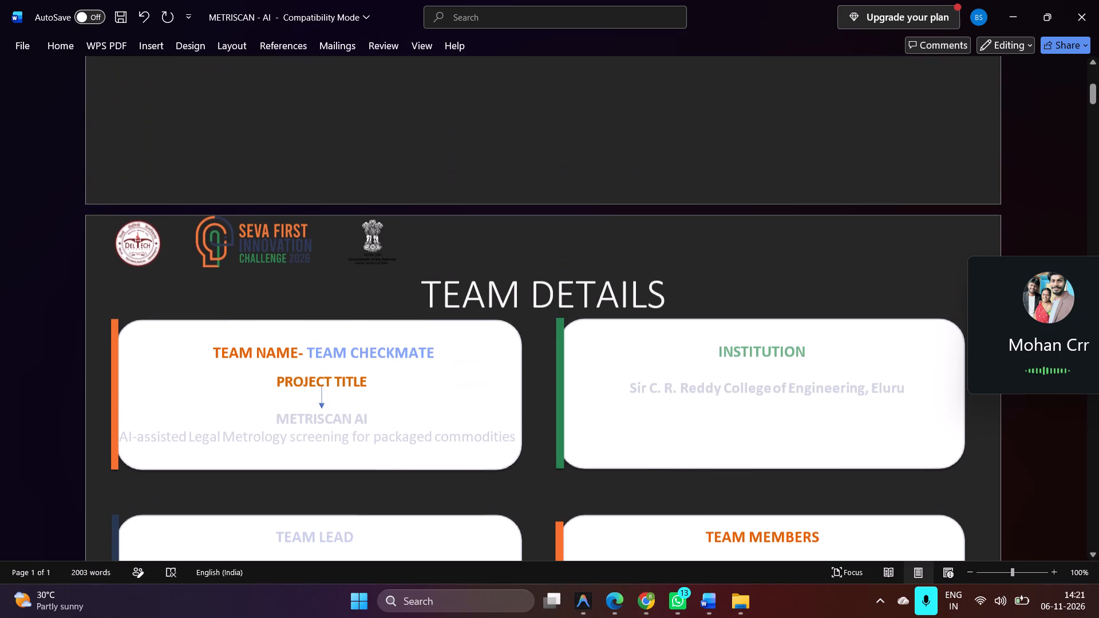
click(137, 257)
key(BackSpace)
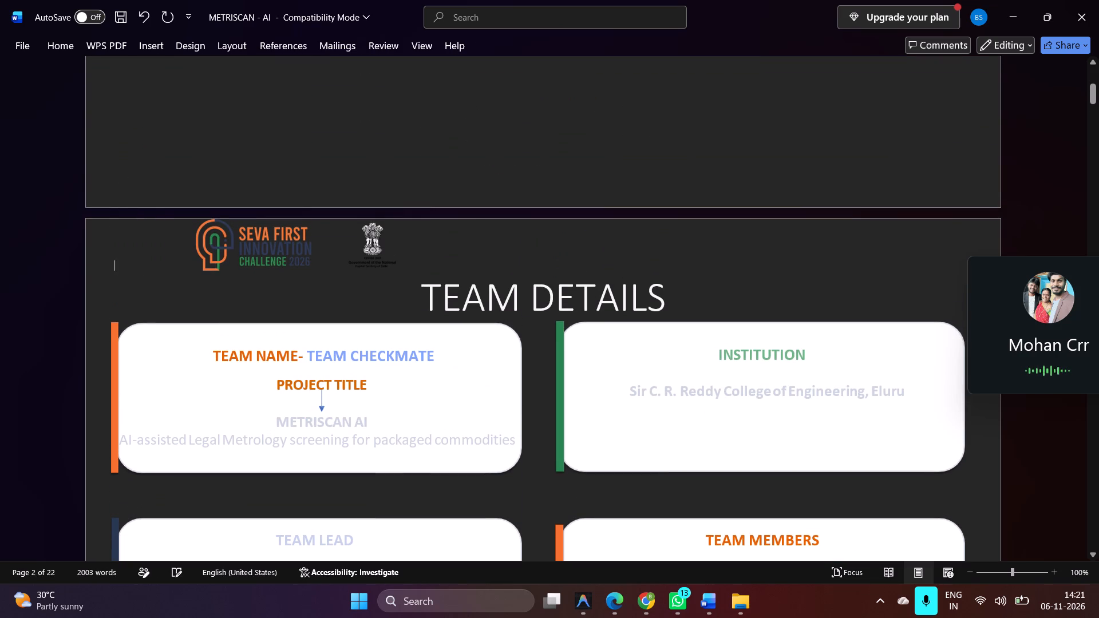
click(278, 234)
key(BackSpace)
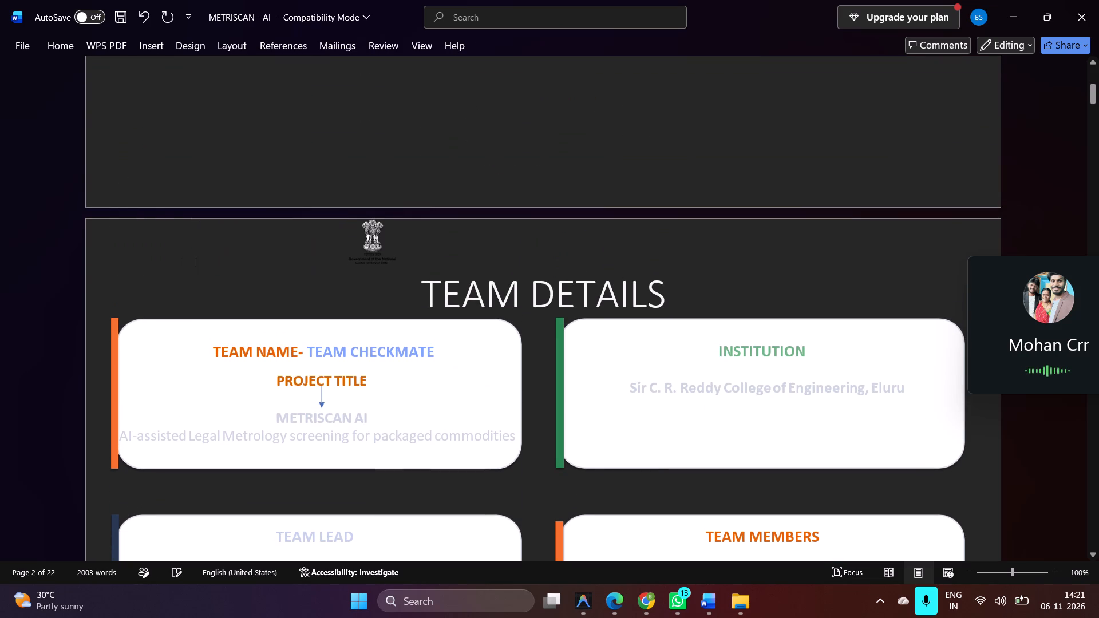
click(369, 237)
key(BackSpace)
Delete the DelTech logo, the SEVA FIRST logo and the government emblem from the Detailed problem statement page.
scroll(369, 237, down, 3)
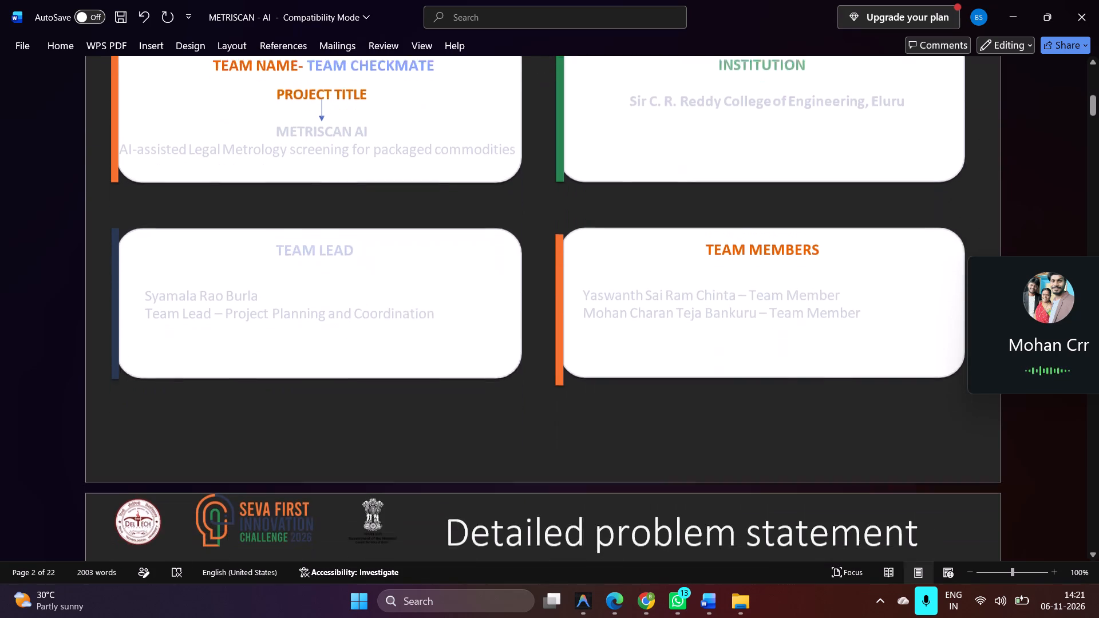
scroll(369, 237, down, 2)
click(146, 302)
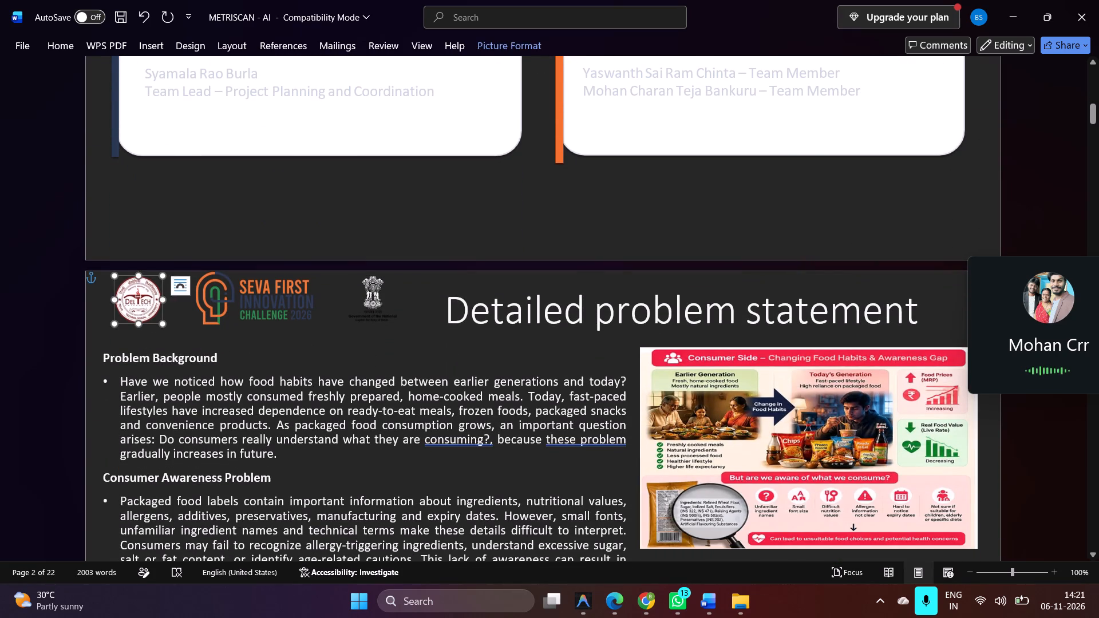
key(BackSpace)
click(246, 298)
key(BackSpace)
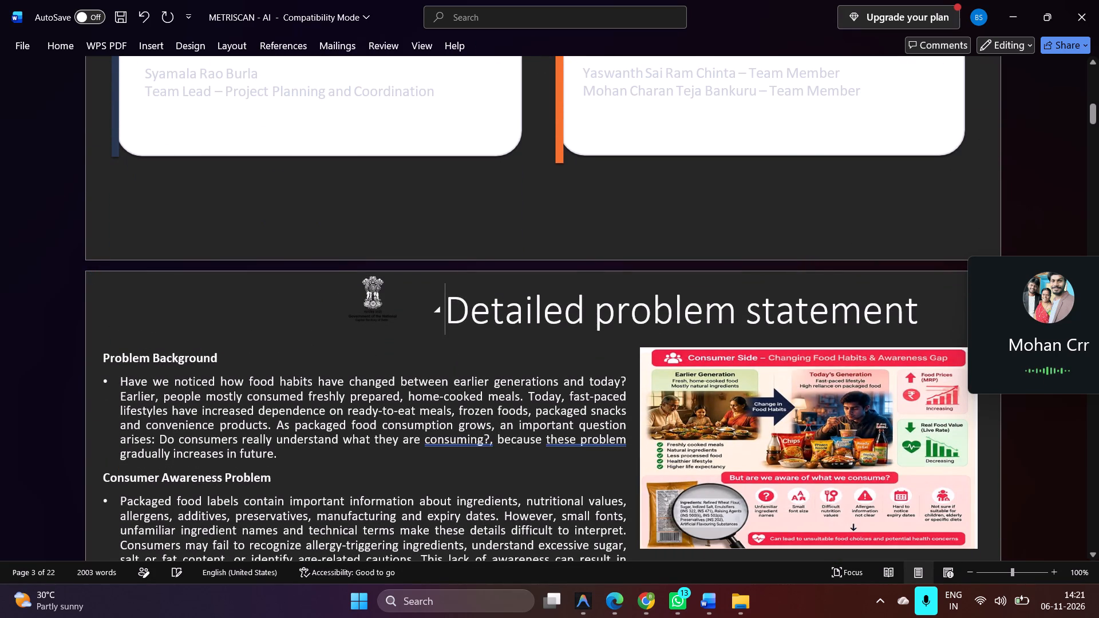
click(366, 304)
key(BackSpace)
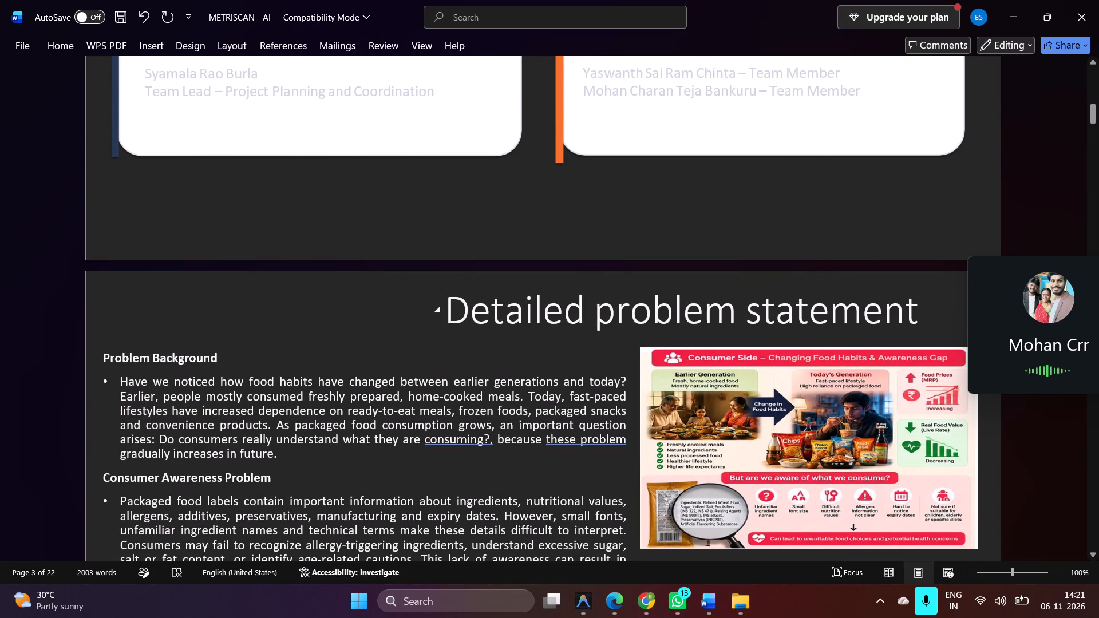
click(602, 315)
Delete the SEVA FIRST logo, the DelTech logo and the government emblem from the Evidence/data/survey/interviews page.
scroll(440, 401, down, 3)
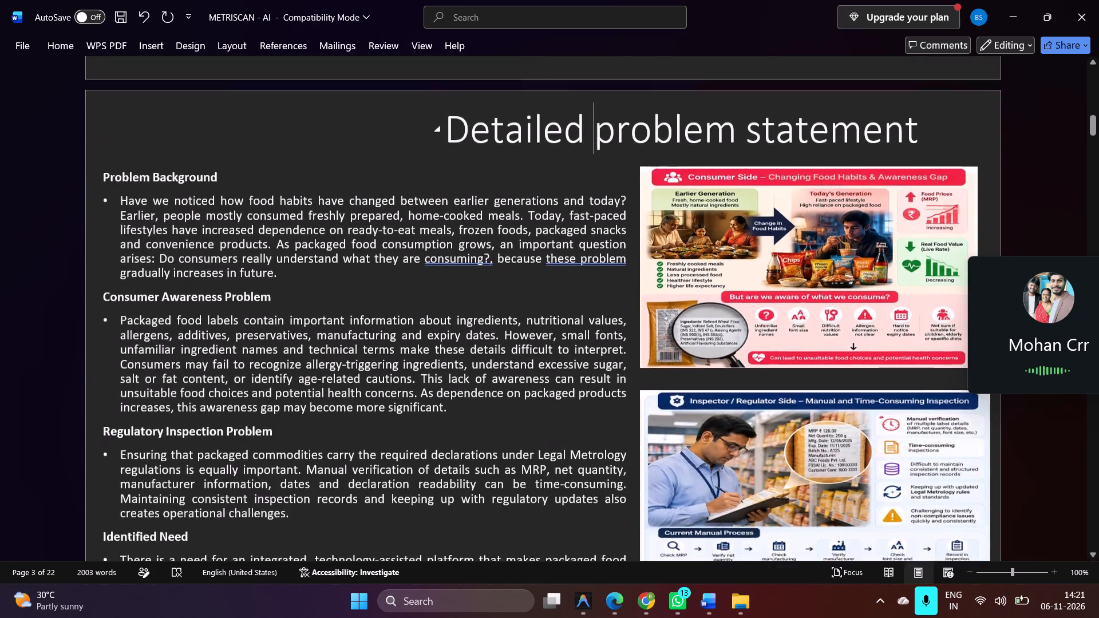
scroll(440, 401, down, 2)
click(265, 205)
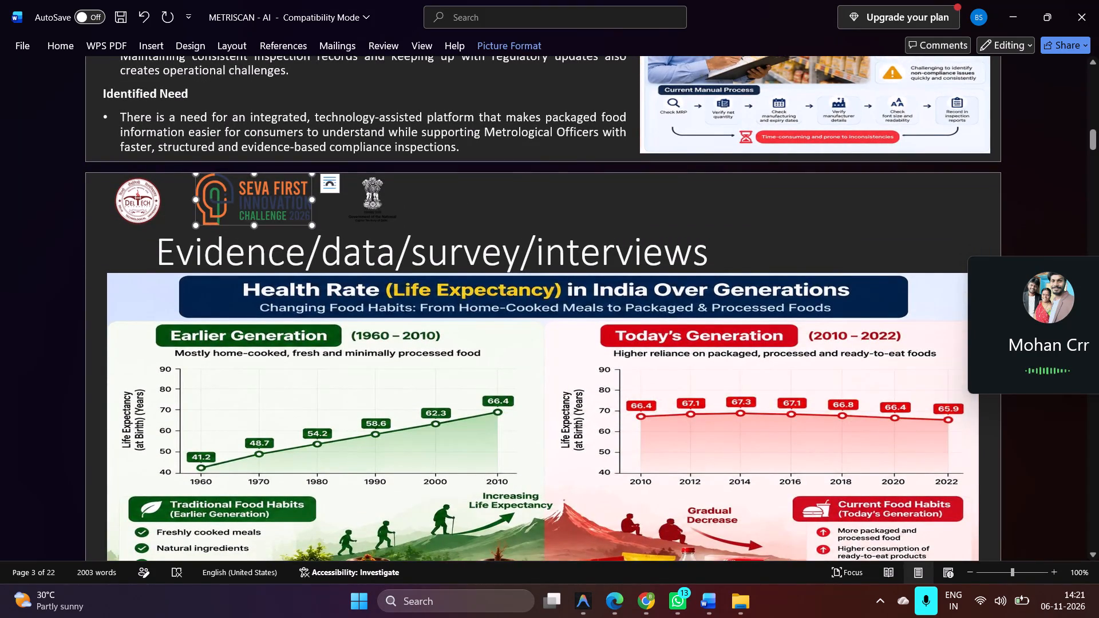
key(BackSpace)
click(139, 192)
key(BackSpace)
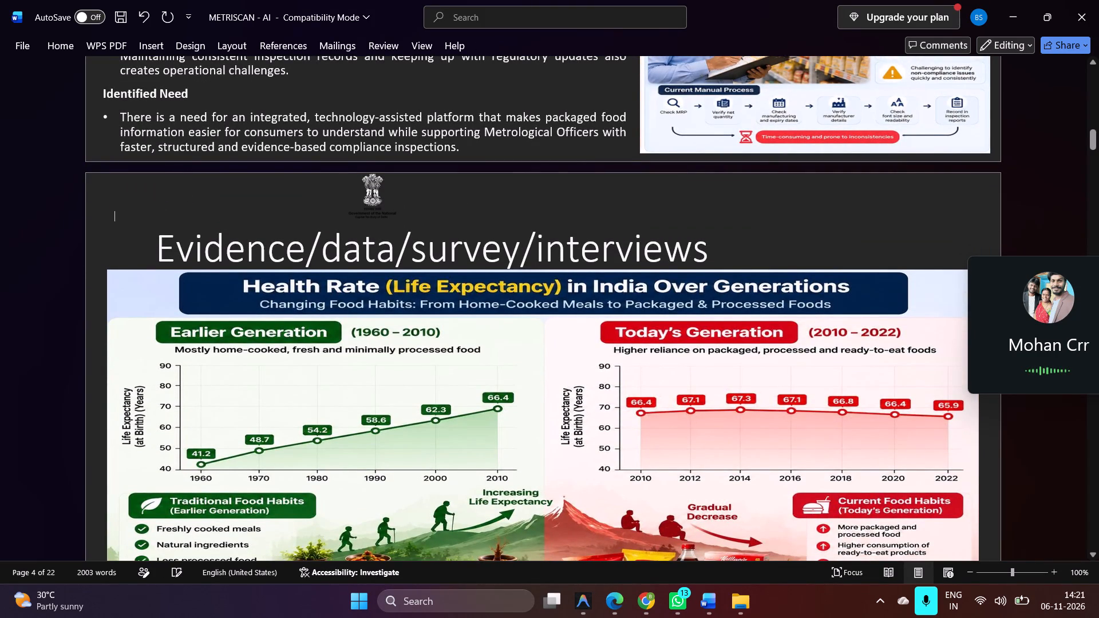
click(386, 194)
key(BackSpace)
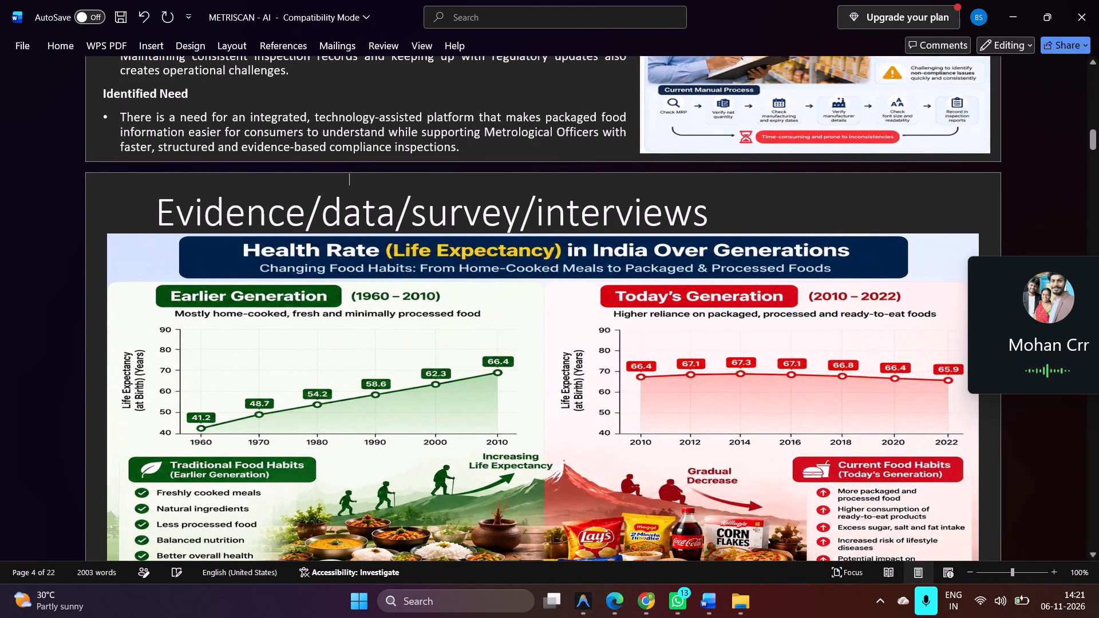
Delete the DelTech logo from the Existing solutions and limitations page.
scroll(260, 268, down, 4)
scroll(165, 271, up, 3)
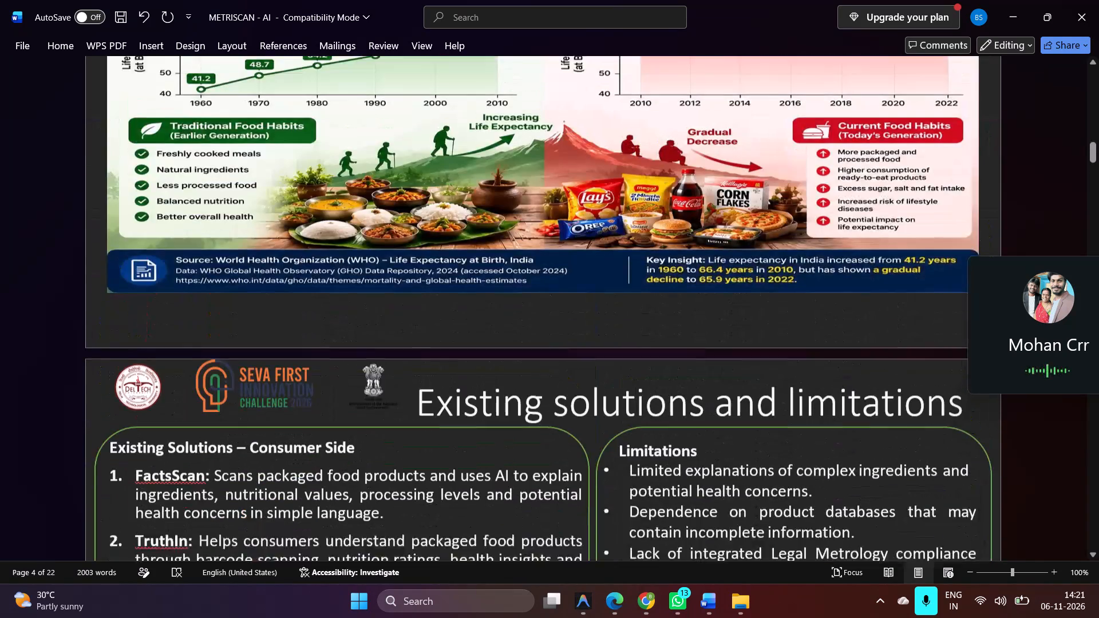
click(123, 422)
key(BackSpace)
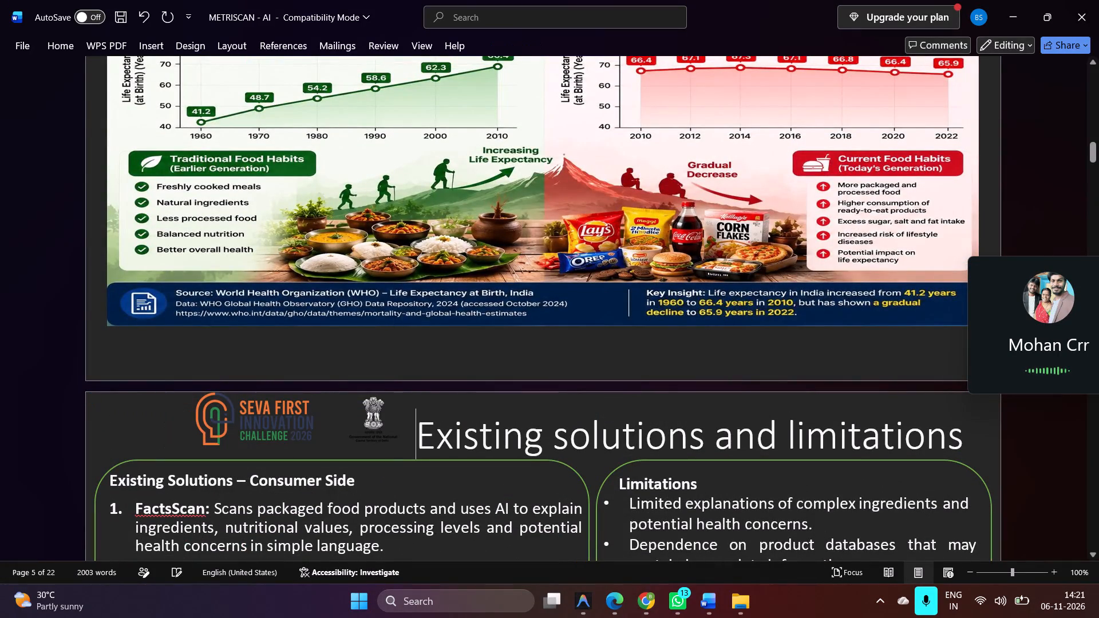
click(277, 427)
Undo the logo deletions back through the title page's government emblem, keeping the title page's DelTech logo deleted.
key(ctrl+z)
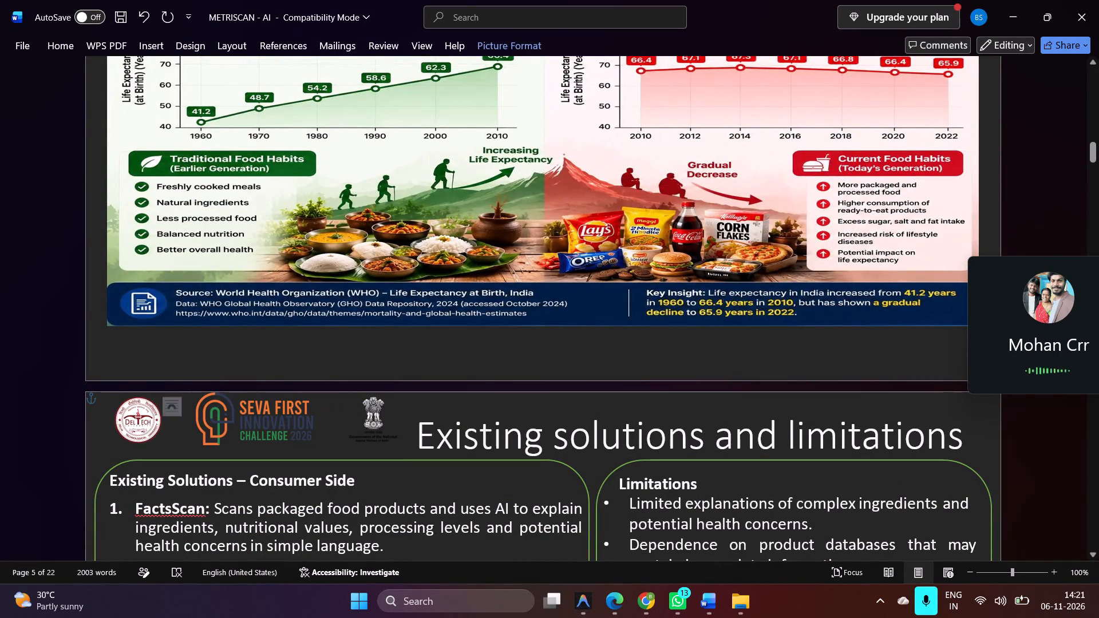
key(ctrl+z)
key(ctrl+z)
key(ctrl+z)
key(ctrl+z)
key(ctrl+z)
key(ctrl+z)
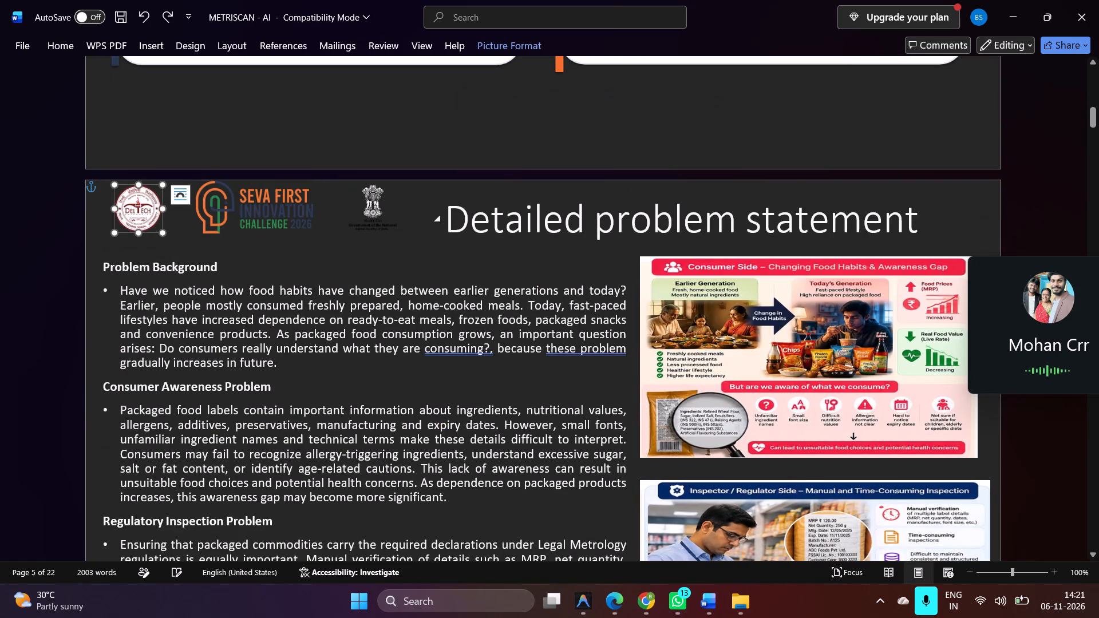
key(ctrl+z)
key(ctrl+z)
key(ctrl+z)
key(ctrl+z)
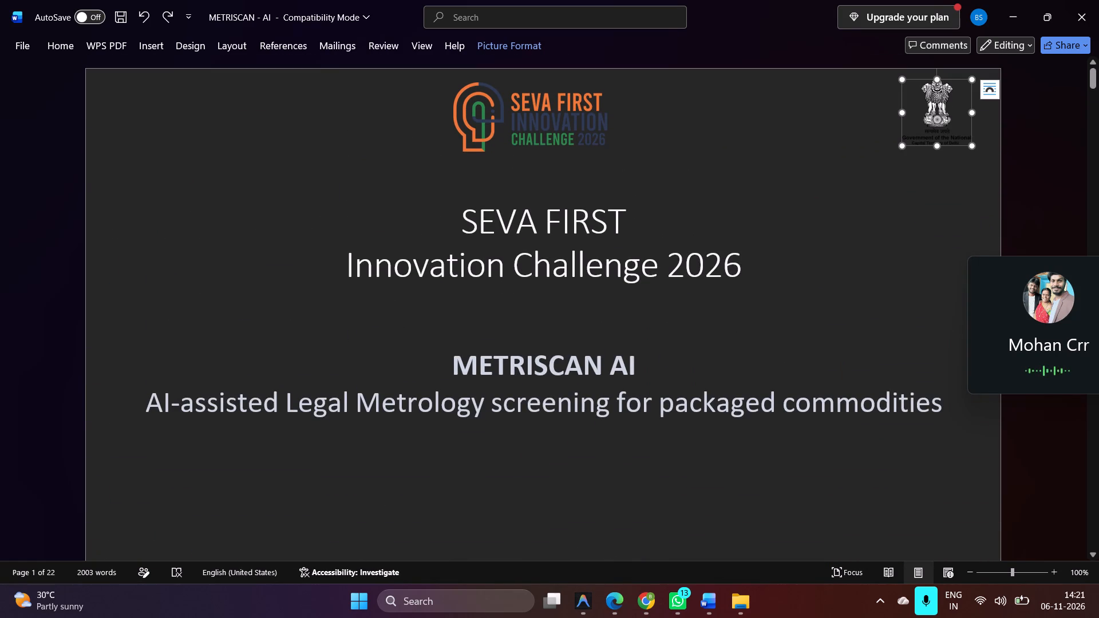
Select the DelTech logo at the top of the Team Details page.
scroll(706, 213, down, 5)
scroll(706, 213, up, 3)
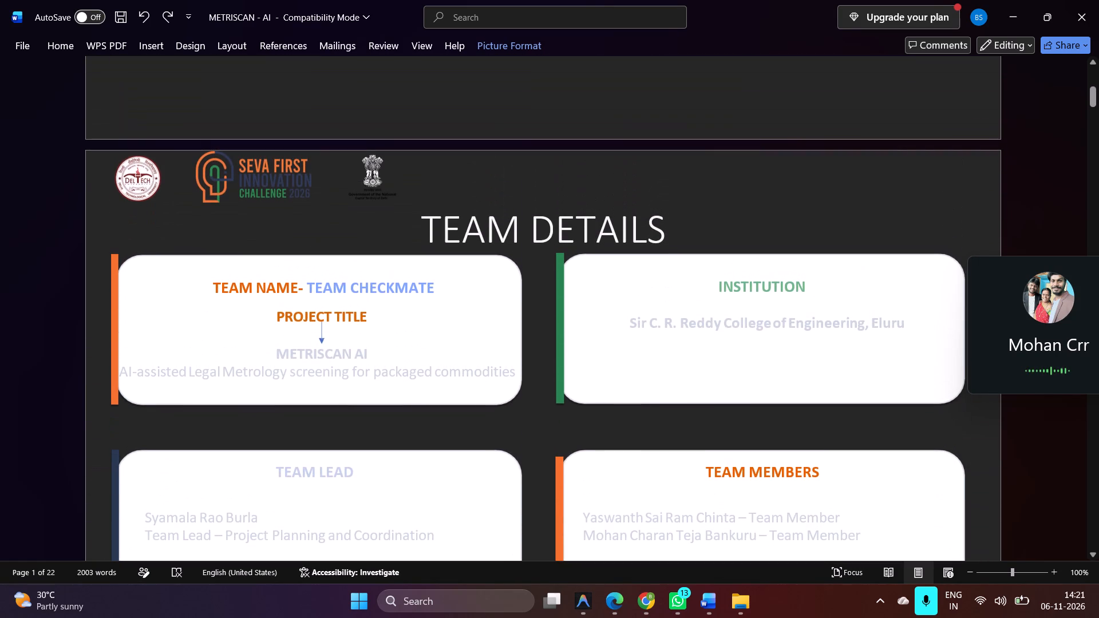
click(140, 187)
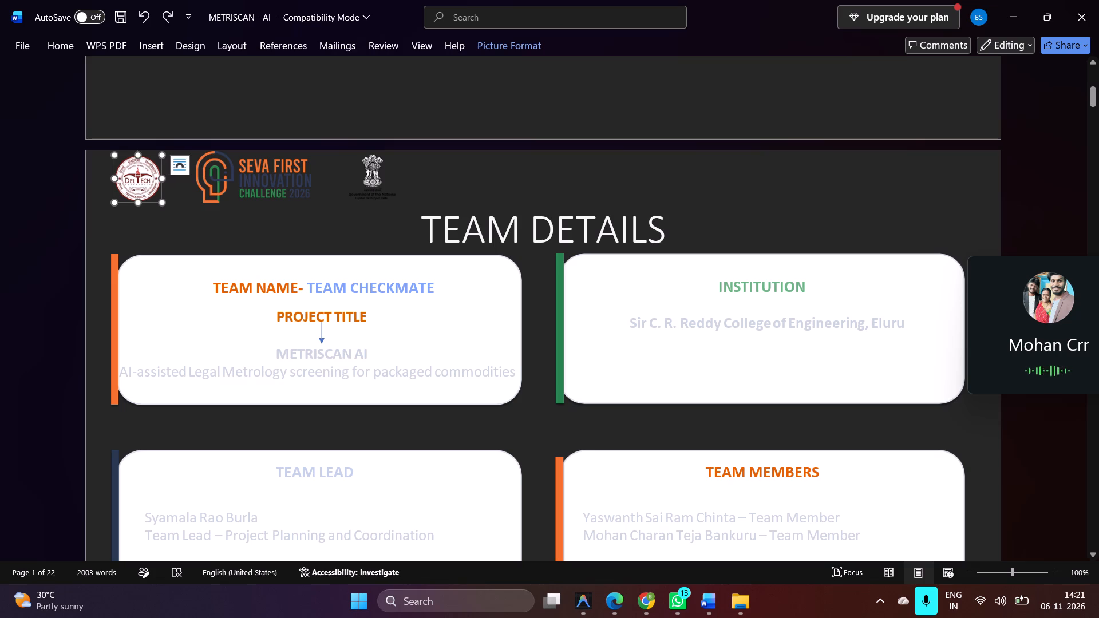
Switch to WhatsApp.
click(674, 600)
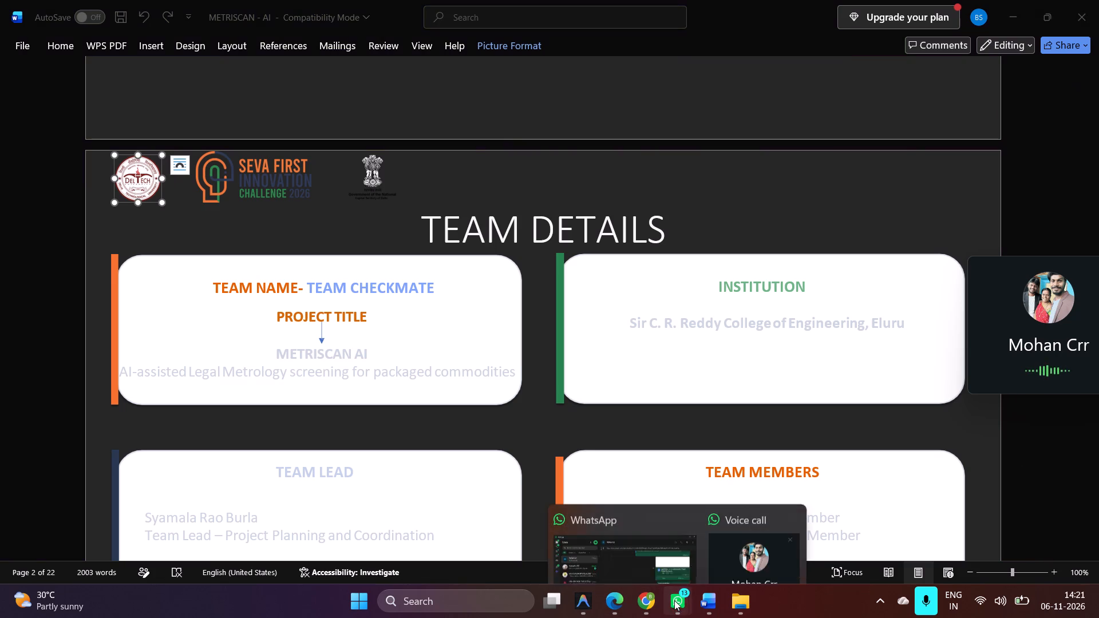
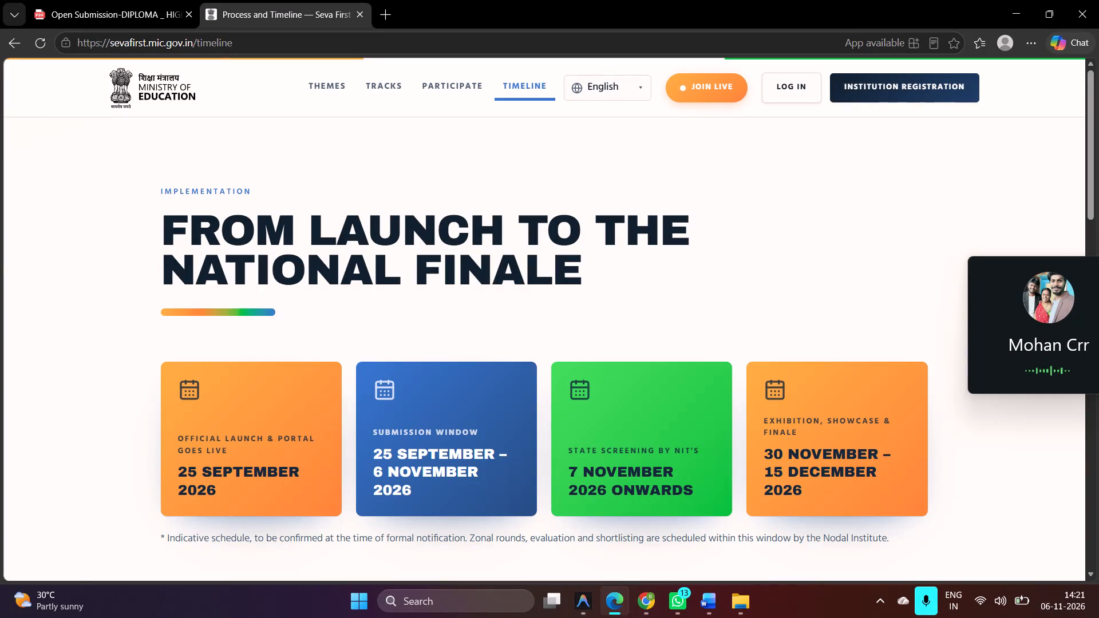
Examine the Seva First challenge website's timeline page and home page for their branding and content.
scroll(258, 268, down, 5)
scroll(258, 268, up, 5)
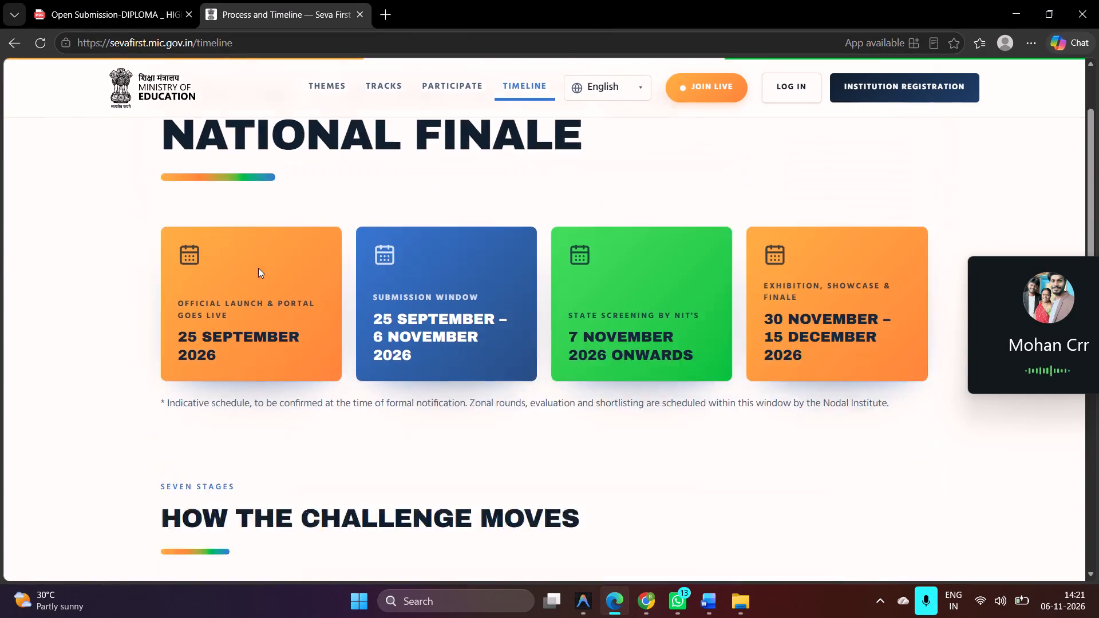
click(139, 89)
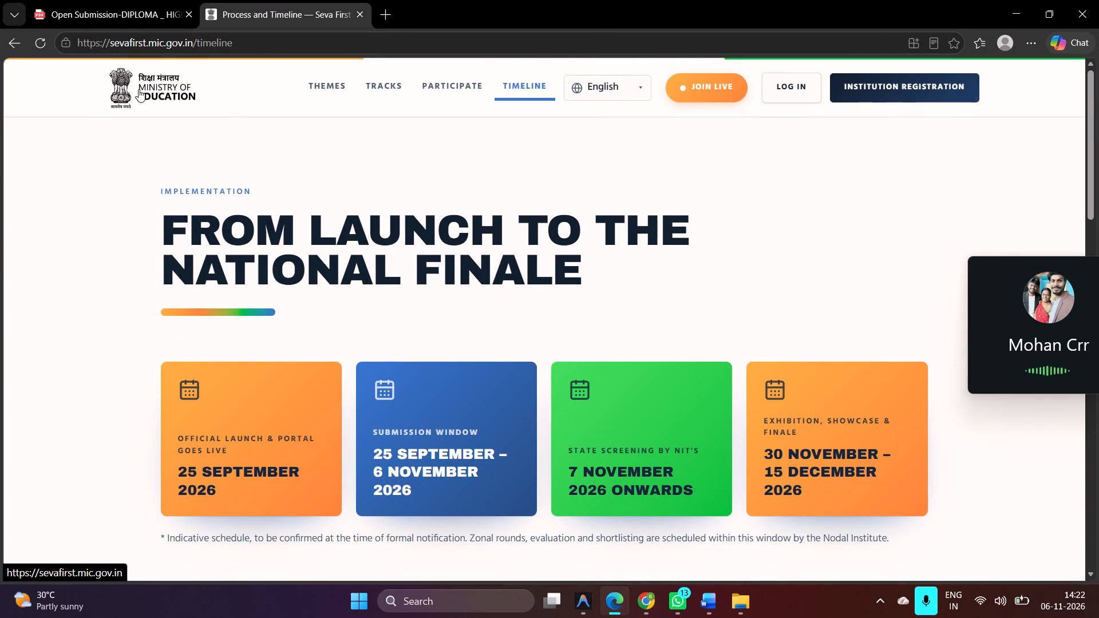
scroll(213, 235, down, 1)
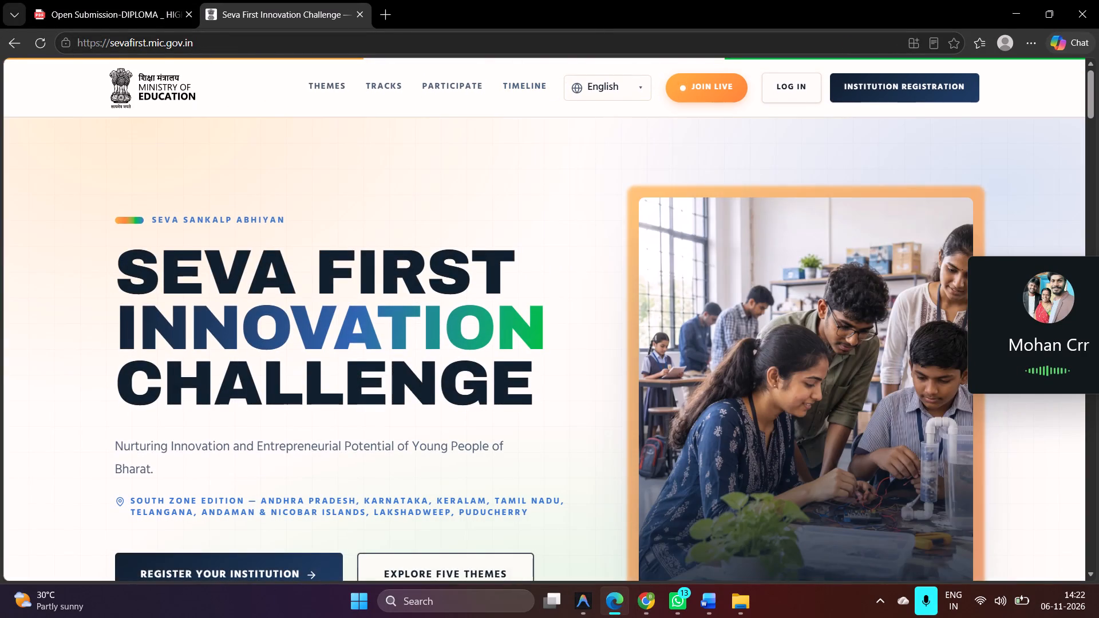
scroll(213, 235, down, 1)
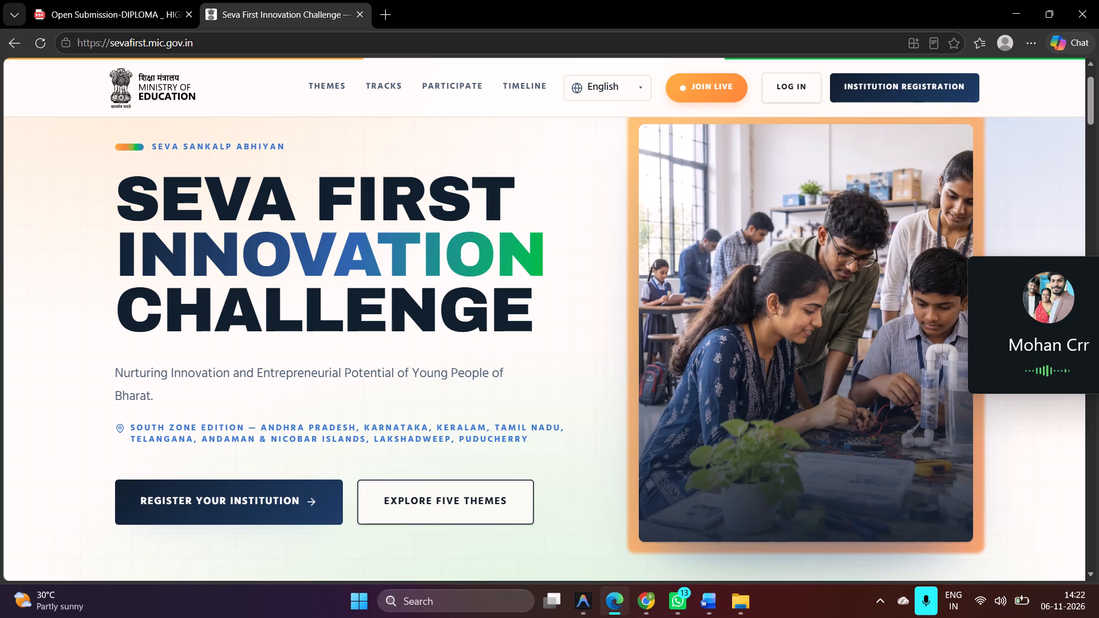
scroll(437, 350, down, 1)
scroll(545, 336, down, 1)
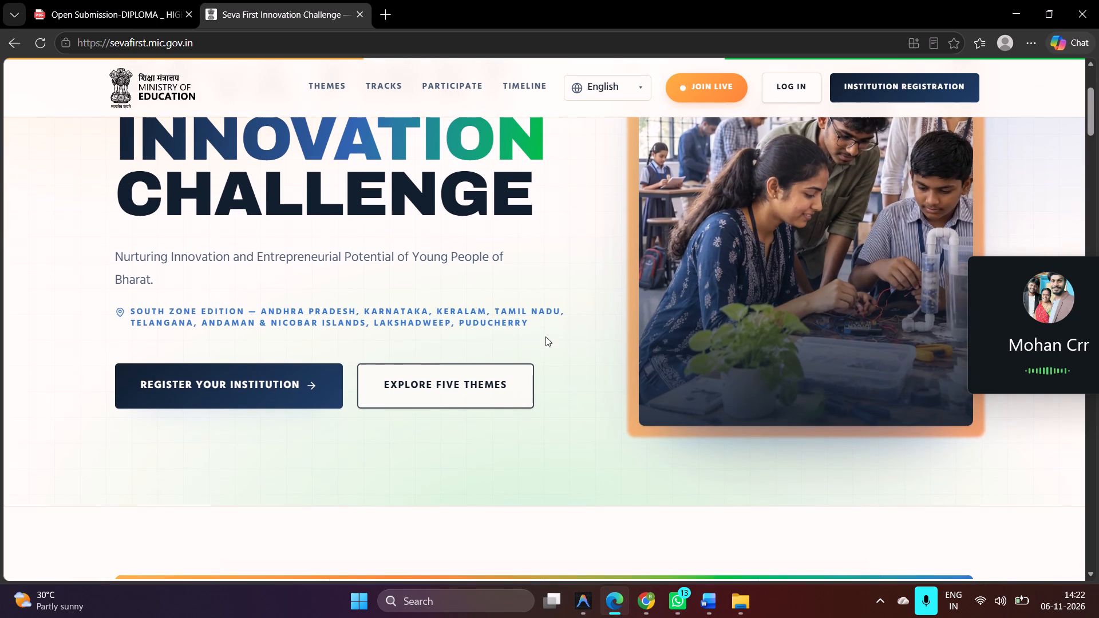
scroll(472, 249, up, 2)
scroll(550, 124, down, 8)
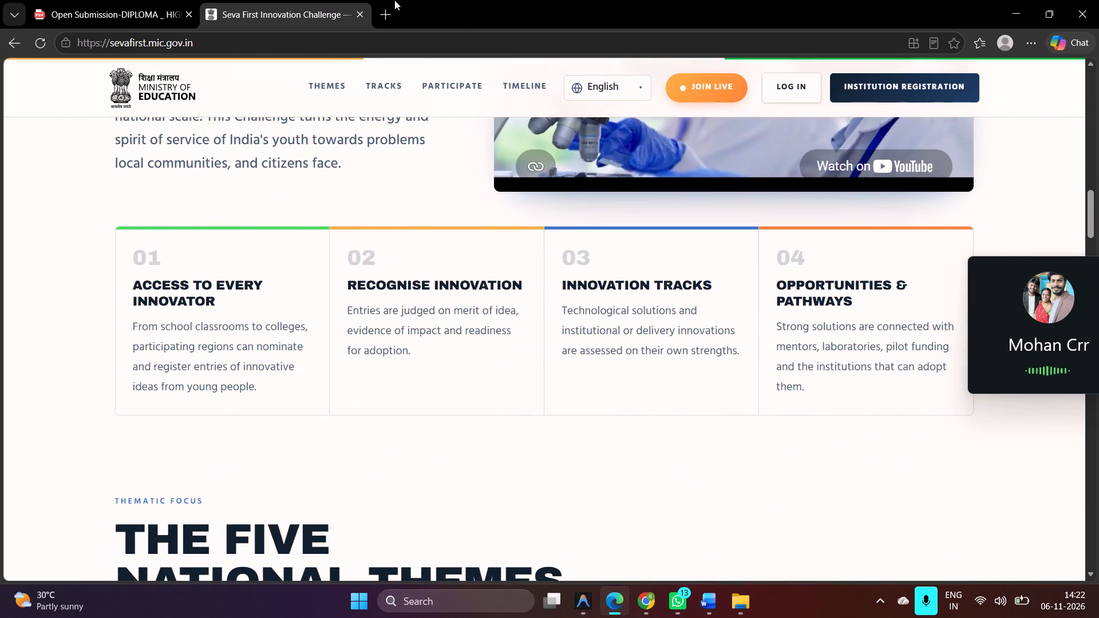
click(105, 0)
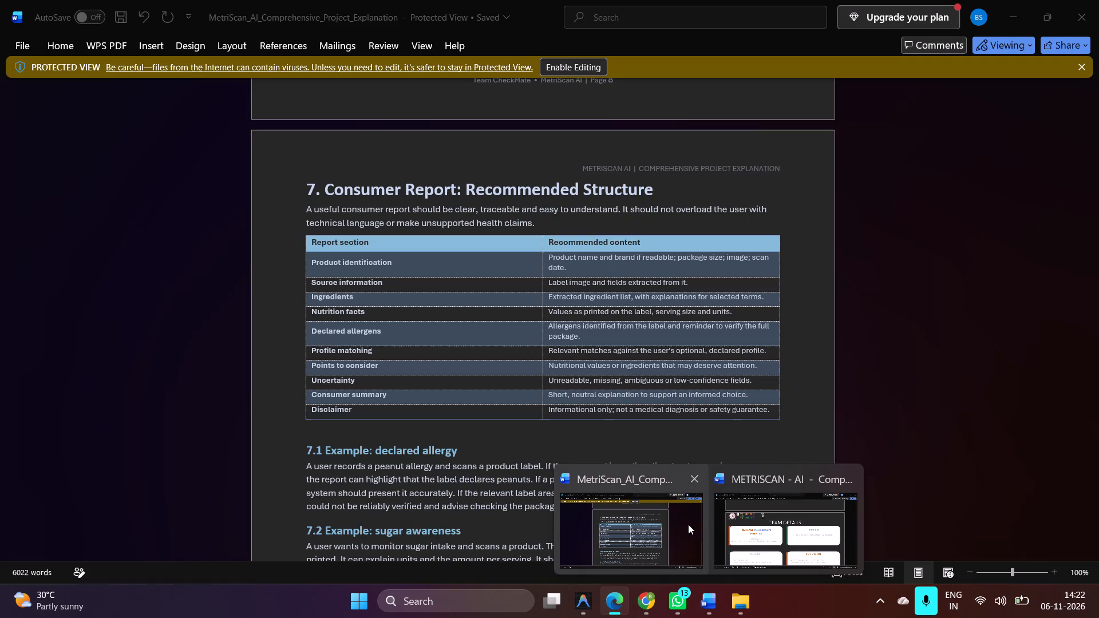
Switch to the METRISCAN - AI document in Word and delete the DelTech logo from the Team Details page.
click(771, 536)
scroll(457, 275, up, 4)
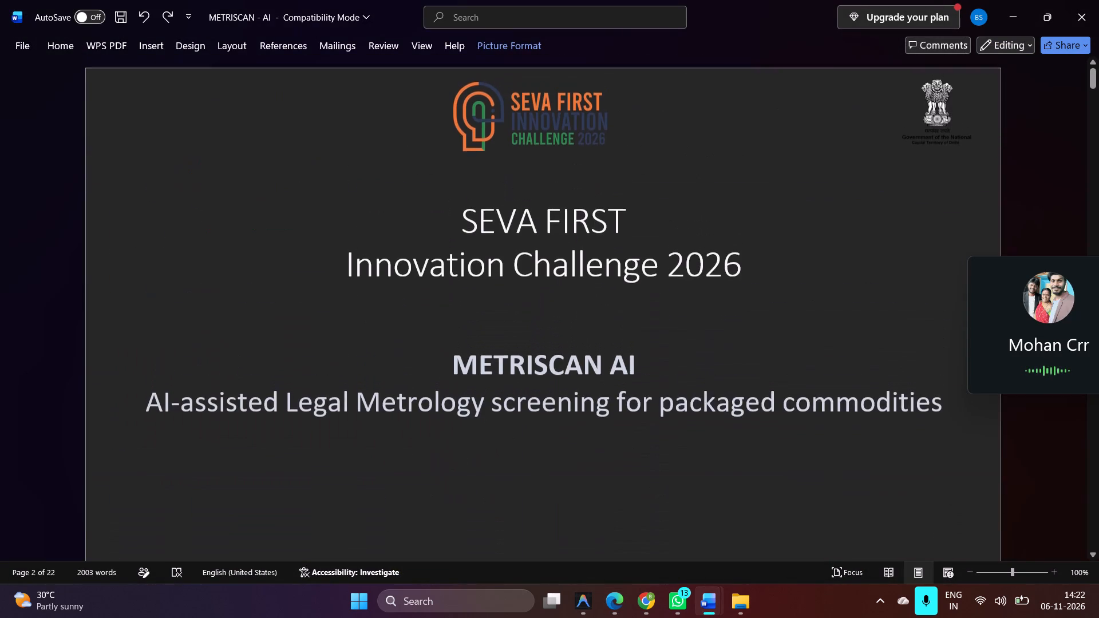
scroll(254, 377, down, 2)
click(156, 347)
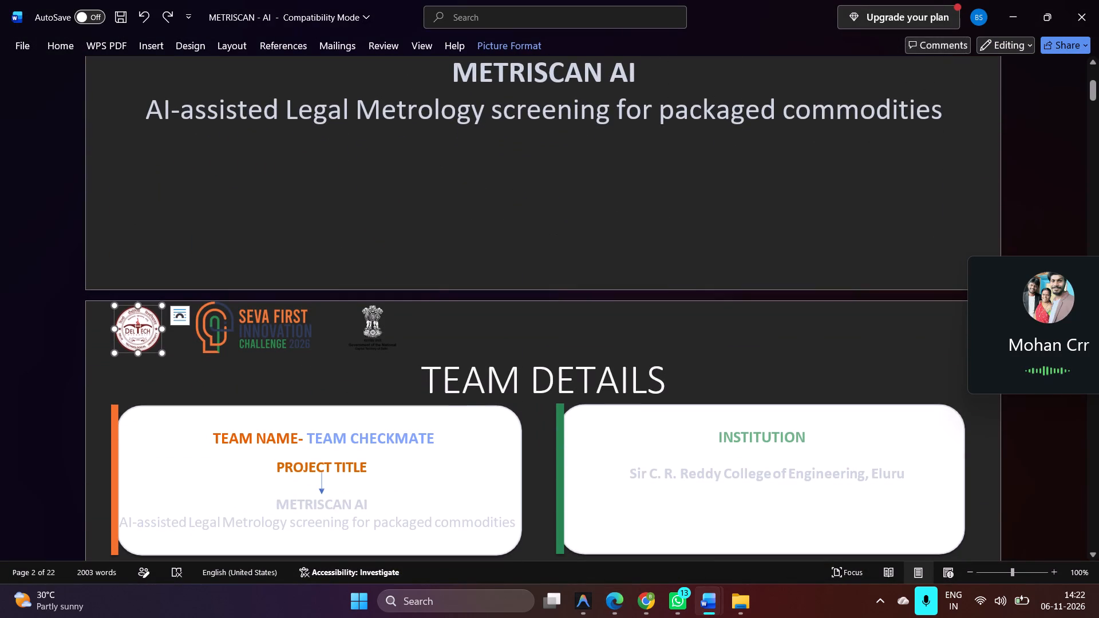
key(BackSpace)
Delete the DelTech logo from the Detailed problem statement page.
scroll(432, 308, down, 1)
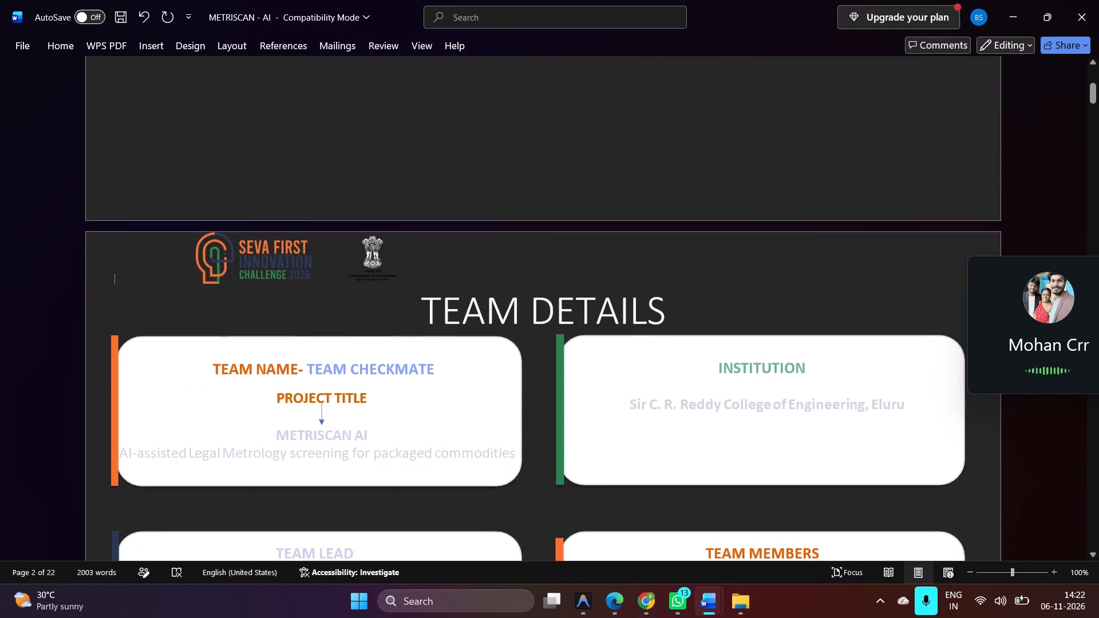
scroll(432, 308, down, 2)
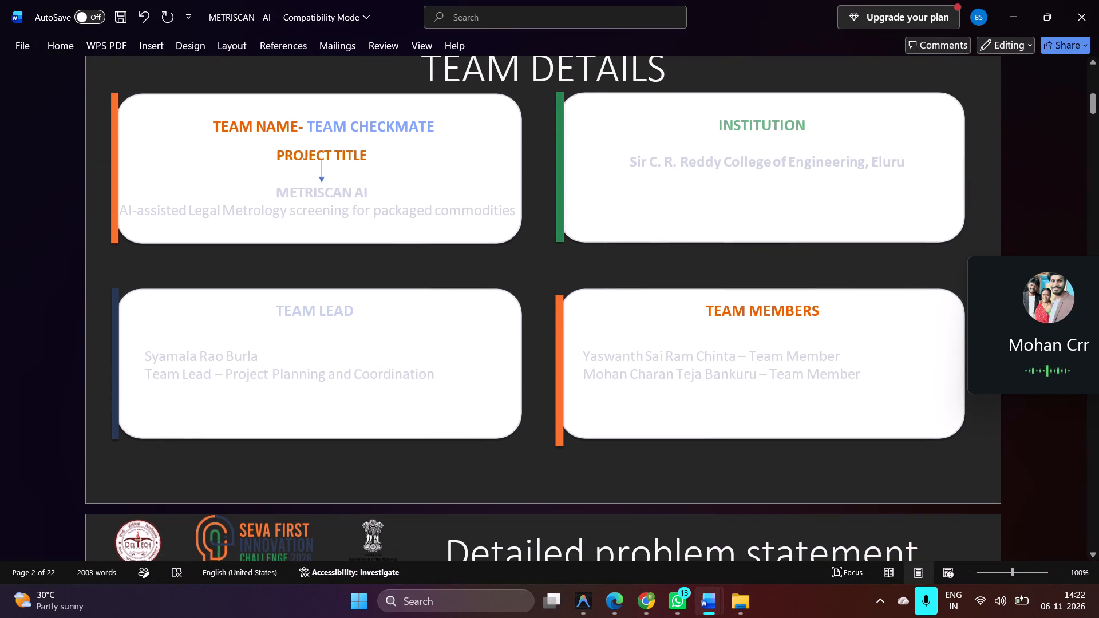
scroll(408, 176, down, 1)
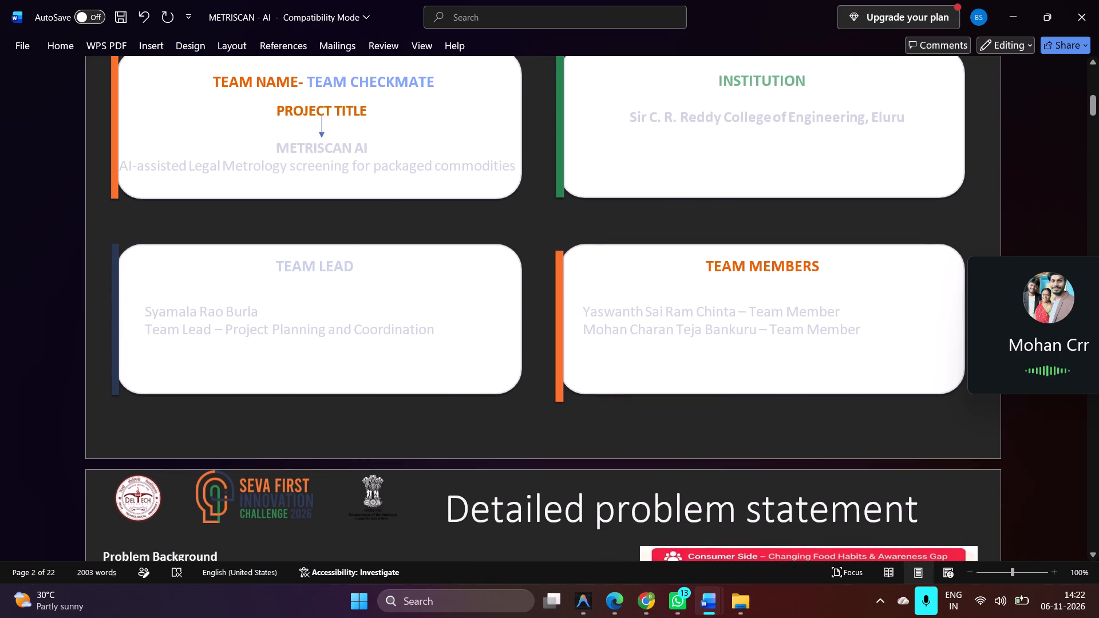
scroll(557, 240, down, 2)
click(159, 271)
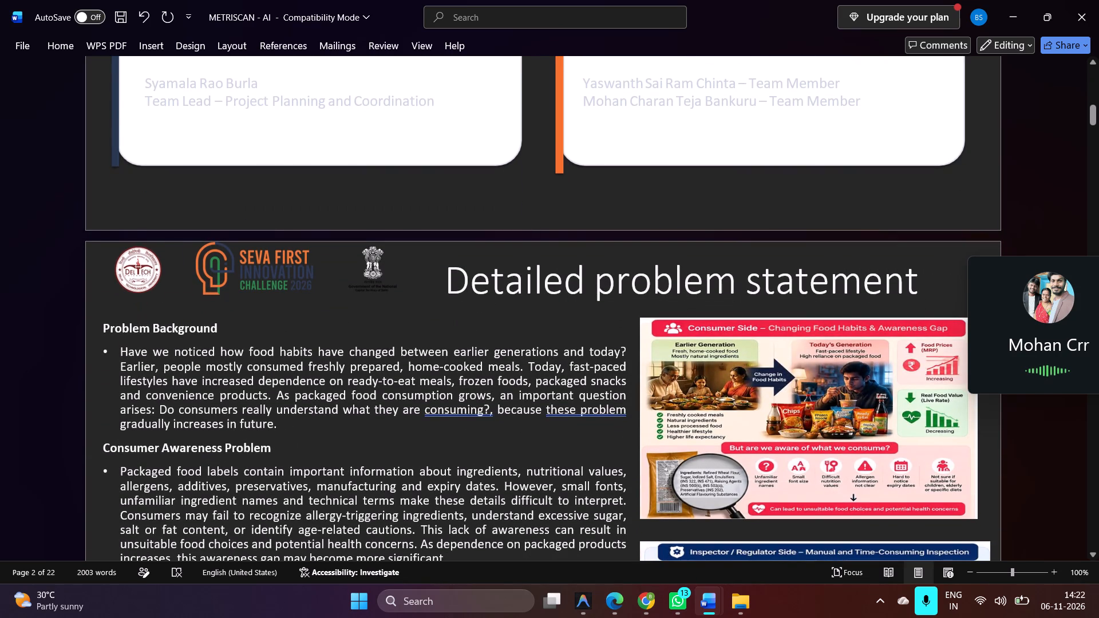
key(BackSpace)
Delete the DelTech logo from the Evidence/data/survey/interviews page.
scroll(159, 271, down, 2)
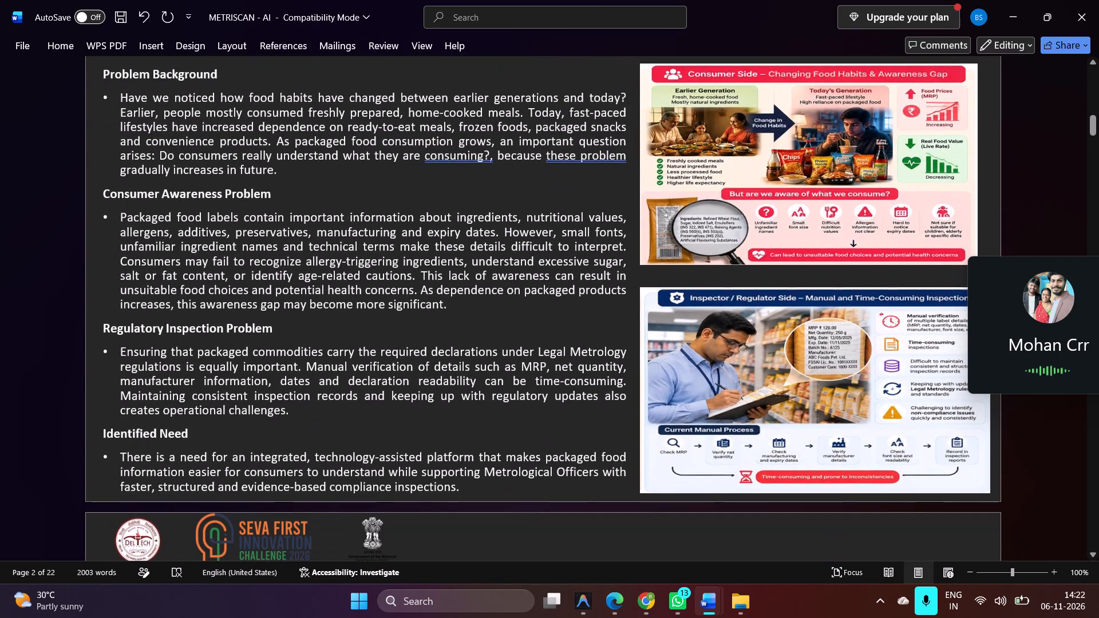
scroll(222, 231, down, 1)
click(131, 210)
key(BackSpace)
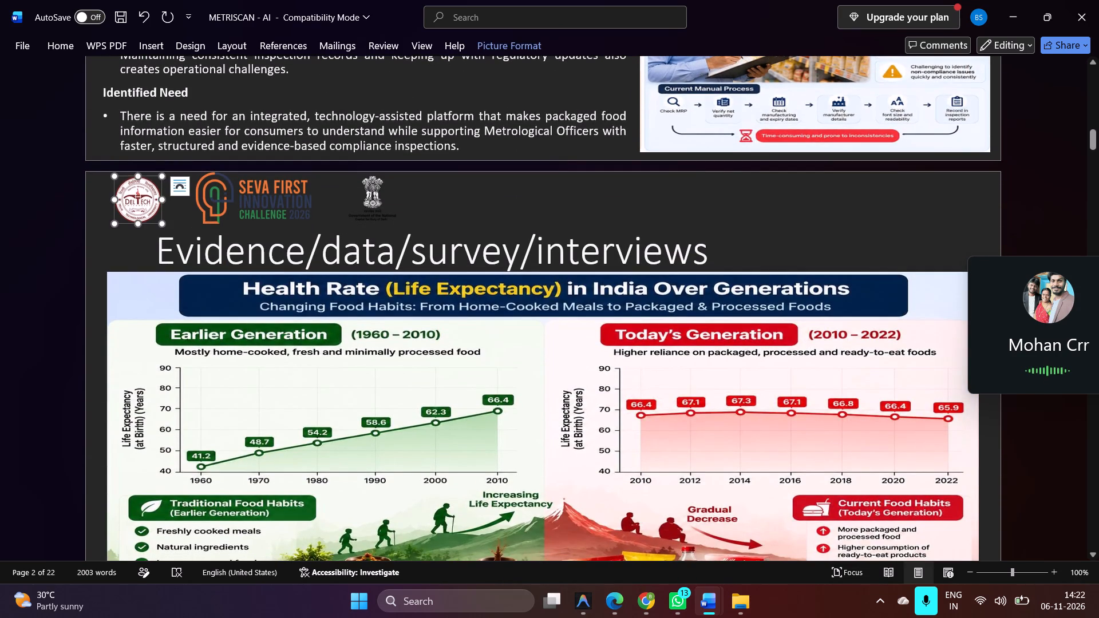
Delete the DelTech logo and the government emblem from the Existing solutions and limitations page.
scroll(131, 210, down, 3)
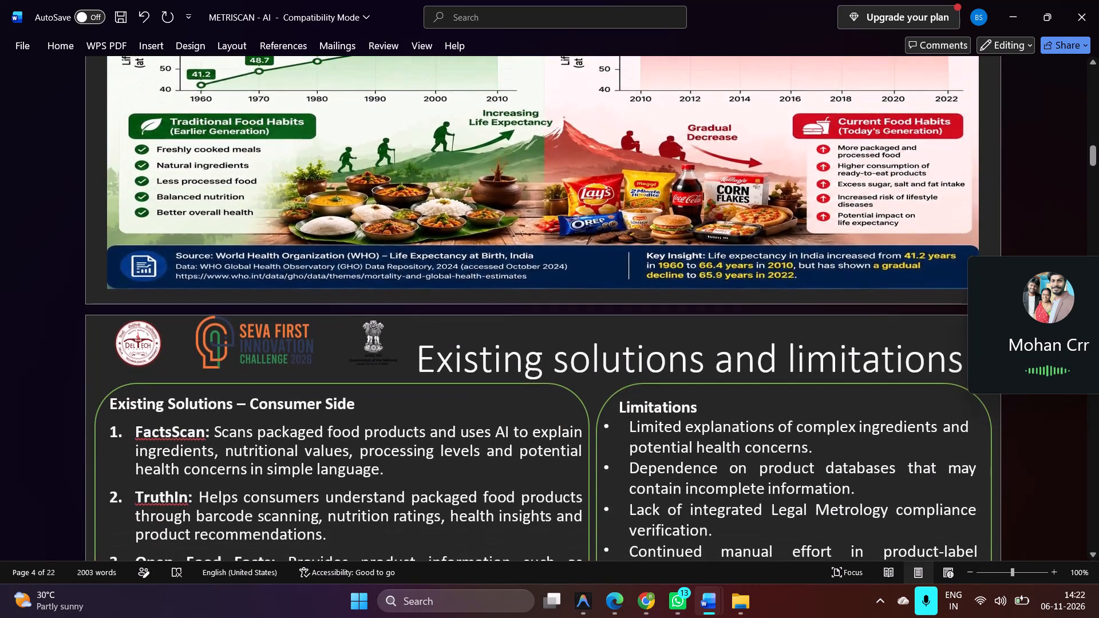
click(135, 360)
key(BackSpace)
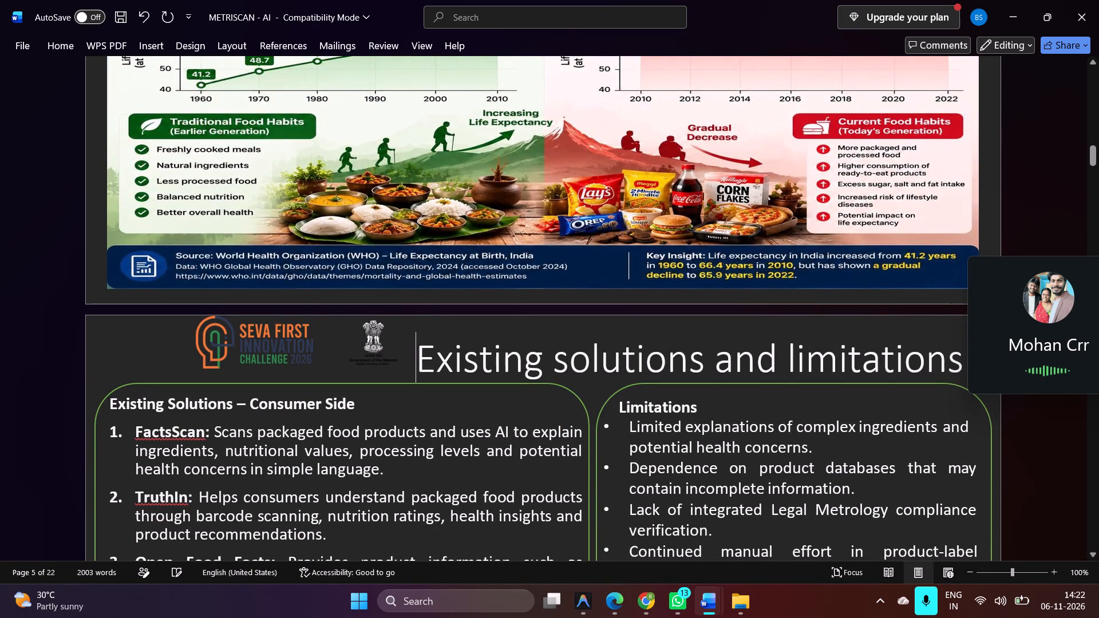
click(393, 343)
key(BackSpace)
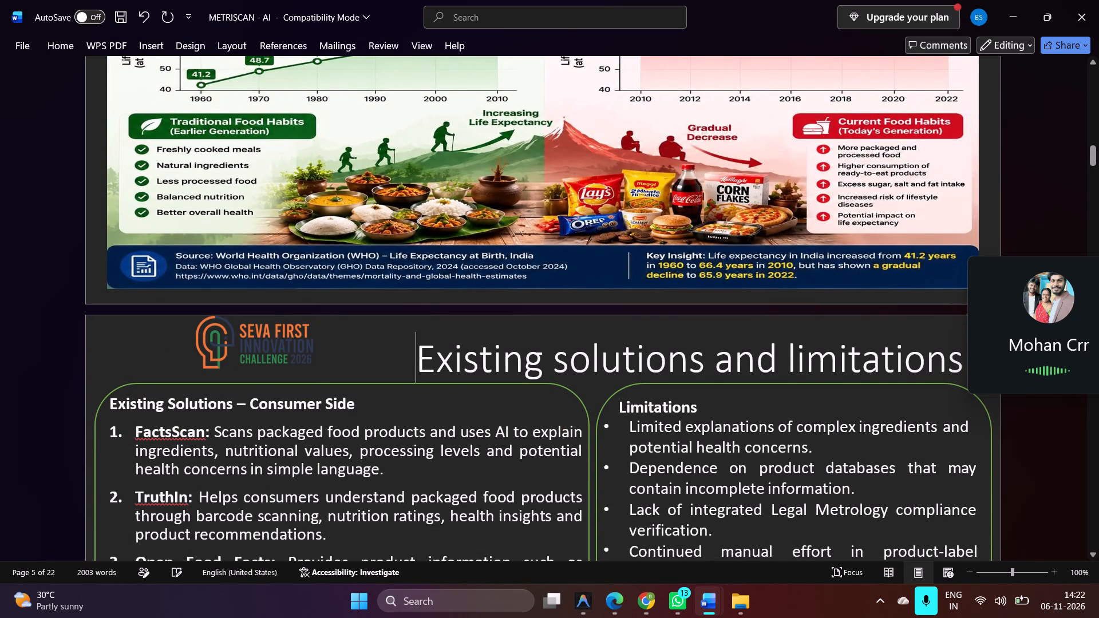
Delete the government emblem from the Evidence/data/survey/interviews page.
scroll(393, 343, up, 4)
click(359, 306)
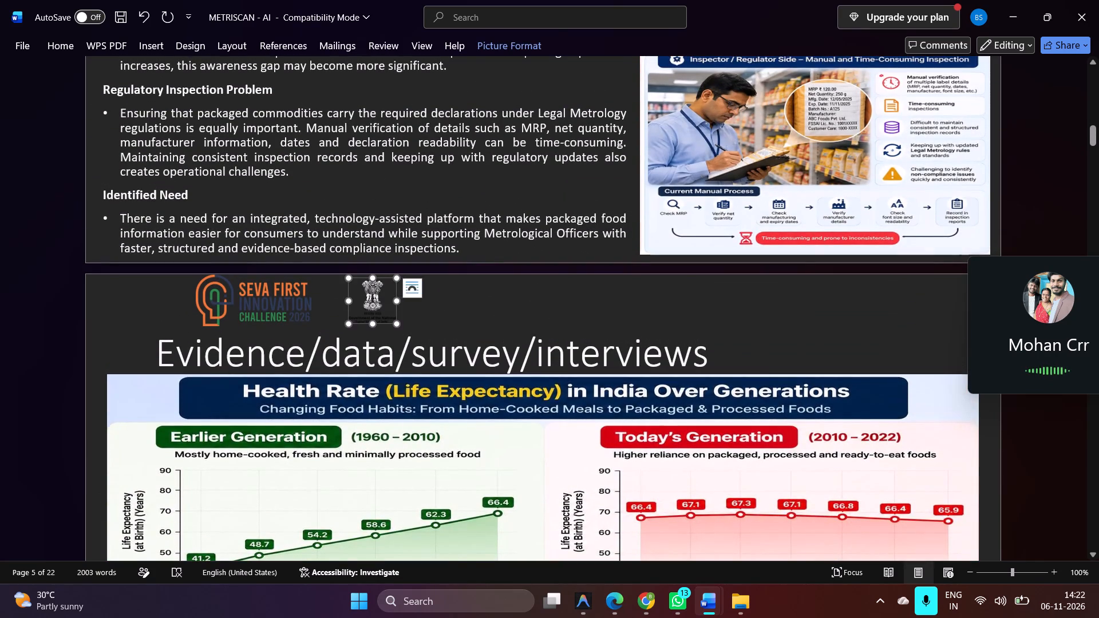
key(BackSpace)
Delete the government emblem beside the heading of the Detailed problem statement page.
scroll(359, 306, right, 1)
scroll(359, 306, up, 4)
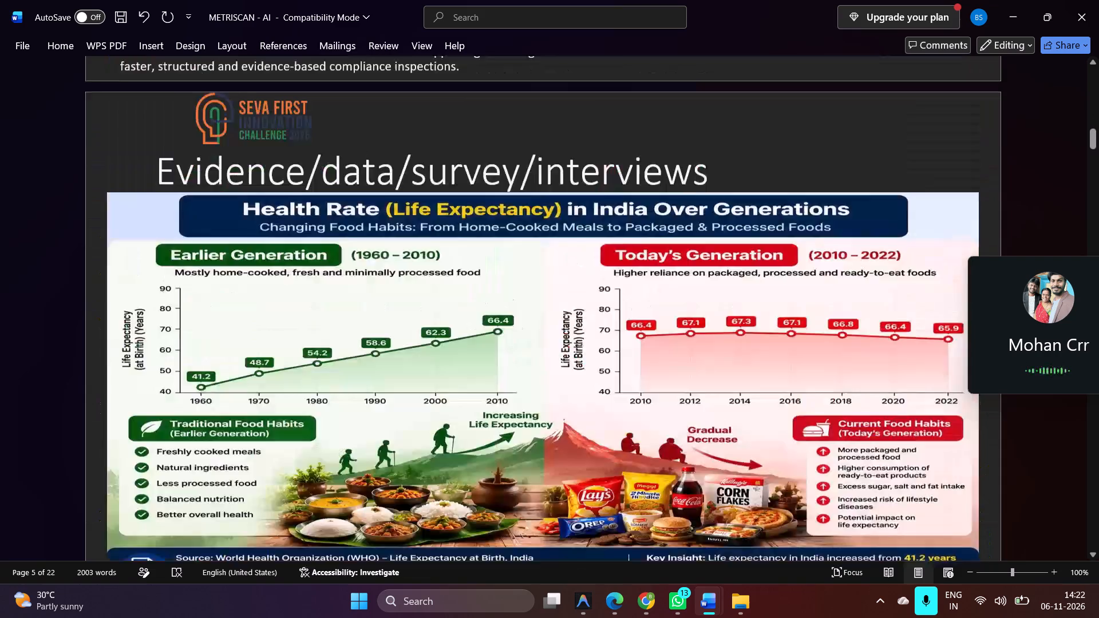
scroll(359, 306, up, 4)
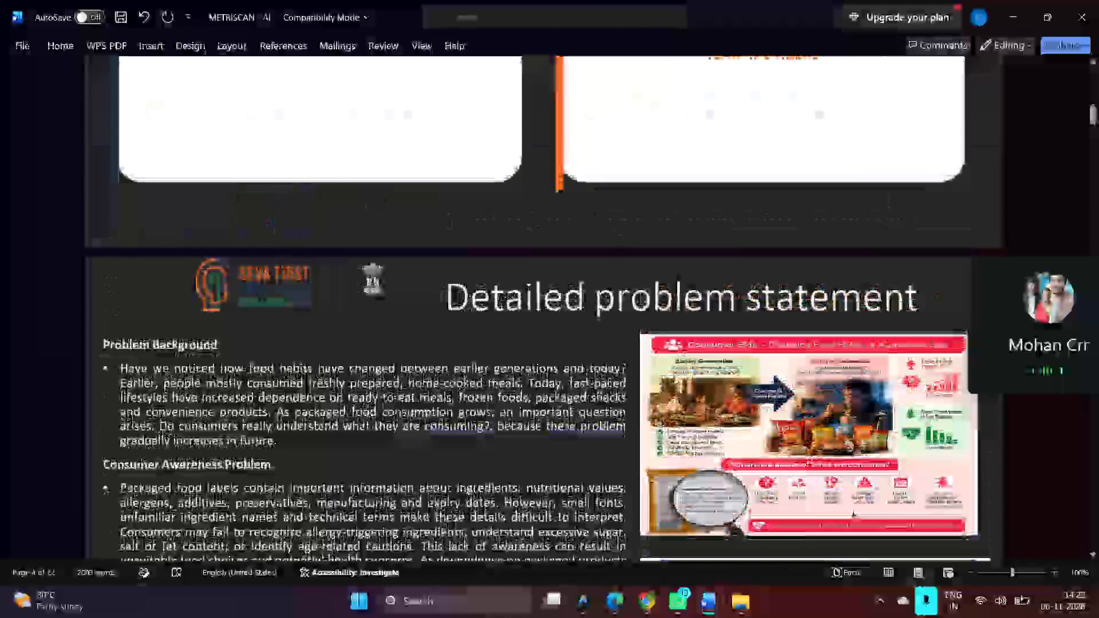
click(378, 292)
key(BackSpace)
Delete the government emblem from the SEVA FIRST Innovation Challenge 2026 title page.
scroll(736, 184, up, 4)
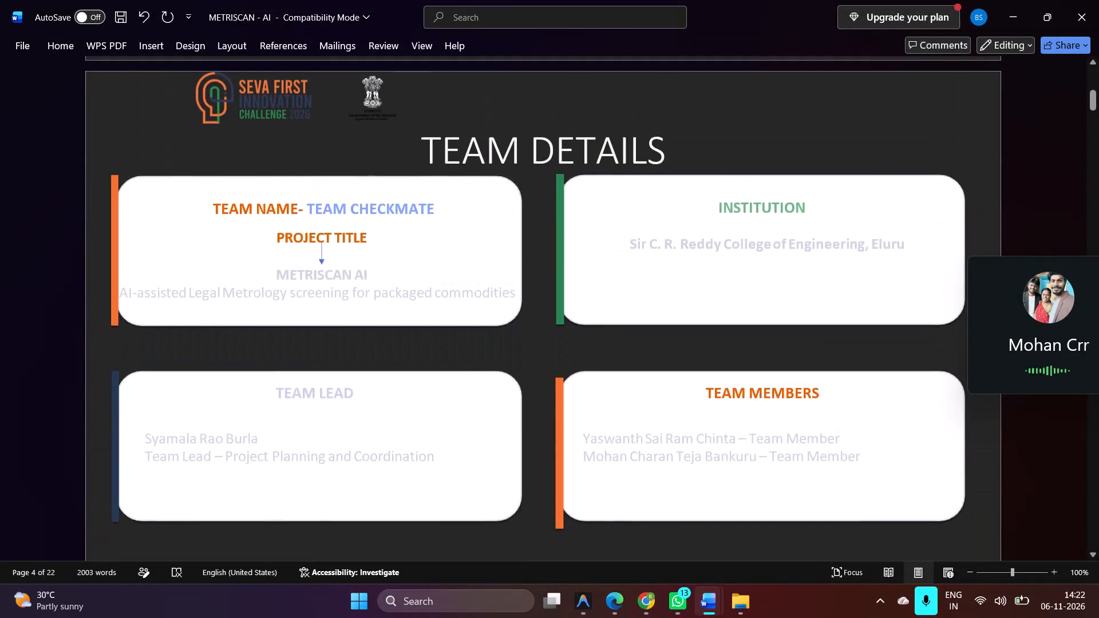
scroll(736, 184, up, 2)
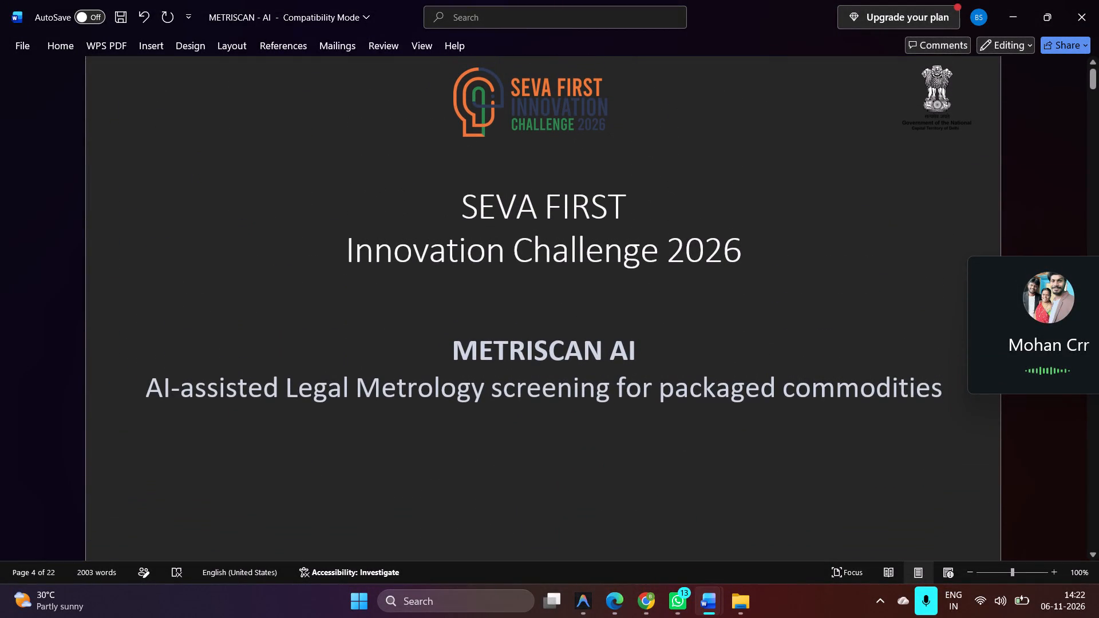
click(958, 92)
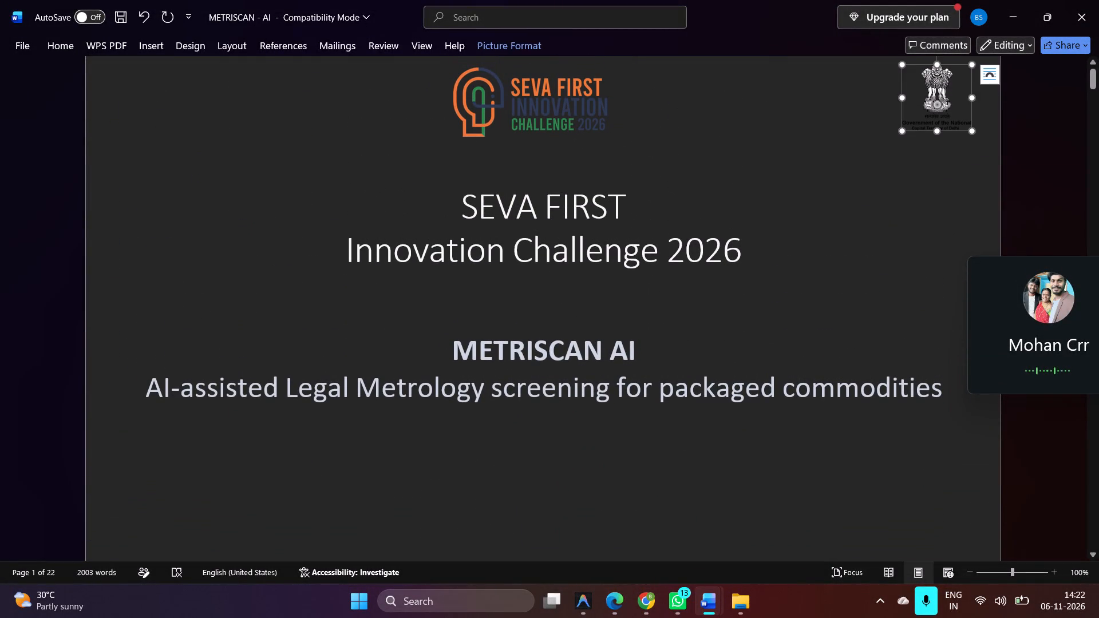
key(BackSpace)
Delete the DelTech logo and the government emblem from the Proposed technical solution page.
scroll(958, 92, up, 2)
scroll(958, 92, down, 1)
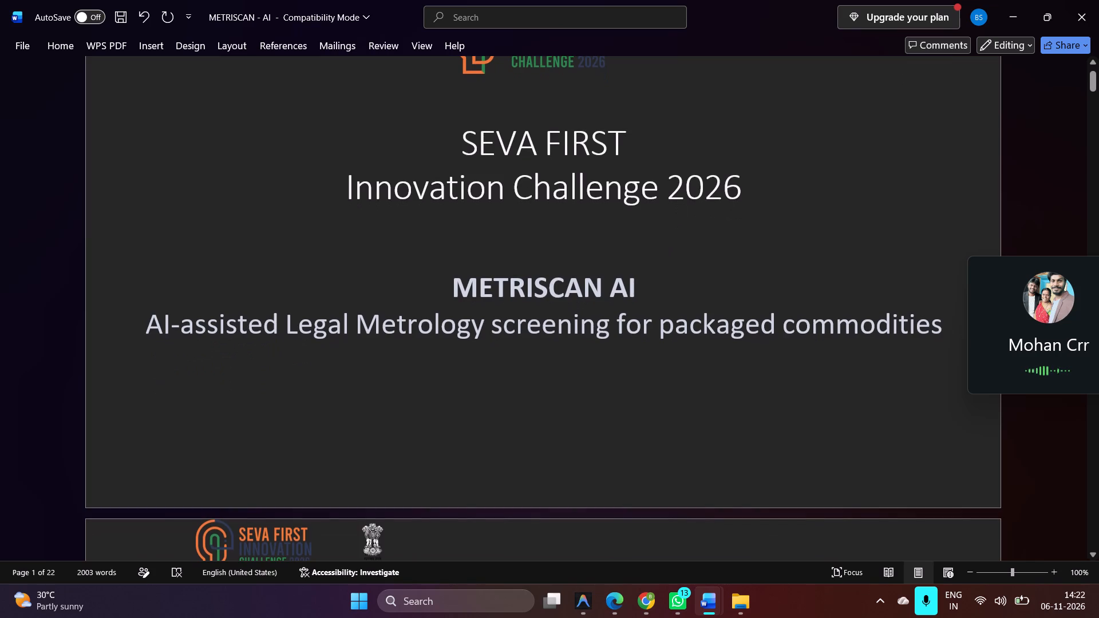
scroll(721, 137, down, 8)
scroll(721, 137, up, 1)
scroll(432, 331, down, 3)
scroll(217, 339, down, 2)
click(147, 445)
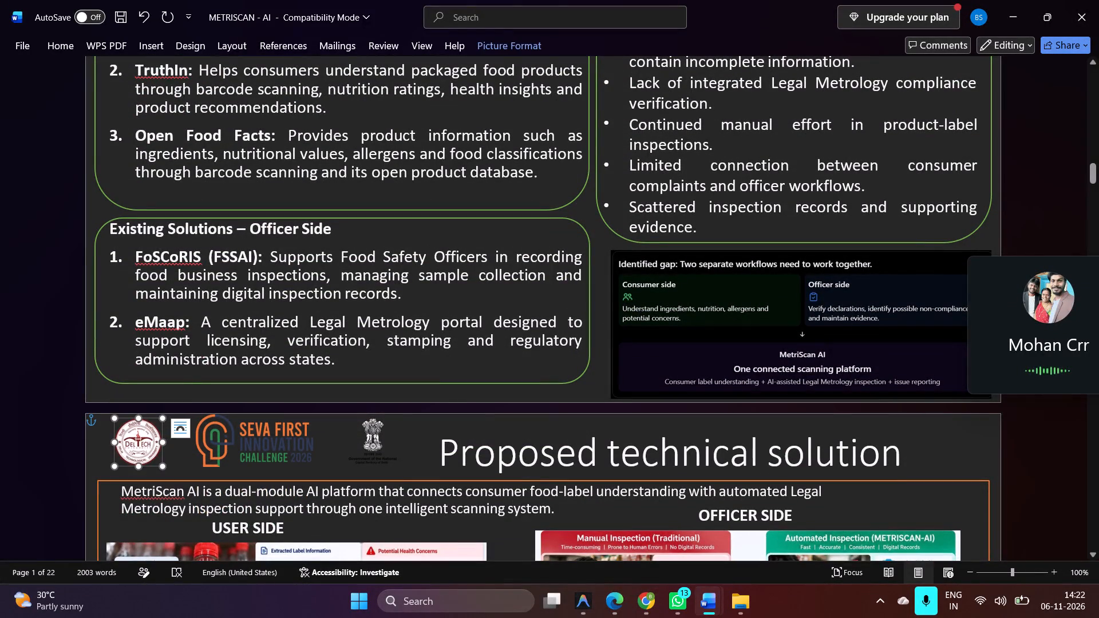
key(BackSpace)
click(380, 446)
key(BackSpace)
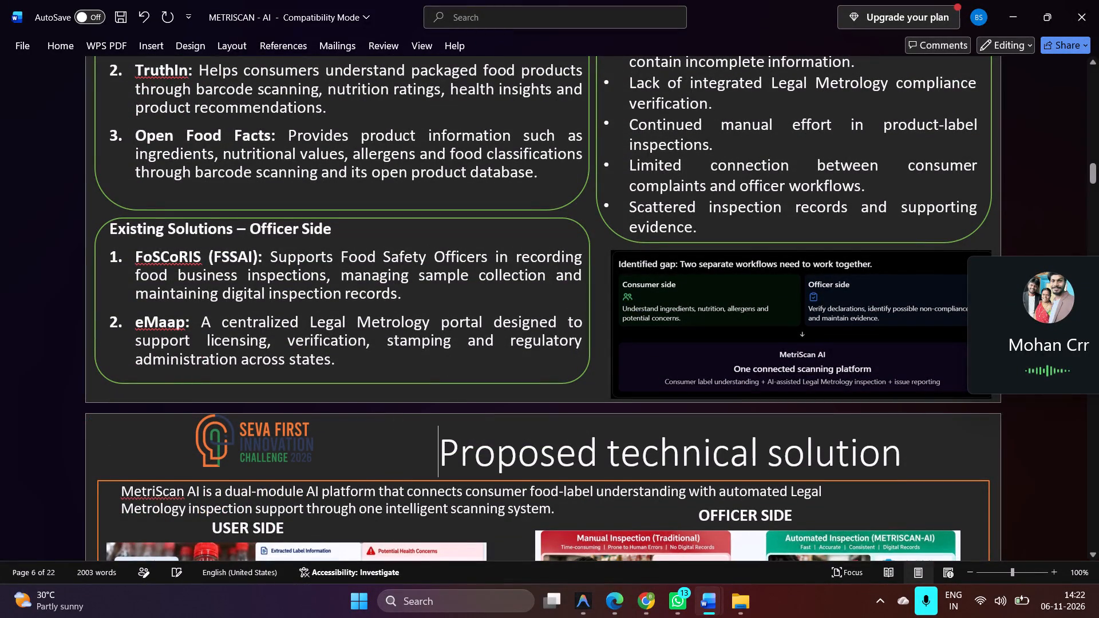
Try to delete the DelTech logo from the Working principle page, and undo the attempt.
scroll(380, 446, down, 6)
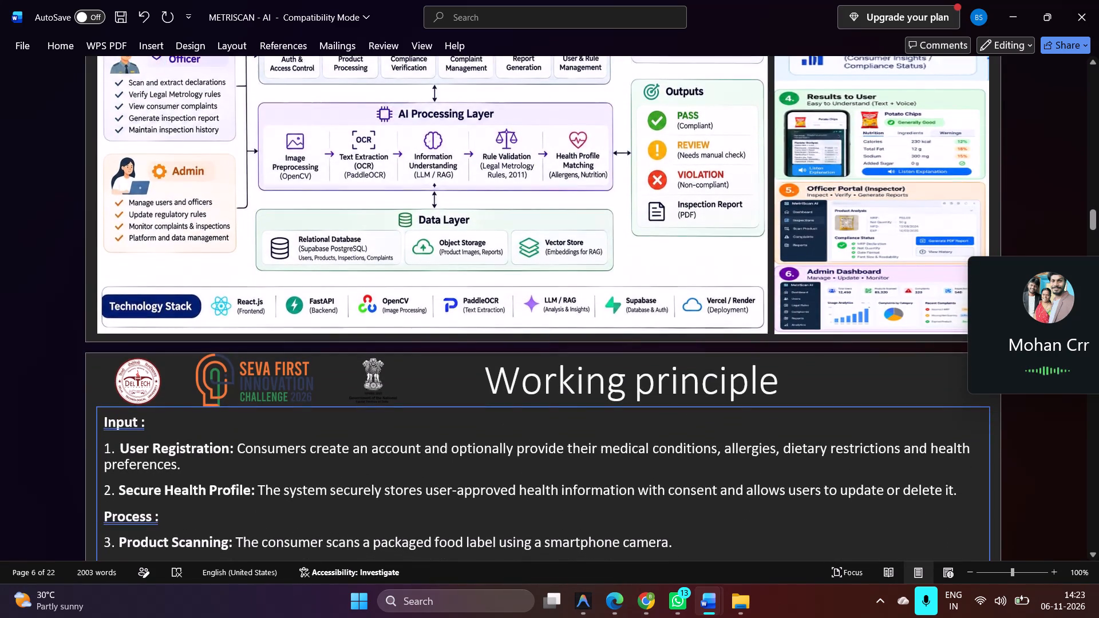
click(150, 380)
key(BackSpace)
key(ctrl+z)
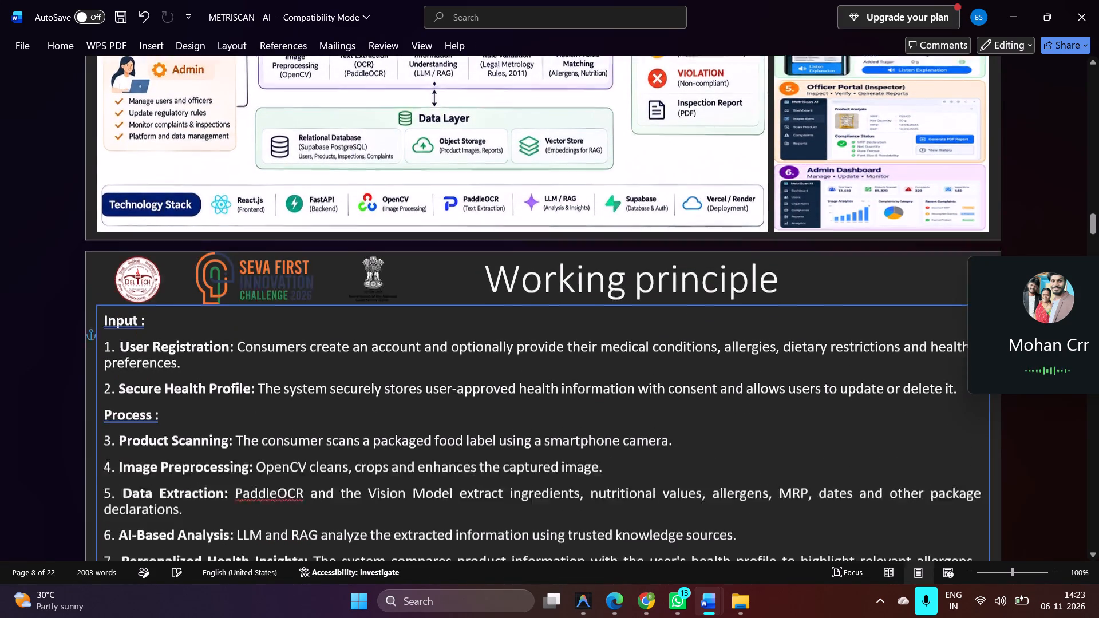
Delete the DelTech logo and the government emblem from the Working principle page.
click(145, 193)
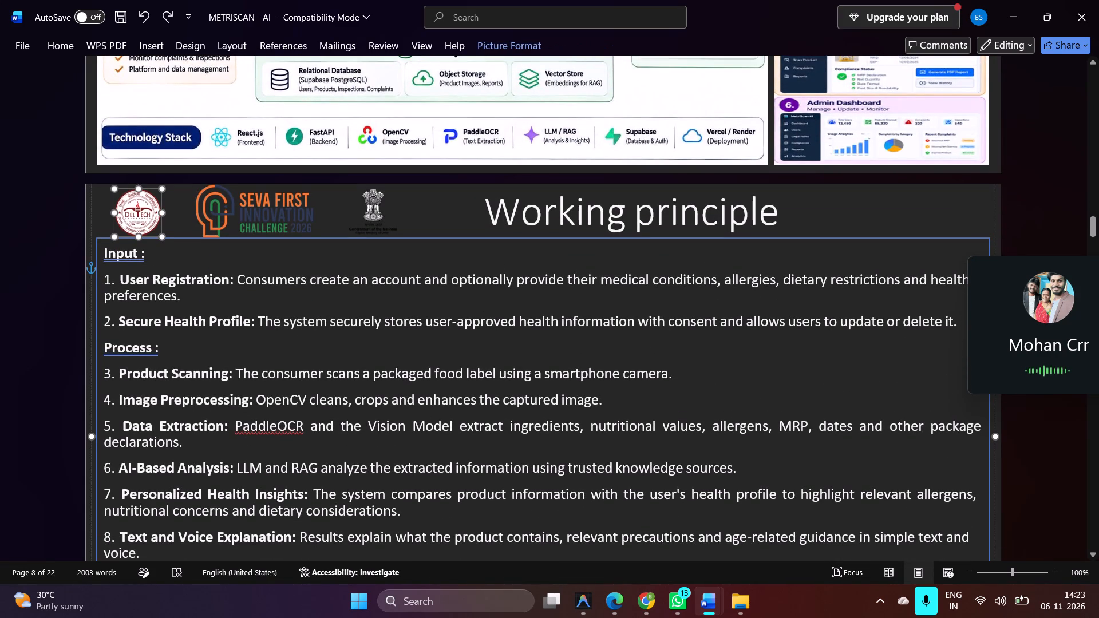
key(BackSpace)
click(372, 209)
key(BackSpace)
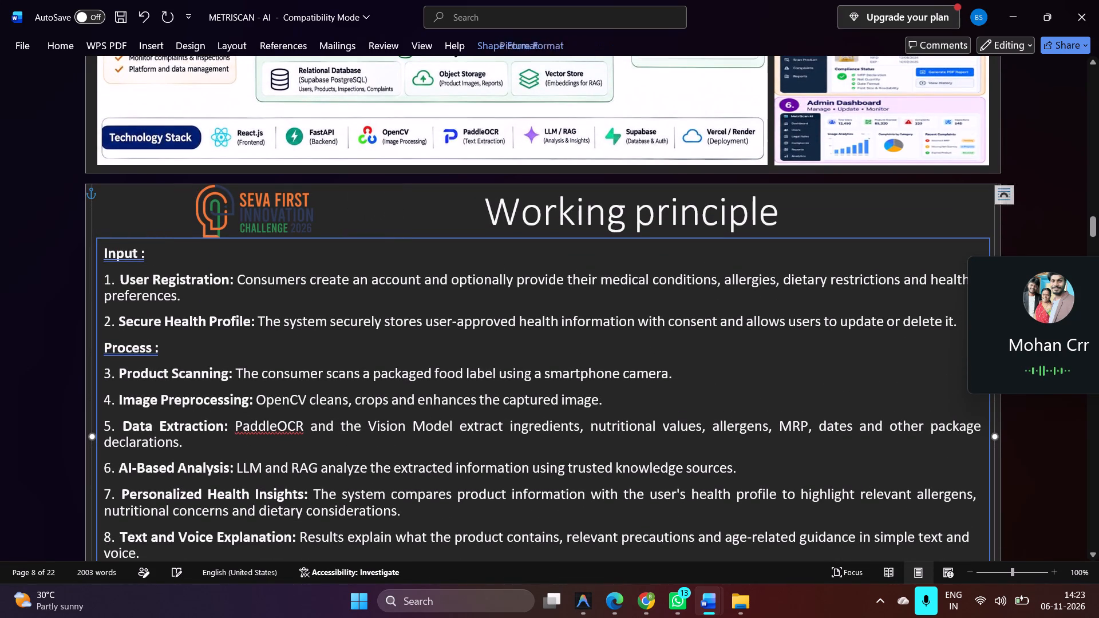
Delete the DelTech logo and the government emblem from the Preliminary calculations/simulation page.
scroll(372, 209, down, 3)
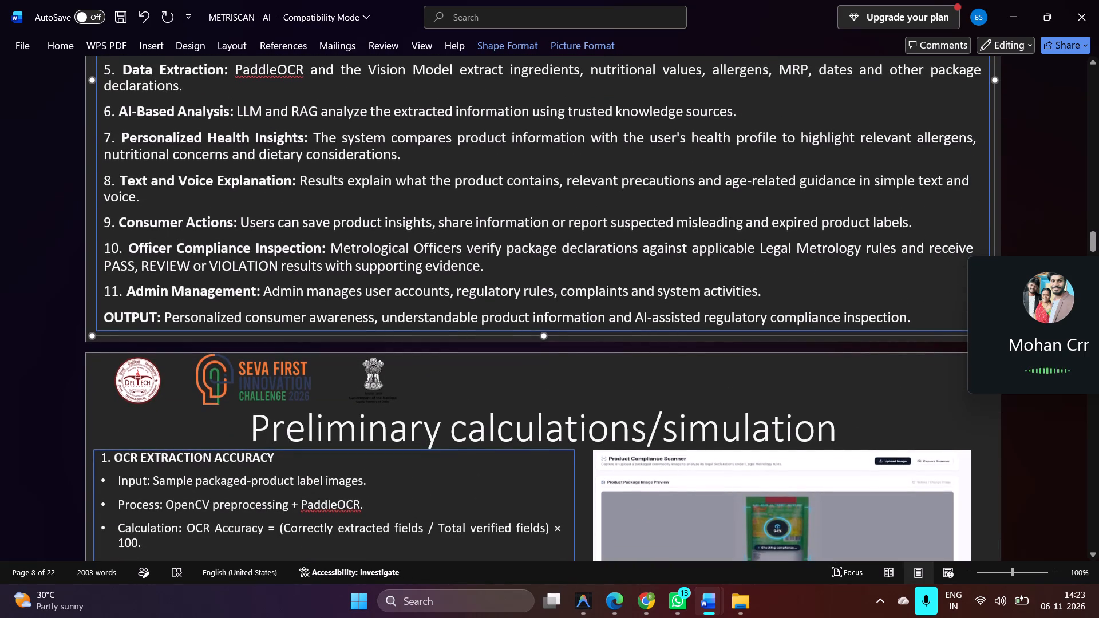
click(130, 407)
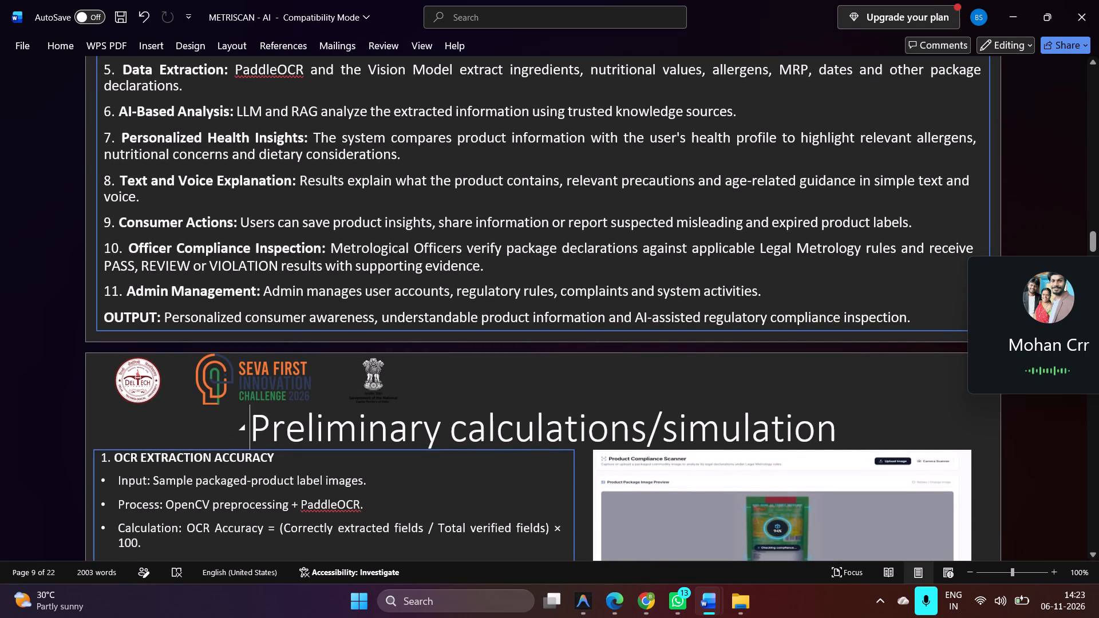
click(132, 399)
key(BackSpace)
click(374, 381)
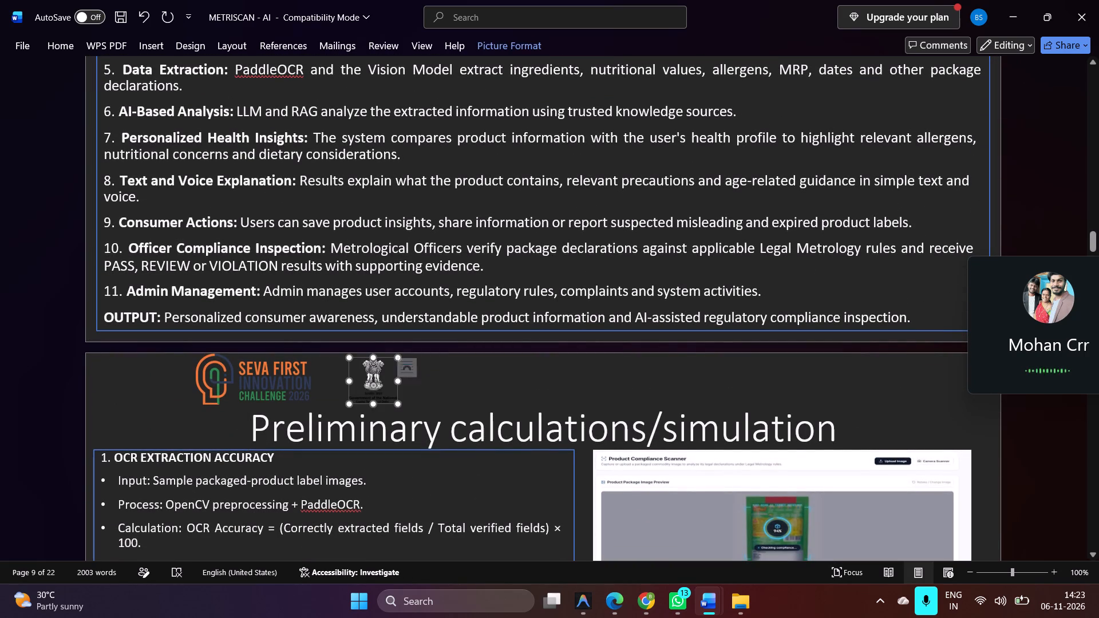
key(BackSpace)
Delete the DelTech logo and the government emblem from the Estimated cost page.
scroll(374, 381, down, 6)
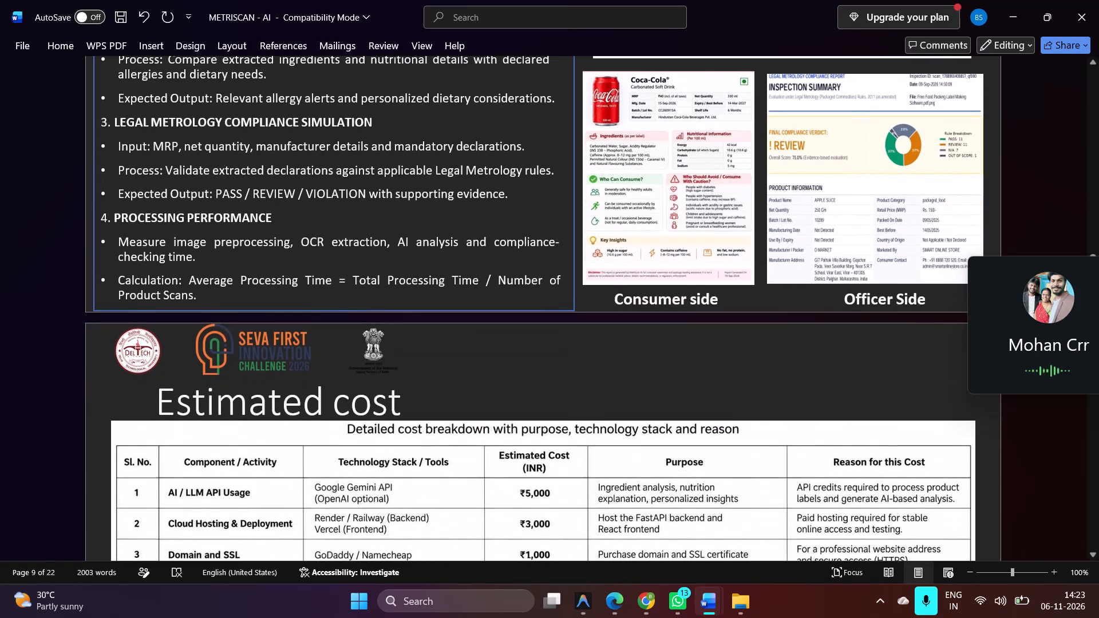
click(136, 362)
key(BackSpace)
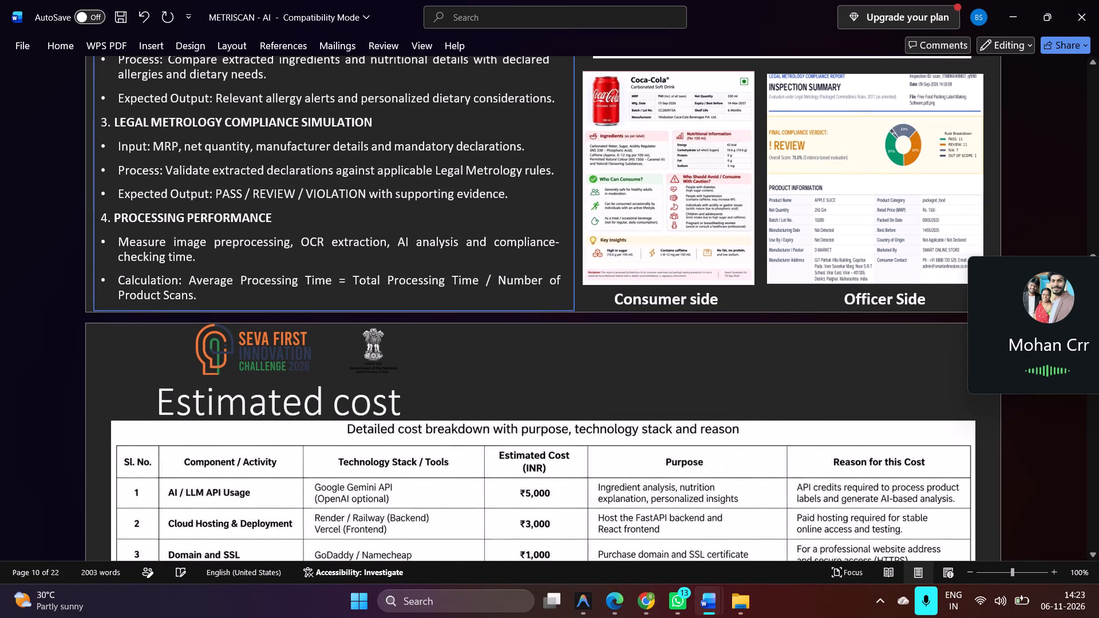
click(373, 350)
key(BackSpace)
Delete the DelTech logo and the government emblem from the Expected beneficiaries page.
scroll(373, 350, down, 5)
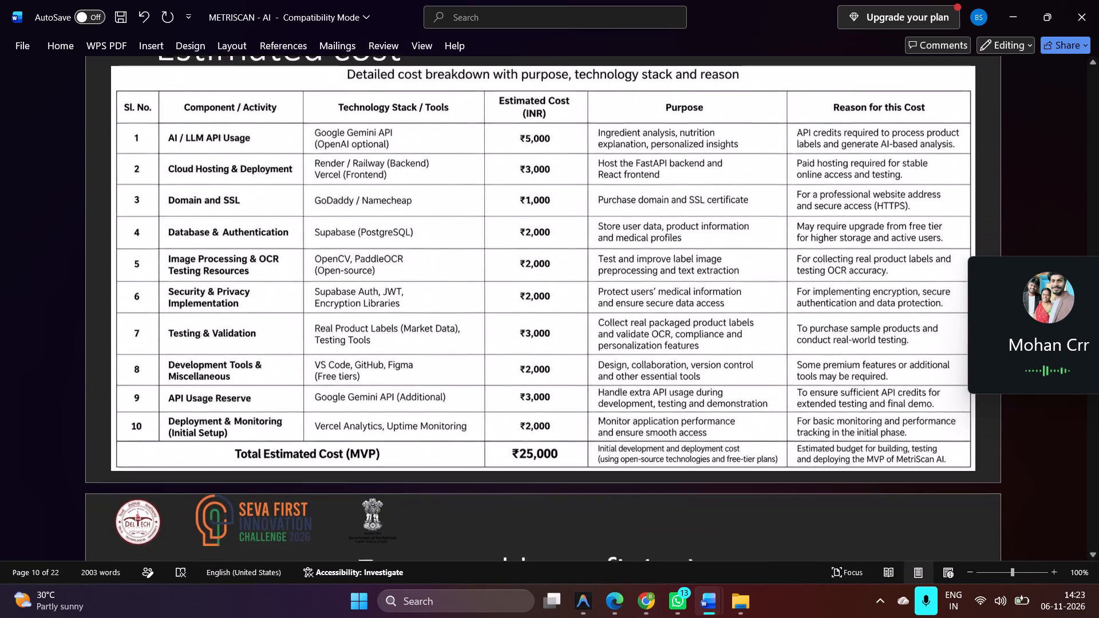
scroll(373, 350, down, 1)
click(153, 361)
key(BackSpace)
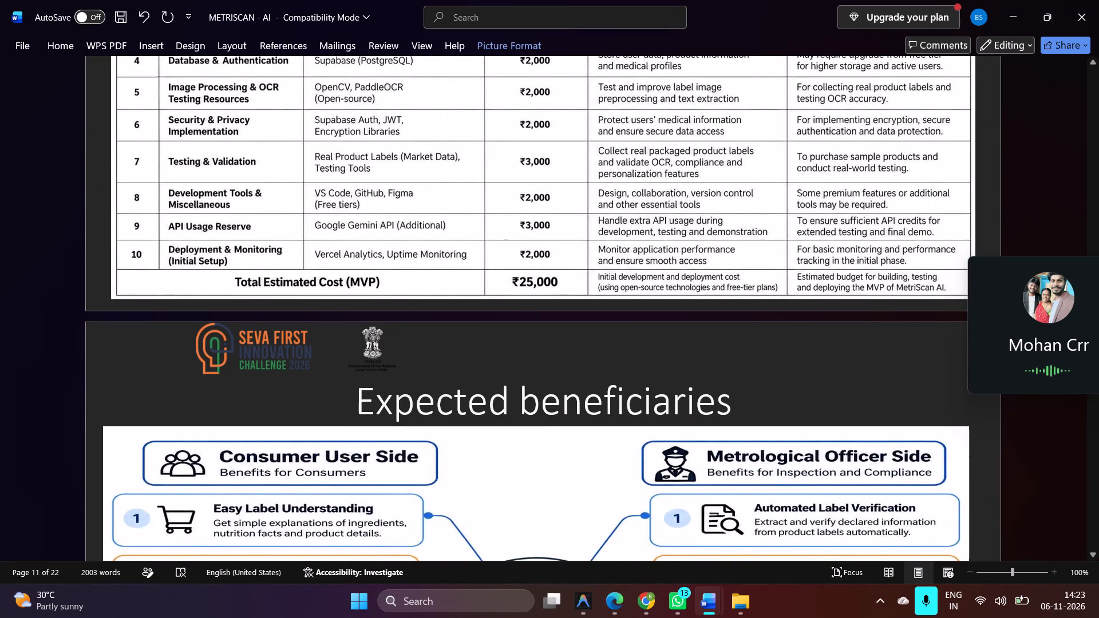
click(353, 359)
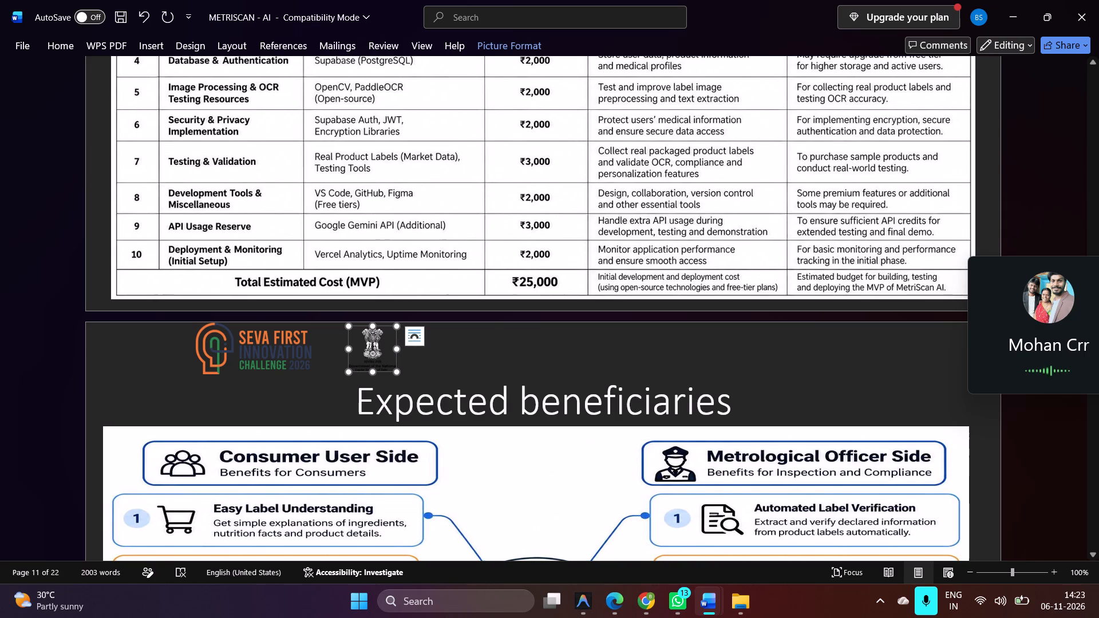
key(BackSpace)
Delete the DelTech logo and the government emblem from the Initial development plan page.
scroll(353, 359, down, 4)
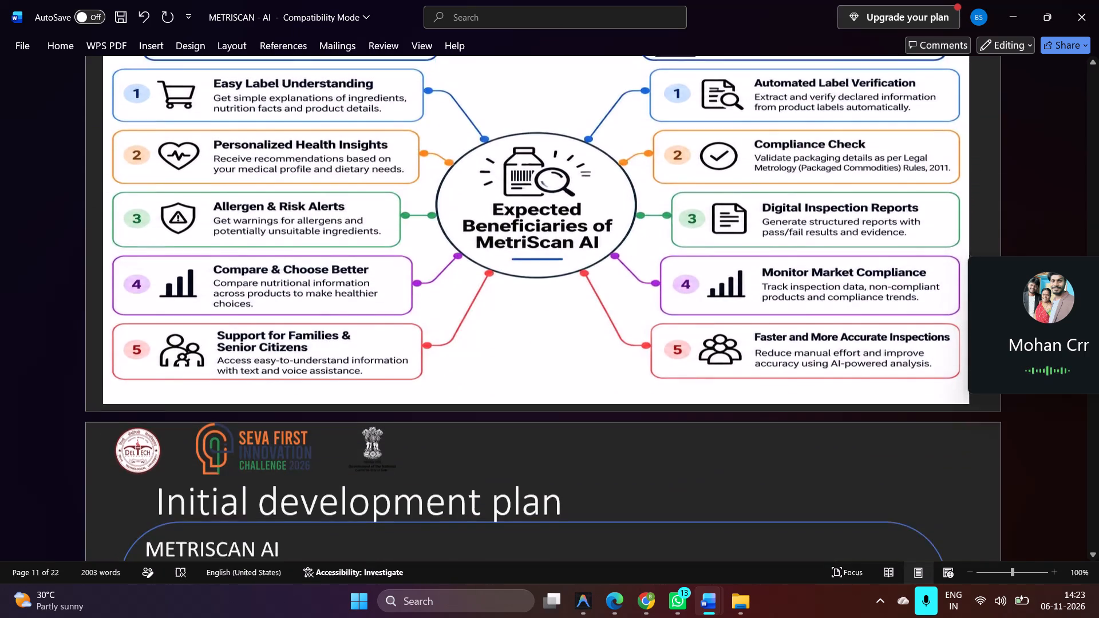
scroll(353, 359, down, 1)
click(141, 355)
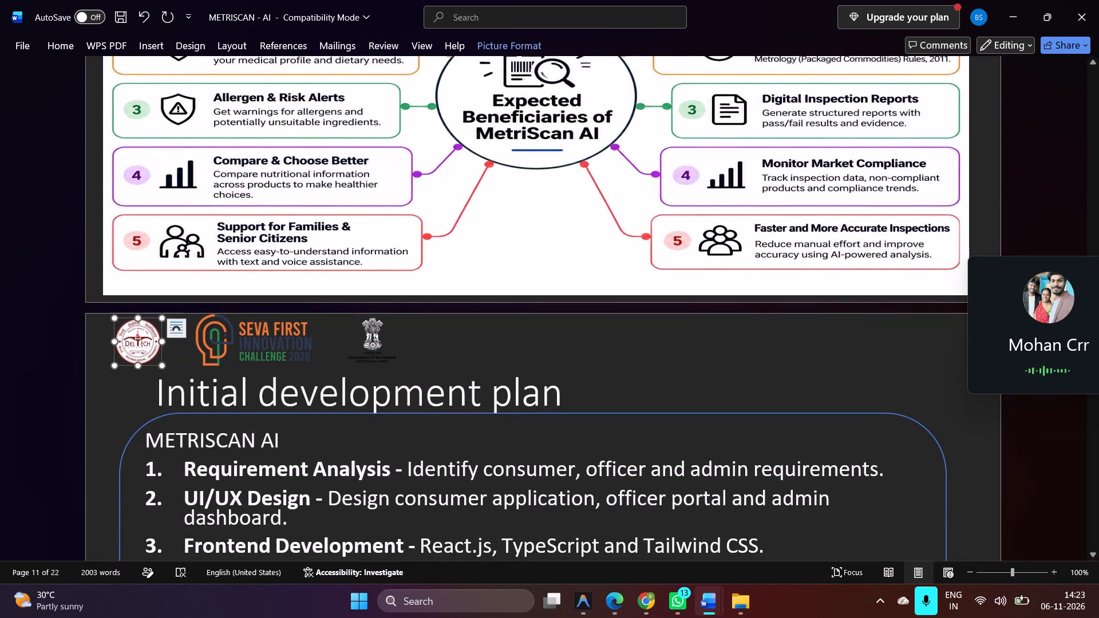
key(BackSpace)
click(376, 339)
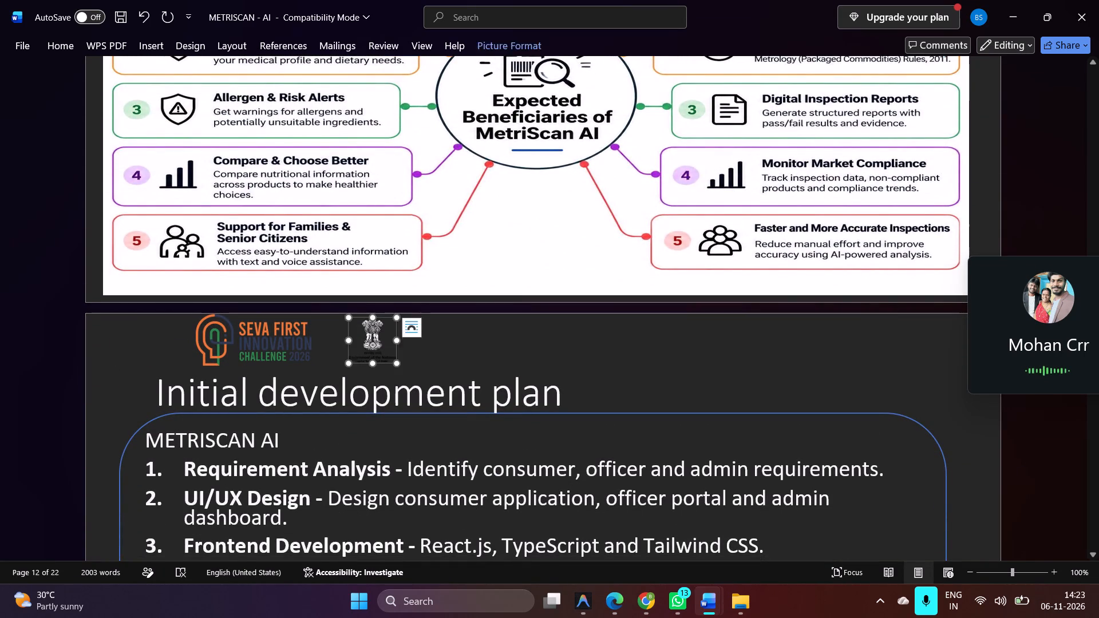
key(BackSpace)
Delete the DelTech logo and the government emblem from the Evidence of user/problem interaction page.
scroll(376, 339, down, 5)
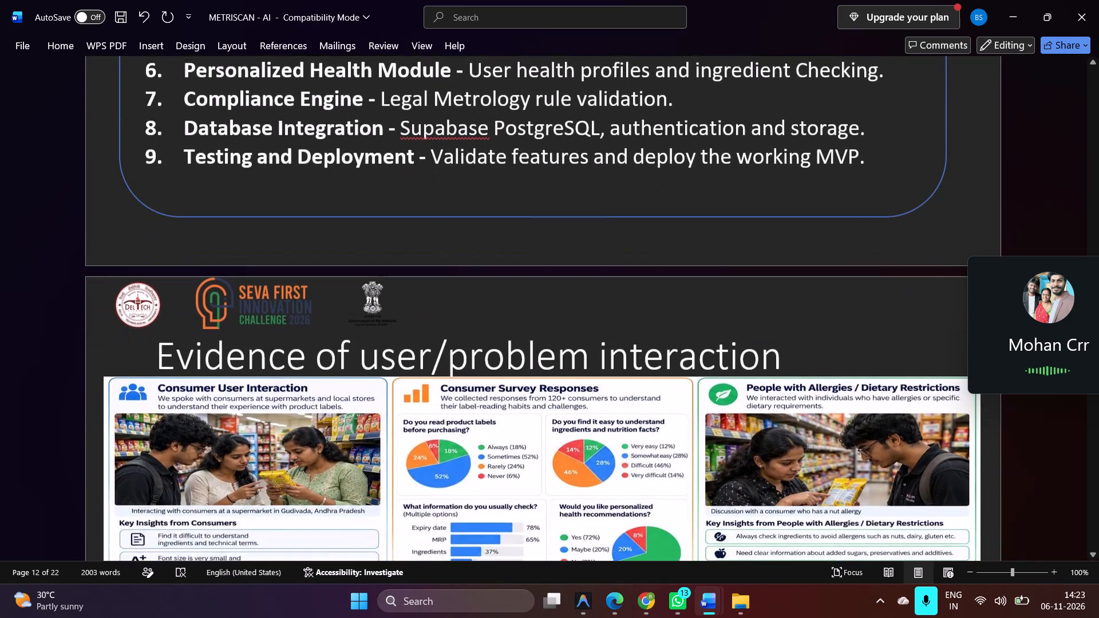
click(142, 300)
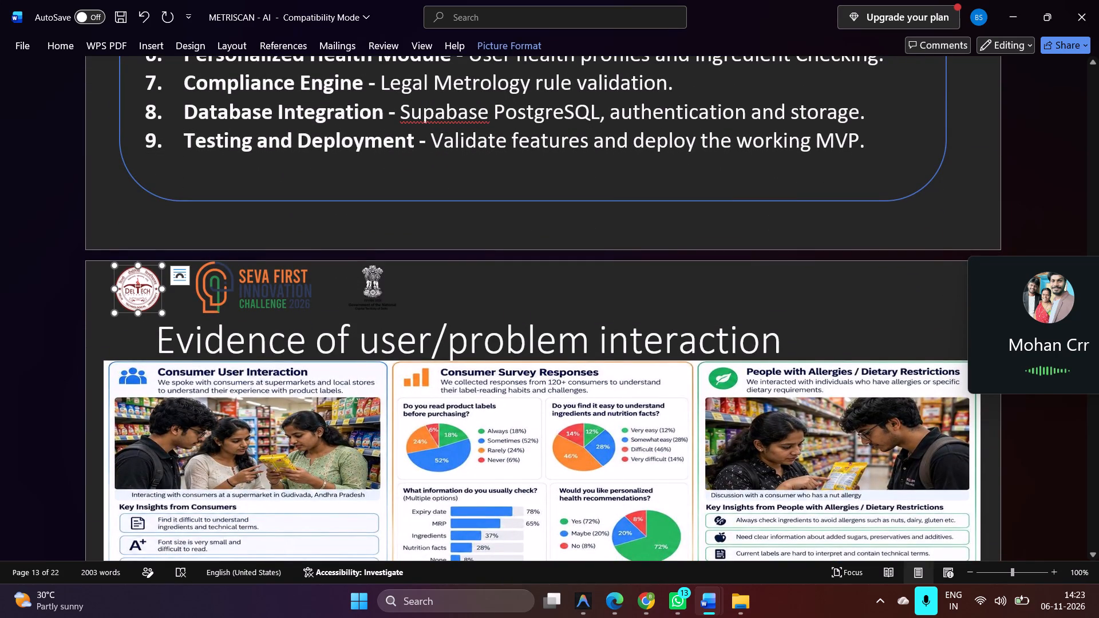
key(BackSpace)
click(379, 289)
key(BackSpace)
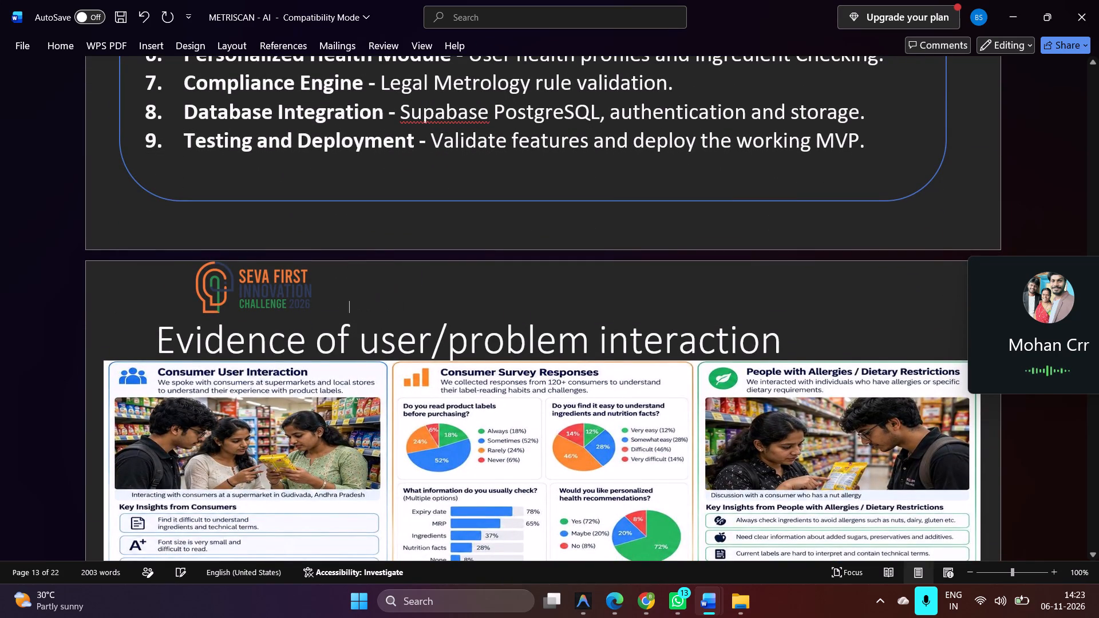
Delete the DelTech logo and the government emblem from the 75-day work plan page.
scroll(379, 289, down, 4)
click(136, 228)
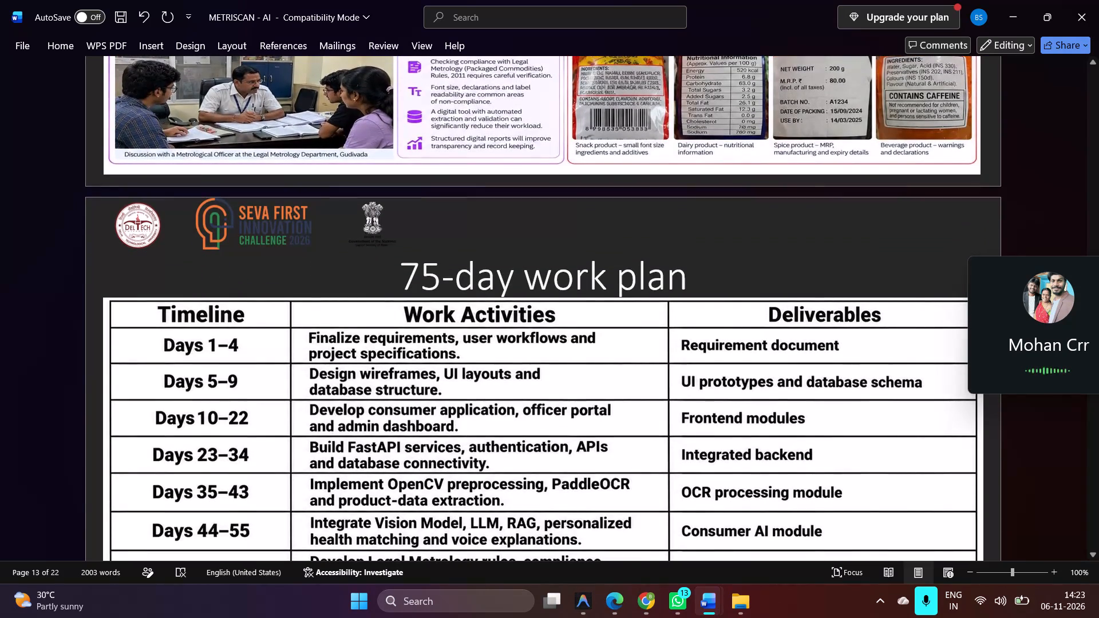
key(BackSpace)
click(376, 214)
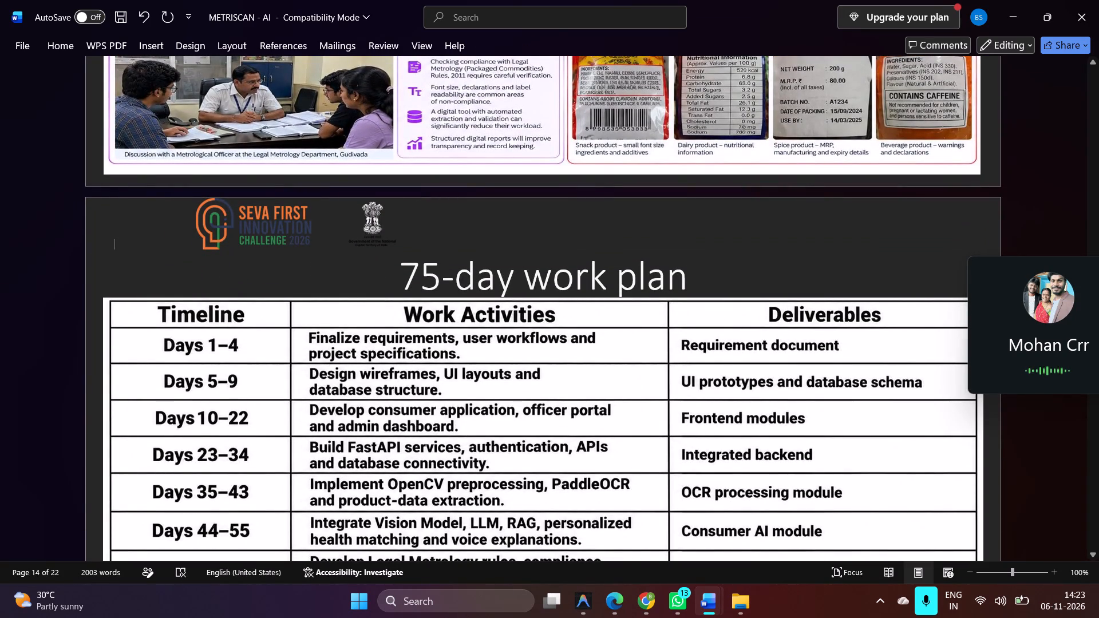
key(BackSpace)
Delete the DelTech logo and the government emblem from the Team composition and roles page.
scroll(376, 214, down, 2)
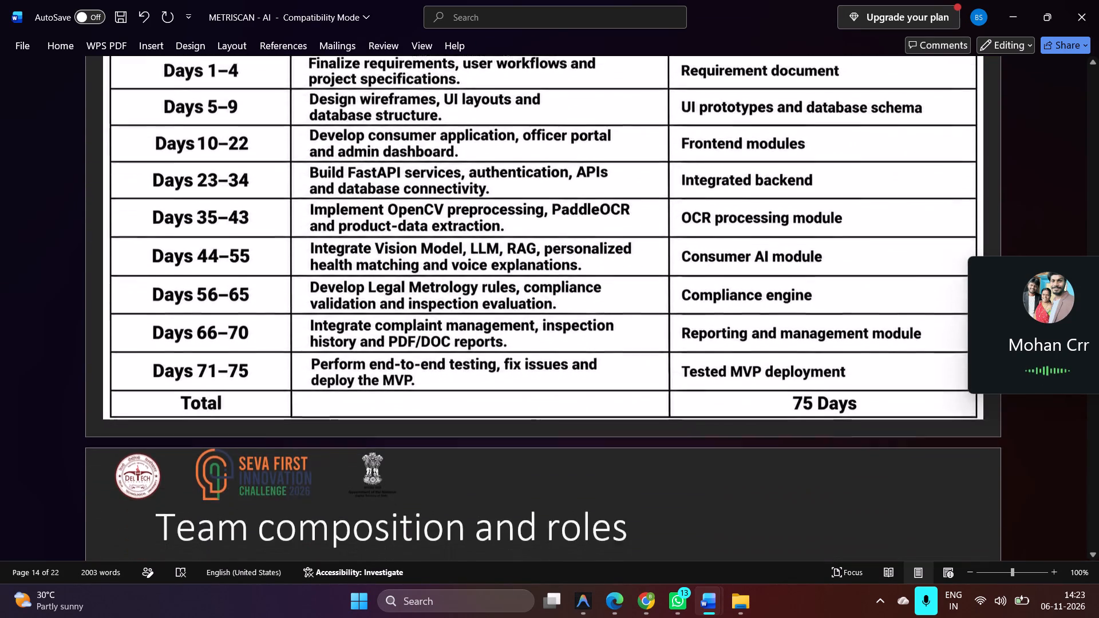
scroll(376, 214, down, 1)
click(135, 321)
key(BackSpace)
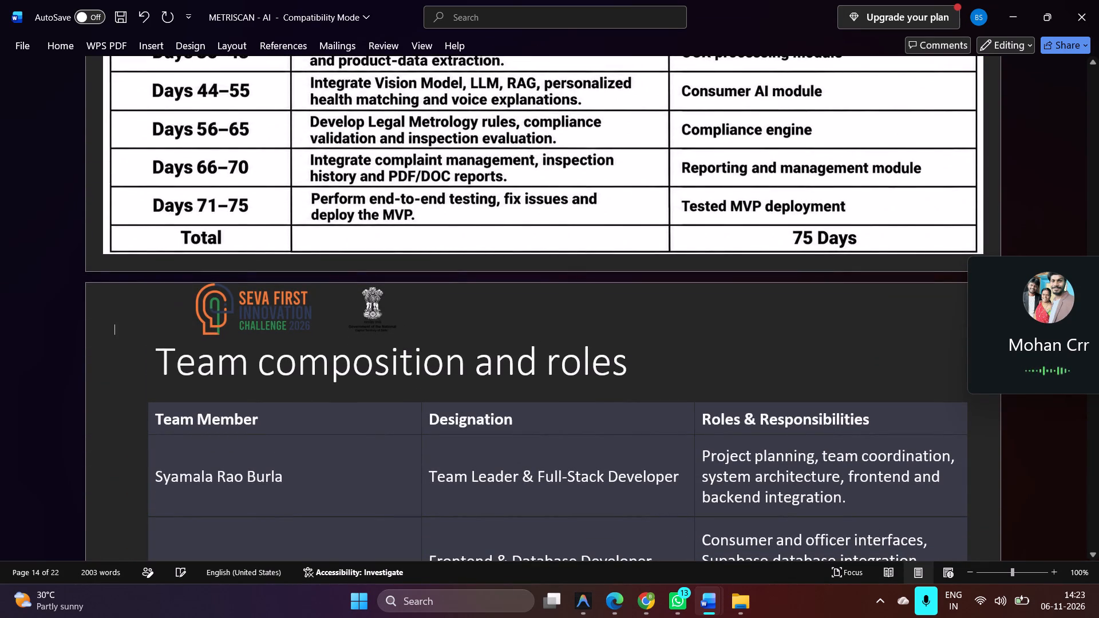
click(389, 303)
key(BackSpace)
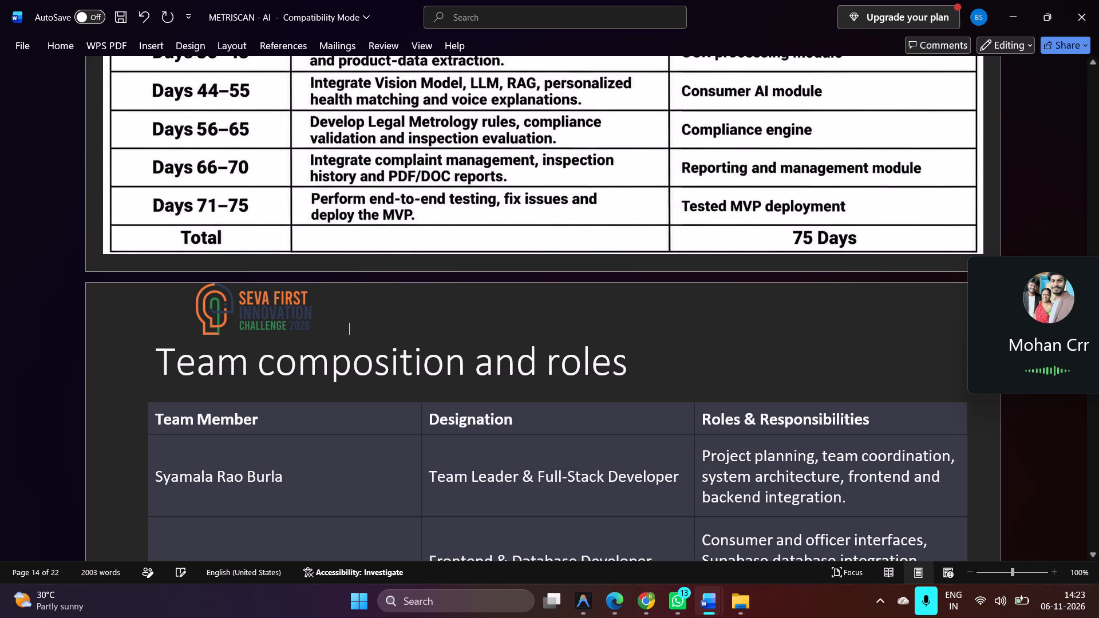
Delete the DelTech logo and the government emblem from the Resource/facility requirements page.
scroll(389, 303, down, 4)
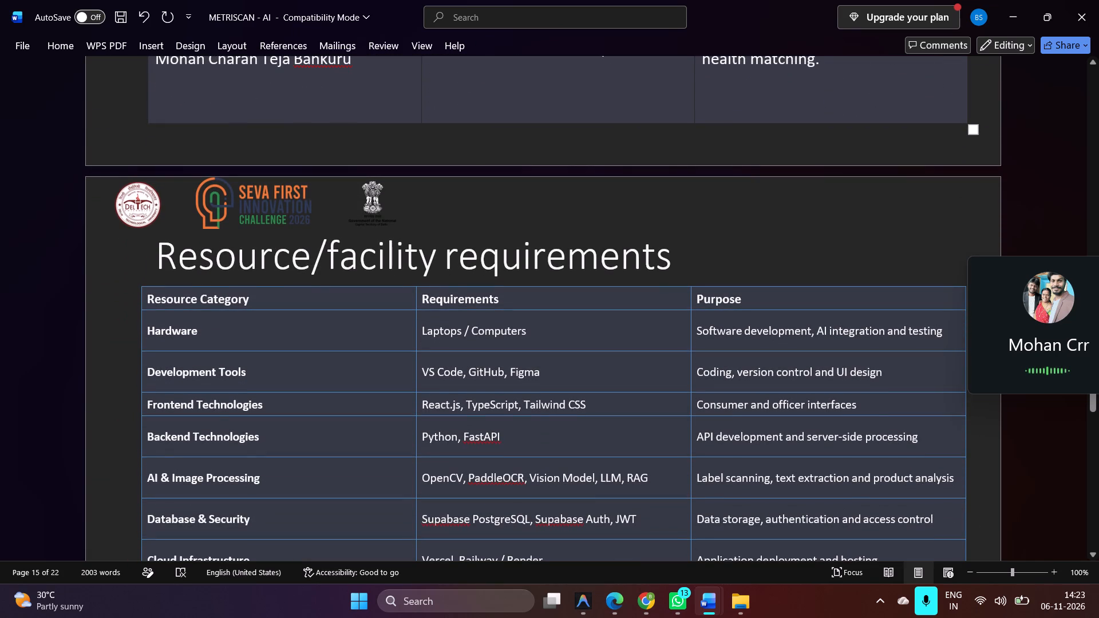
click(141, 208)
key(BackSpace)
click(393, 209)
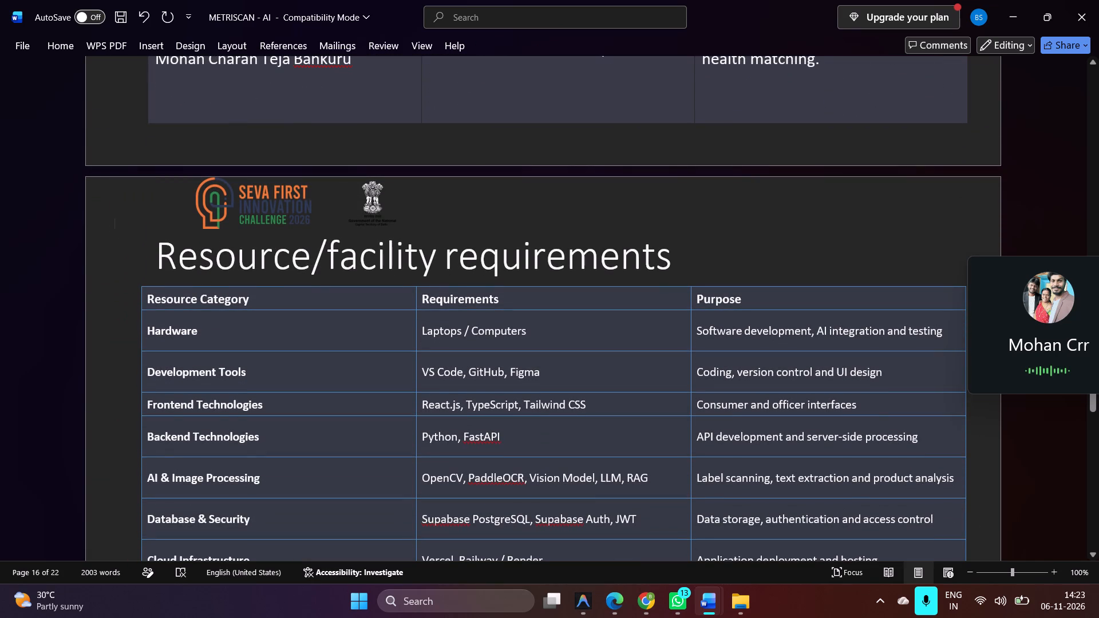
key(BackSpace)
Delete the DelTech logo and the government emblem from the Entry and Target TRL page.
scroll(393, 209, down, 4)
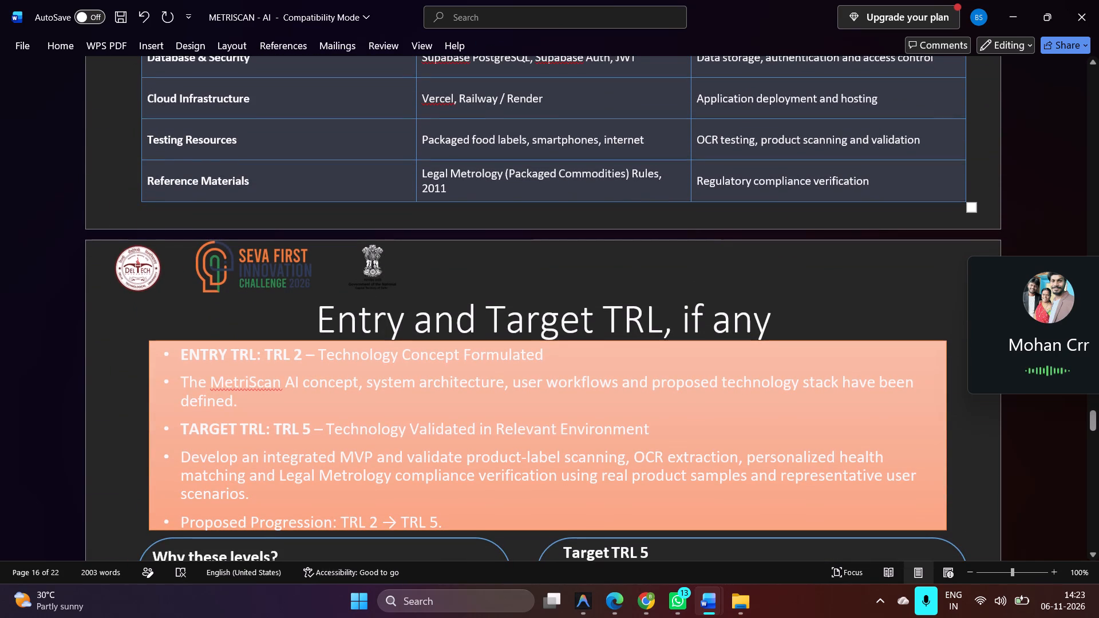
click(124, 281)
key(BackSpace)
click(355, 260)
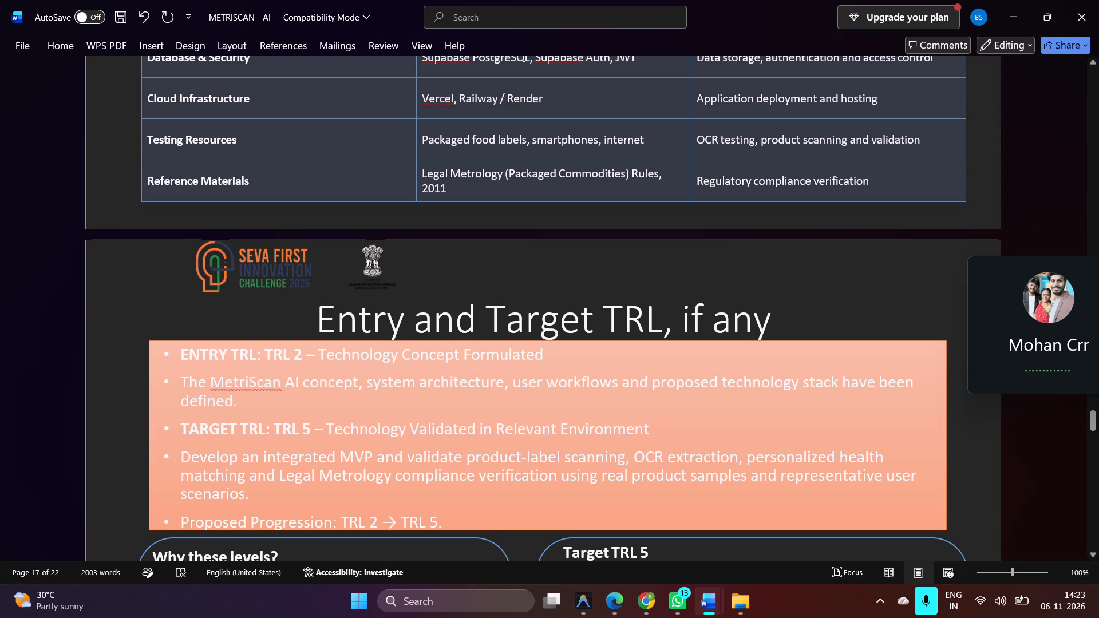
key(BackSpace)
Delete the DelTech logo and the government emblem from the Technical drawings/calculations/simulation page.
scroll(355, 260, down, 4)
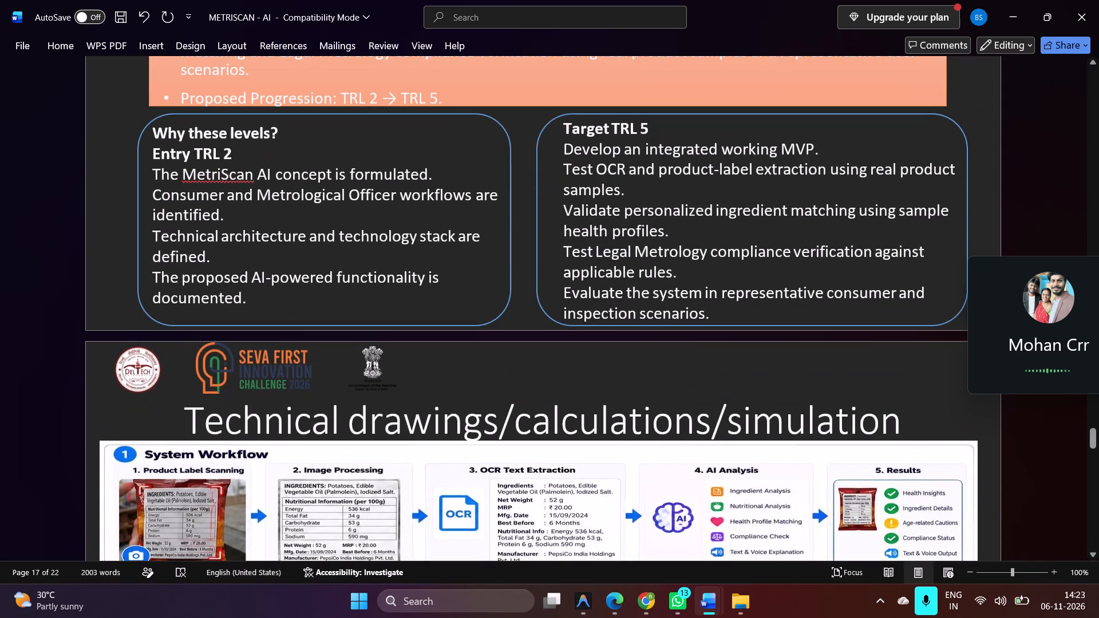
click(118, 386)
key(BackSpace)
click(378, 369)
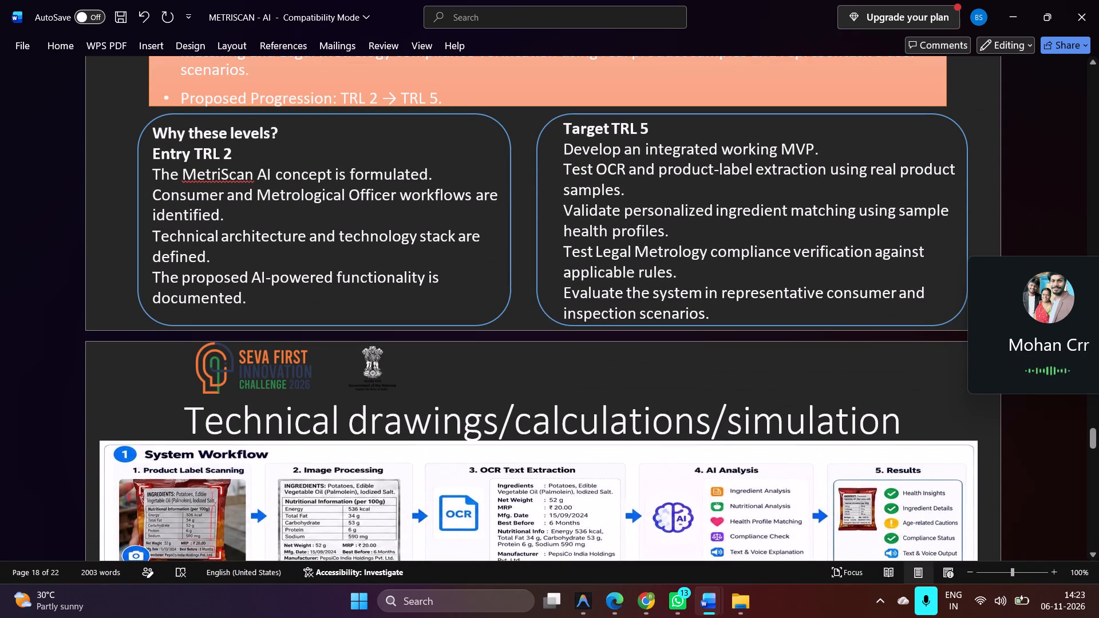
key(BackSpace)
Delete the DelTech logo and the government emblem from the Literature/patent survey page.
scroll(378, 369, down, 4)
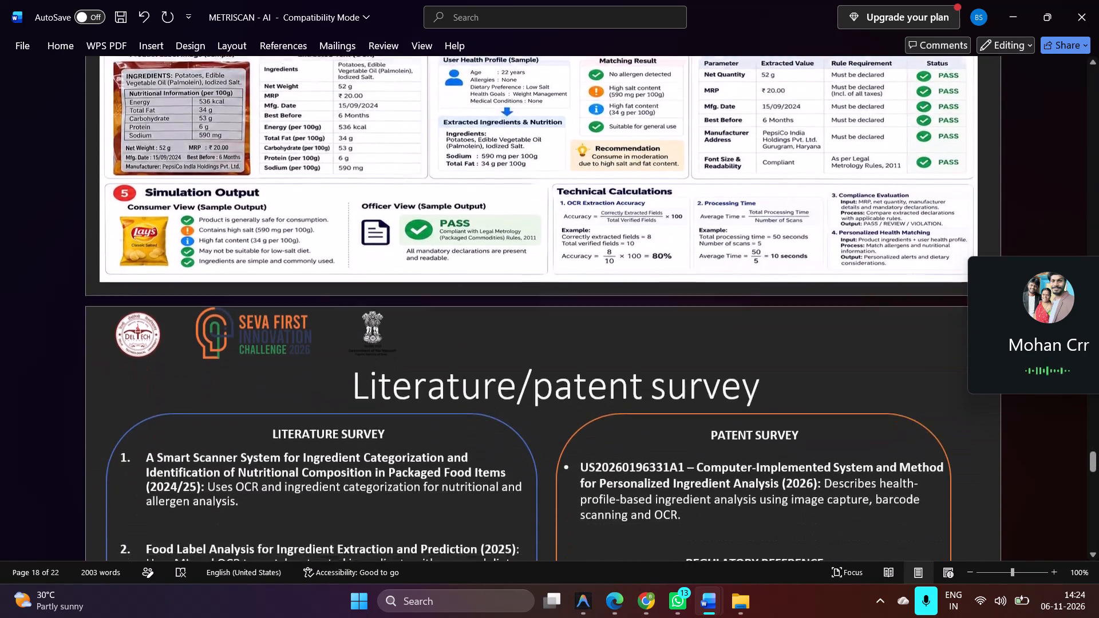
scroll(378, 369, down, 1)
click(156, 231)
key(BackSpace)
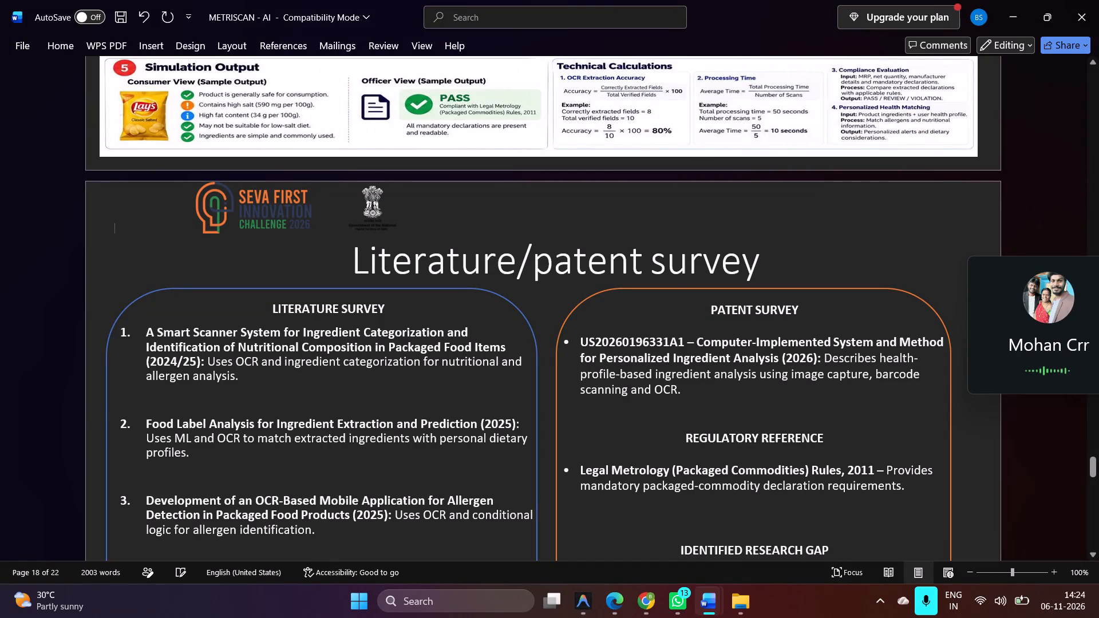
click(373, 220)
key(BackSpace)
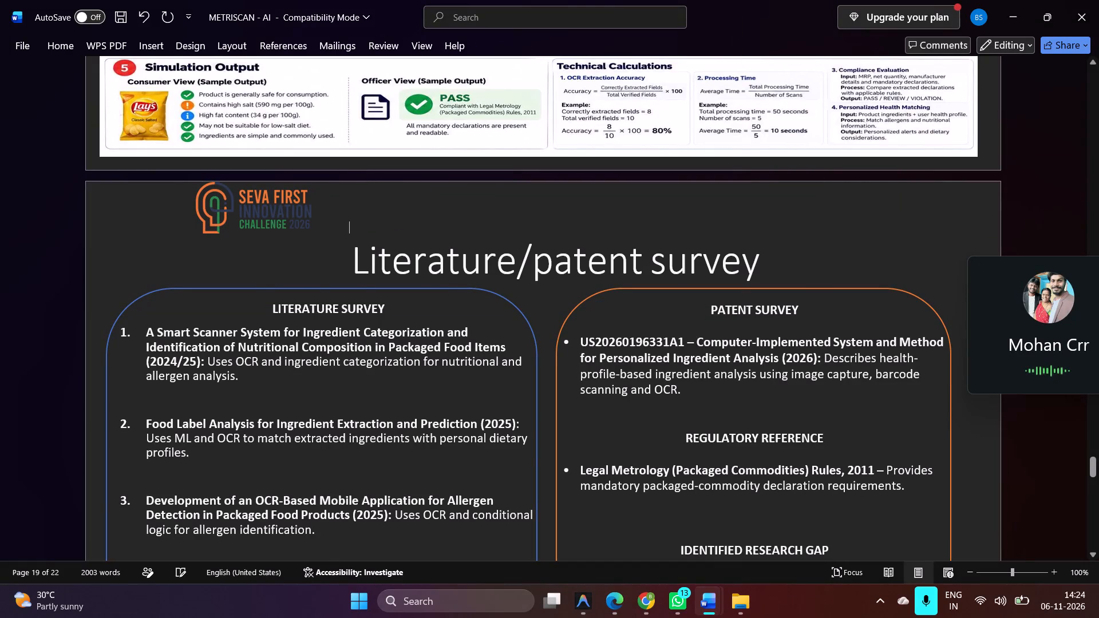
Select the DelTech logo on the page that follows the Literature/patent survey page.
scroll(373, 220, down, 5)
click(147, 351)
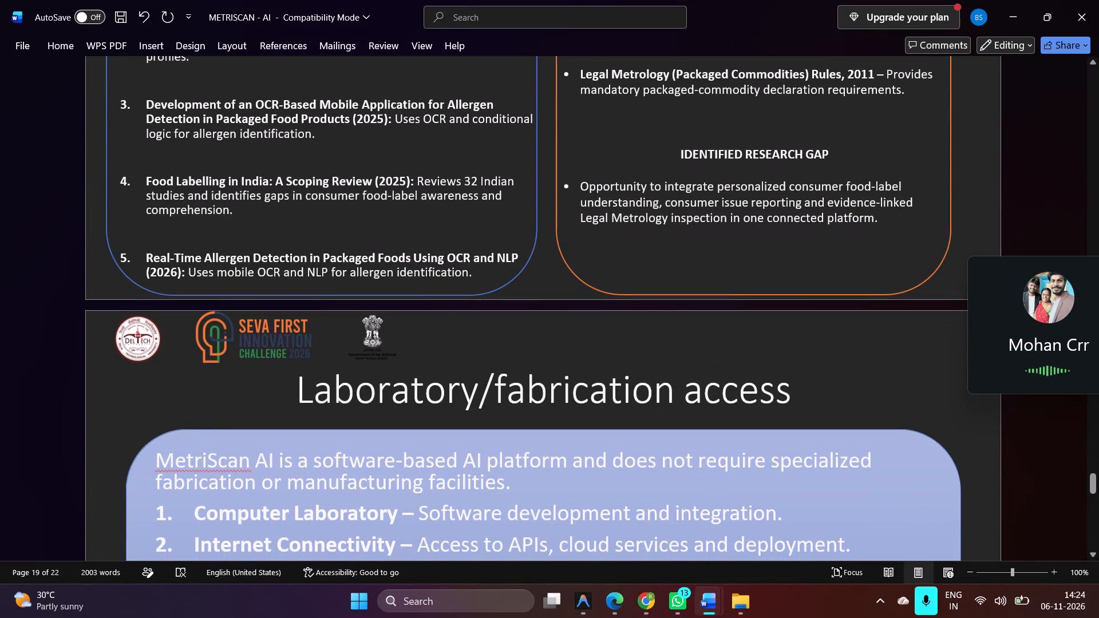
Delete the DelTech logo and the government emblem from the Laboratory/fabrication access page.
key(BackSpace)
click(361, 337)
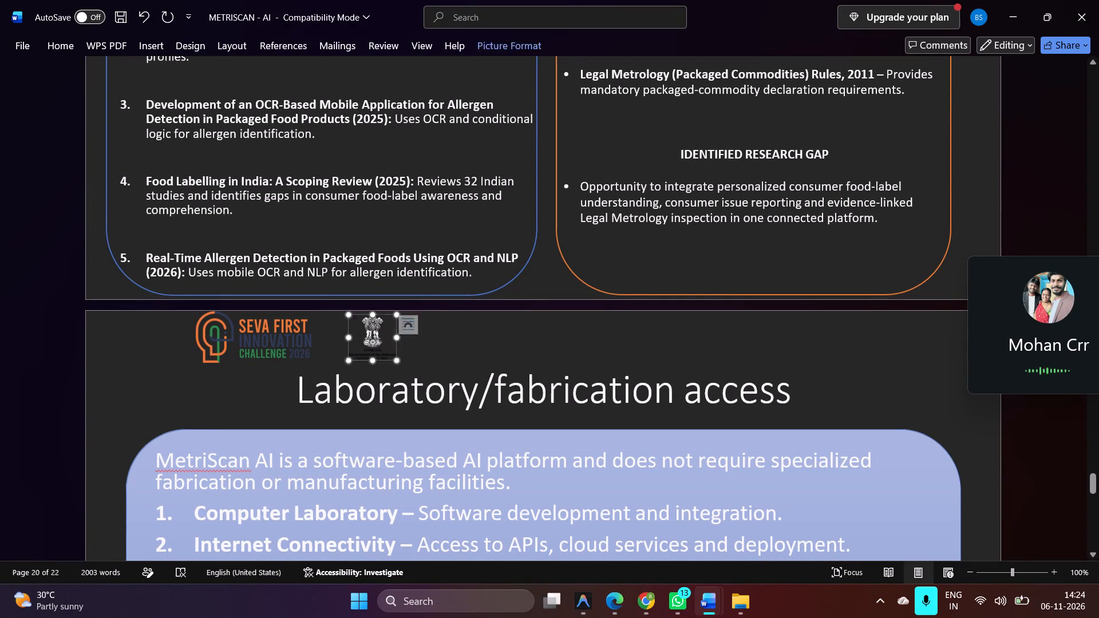
key(BackSpace)
Delete the government emblem and the DelTech logo from the Novelty and IPR potential page.
scroll(361, 337, down, 4)
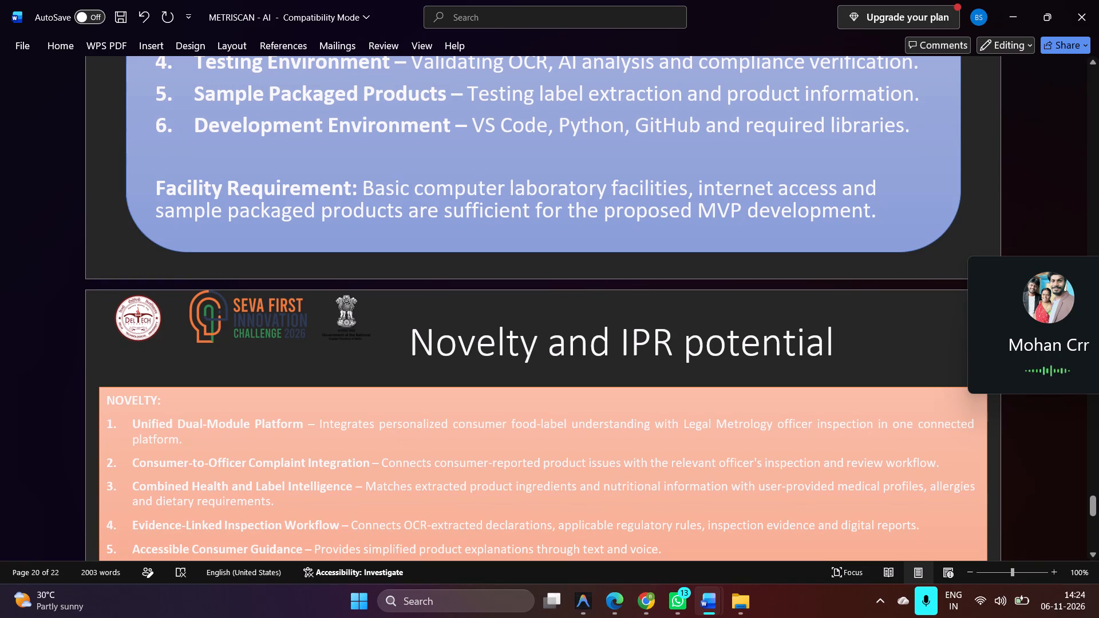
click(362, 327)
key(BackSpace)
click(129, 337)
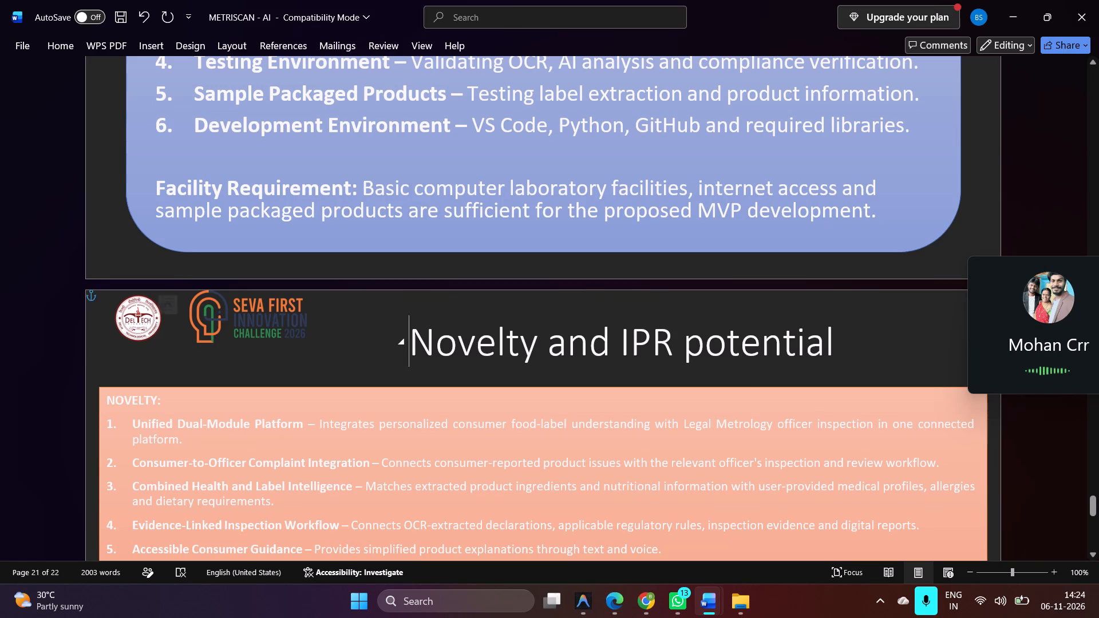
key(BackSpace)
Delete the DelTech logo and the government emblem from the References page.
scroll(264, 246, down, 4)
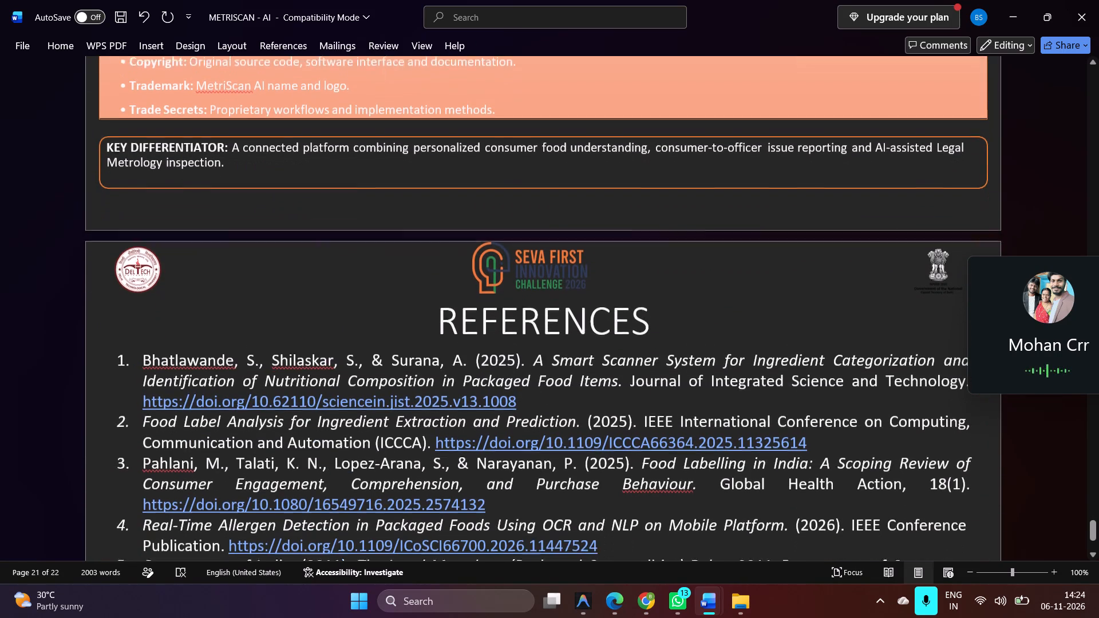
click(151, 275)
key(BackSpace)
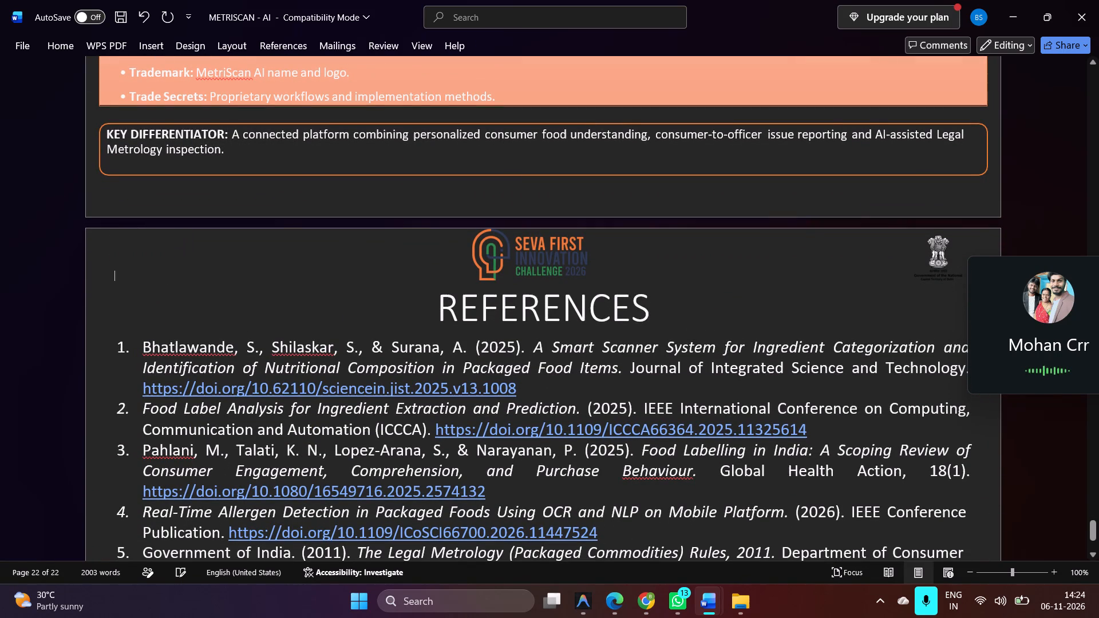
click(939, 274)
key(BackSpace)
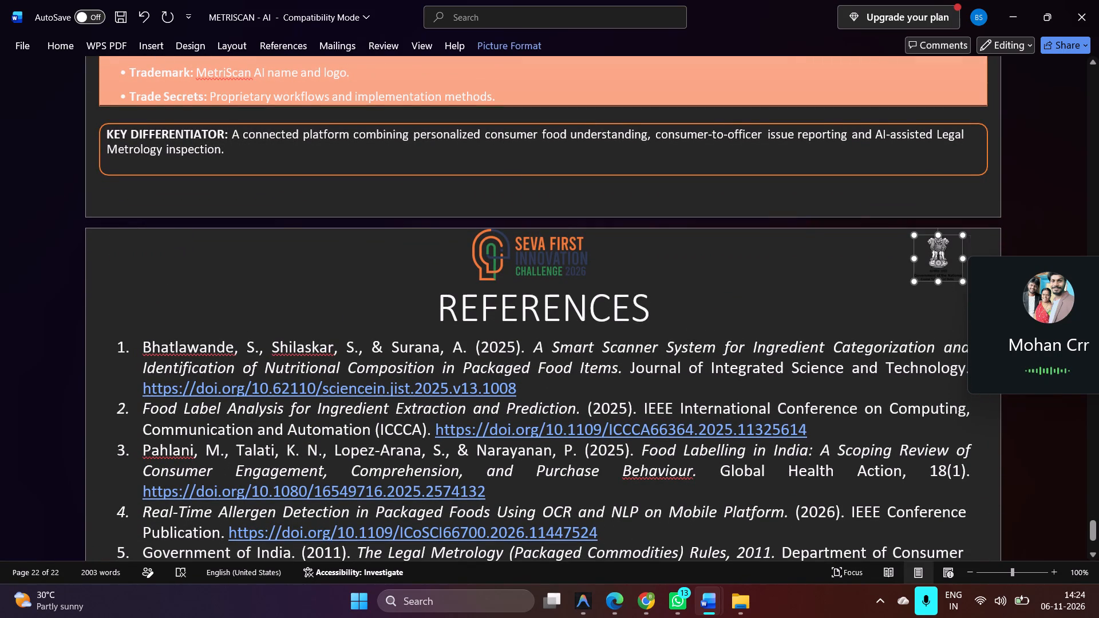
ctrl+scroll(939, 274, down, 1)
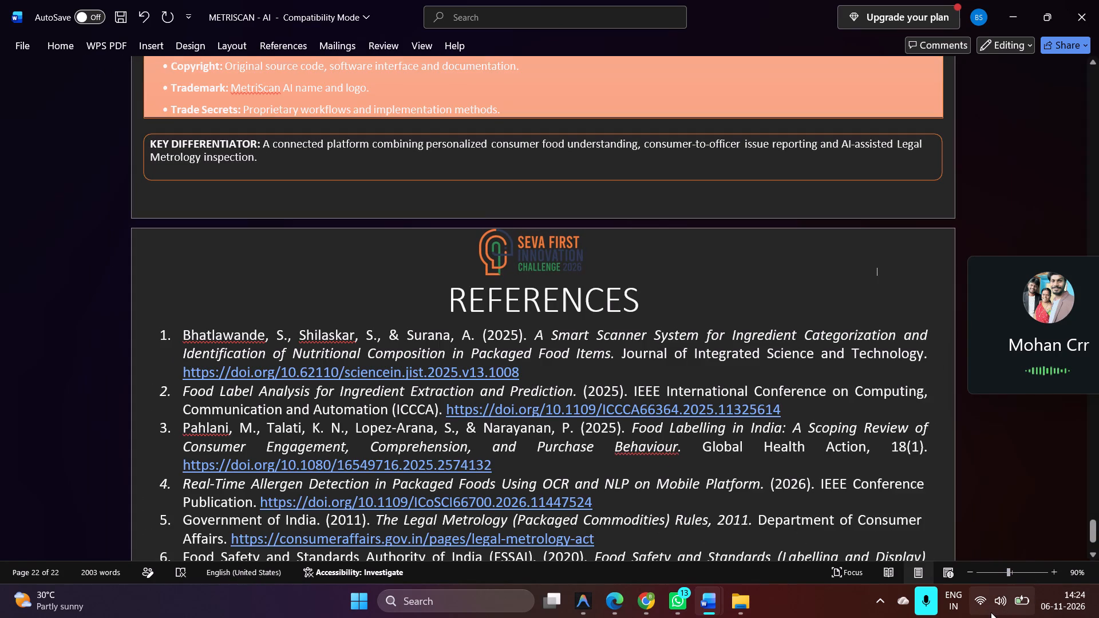
Check the Wi-Fi connection in the list of available networks and return to the document.
click(991, 612)
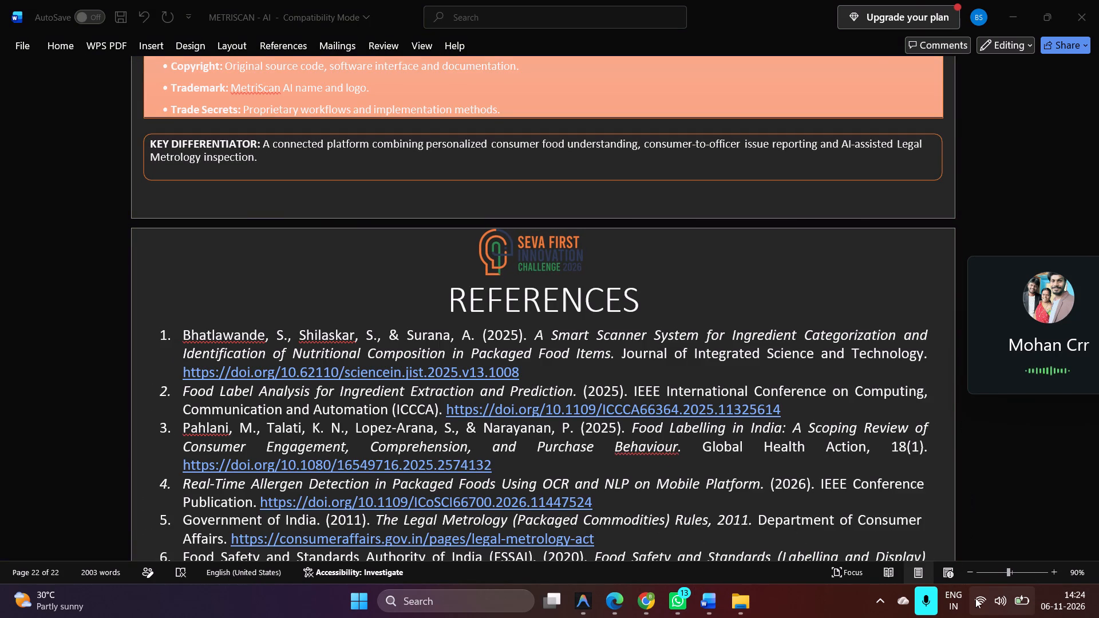
click(975, 598)
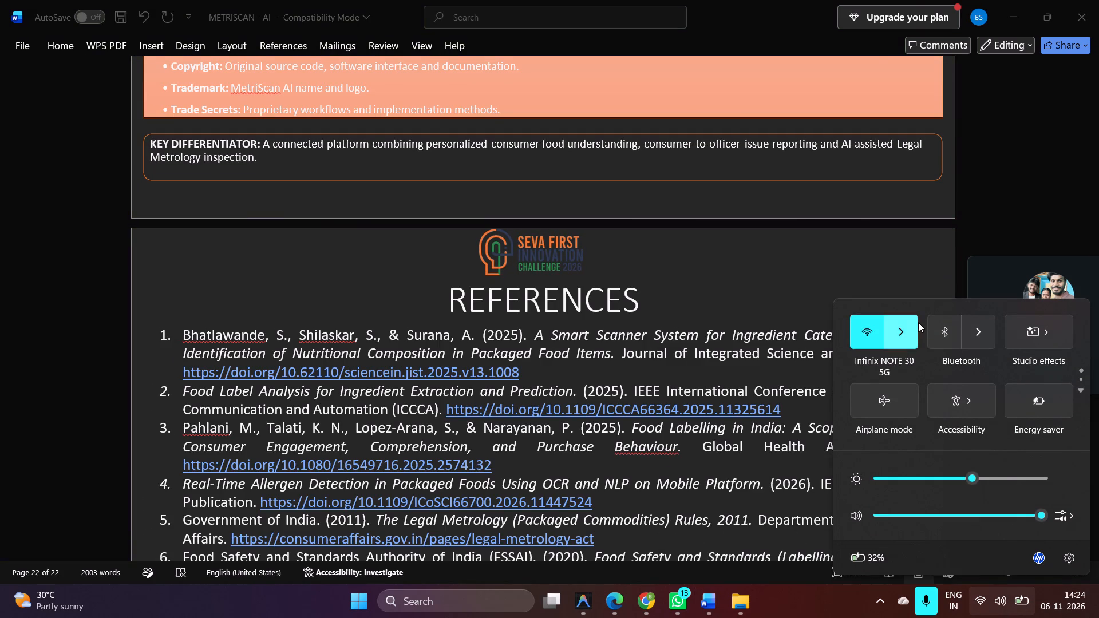
click(918, 322)
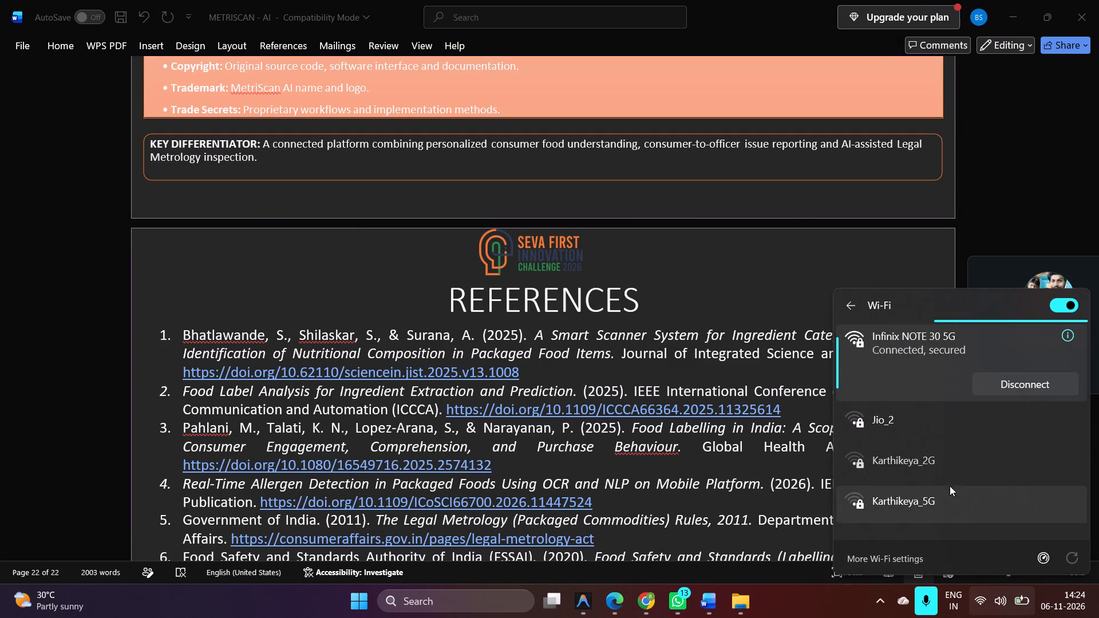
click(994, 206)
Review the References page to its end, then examine the document from the title page onward for leftover logos.
scroll(575, 391, down, 1)
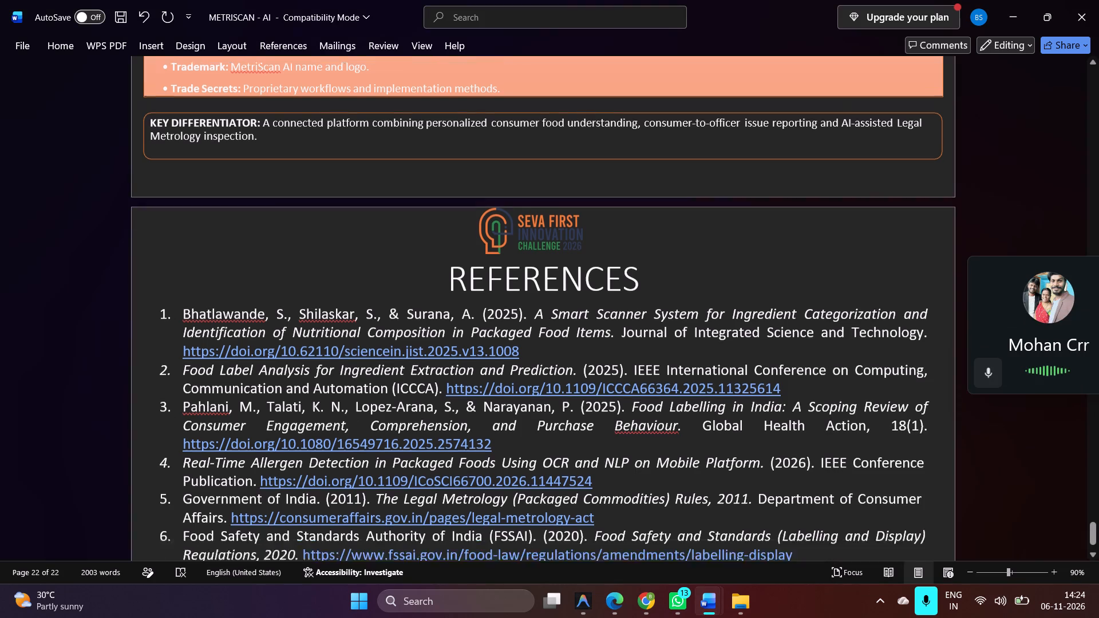
scroll(575, 391, down, 4)
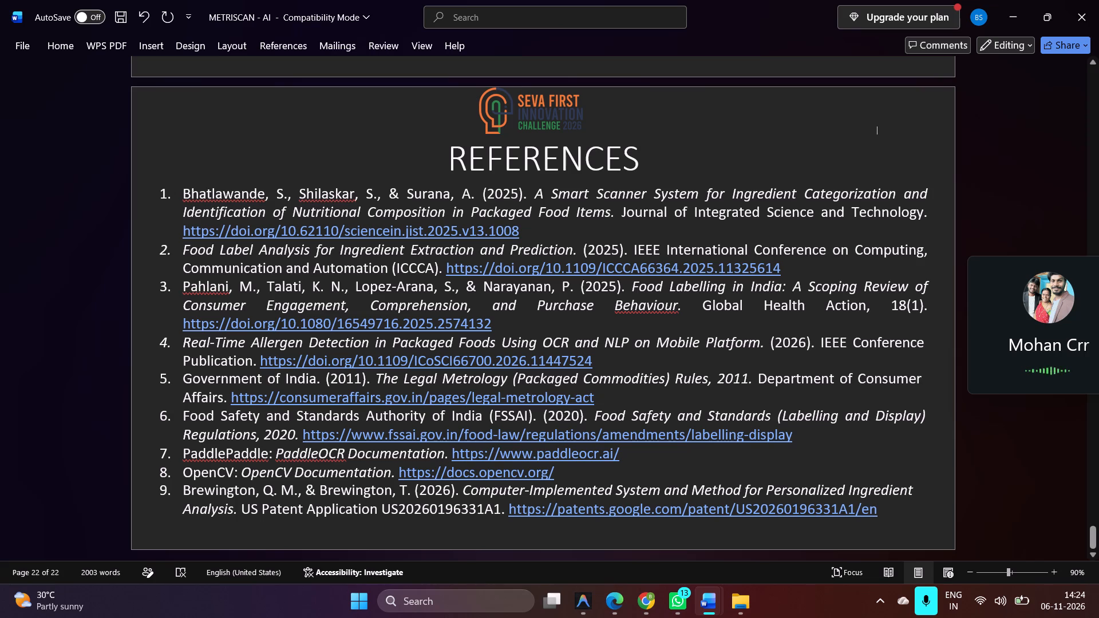
scroll(649, 301, up, 12)
scroll(649, 301, up, 20)
scroll(649, 301, up, 20)
scroll(649, 301, up, 20)
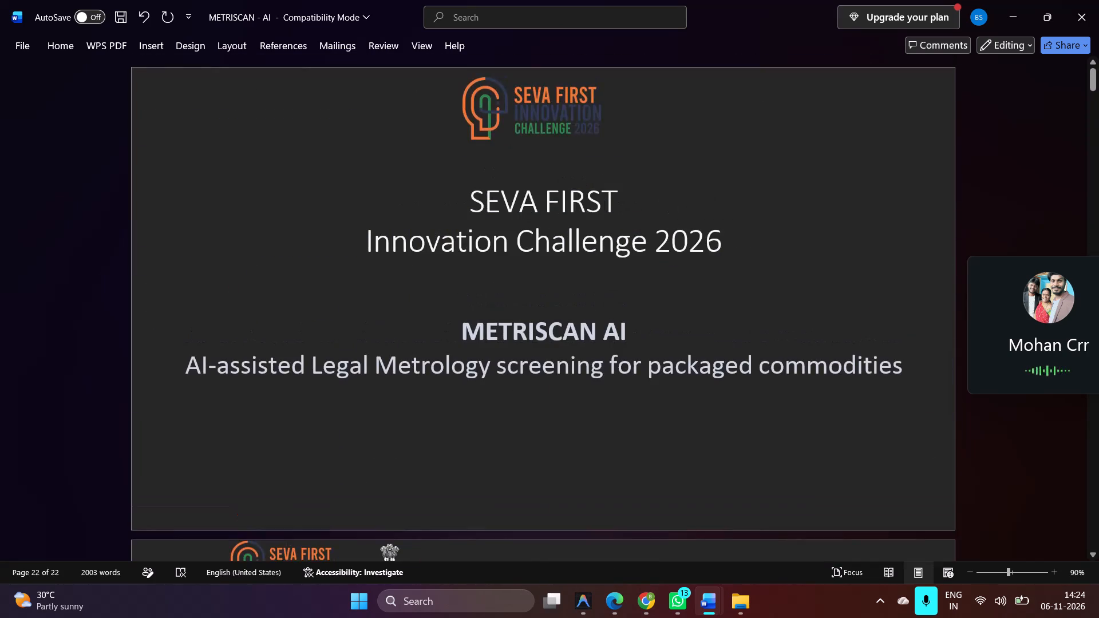
scroll(649, 301, down, 1)
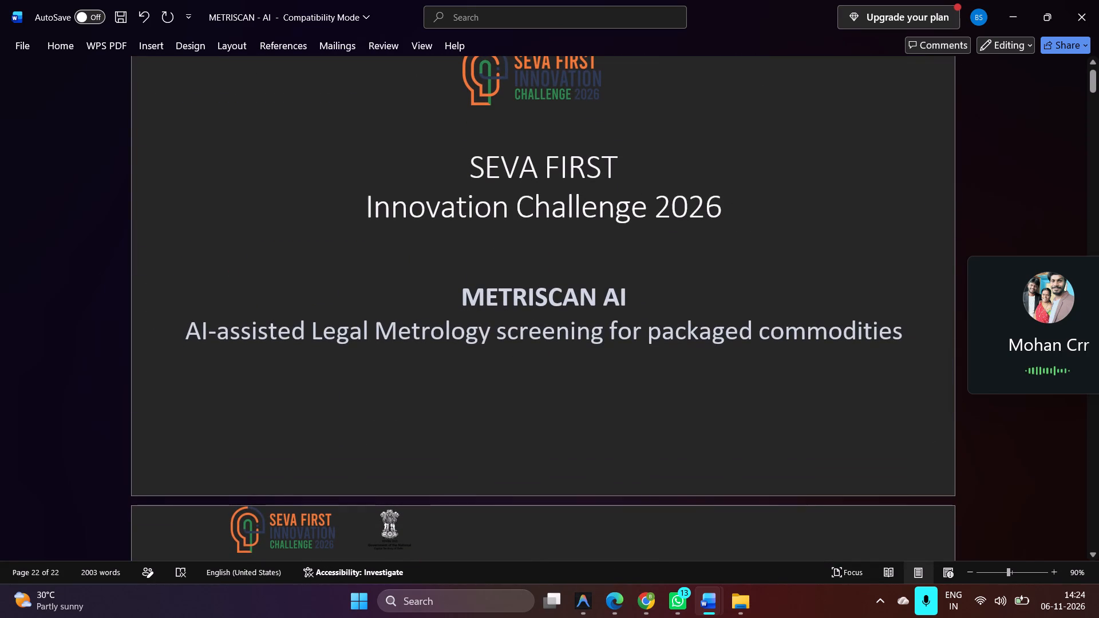
Delete the remaining government emblem from page 2, directly after the METRISCAN AI title page.
click(390, 536)
key(BackSpace)
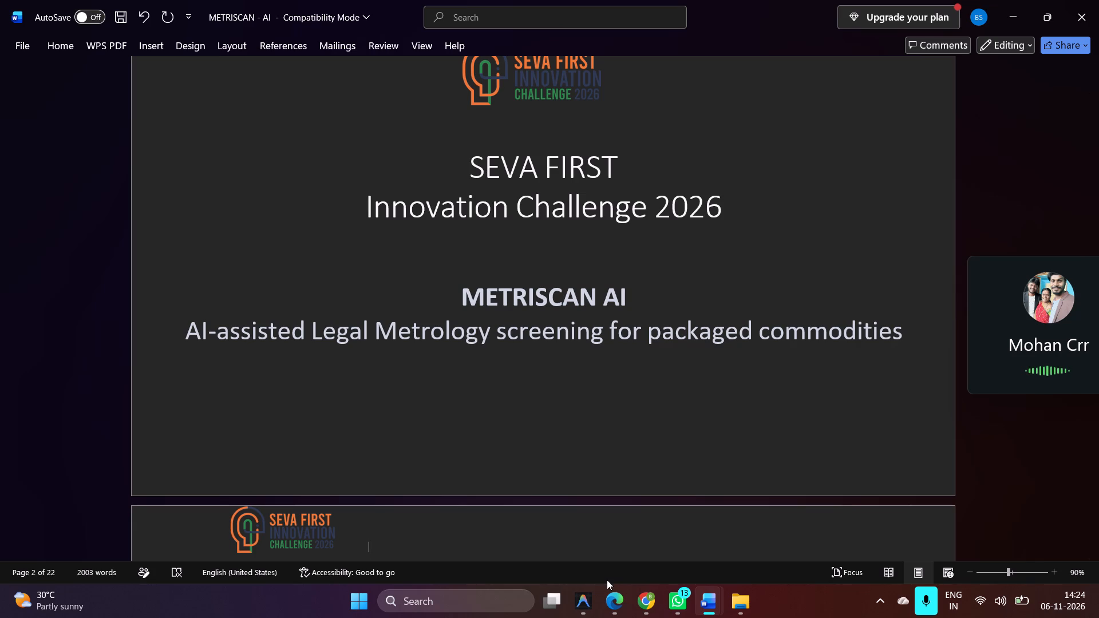
Switch to Microsoft Edge and view the top of the Seva First Innovation Challenge website's home page.
click(649, 607)
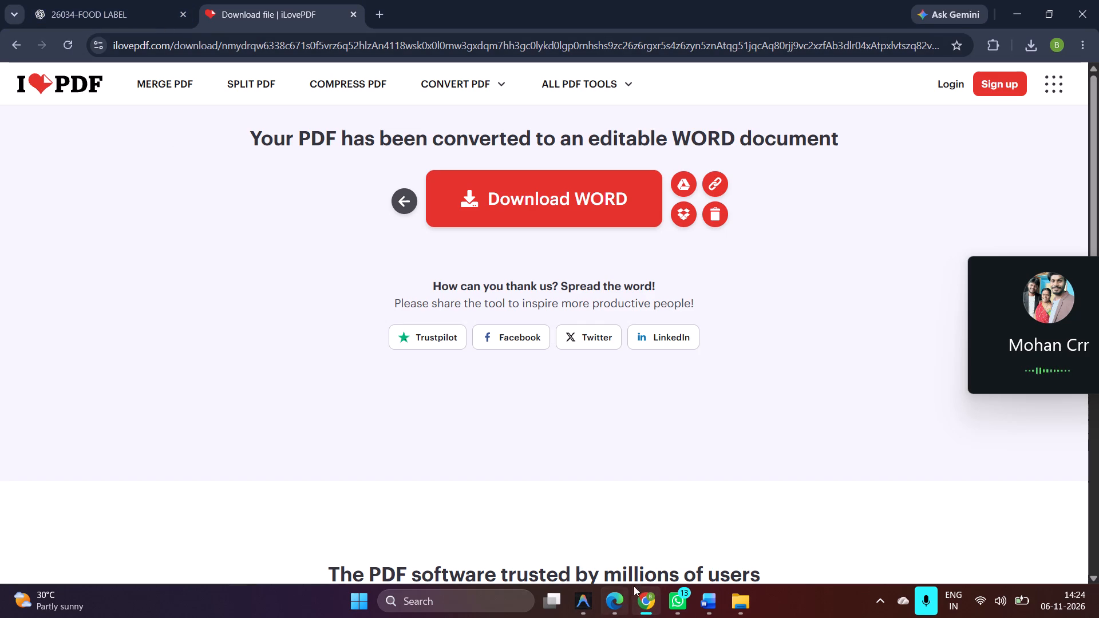
click(615, 615)
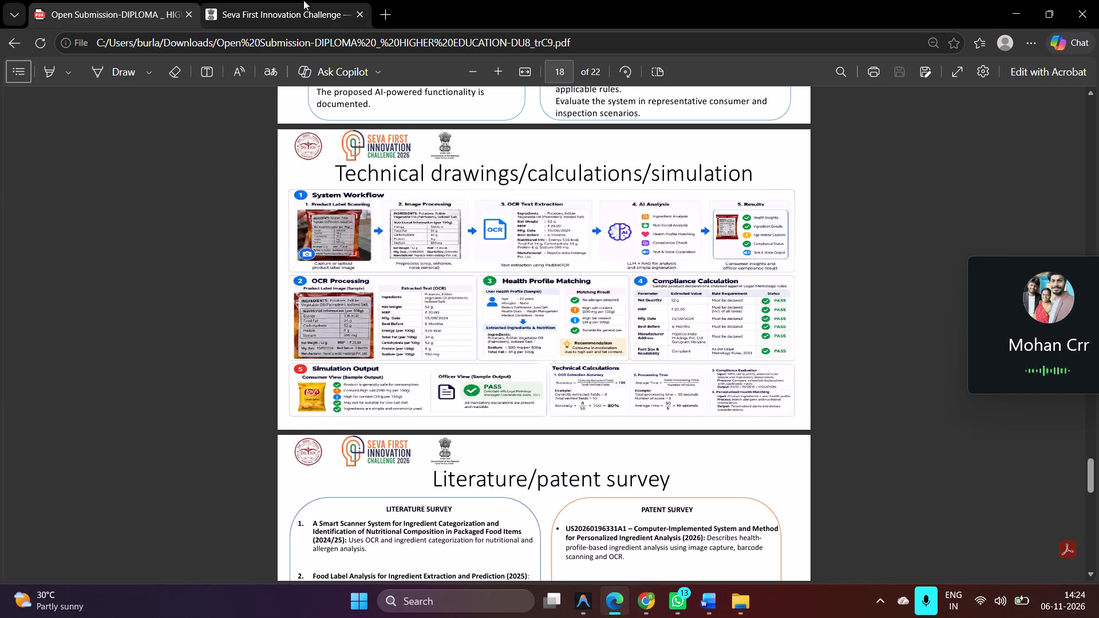
click(305, 13)
scroll(374, 205, up, 6)
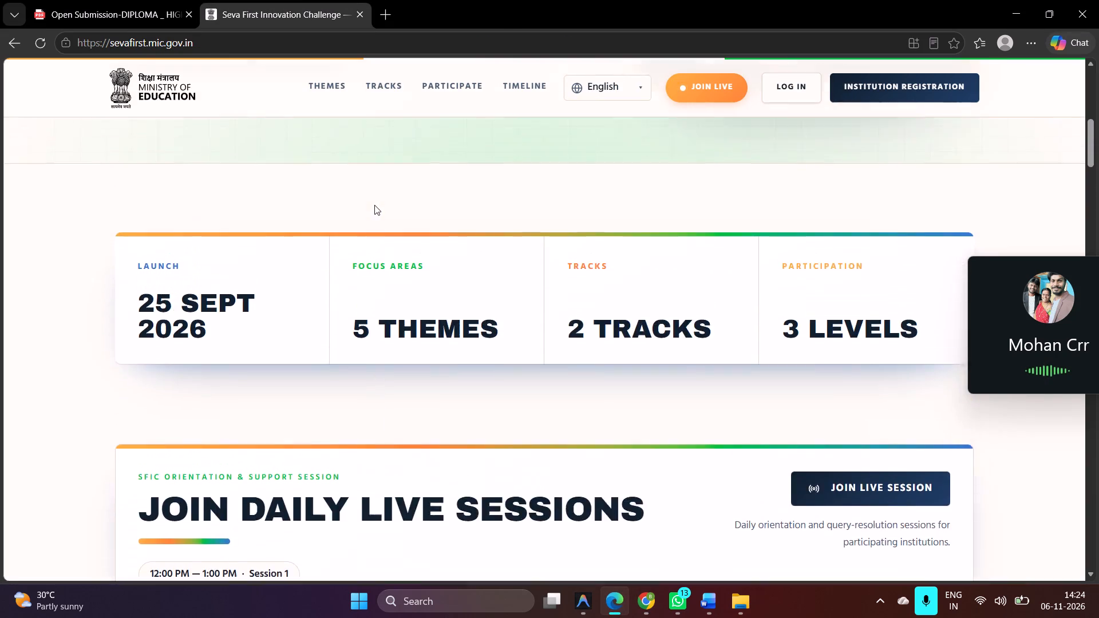
scroll(374, 205, up, 7)
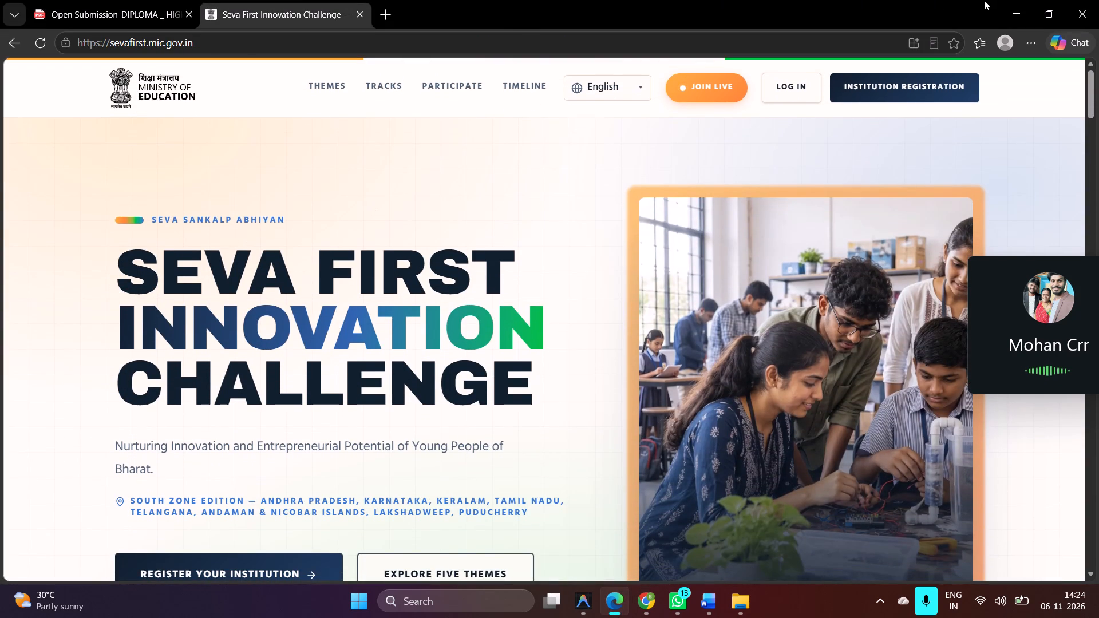
click(1024, 5)
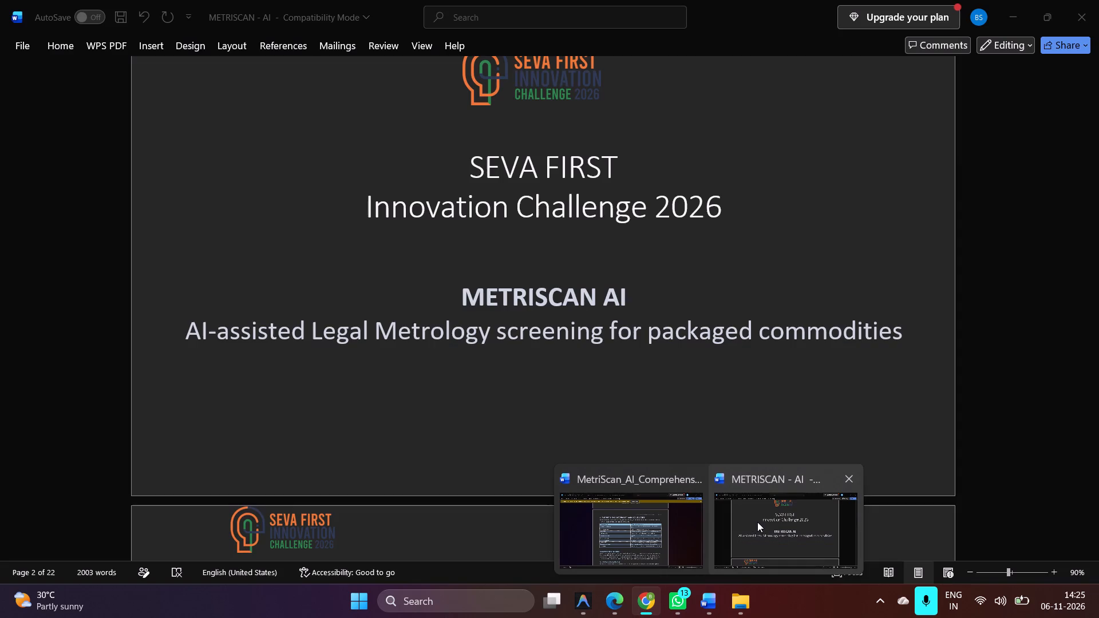
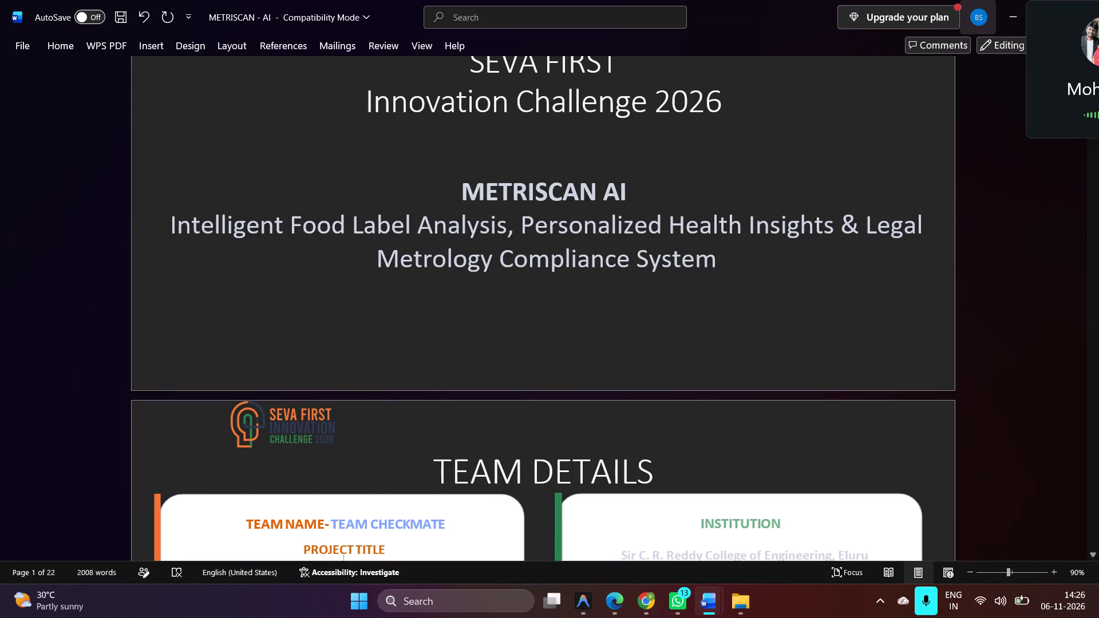
Insert a hyphen and a space before the "Intelligent Food Label Analysis" subtitle on the title page.
click(168, 223)
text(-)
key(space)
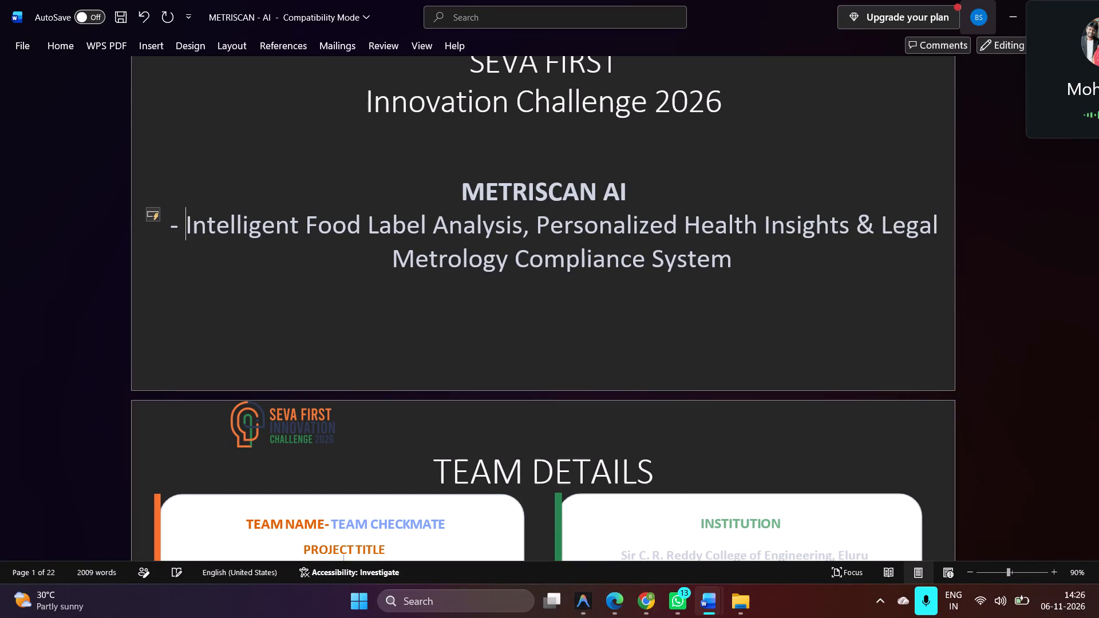
double_click(975, 263)
Review the TEAM DETAILS page that follows the title page.
scroll(464, 422, down, 3)
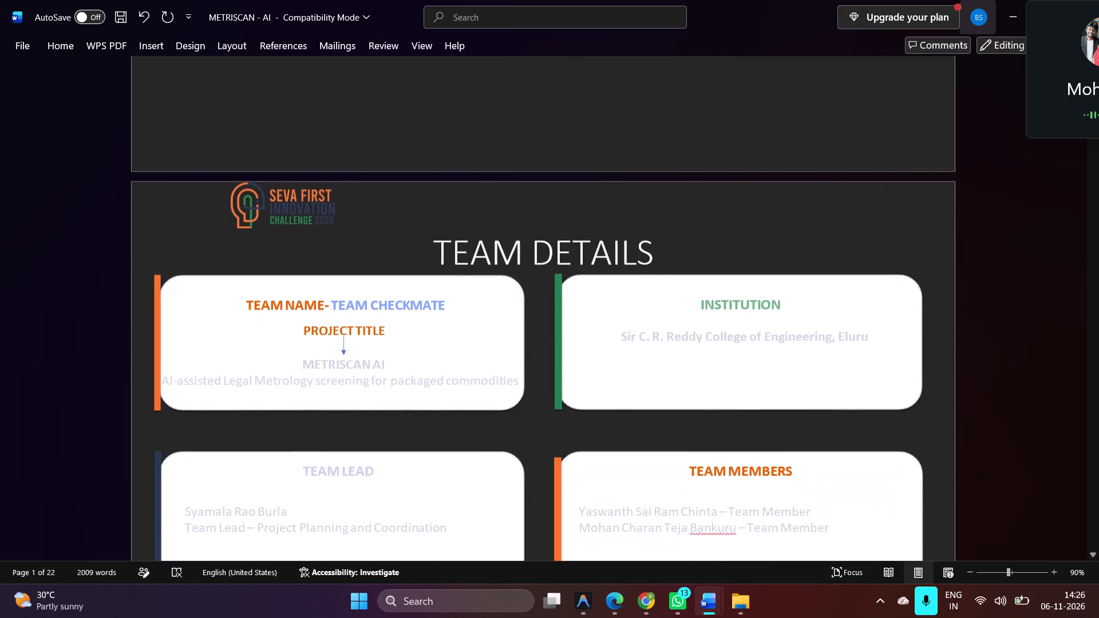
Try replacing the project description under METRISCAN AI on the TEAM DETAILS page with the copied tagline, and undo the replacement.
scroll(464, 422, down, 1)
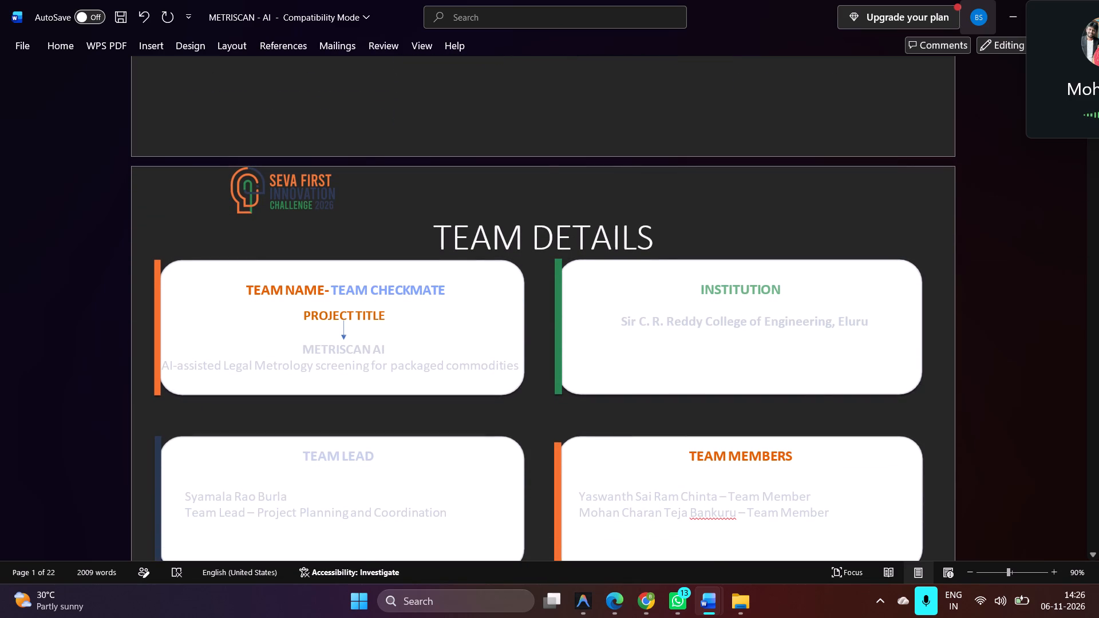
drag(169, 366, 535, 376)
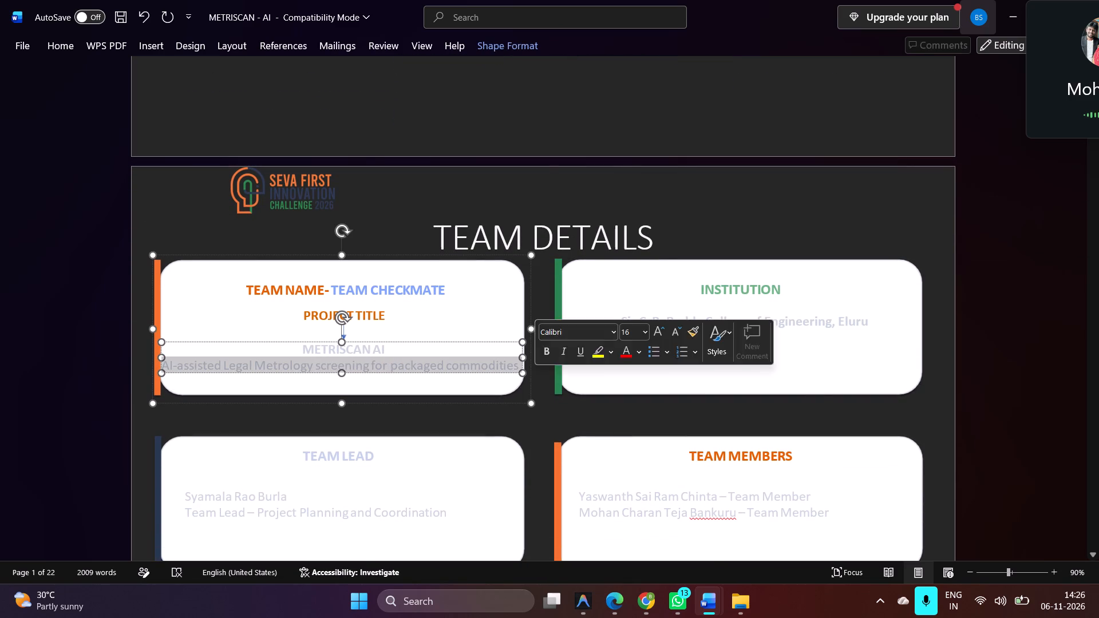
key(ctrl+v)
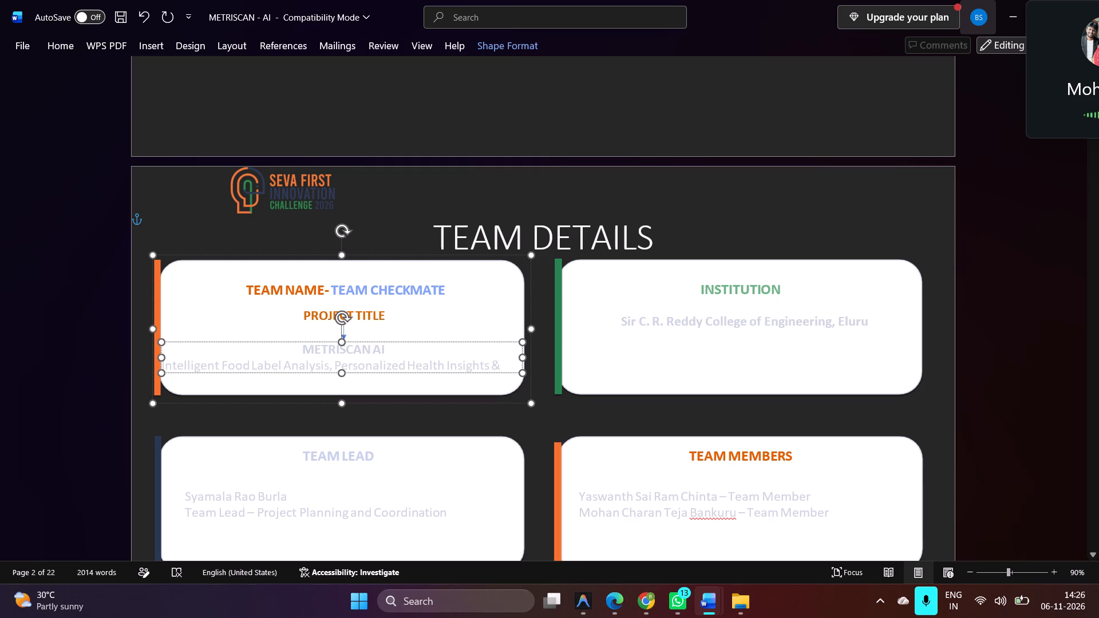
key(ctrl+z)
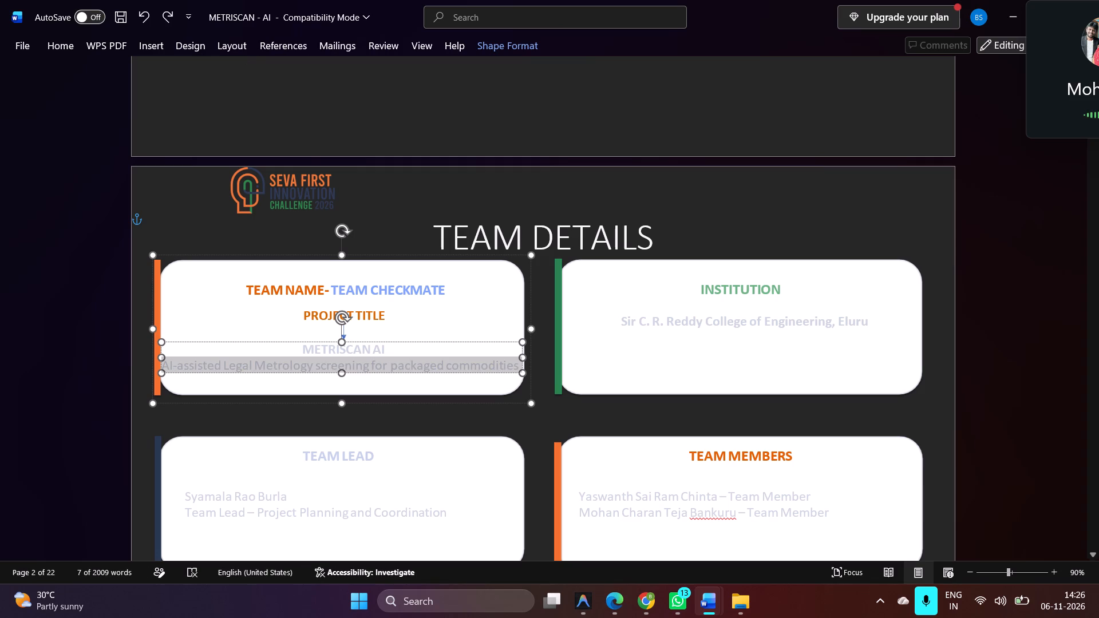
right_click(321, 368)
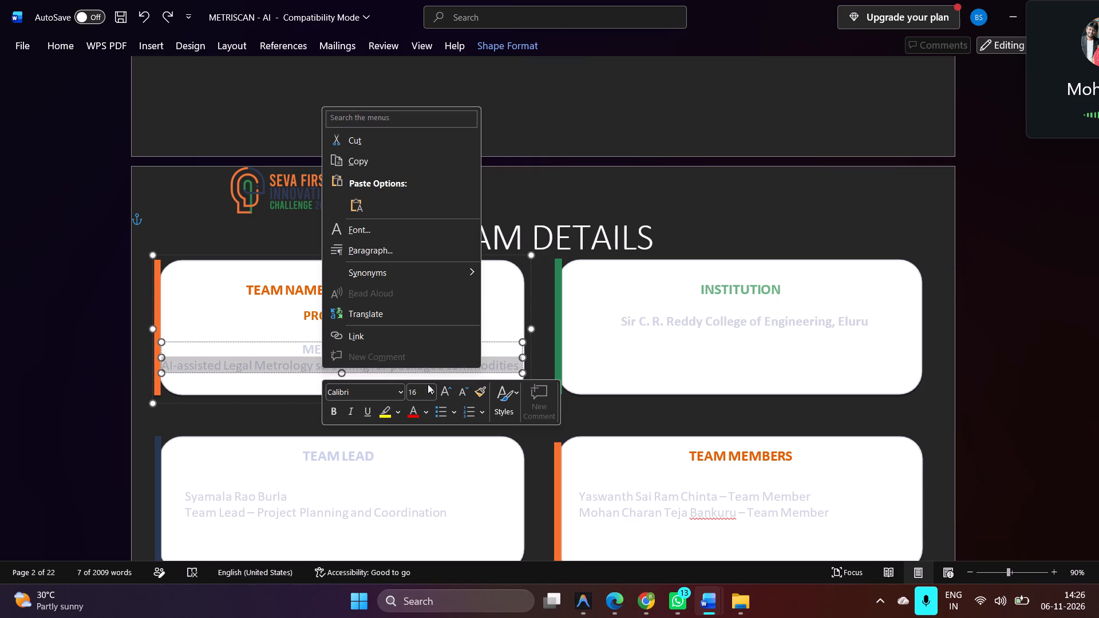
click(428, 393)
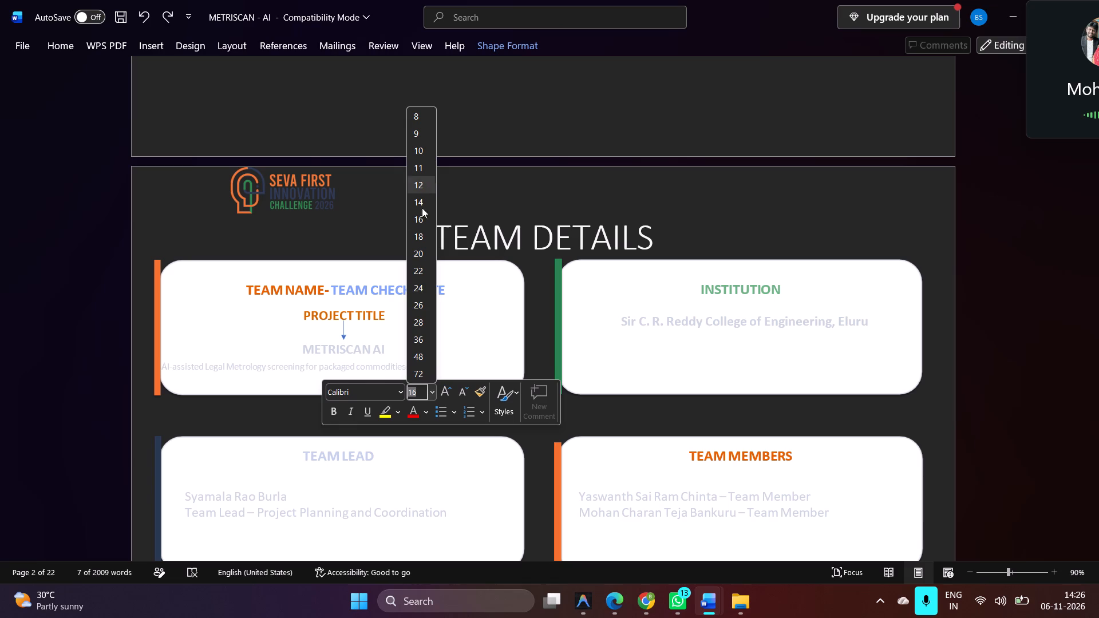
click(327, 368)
Replace the selected project description with the copied tagline "Intelligent Food Label Analysis, Personalized Health Insights & Legal Metrology Compliance".
key(ctrl+v)
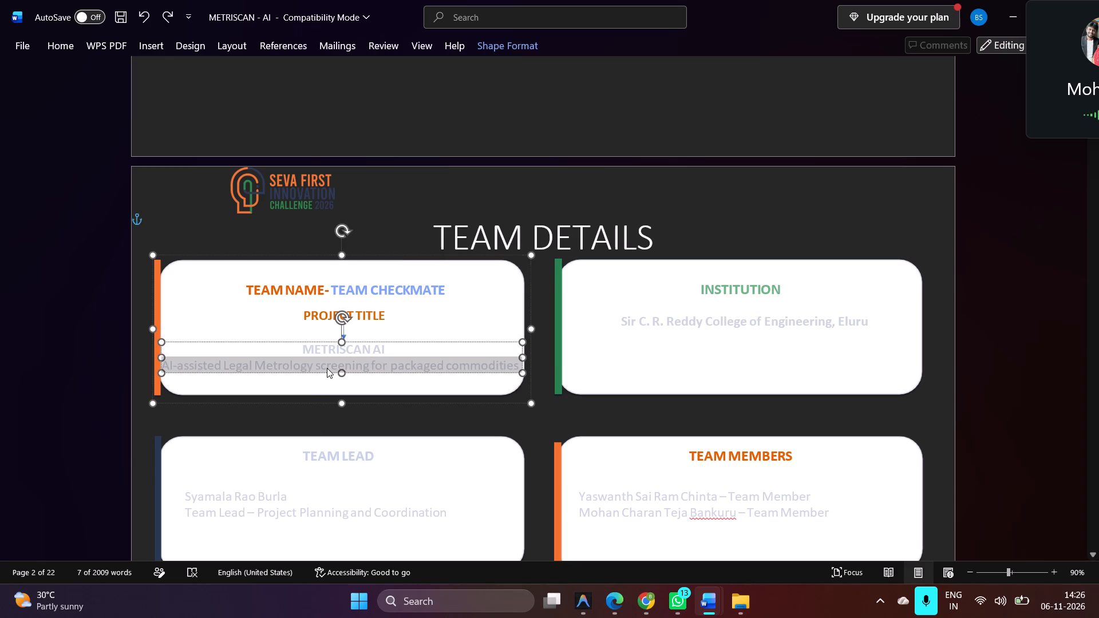
Set all the text in the METRISCAN AI project title box to font size 11.
key(ctrl+a)
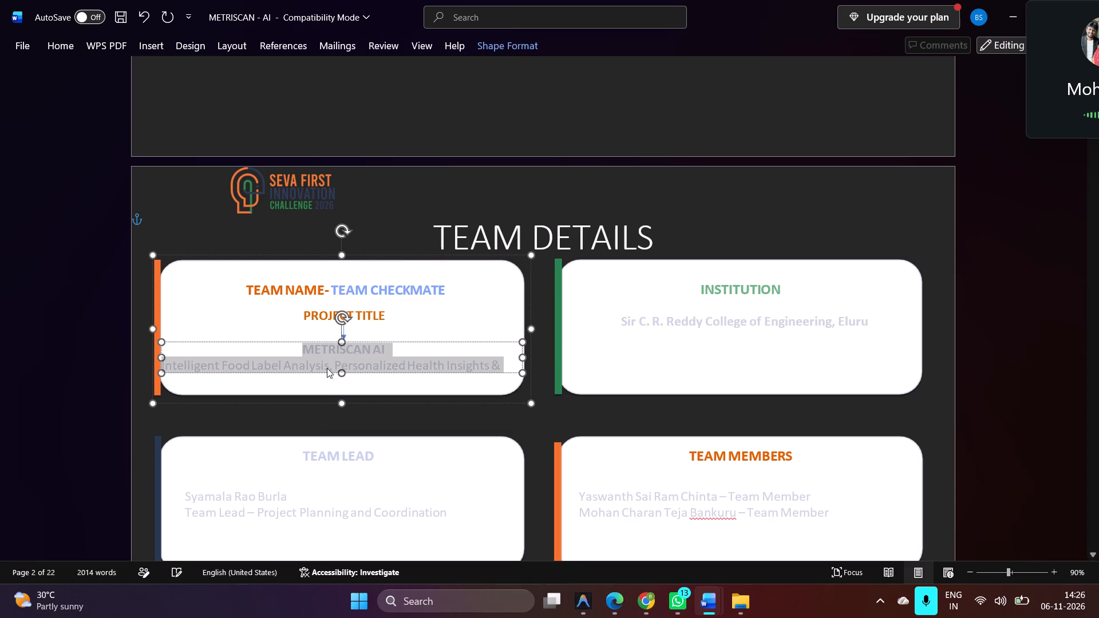
click(338, 372)
click(305, 365)
key(ctrl+a)
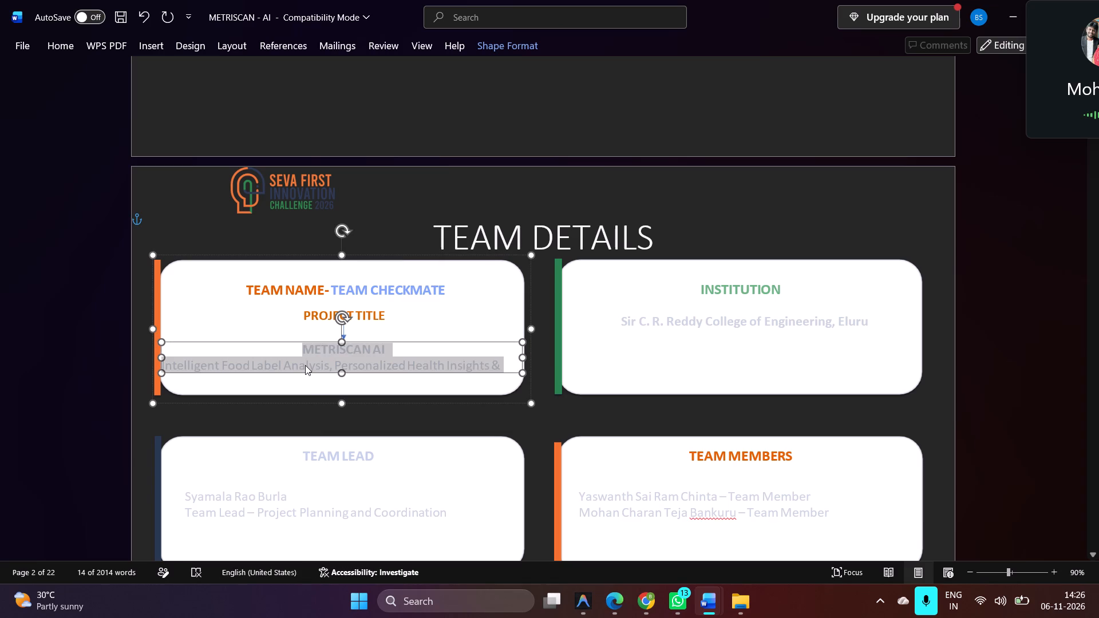
right_click(305, 365)
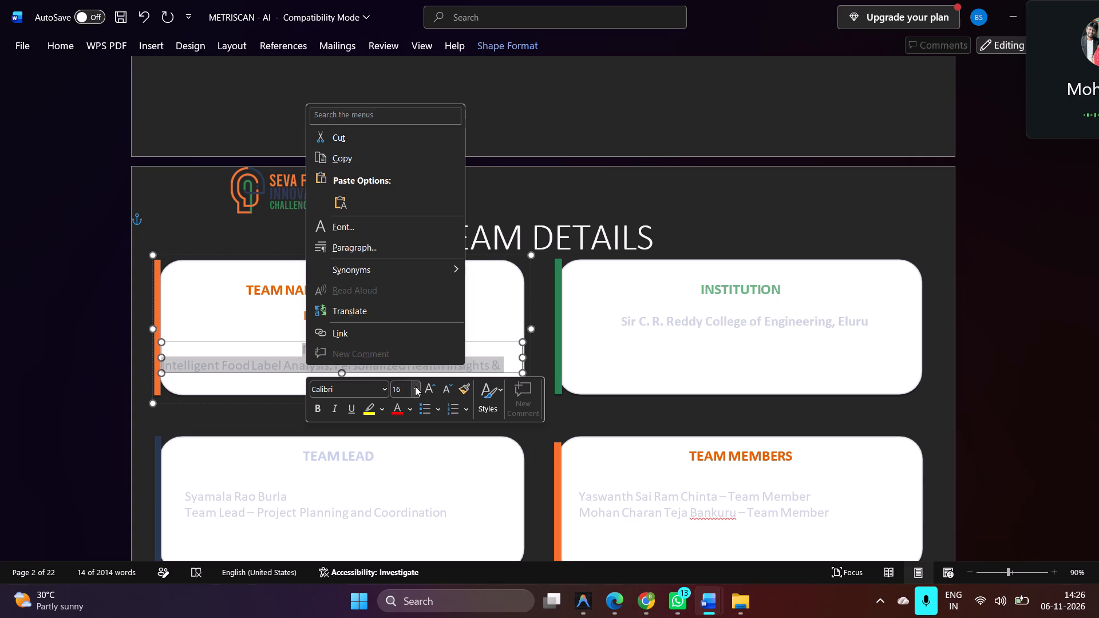
click(415, 386)
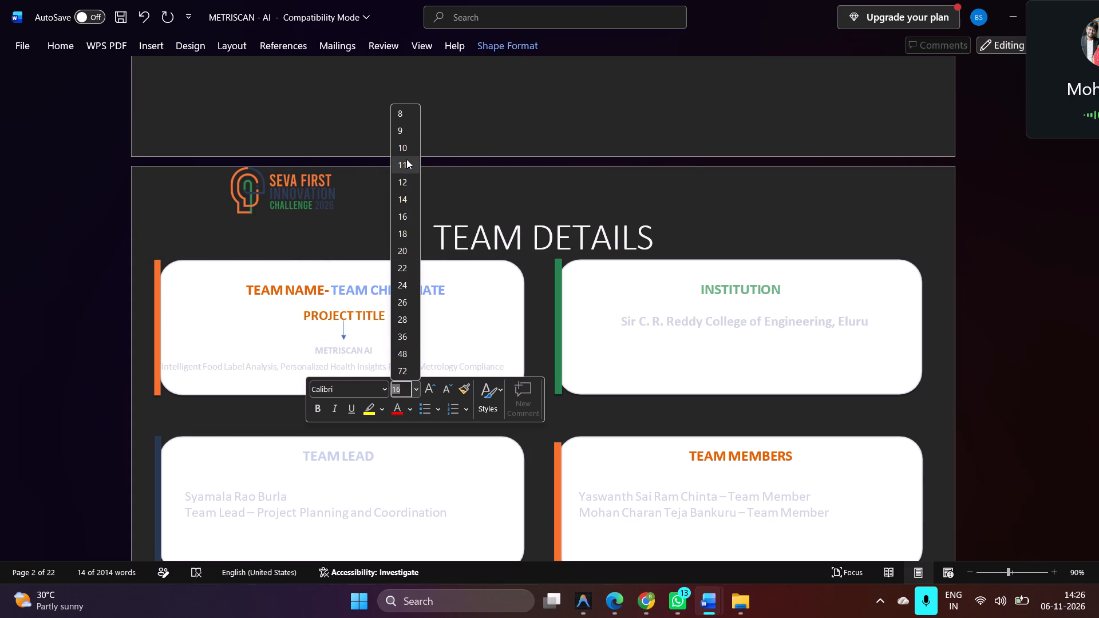
click(406, 159)
click(503, 289)
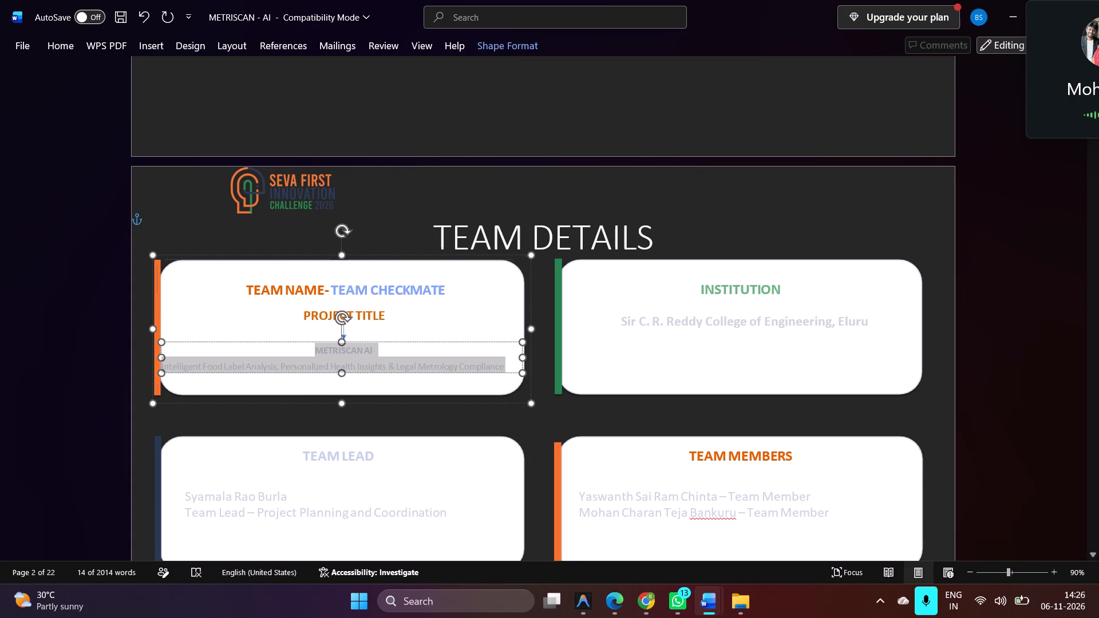
Set the METRISCAN AI heading in the project title box to font size 20.
drag(372, 350, 319, 346)
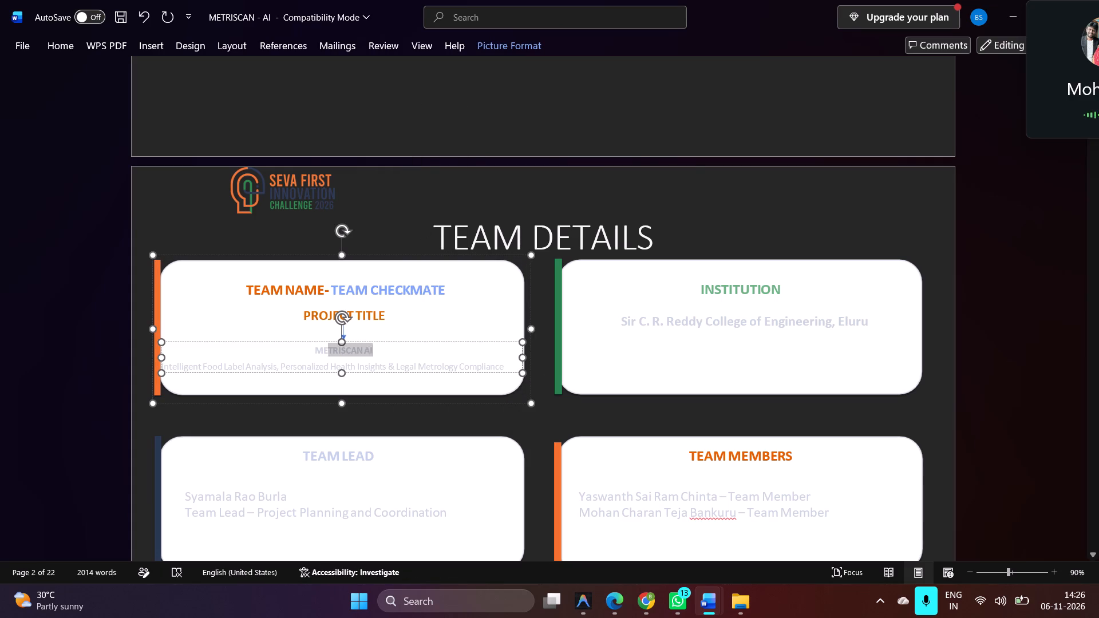
drag(319, 346, 313, 346)
click(421, 298)
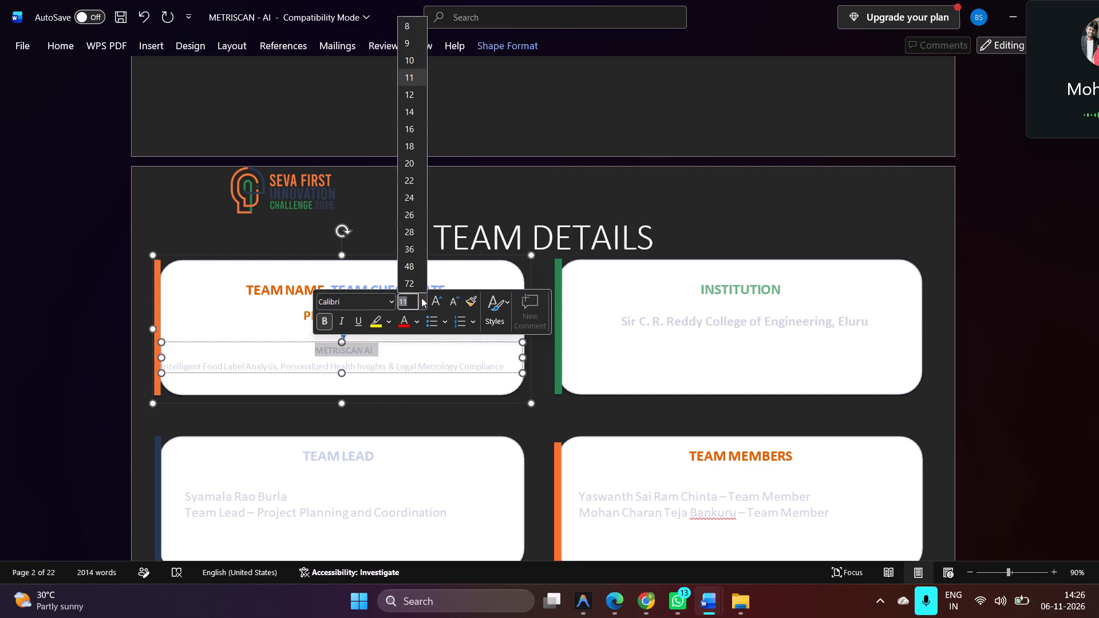
click(414, 161)
click(180, 153)
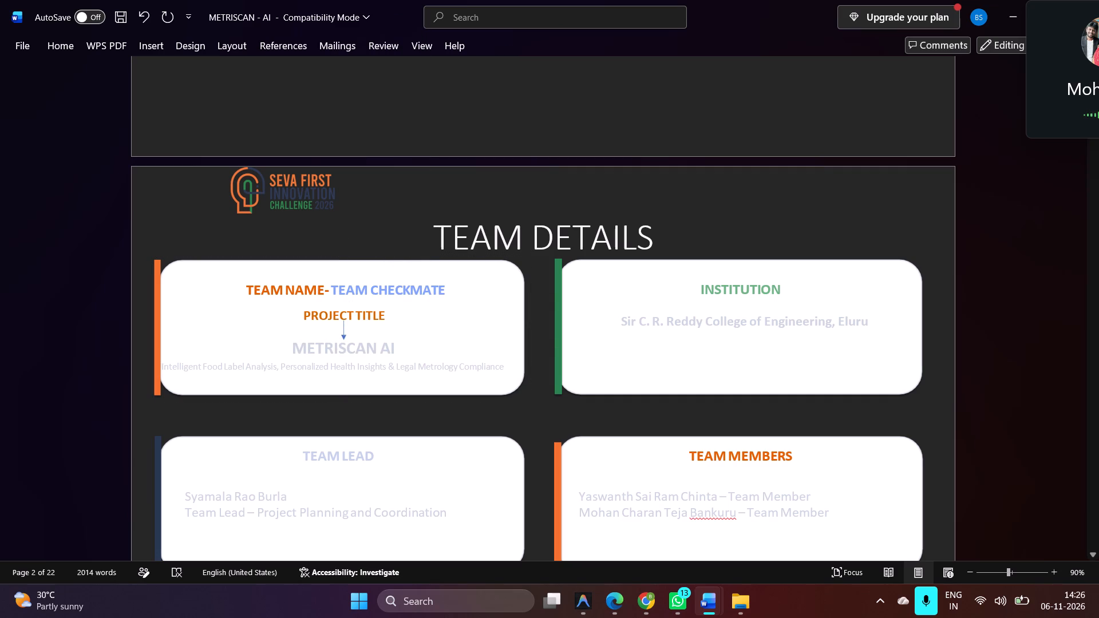
Review the document pages from Detailed problem statement through Preliminary calculations/simulation, checking their headers, logos and content.
scroll(431, 303, down, 6)
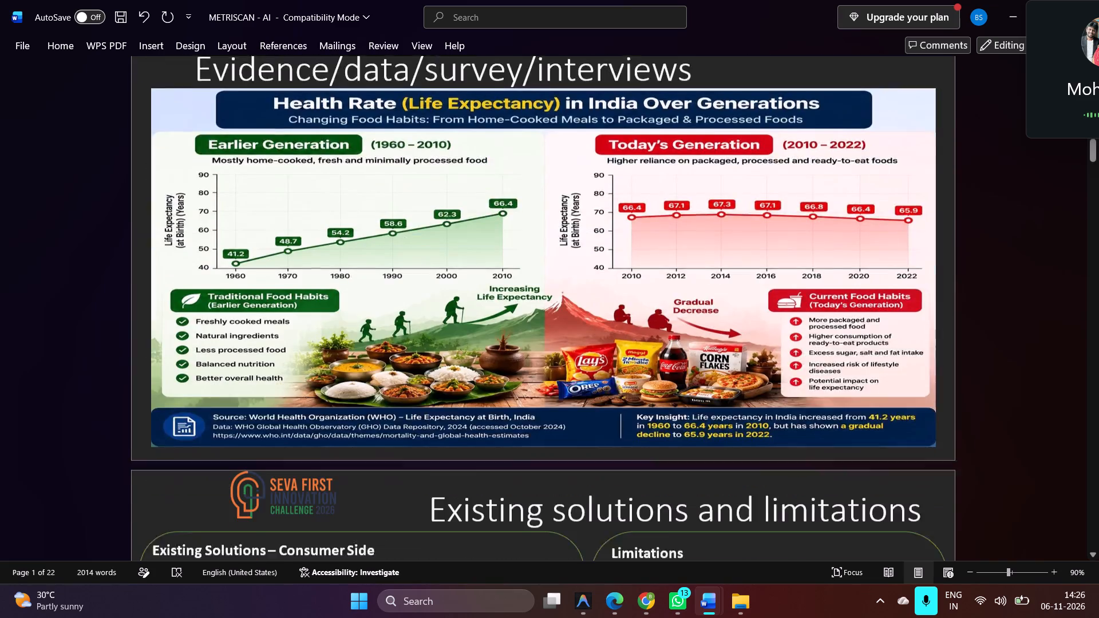
scroll(431, 303, up, 4)
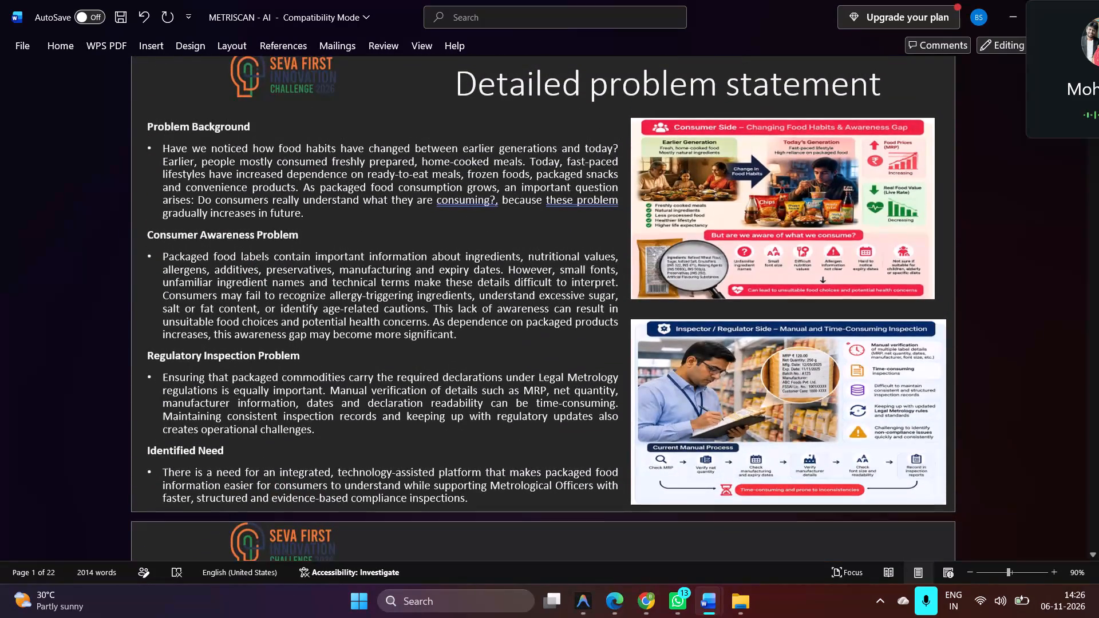
scroll(431, 303, down, 2)
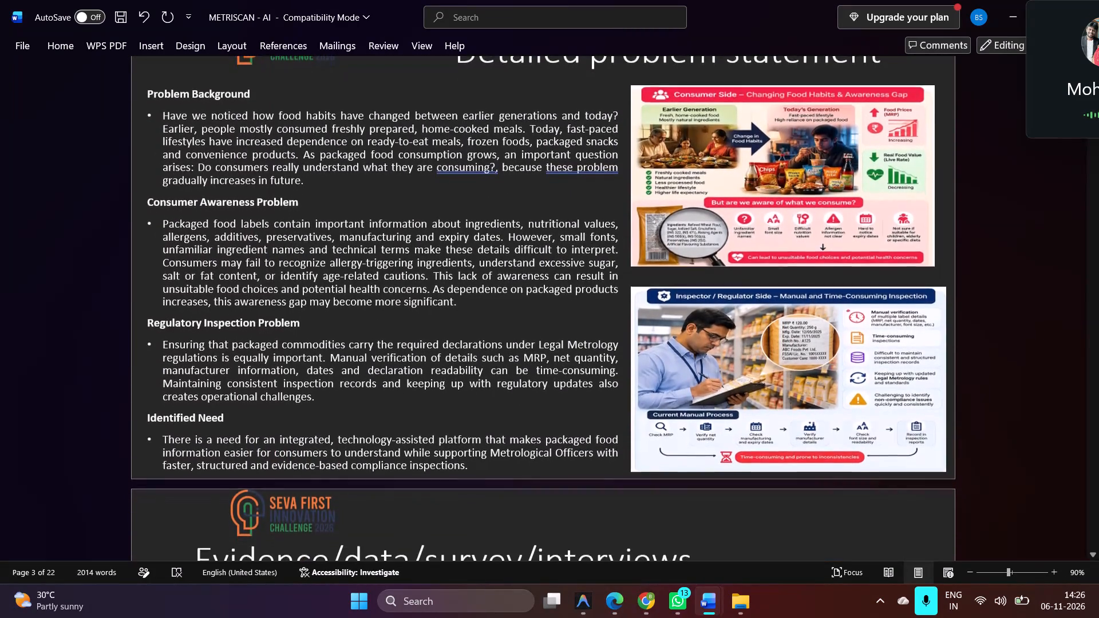
scroll(431, 303, down, 4)
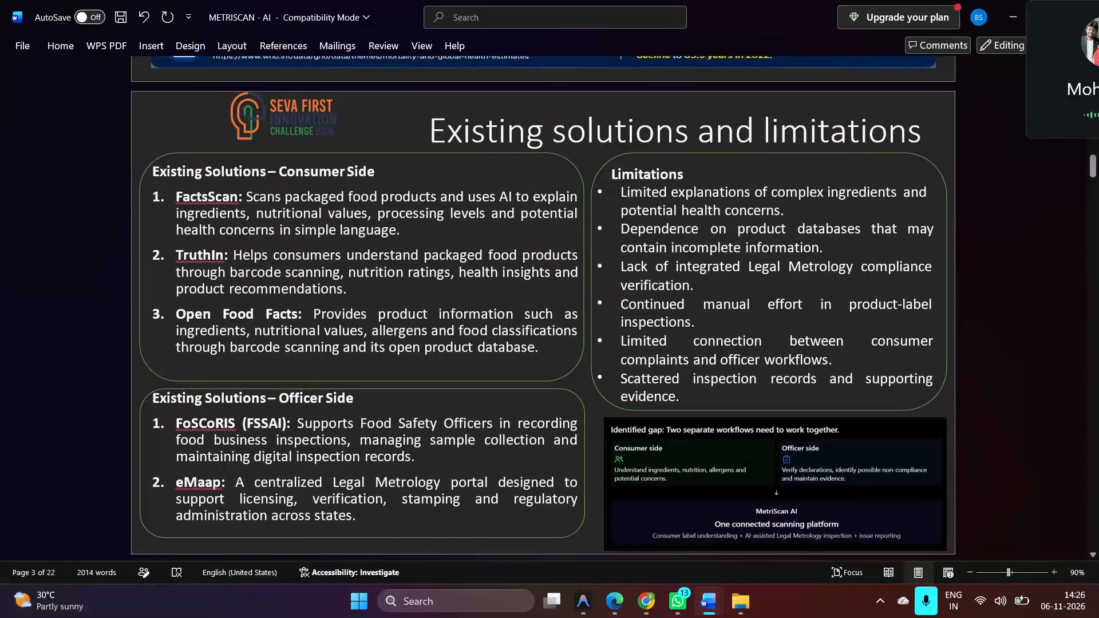
scroll(691, 244, down, 5)
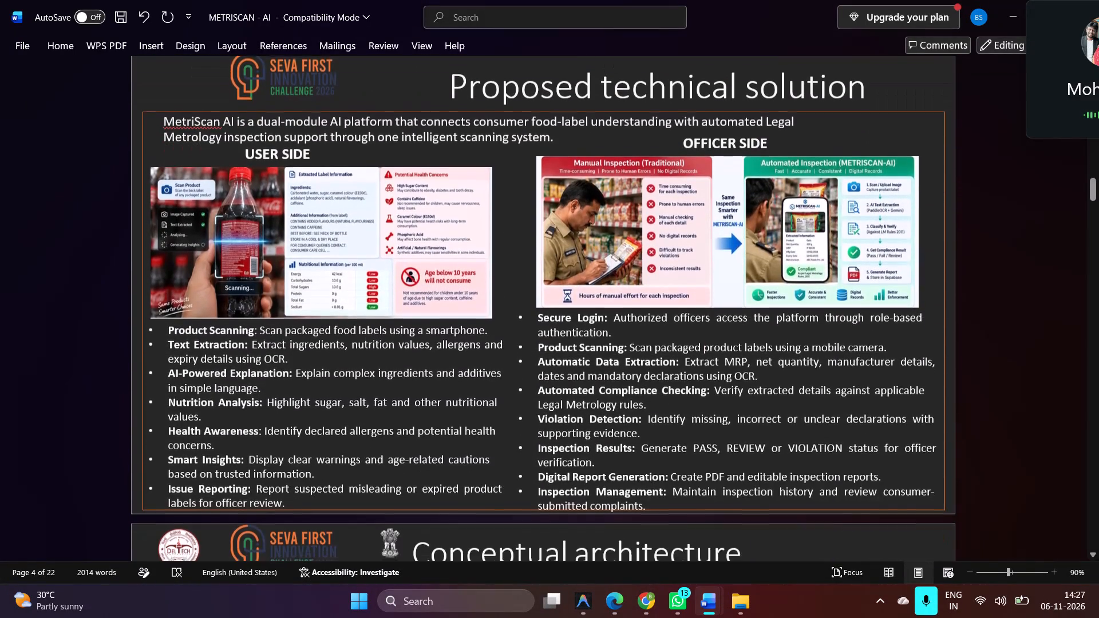
scroll(691, 244, down, 1)
scroll(691, 244, up, 1)
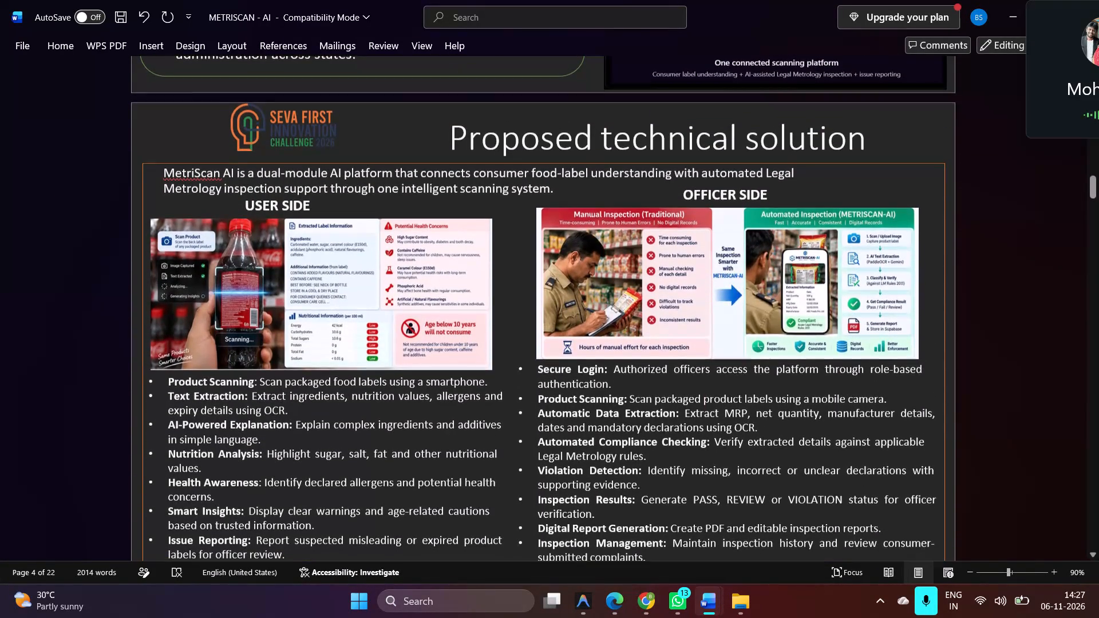
scroll(691, 244, down, 1)
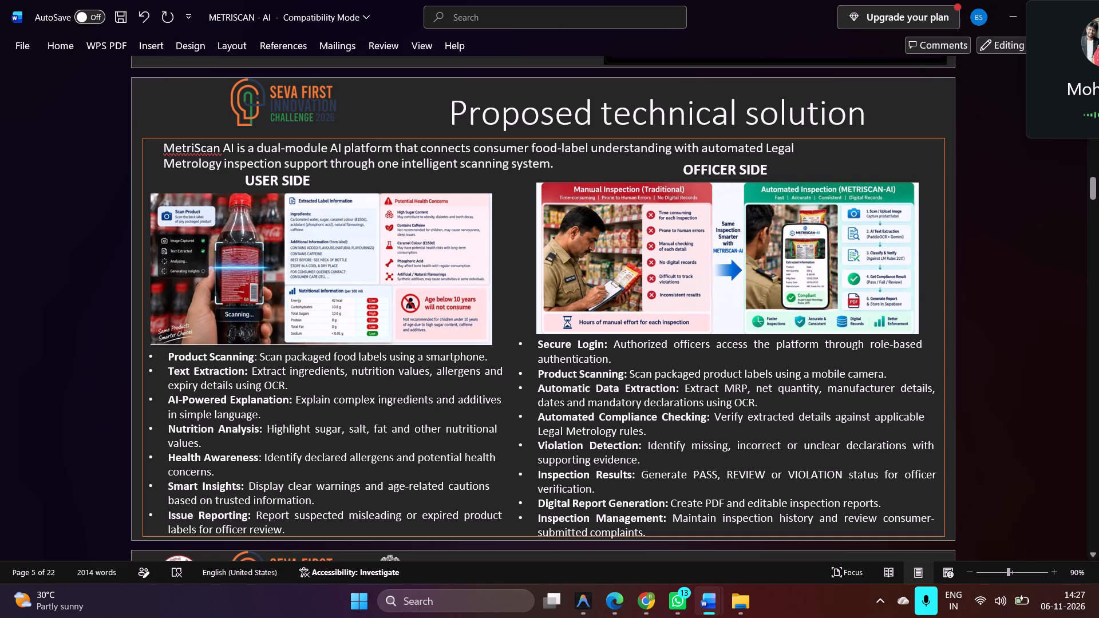
scroll(431, 255, down, 3)
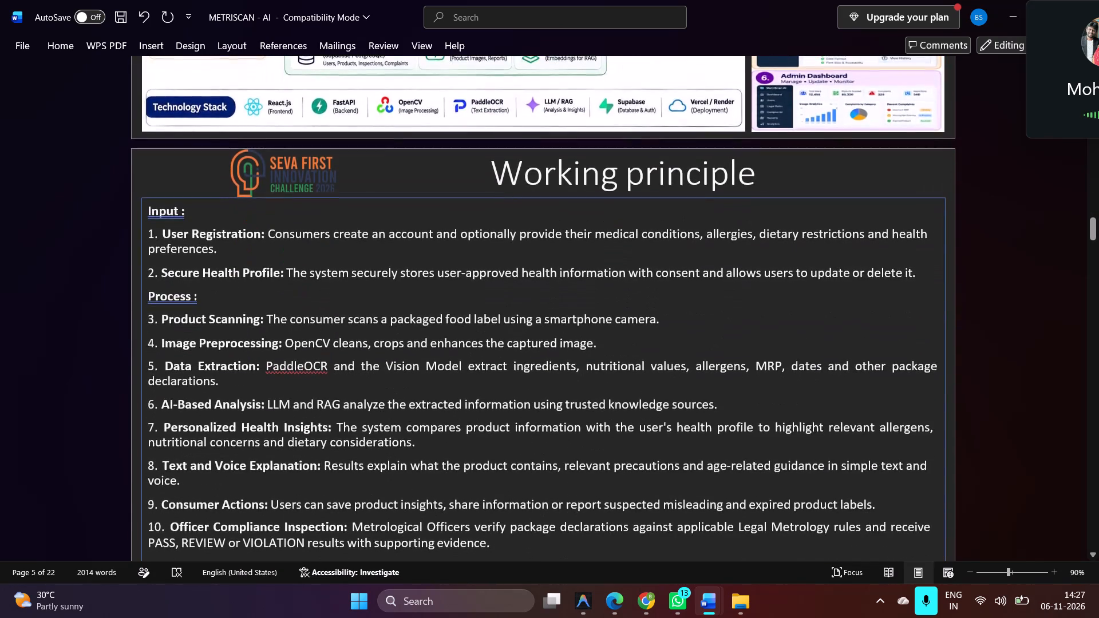
scroll(431, 255, down, 2)
scroll(564, 315, down, 1)
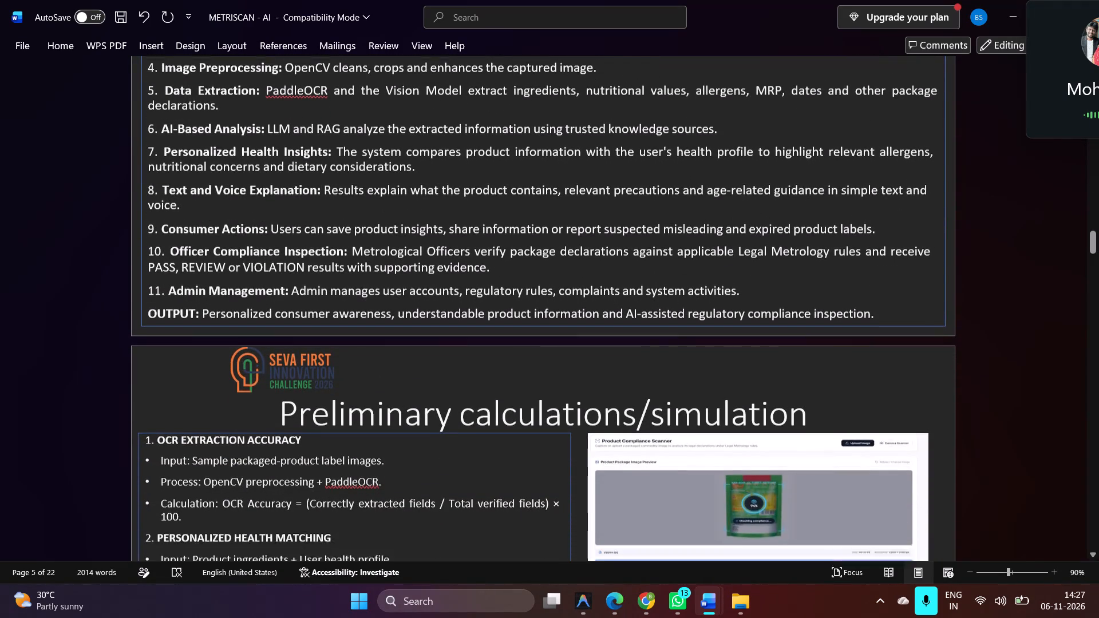
scroll(564, 315, down, 1)
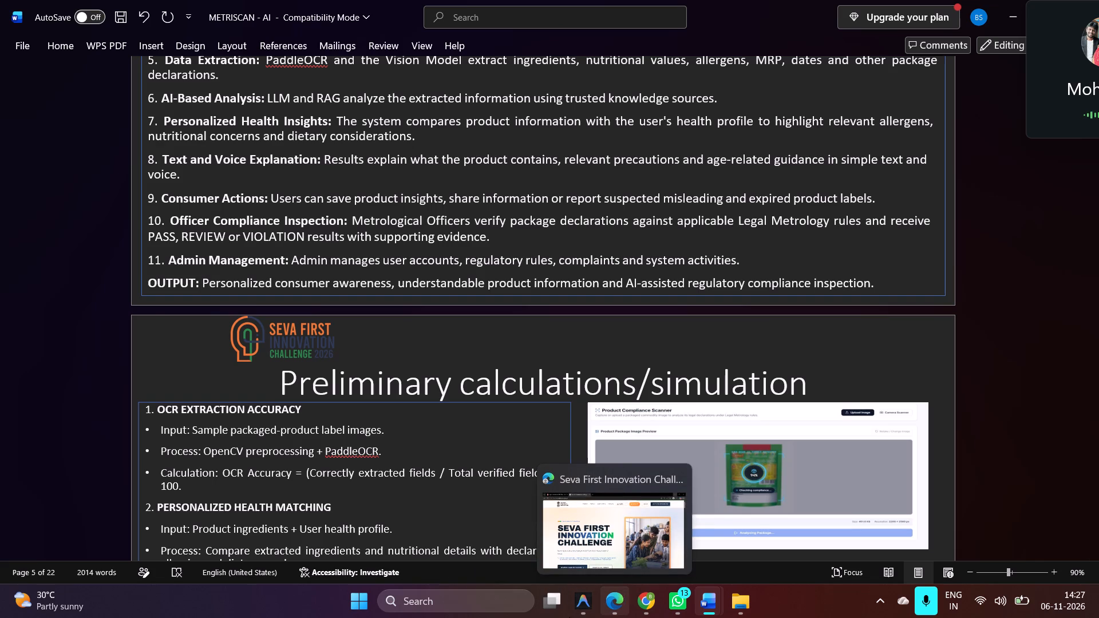
Look back over the pages between Working principle and Evidence/data/survey/interviews, checking their headers and content once more.
scroll(465, 308, up, 4)
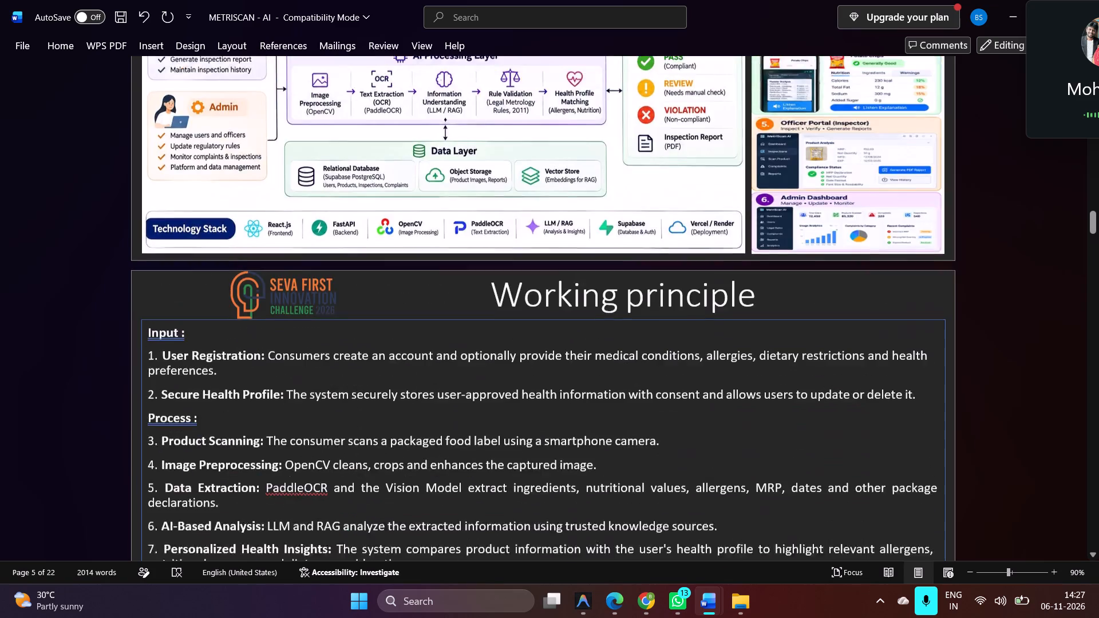
scroll(465, 308, up, 4)
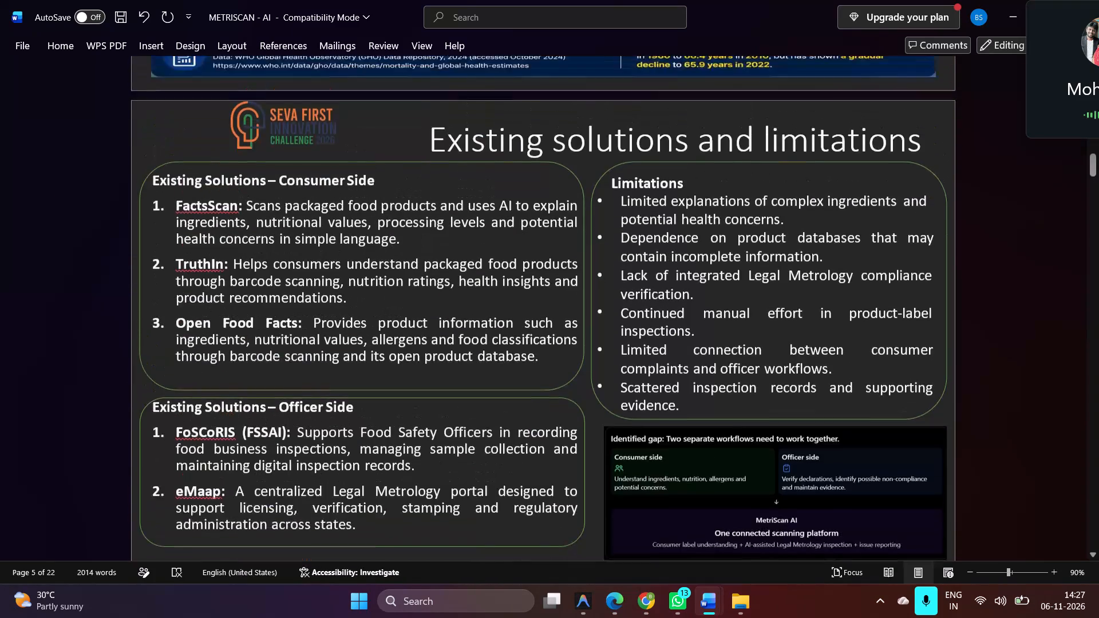
scroll(465, 308, up, 5)
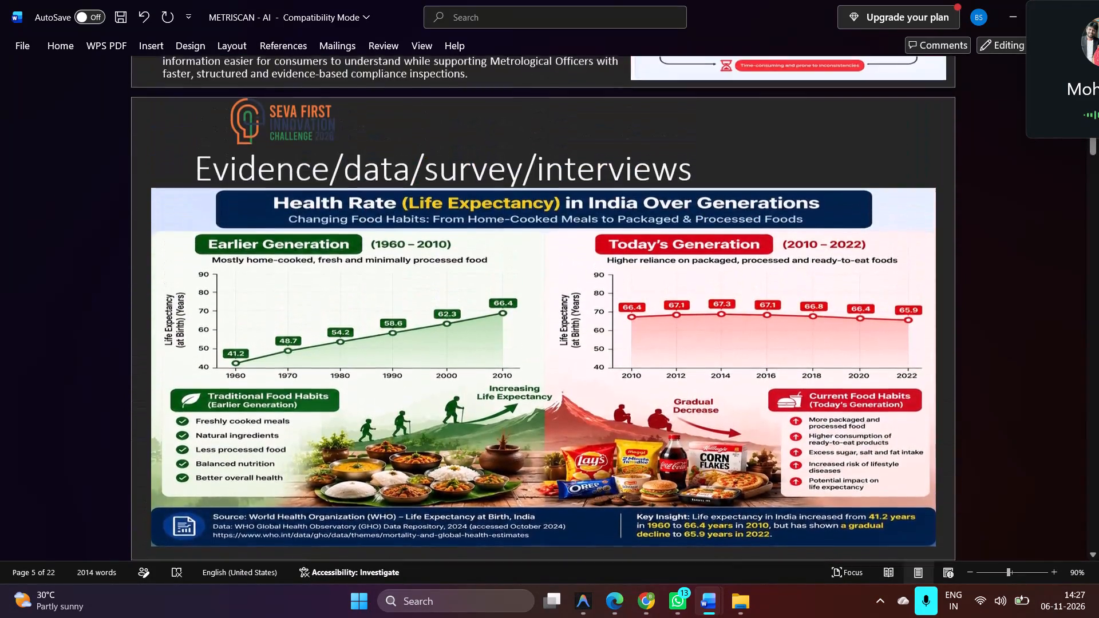
scroll(465, 308, up, 3)
scroll(465, 308, down, 2)
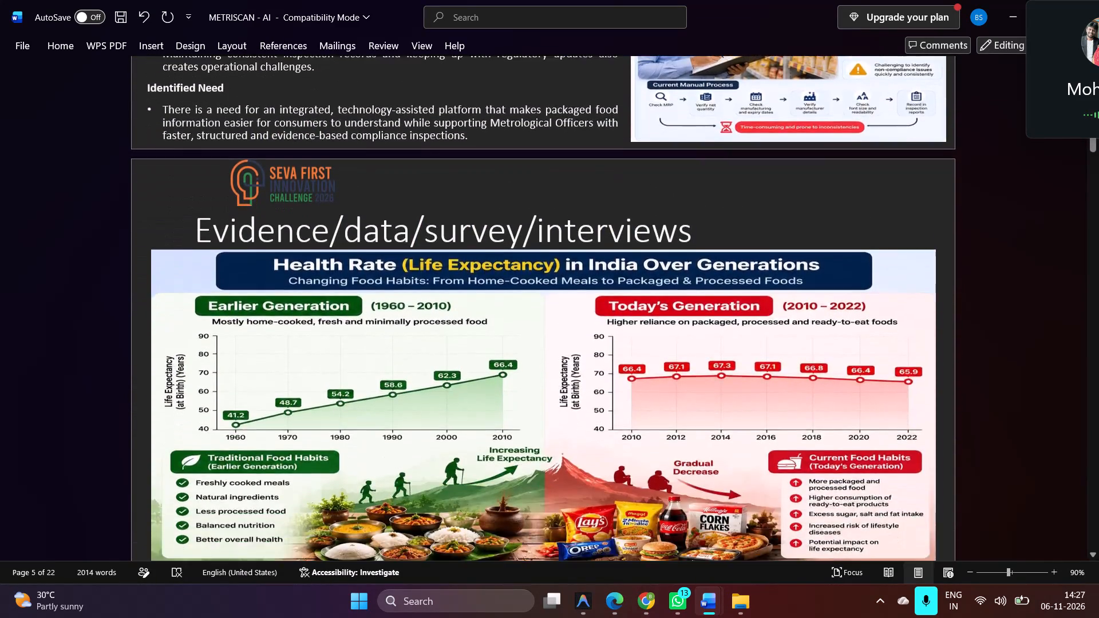
scroll(465, 308, up, 4)
scroll(465, 308, down, 7)
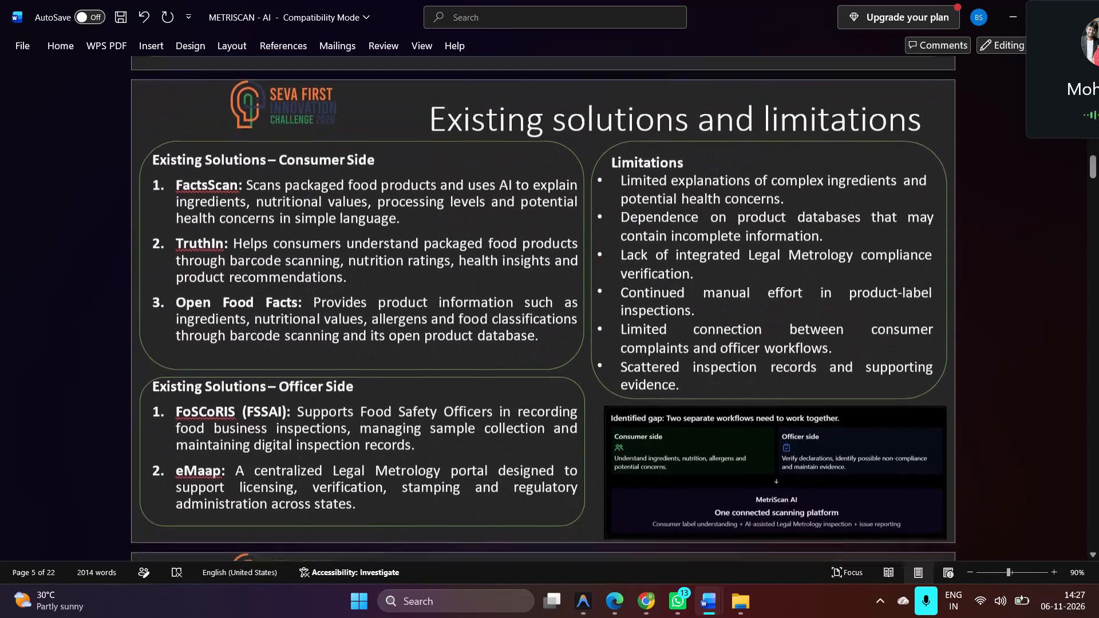
Review the pages from Existing solutions and limitations to Conceptual architecture, checking their headers, logos and content.
scroll(465, 308, down, 4)
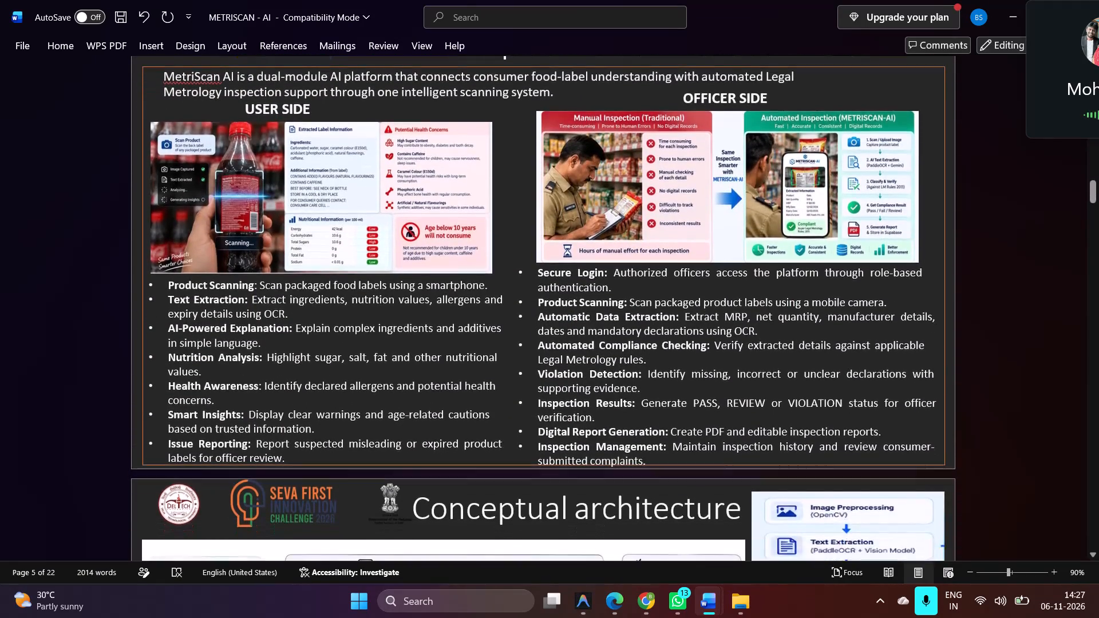
scroll(465, 308, down, 3)
scroll(465, 308, up, 3)
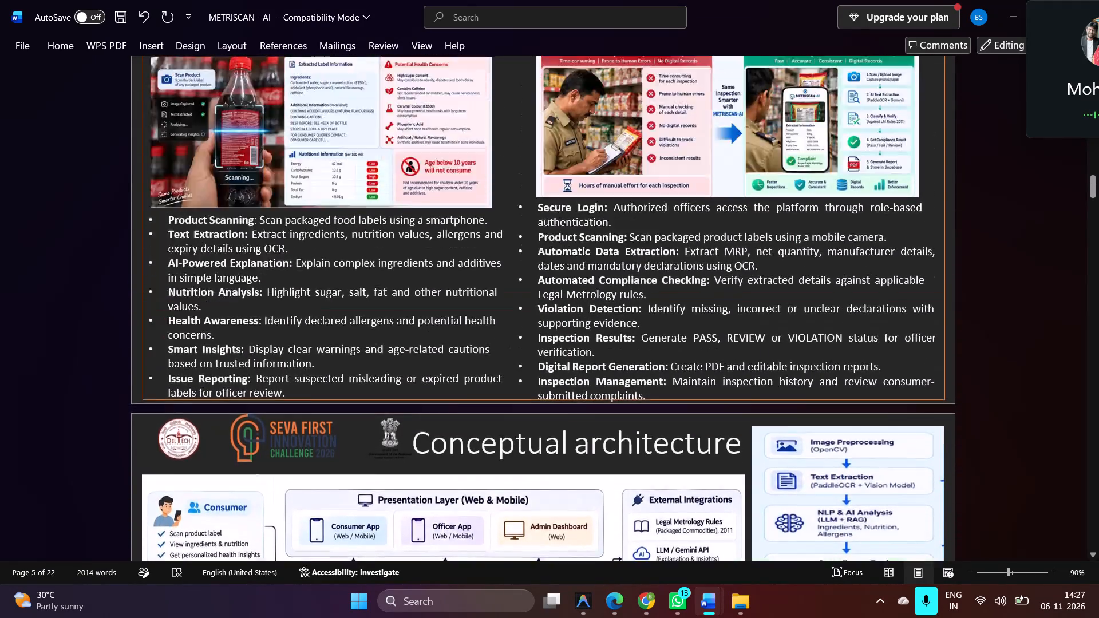
scroll(465, 308, up, 4)
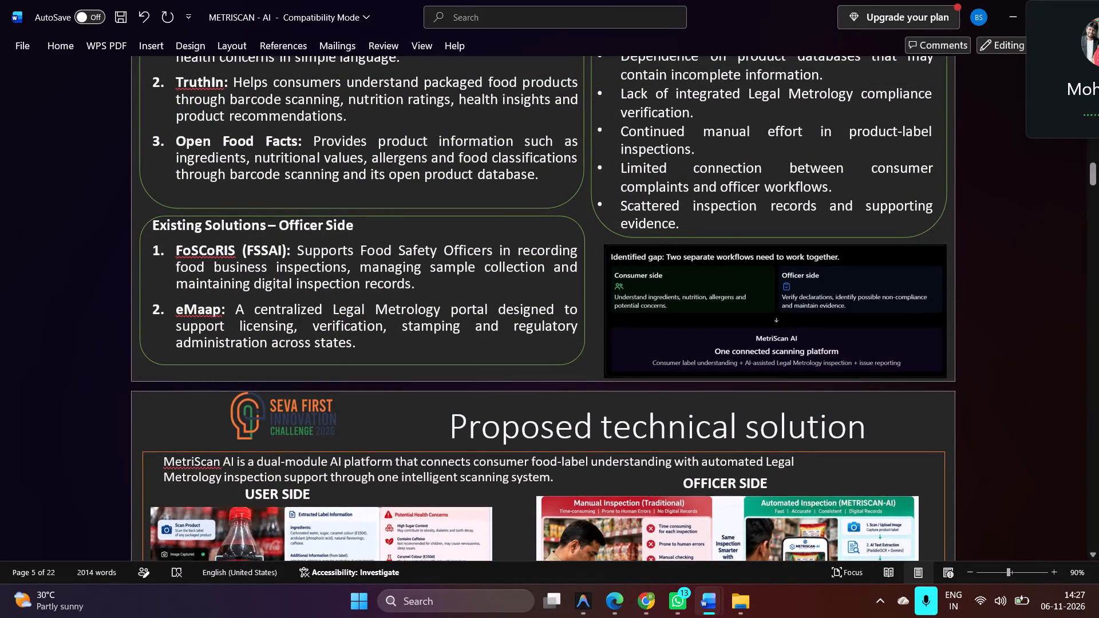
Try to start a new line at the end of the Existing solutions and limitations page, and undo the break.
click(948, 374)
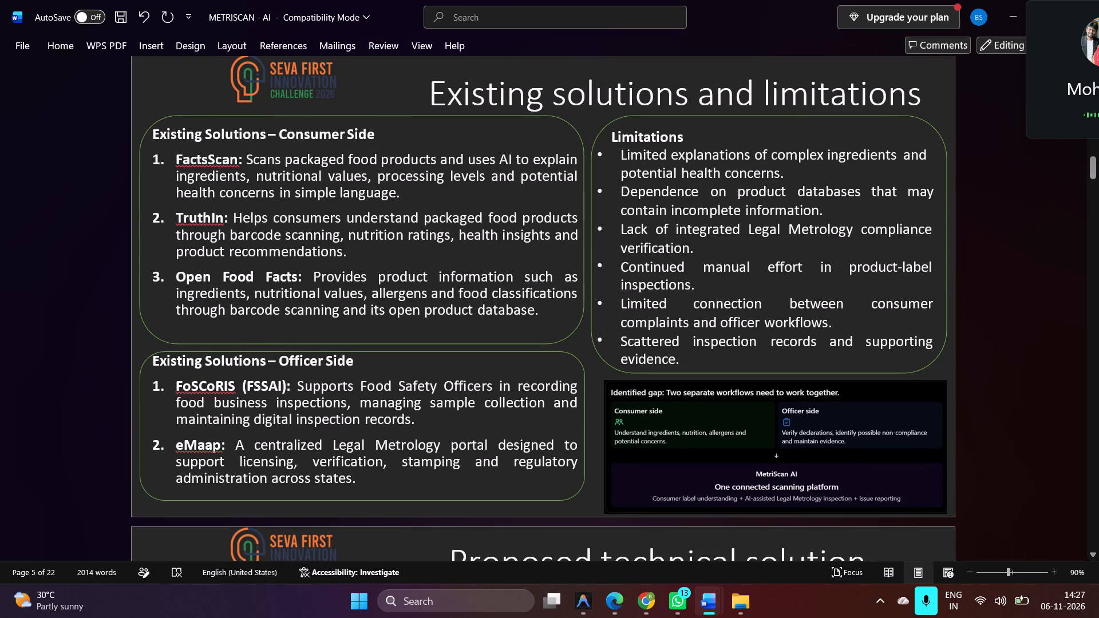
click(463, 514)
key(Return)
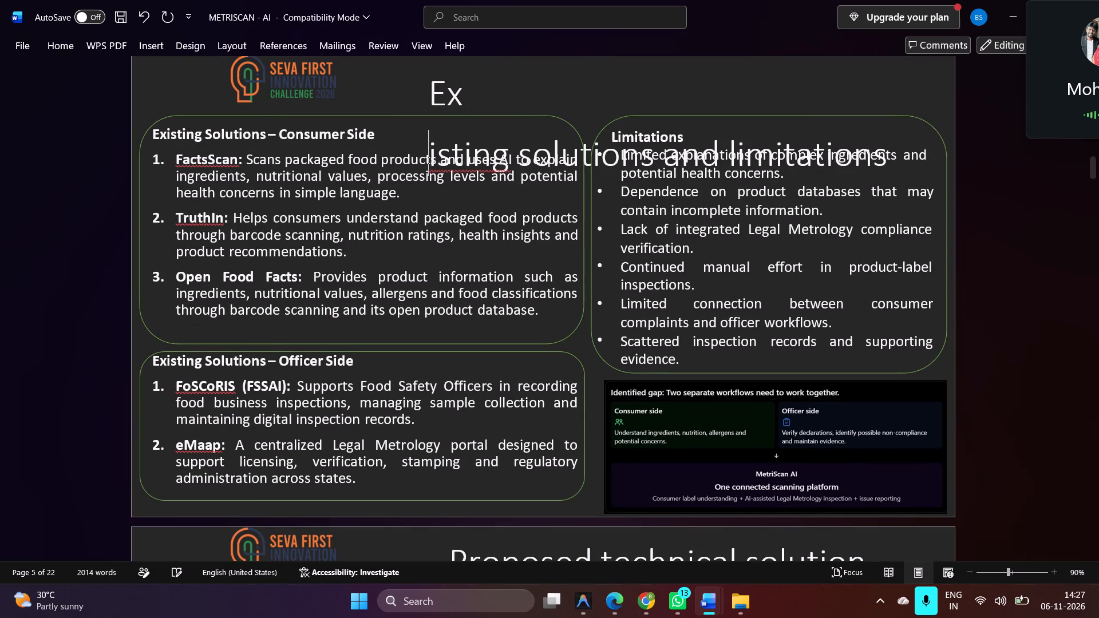
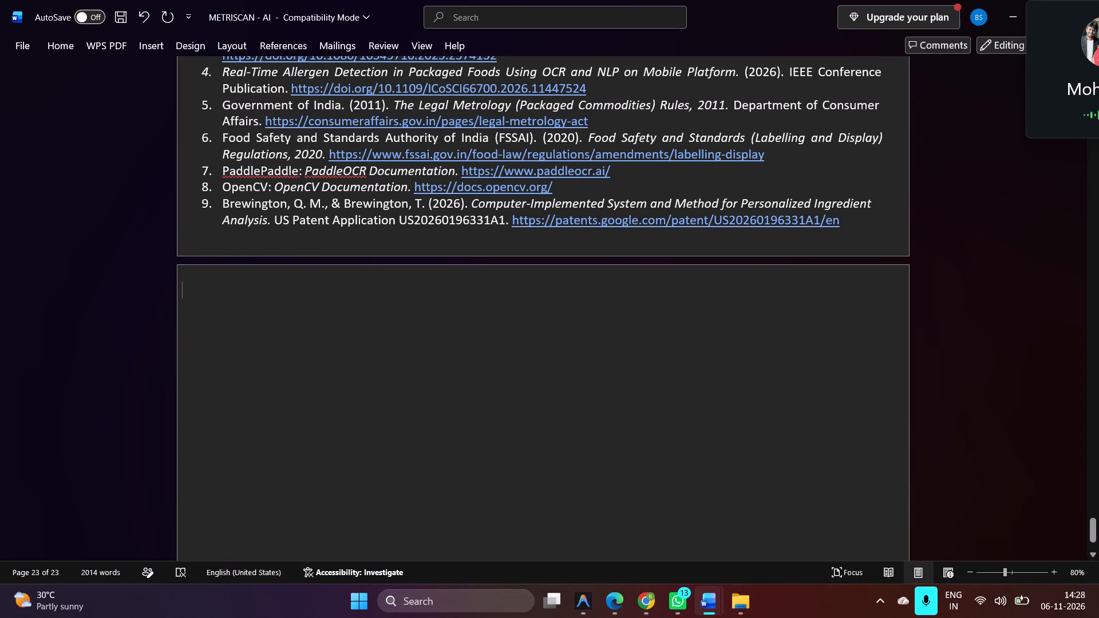
Paste the "What problem are you solving?" text onto the blank page after the references.
key(ctrl+v)
key(ctrl+a)
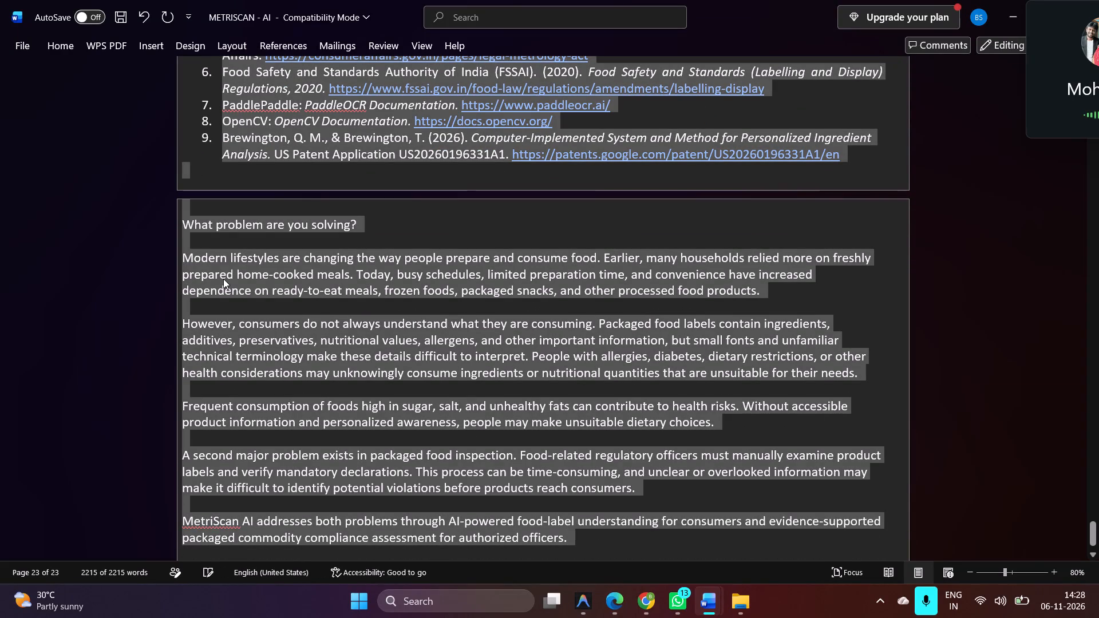
click(315, 304)
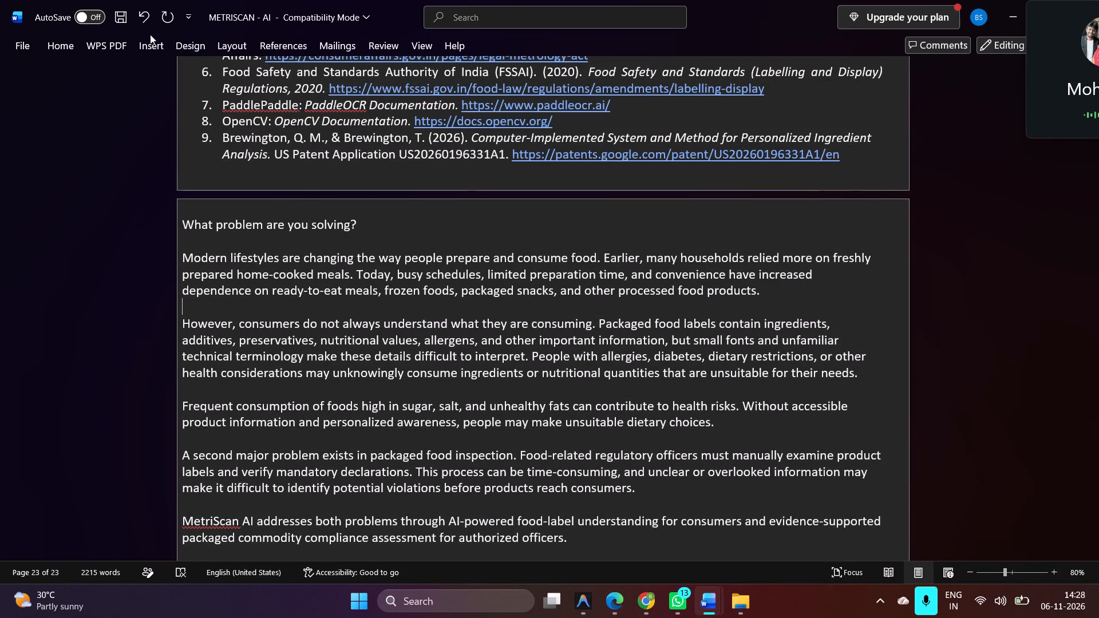
click(275, 381)
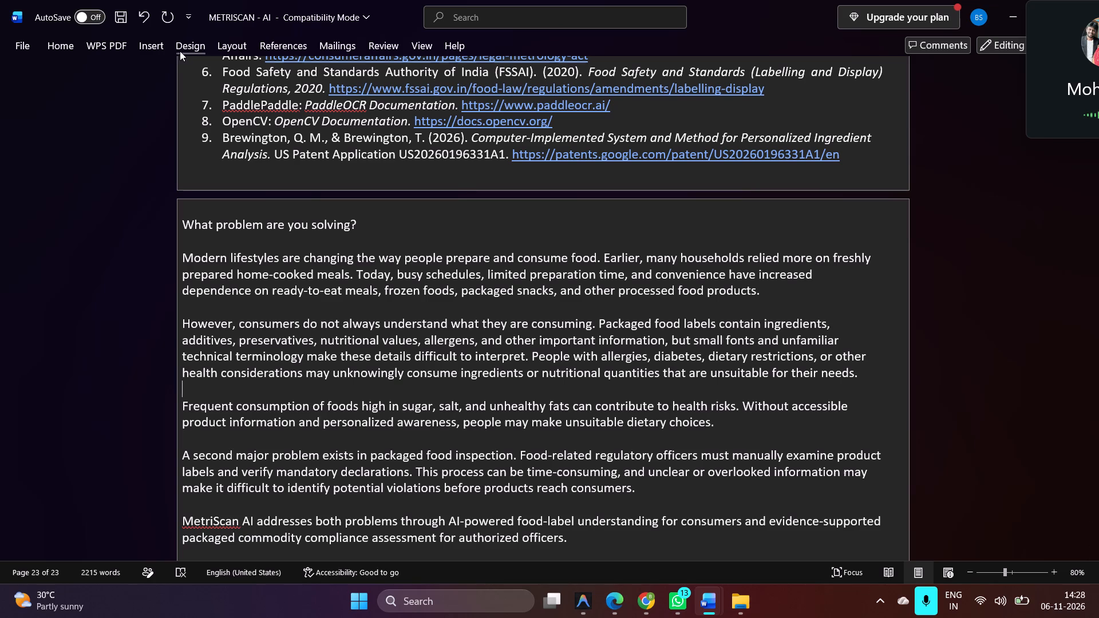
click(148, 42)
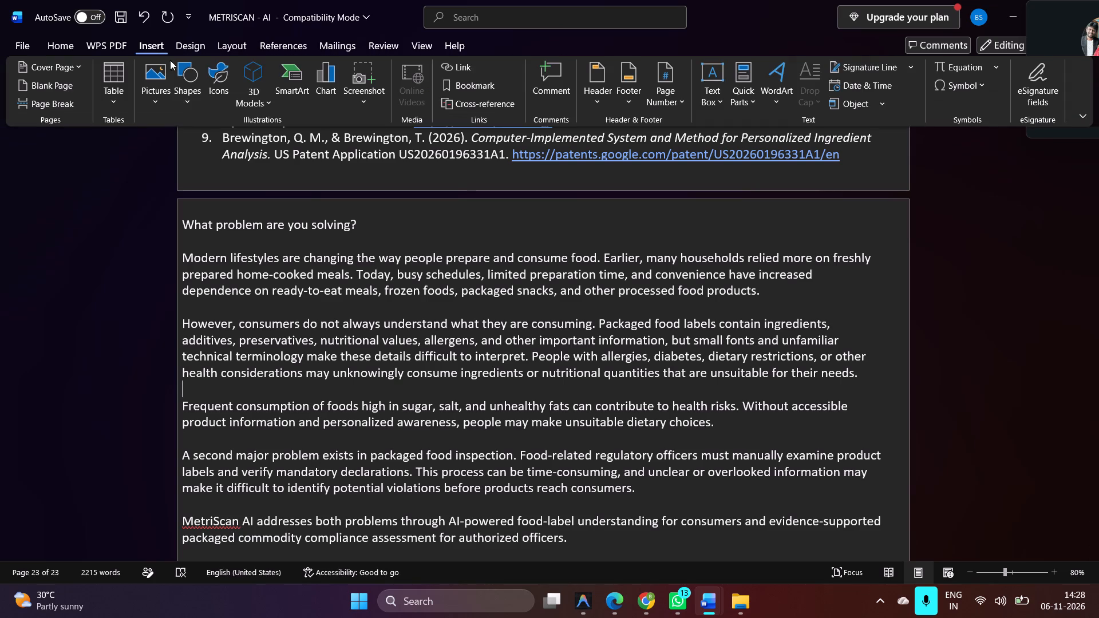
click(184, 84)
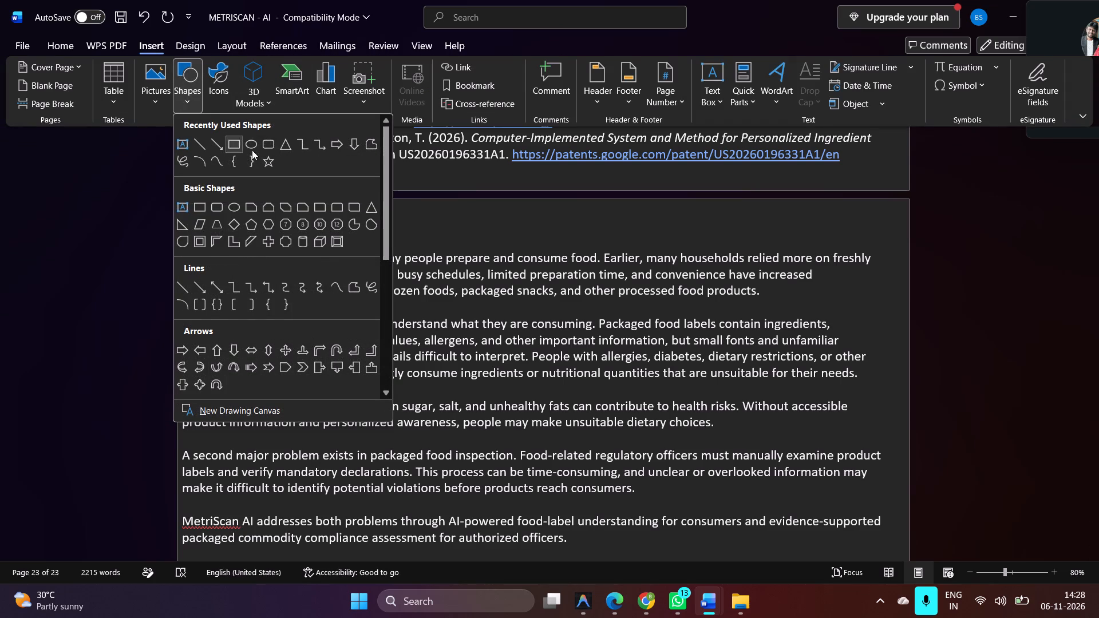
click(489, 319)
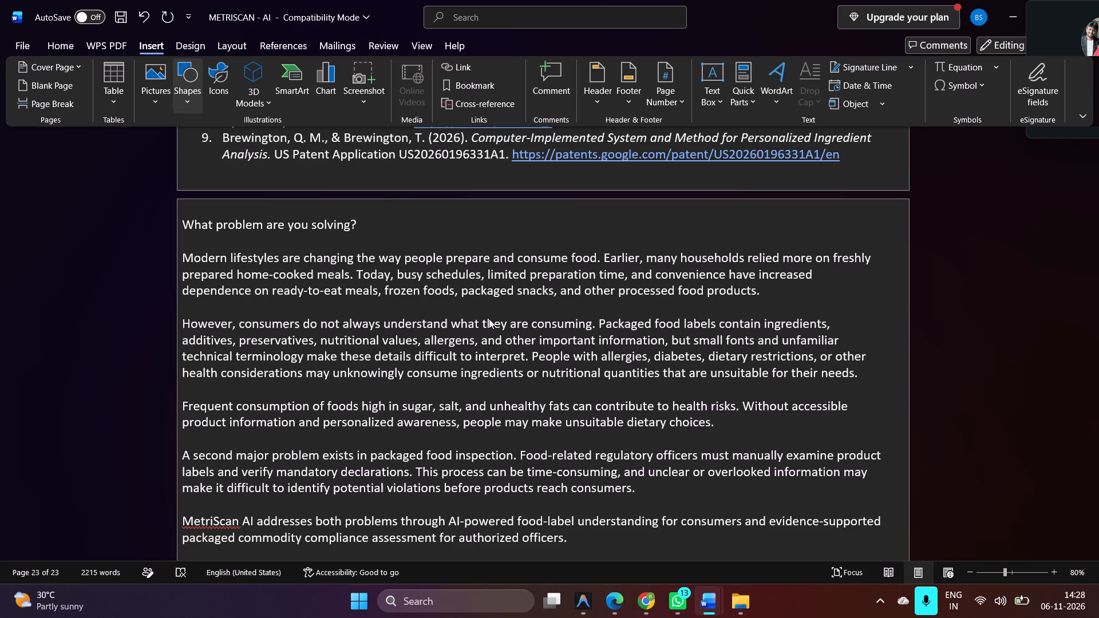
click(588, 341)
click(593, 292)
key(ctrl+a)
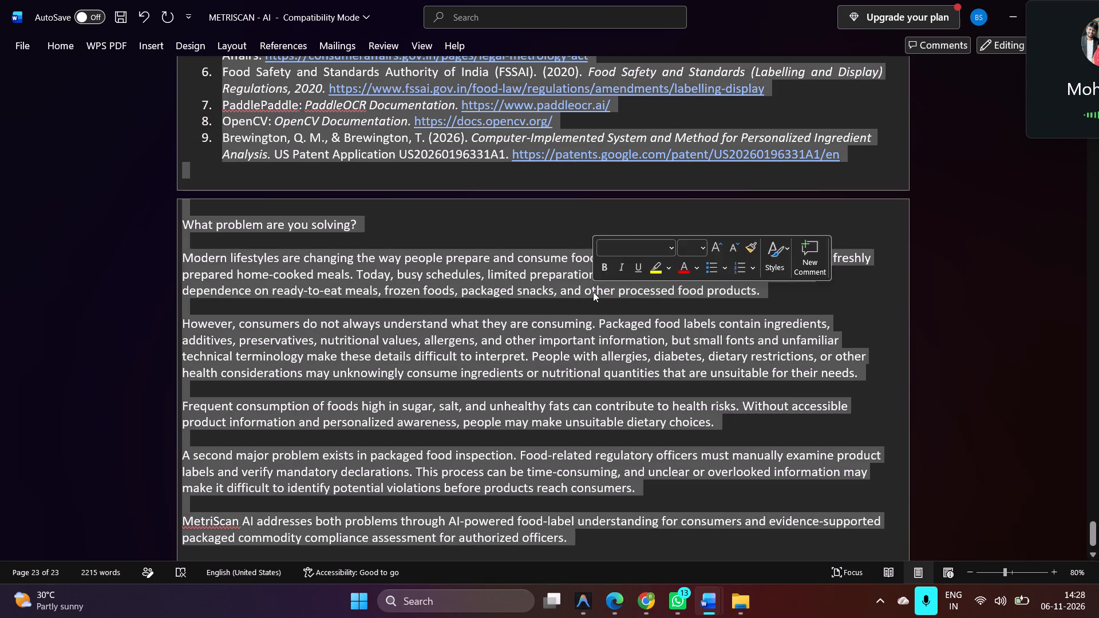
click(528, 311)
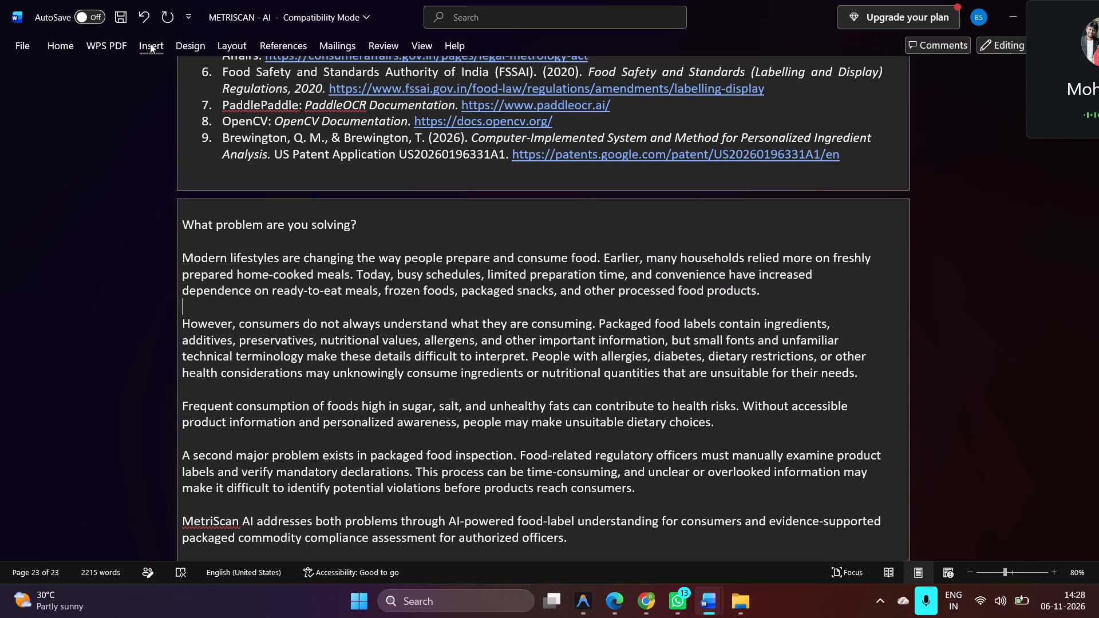
Undo the paste of the "What problem are you solving?" text on the last page.
click(150, 43)
key(ctrl+z)
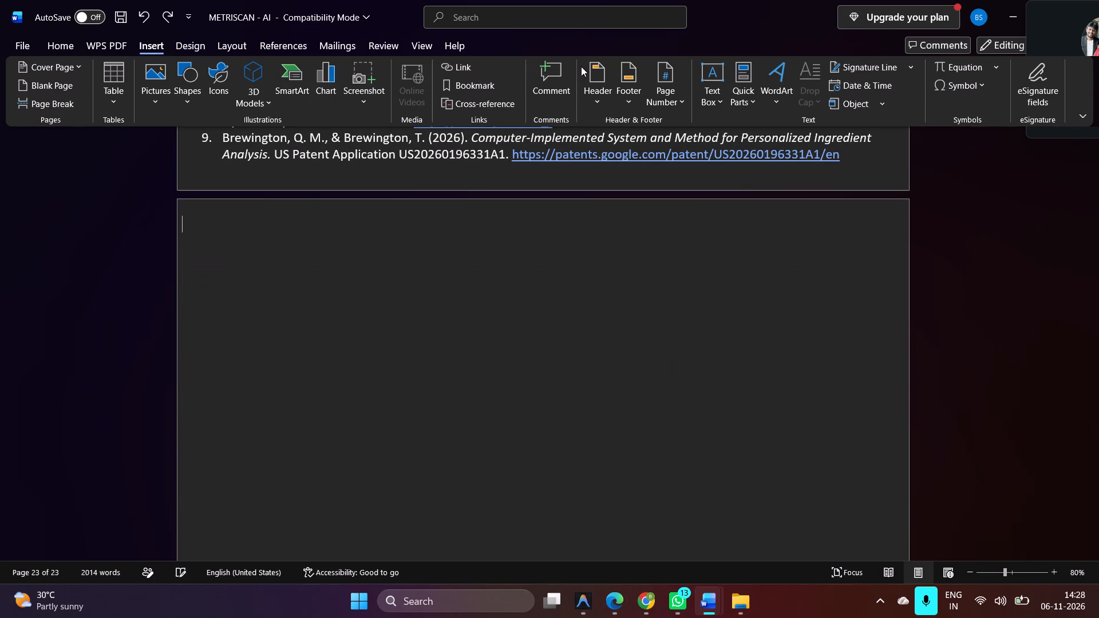
Draw a tall text box on the left half of the blank last page and paste the "What problem are you solving?" text into it.
click(716, 86)
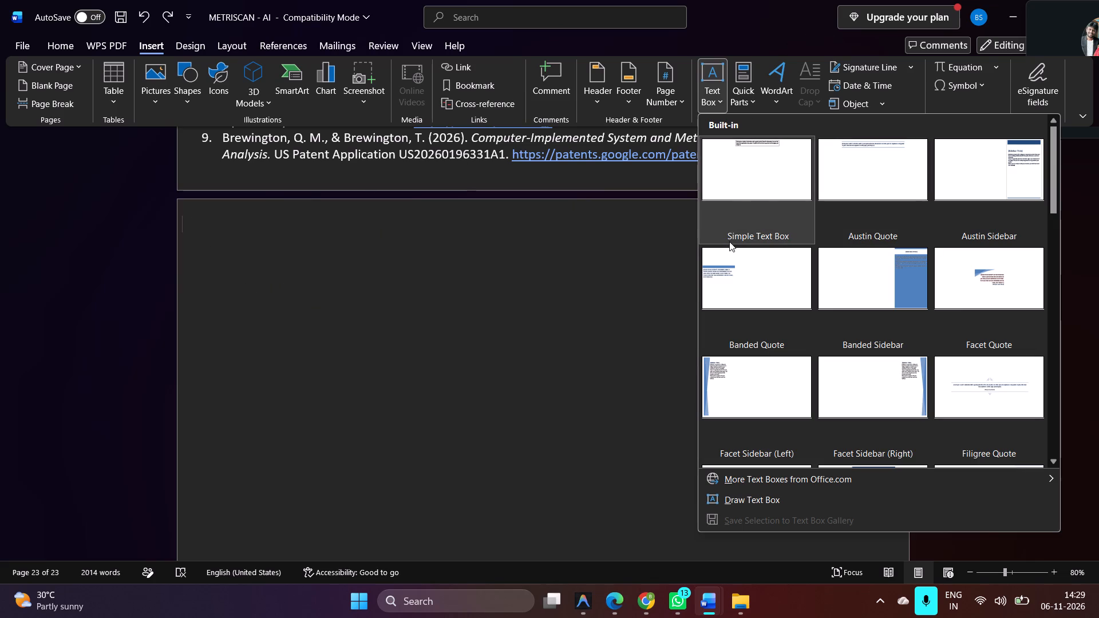
scroll(807, 328, down, 3)
scroll(663, 134, down, 3)
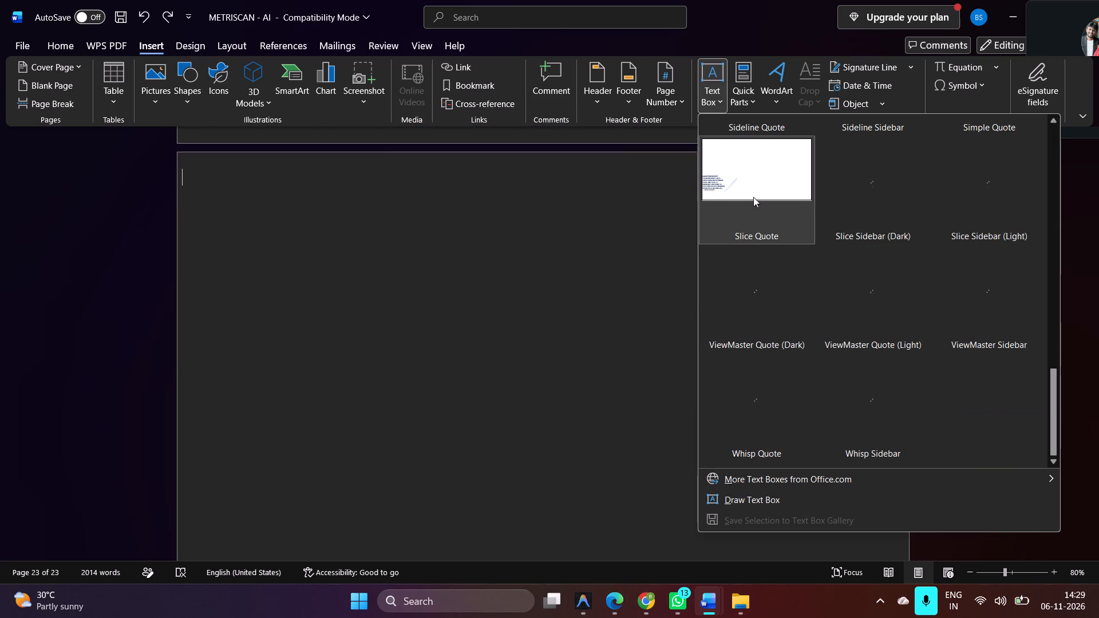
scroll(428, 372, up, 2)
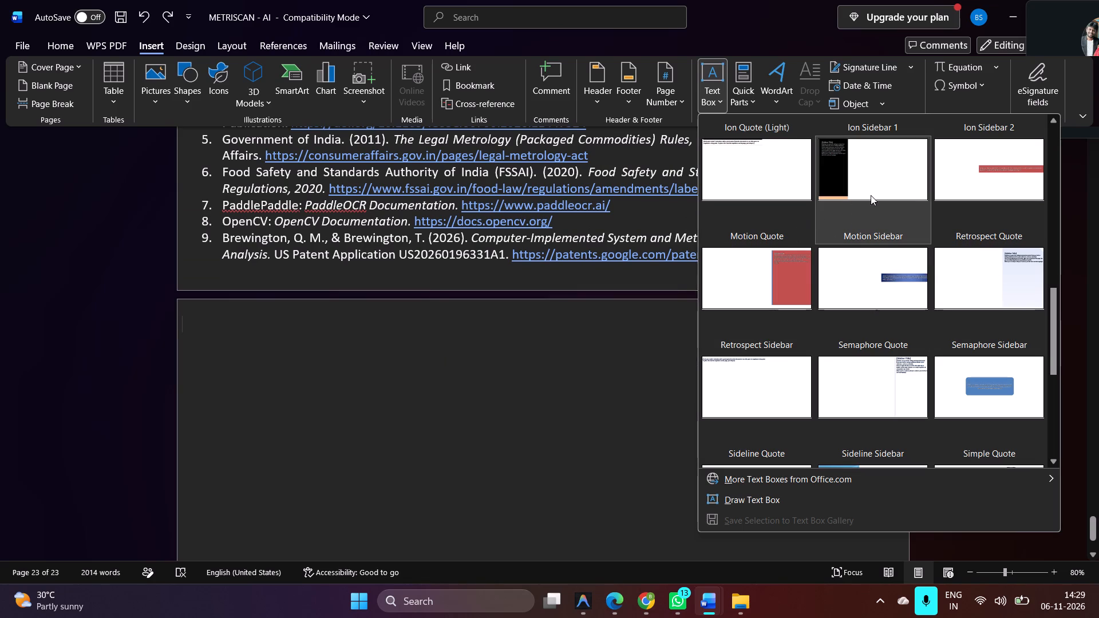
scroll(942, 183, up, 1)
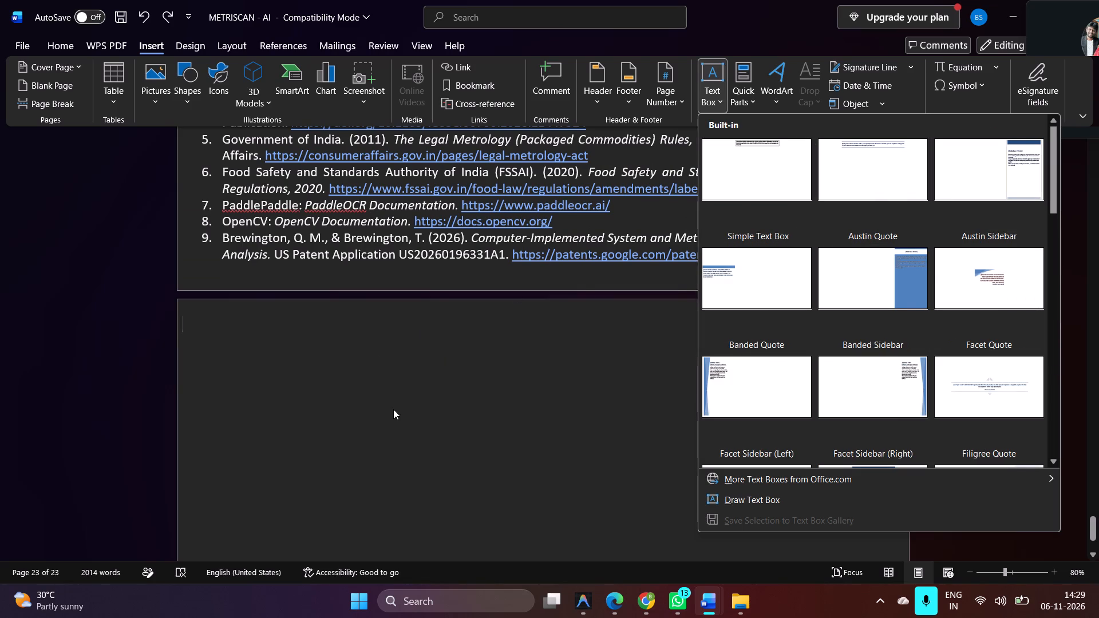
scroll(894, 243, down, 2)
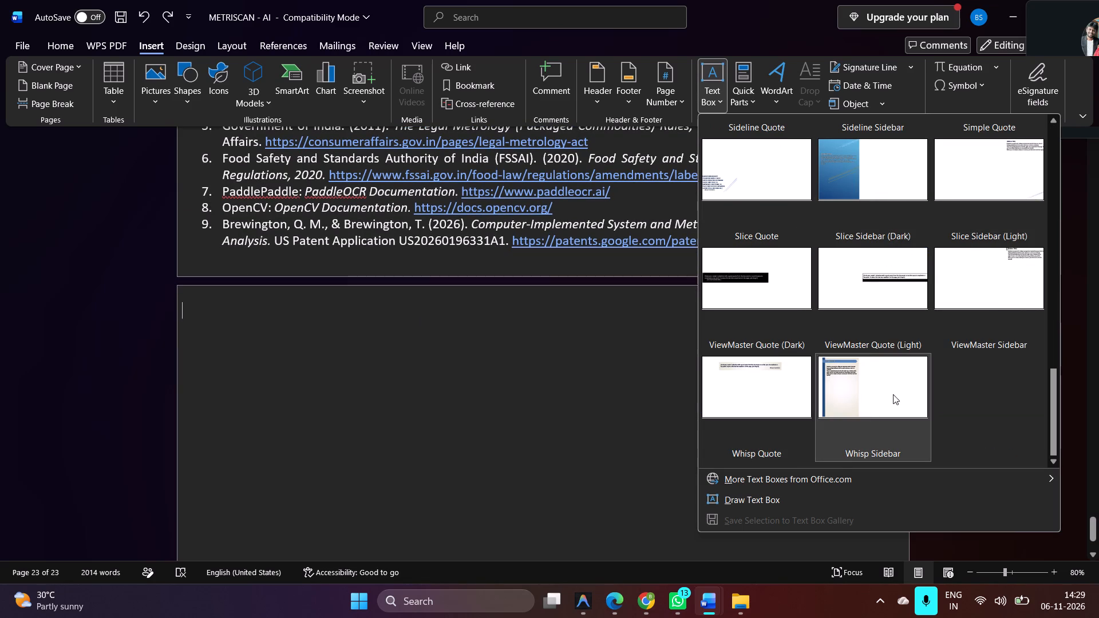
click(756, 500)
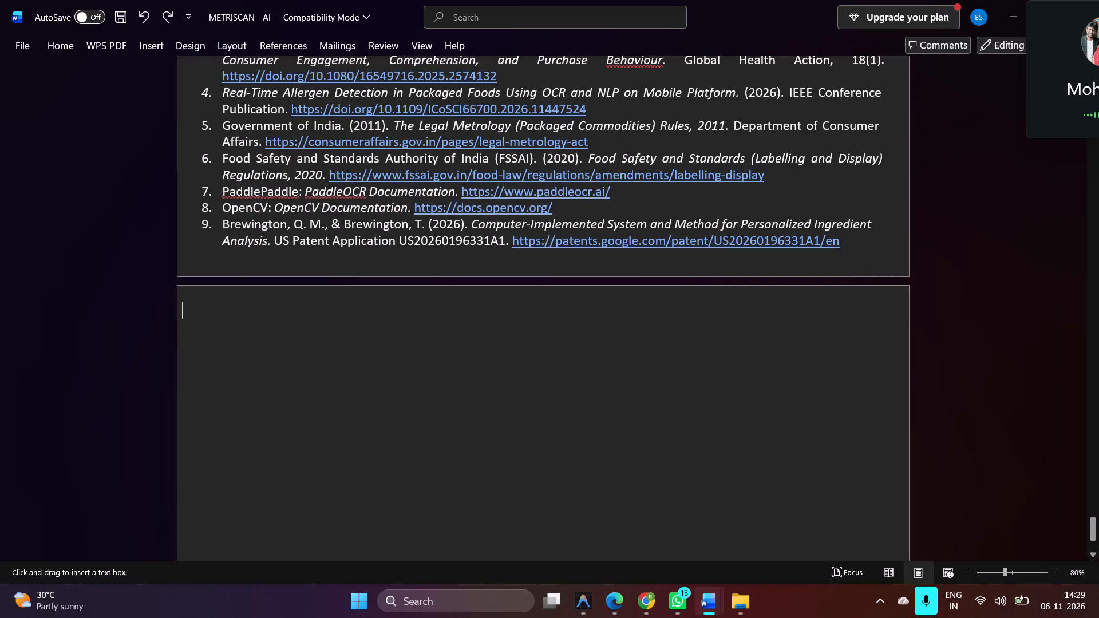
drag(192, 304, 466, 587)
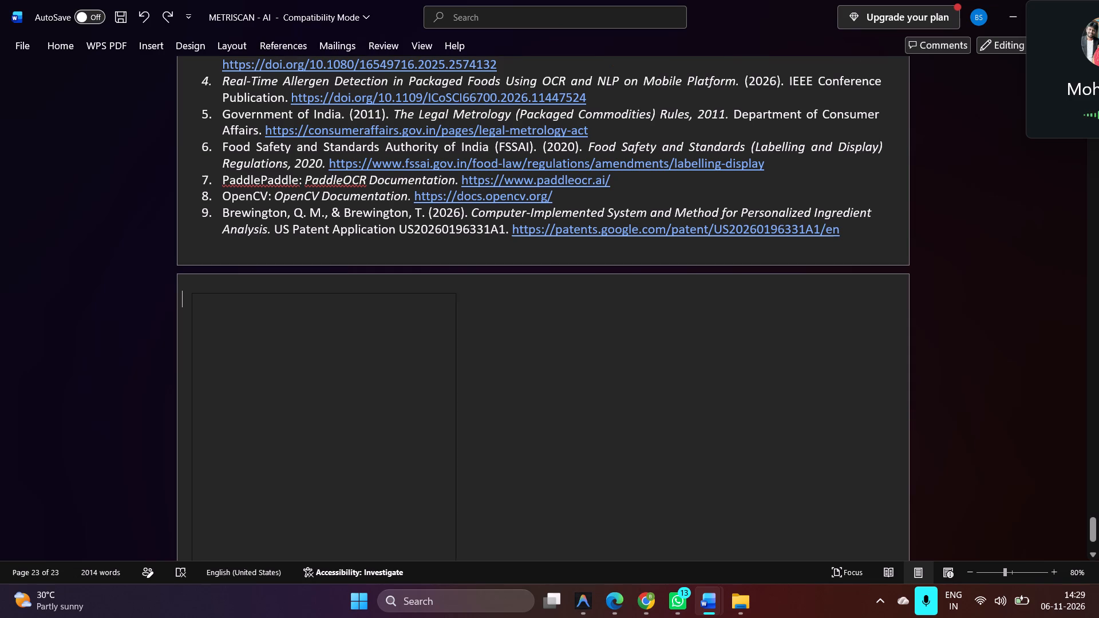
drag(466, 587, 469, 603)
key(ctrl+v)
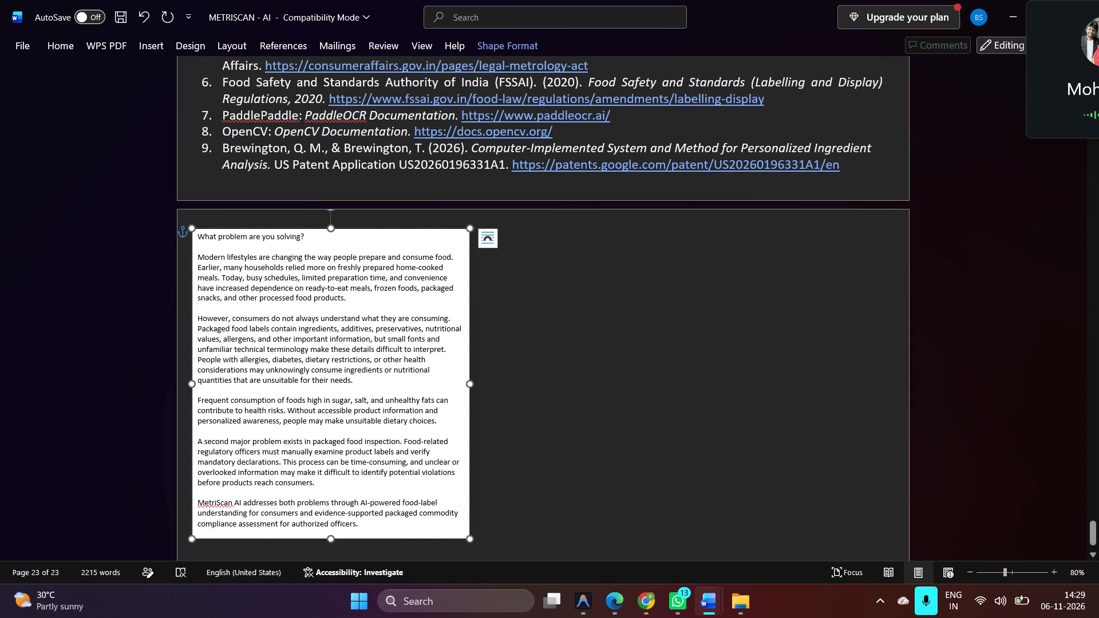
Enlarge the problem statement text box slightly, mainly in height, leaving spare room below its last paragraph.
drag(468, 537, 492, 571)
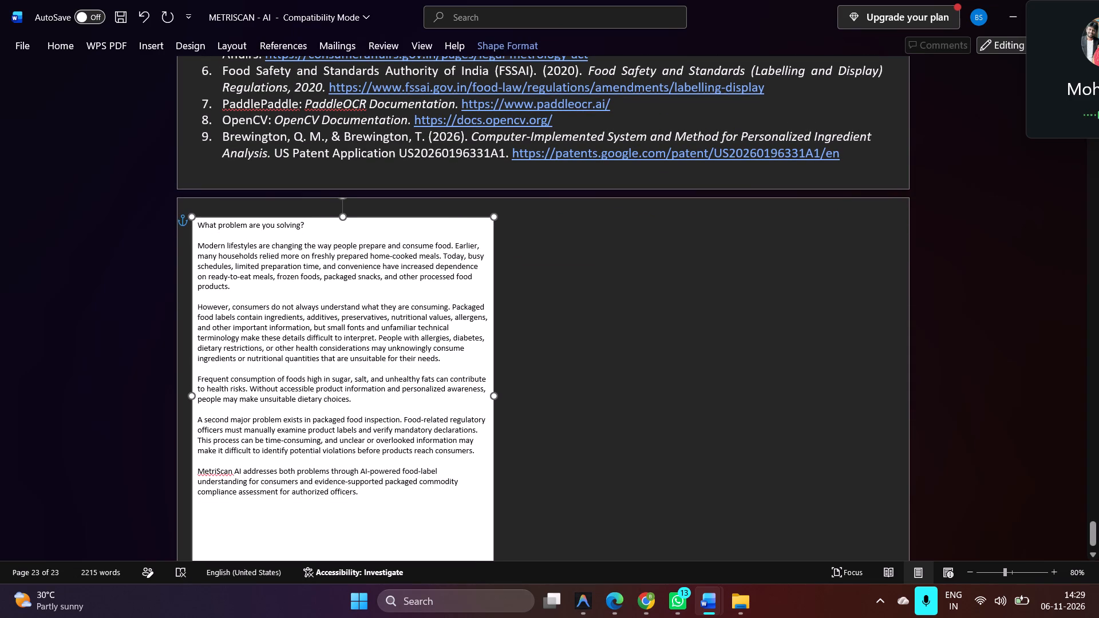
drag(492, 571, 474, 563)
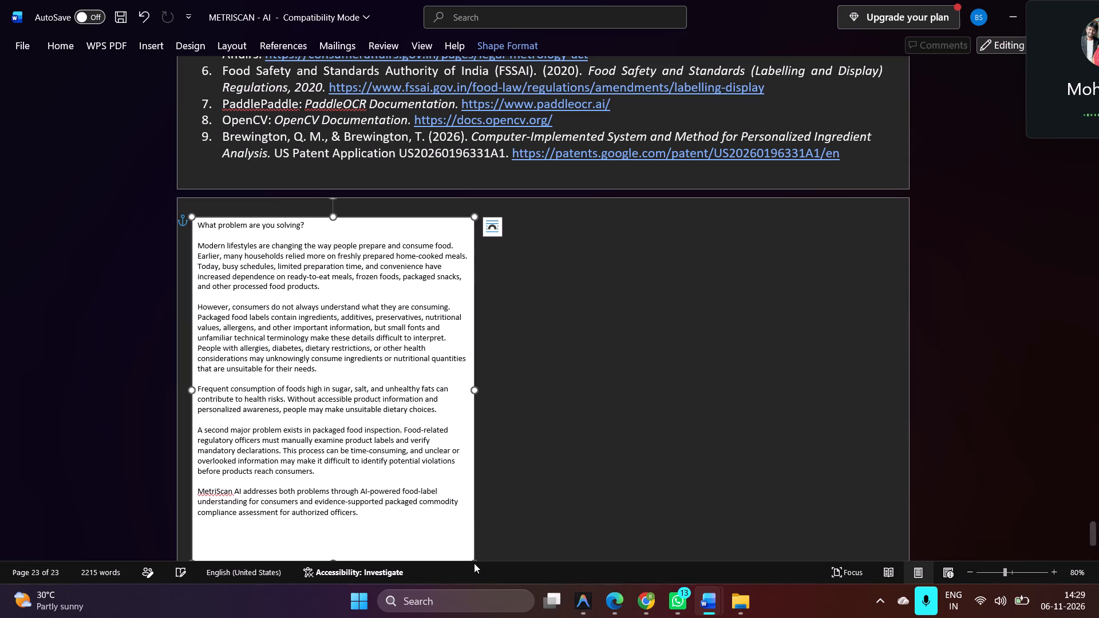
Make the "What problem are you solving?" heading in the text box bold.
drag(305, 228, 255, 228)
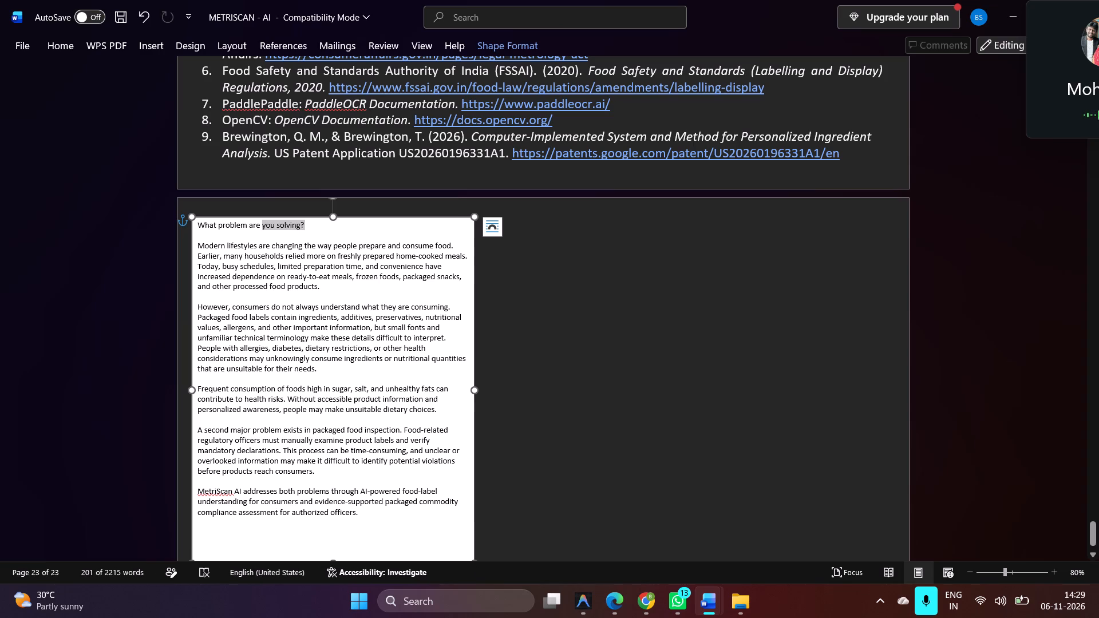
drag(255, 228, 204, 224)
click(218, 199)
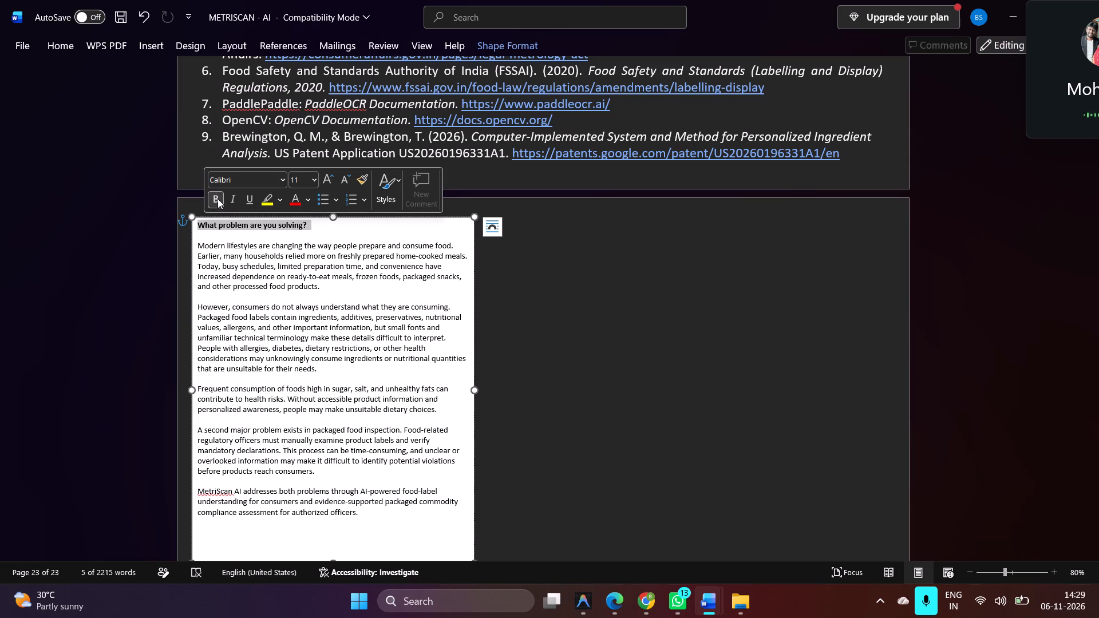
click(758, 320)
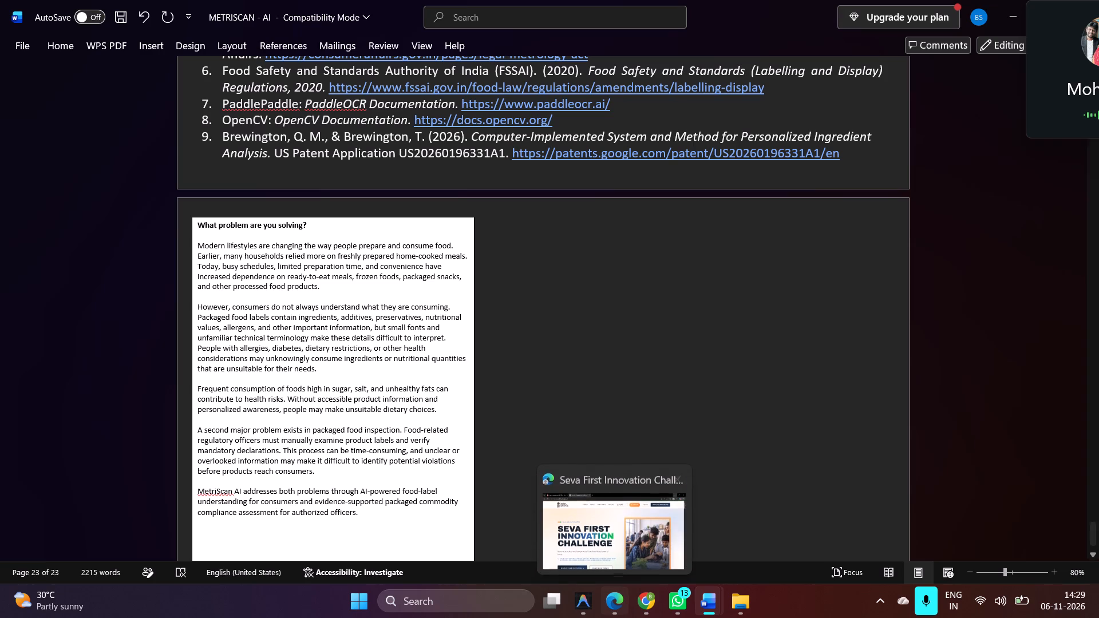
Draw a second, empty text box on the right half of the last page, ending about level with the first box's bottom edge.
click(149, 43)
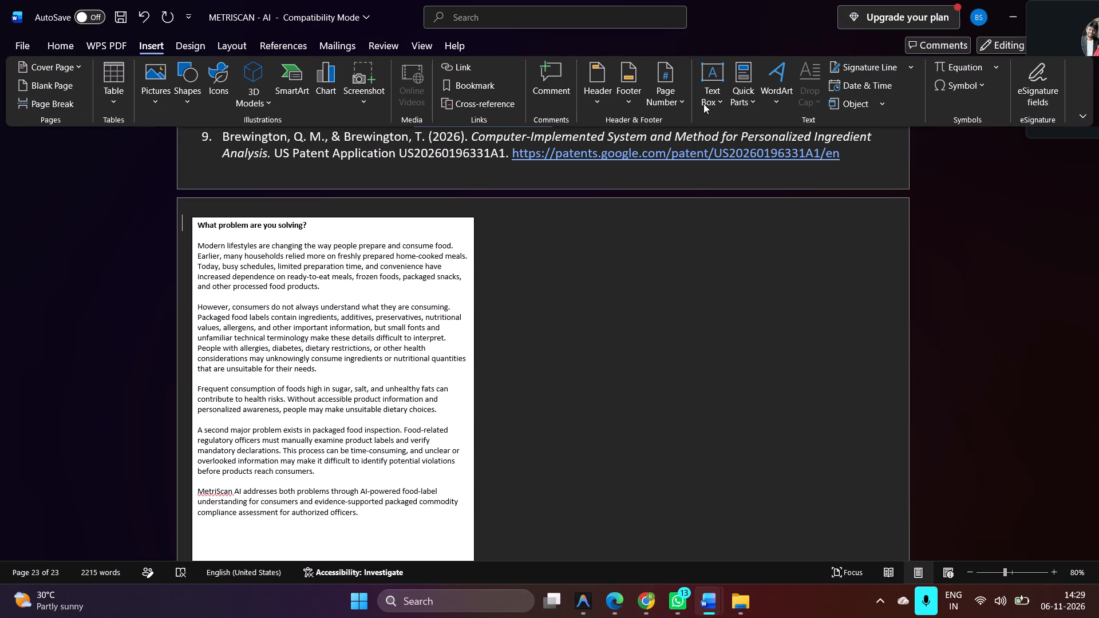
click(703, 104)
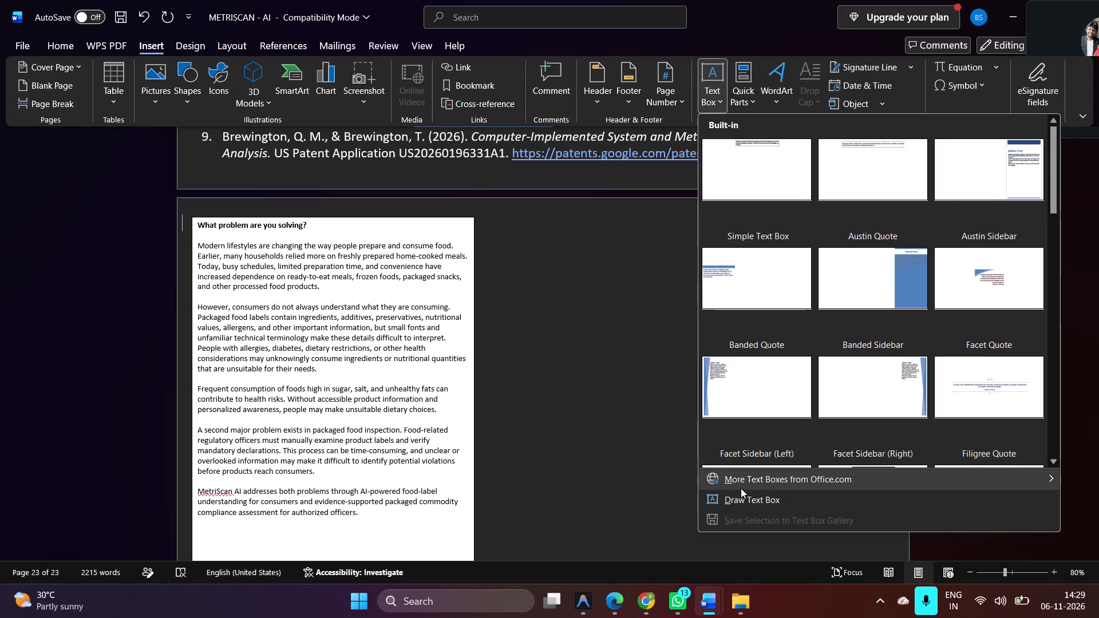
click(742, 495)
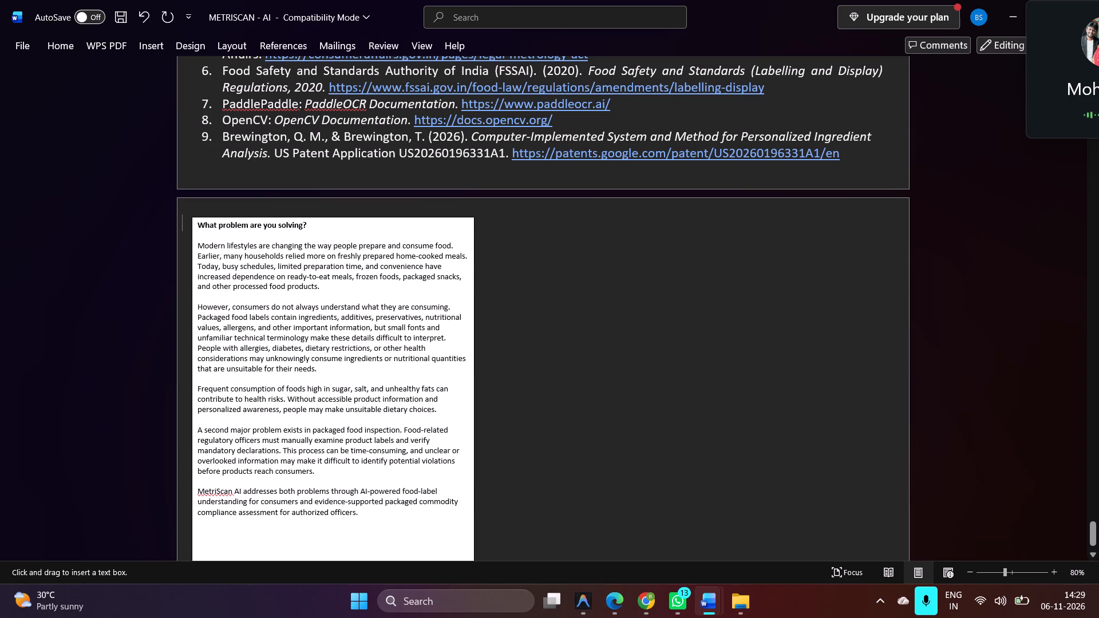
drag(523, 220, 860, 557)
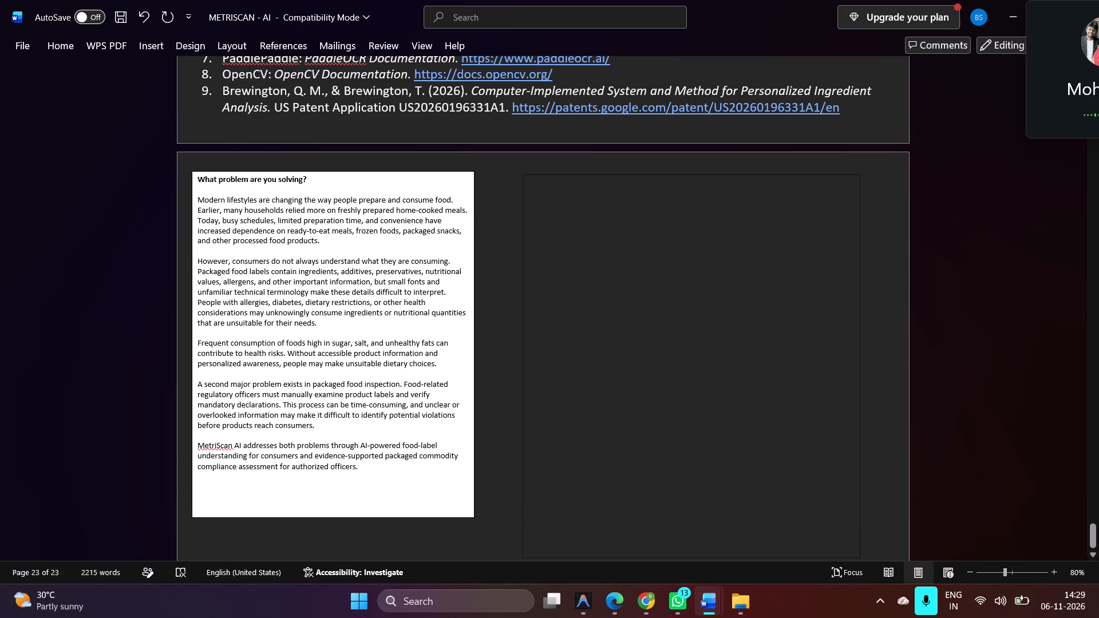
drag(860, 557, 876, 509)
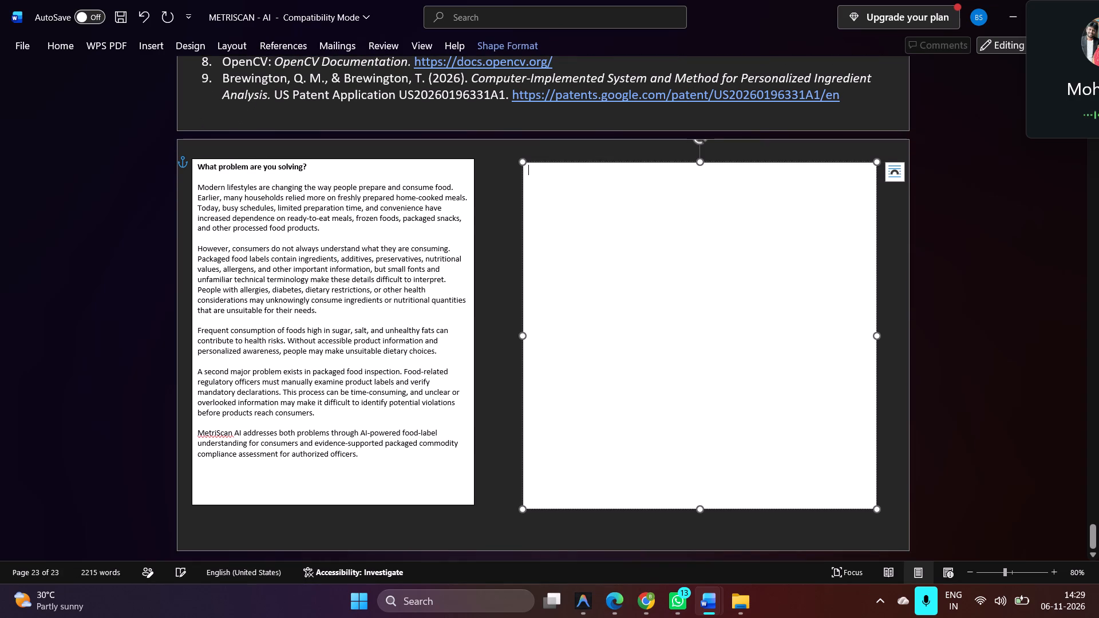
Switch to WhatsApp.
click(685, 604)
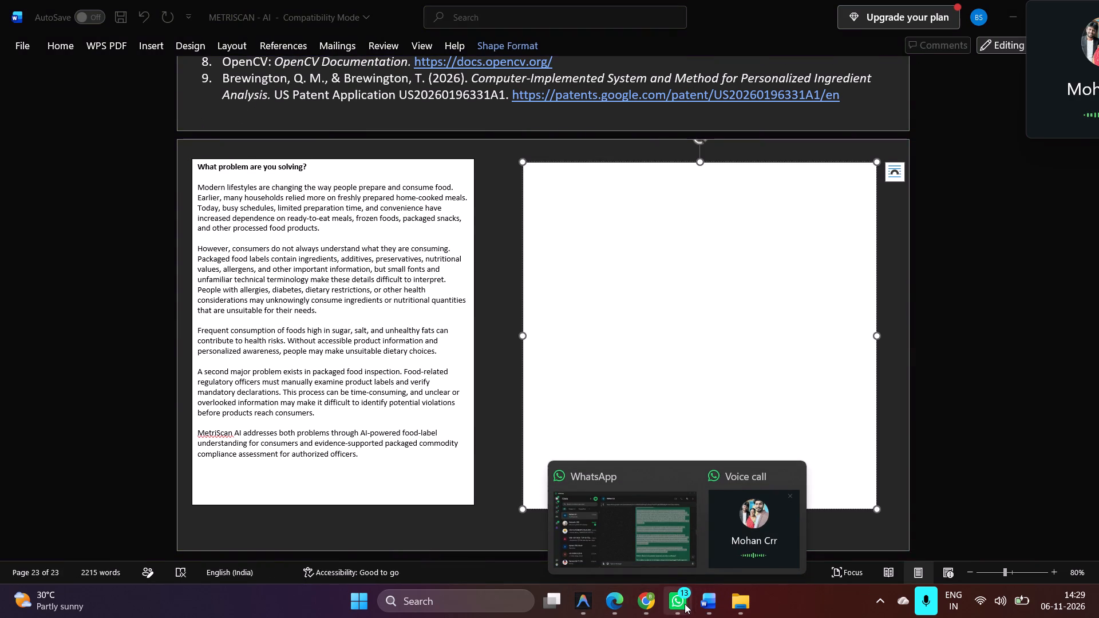
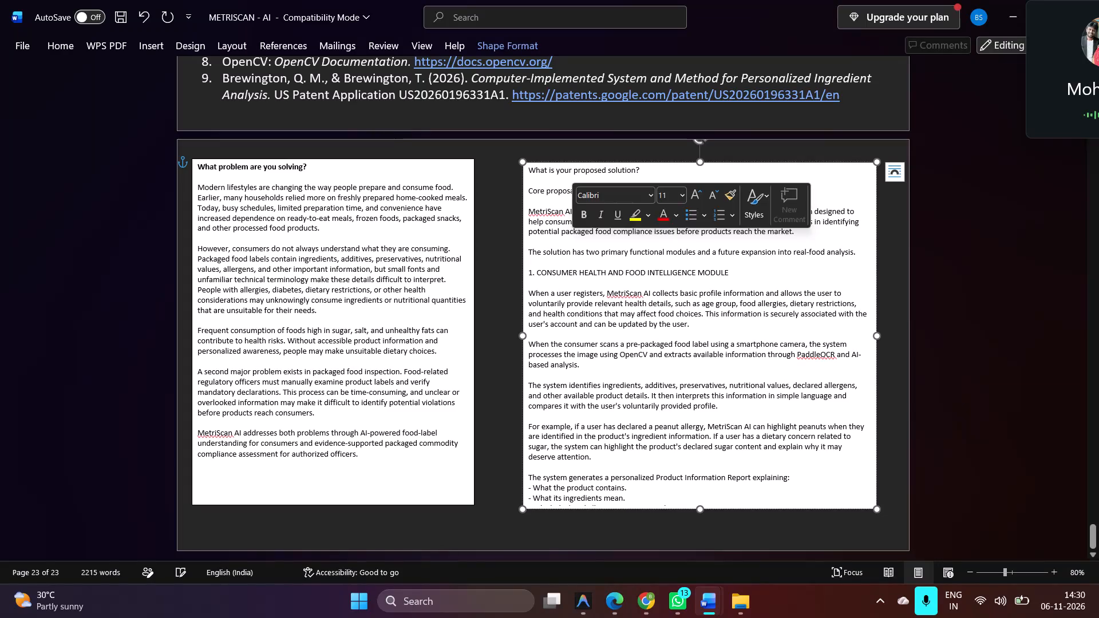
Make the "What is your proposed solution?" heading in the second text box bold.
drag(642, 170, 550, 160)
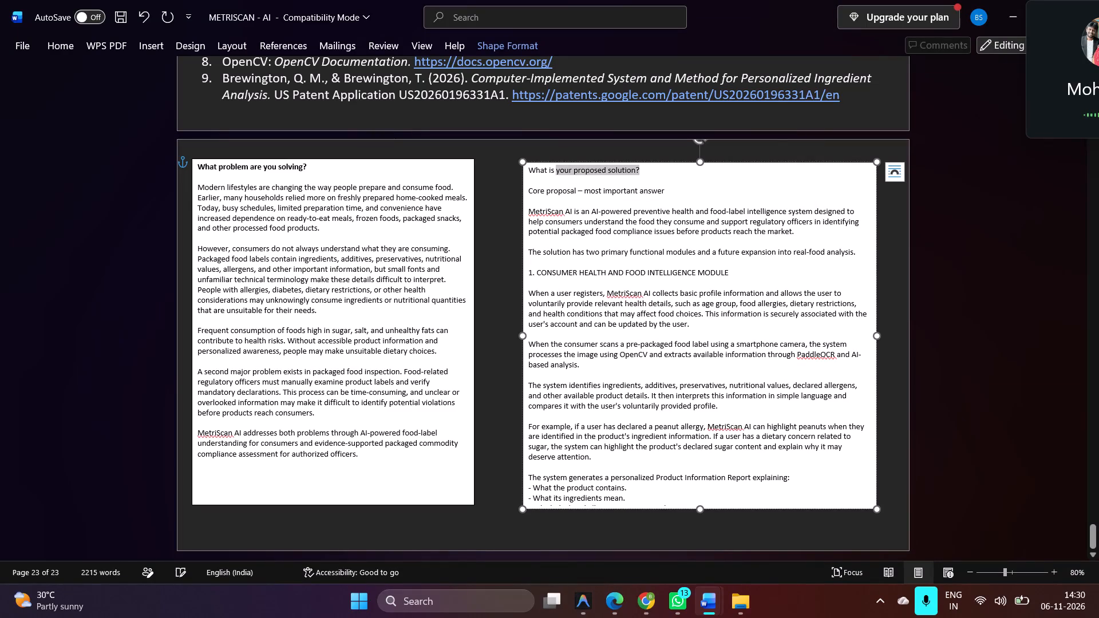
drag(550, 160, 536, 164)
click(549, 143)
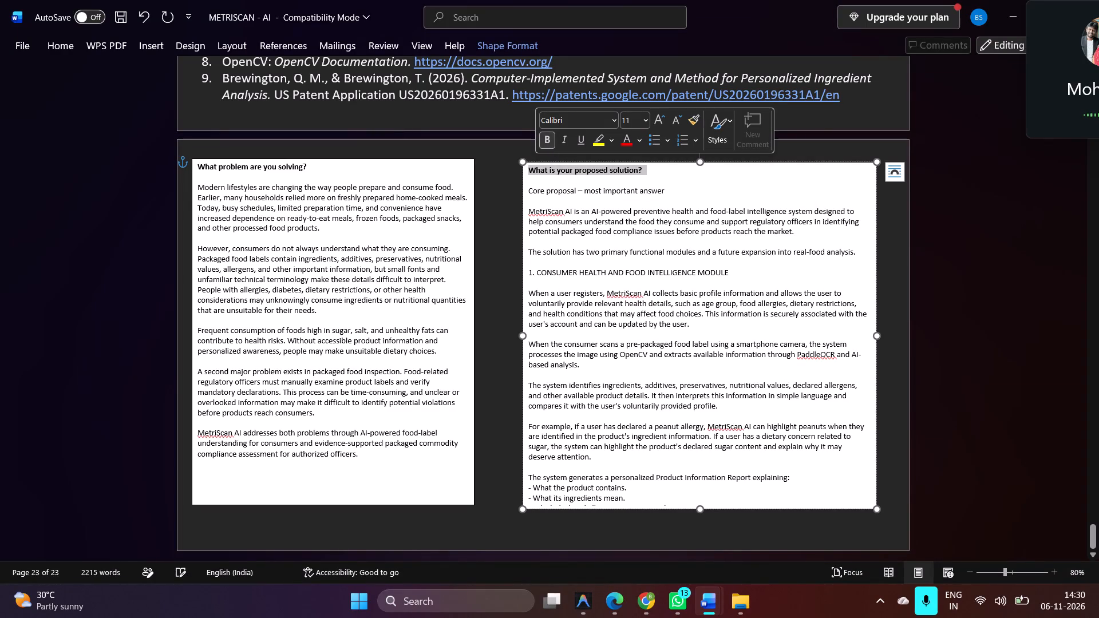
Replace "– most important answer" after "Core proposal" with "solution : -" in the second text box.
drag(668, 191, 579, 188)
key(BackSpace)
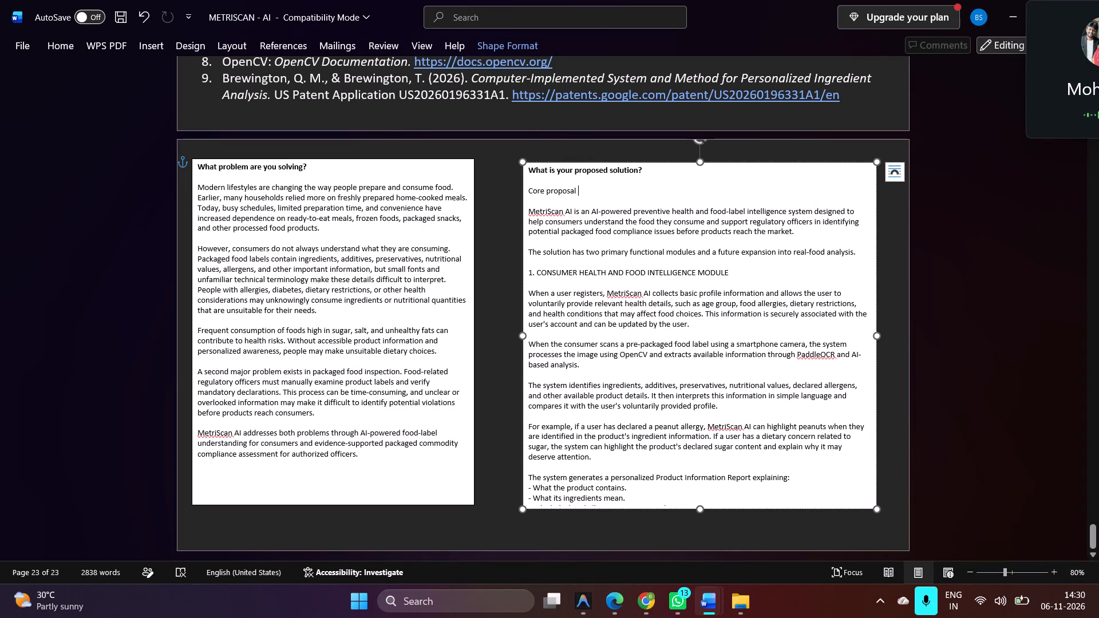
text(solution :)
key(space)
text(-)
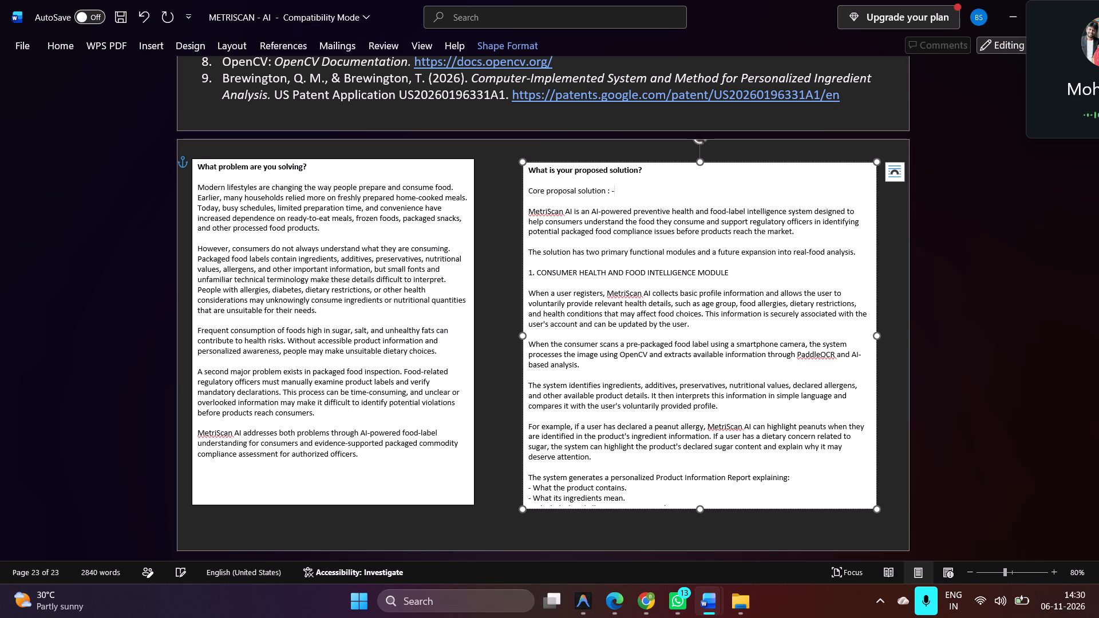
key(space)
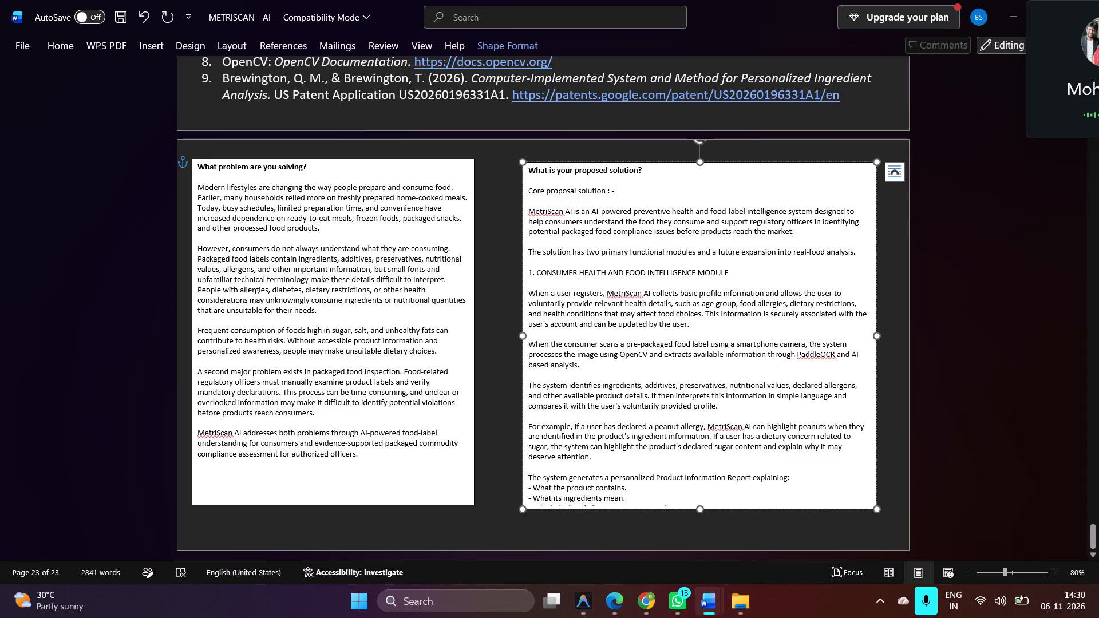
Remove the blank lines above "1. CONSUMER HEALTH AND FOOD INTELLIGENCE MODULE" and above the paragraph starting "When the consumer scans".
click(541, 264)
key(BackSpace)
key(Down)
key(Down)
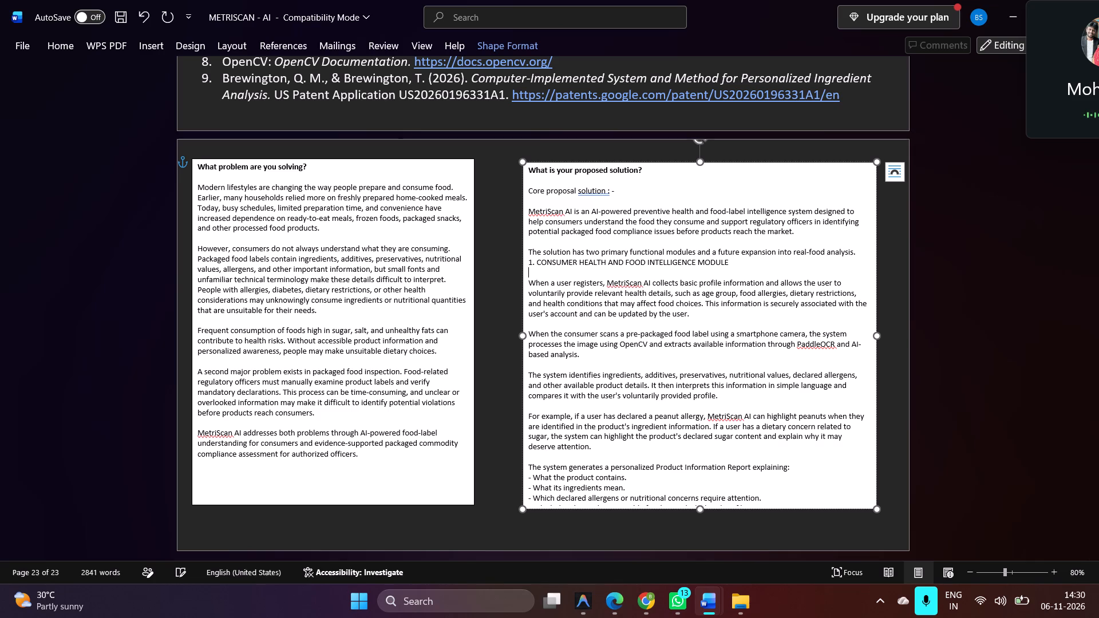
scroll(541, 264, down, 1)
key(Down)
key(Down)
key(Down)
key(Down)
key(Down)
key(BackSpace)
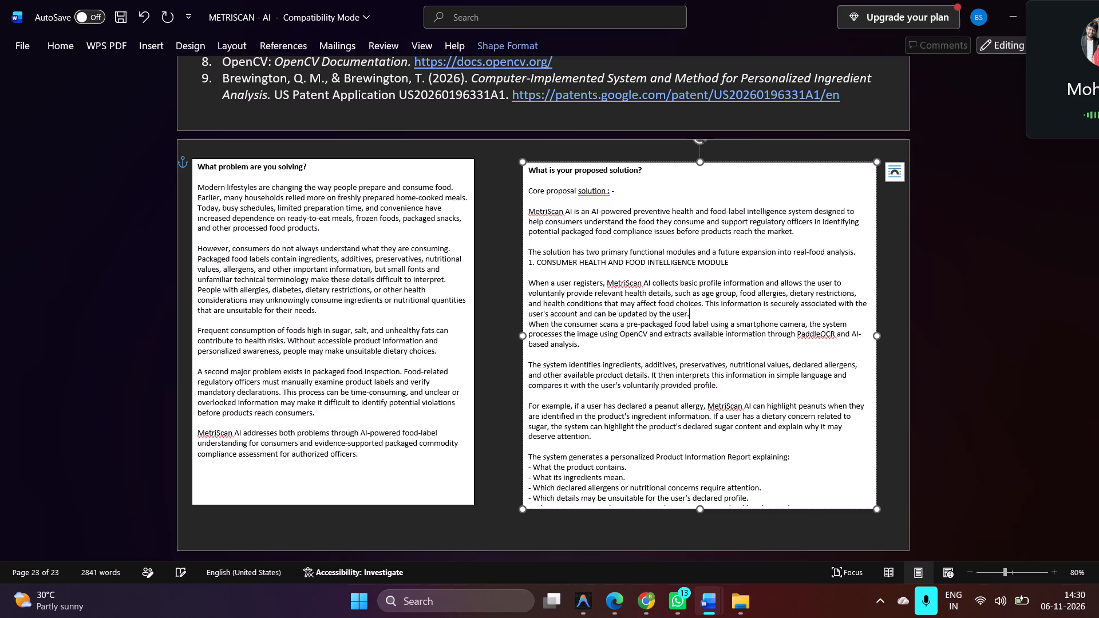
Remove the blank lines above the paragraphs starting "The system identifies ingredients" and "For example" in the proposed solution text.
key(Down)
key(Down)
key(Down)
key(Down)
key(BackSpace)
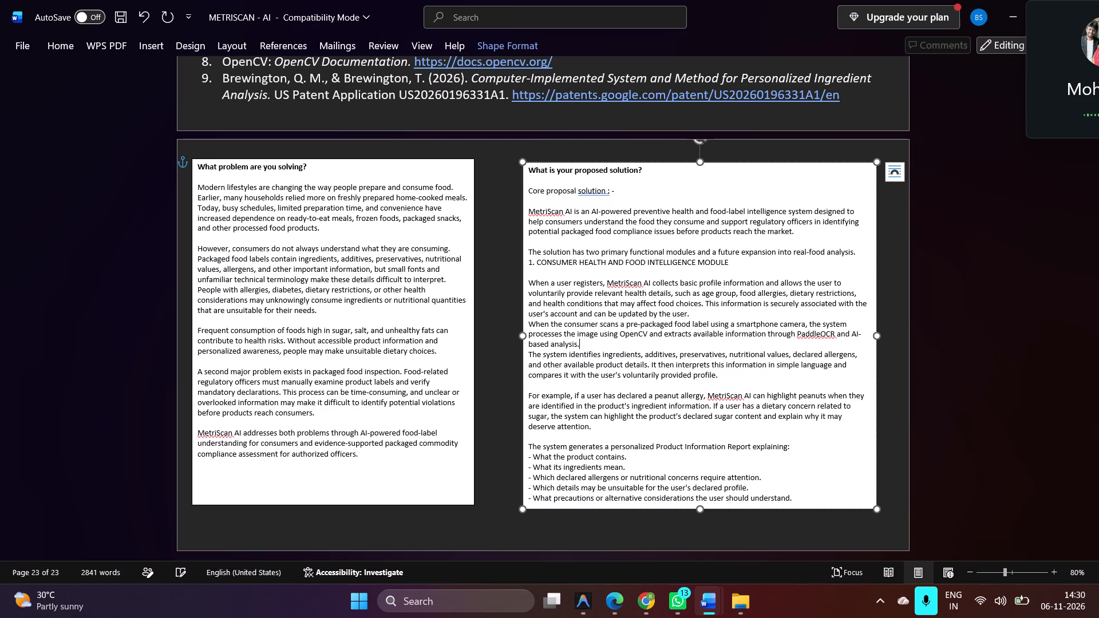
key(Down)
key(Down)
key(Down)
key(Down)
key(BackSpace)
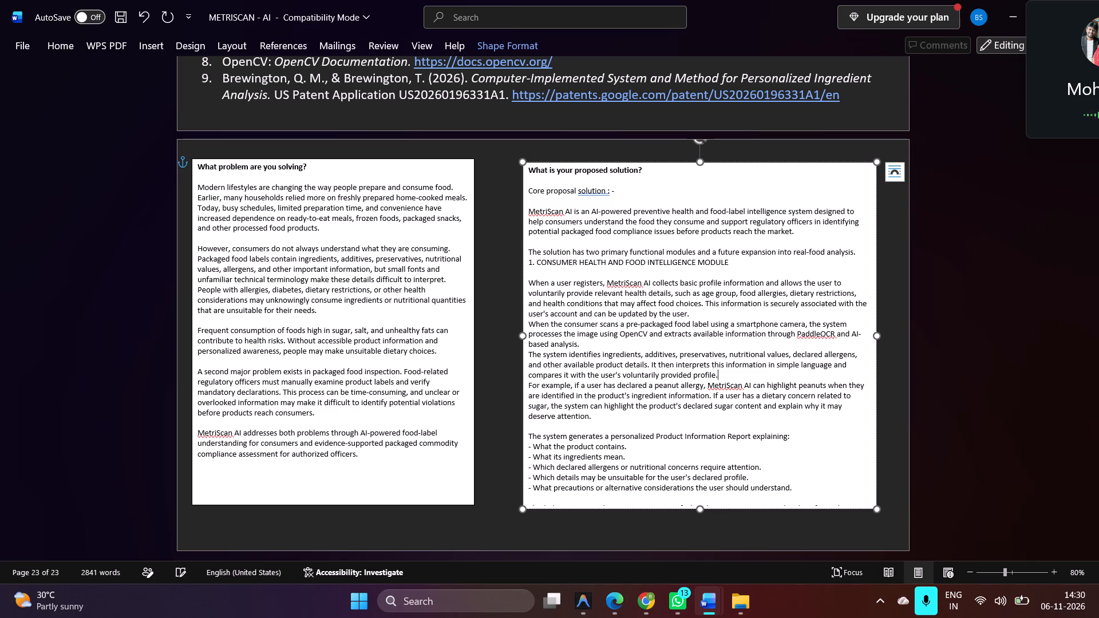
Remove the blank lines above the paragraphs starting "The system generates" and "This helps consumers" in the proposed solution text.
key(Down)
key(Down)
key(Down)
key(Down)
key(Down)
key(BackSpace)
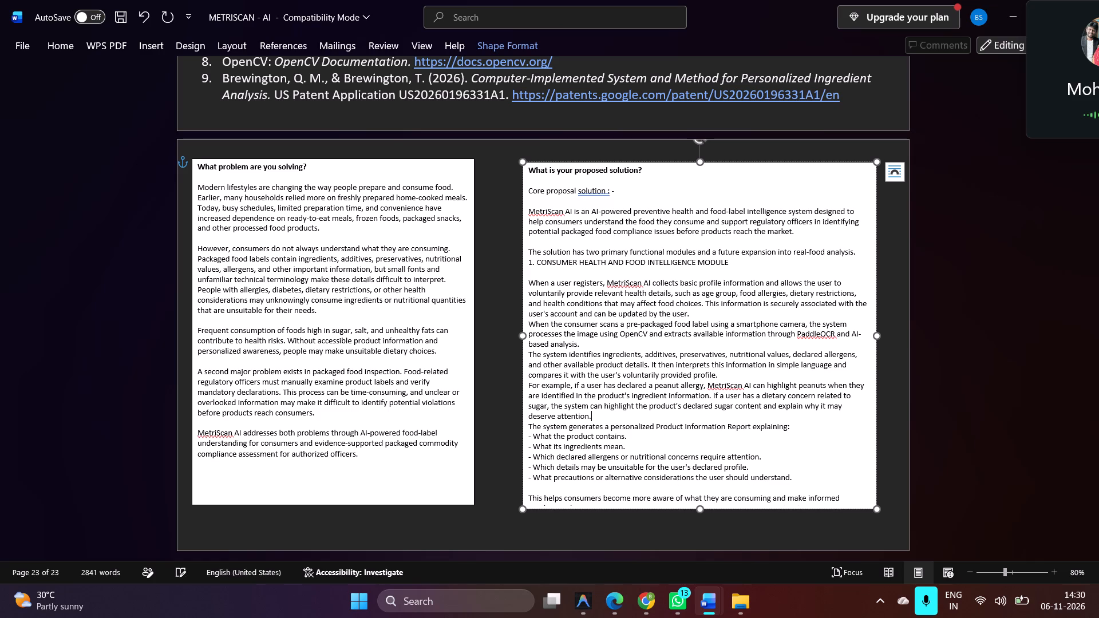
scroll(541, 264, down, 1)
scroll(618, 311, down, 1)
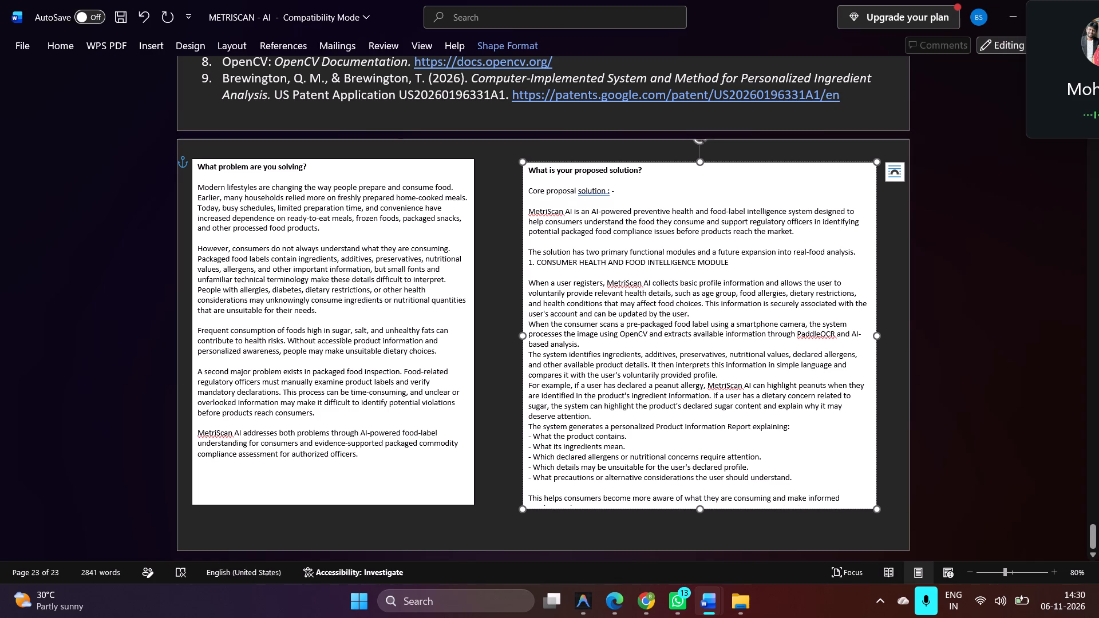
scroll(682, 435, down, 1)
scroll(637, 451, down, 1)
click(567, 486)
key(BackSpace)
Remove the blank line after the "This helps consumers" paragraph and the full stop after "purchasing decisions".
scroll(614, 423, down, 1)
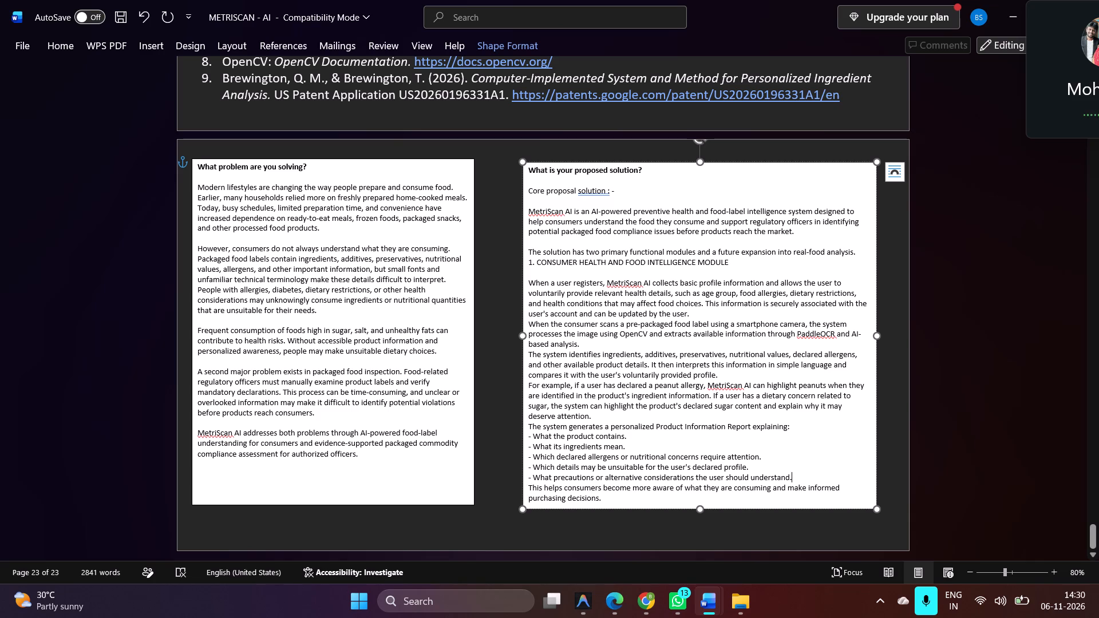
key(Down)
key(Down)
key(Down)
key(BackSpace)
key(BackSpace)
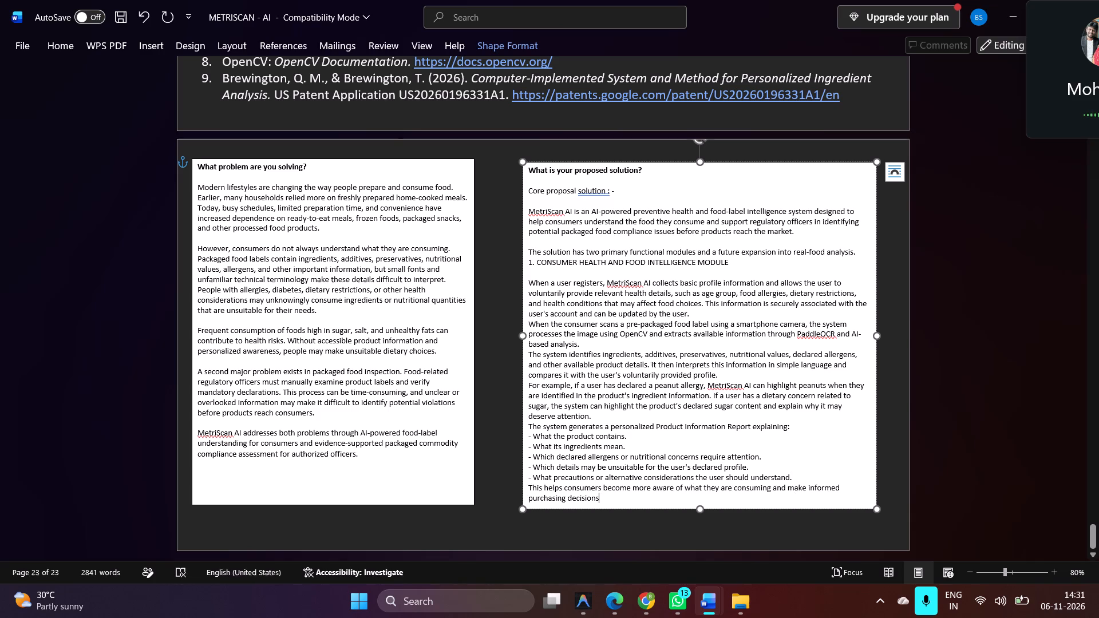
Extend the proposed solution text box downward to fit the "2. FOOD-RELATED OFFICER AND COMPLIANCE MODULE" heading.
scroll(667, 270, down, 3)
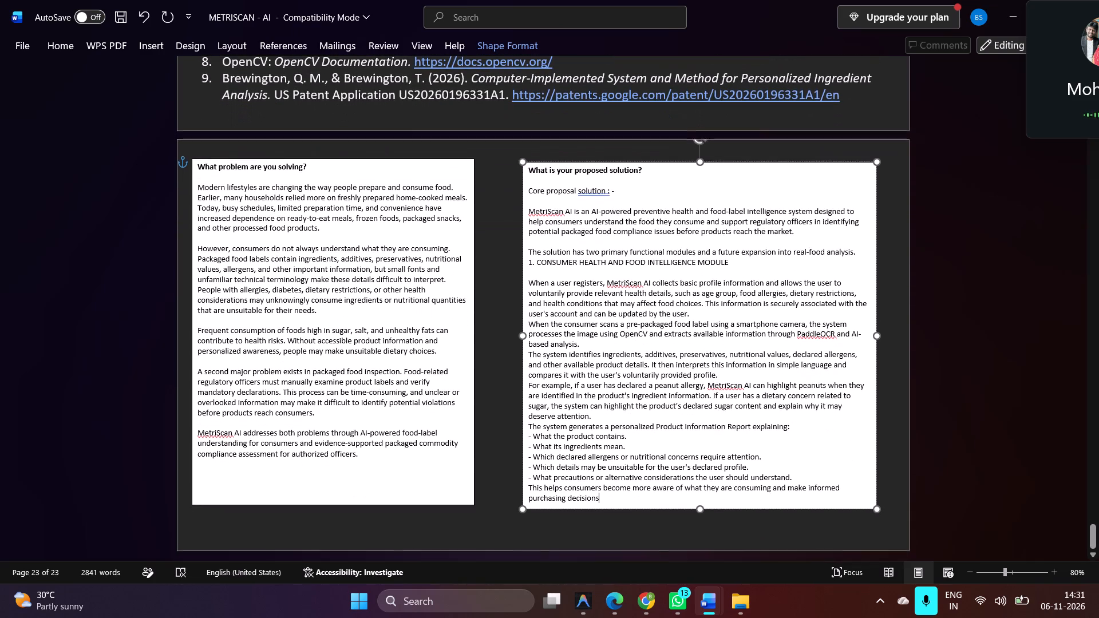
drag(702, 510, 702, 560)
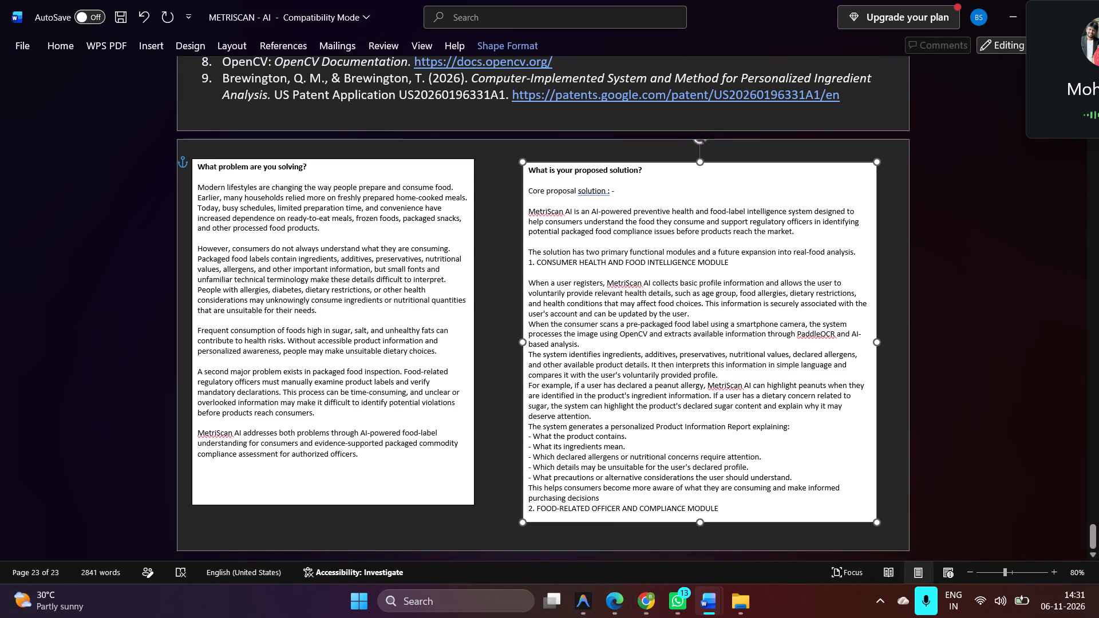
drag(702, 560, 699, 525)
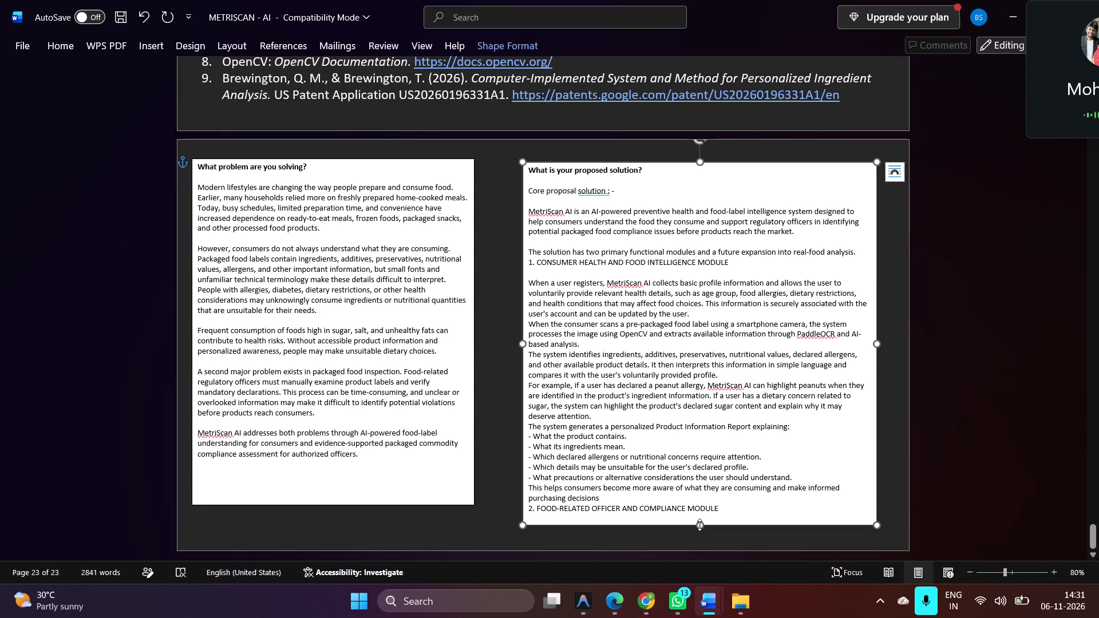
Copy all the text in the "What problem are you solving?" text box.
click(457, 159)
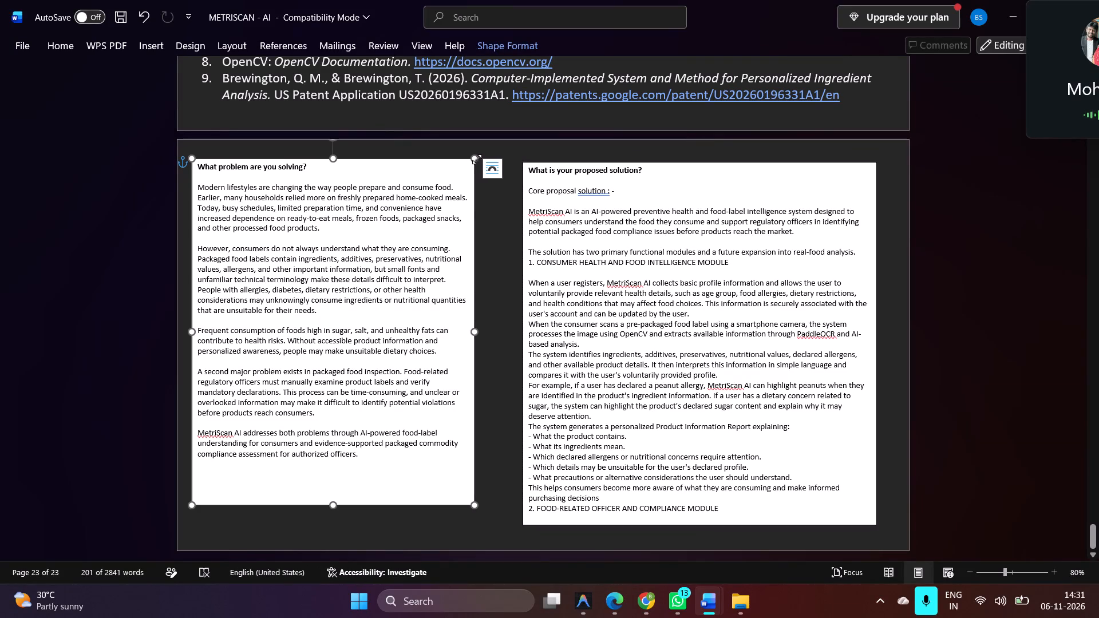
click(422, 181)
key(ctrl+a)
key(ctrl+c)
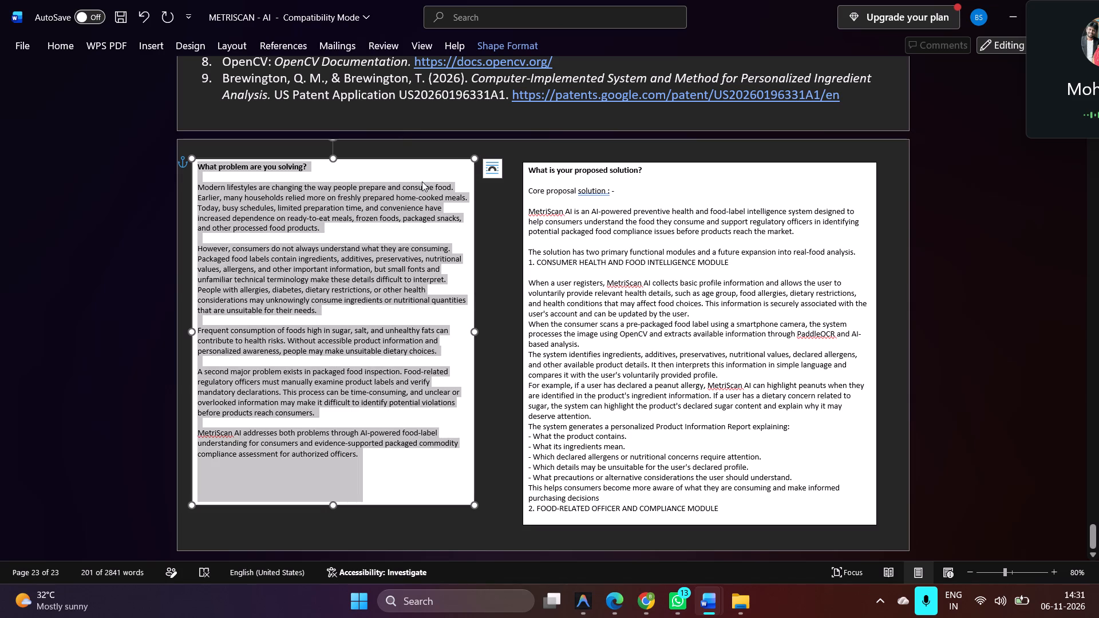
Add two empty body lines on the last page, outside the text boxes, shifting both boxes down.
click(381, 532)
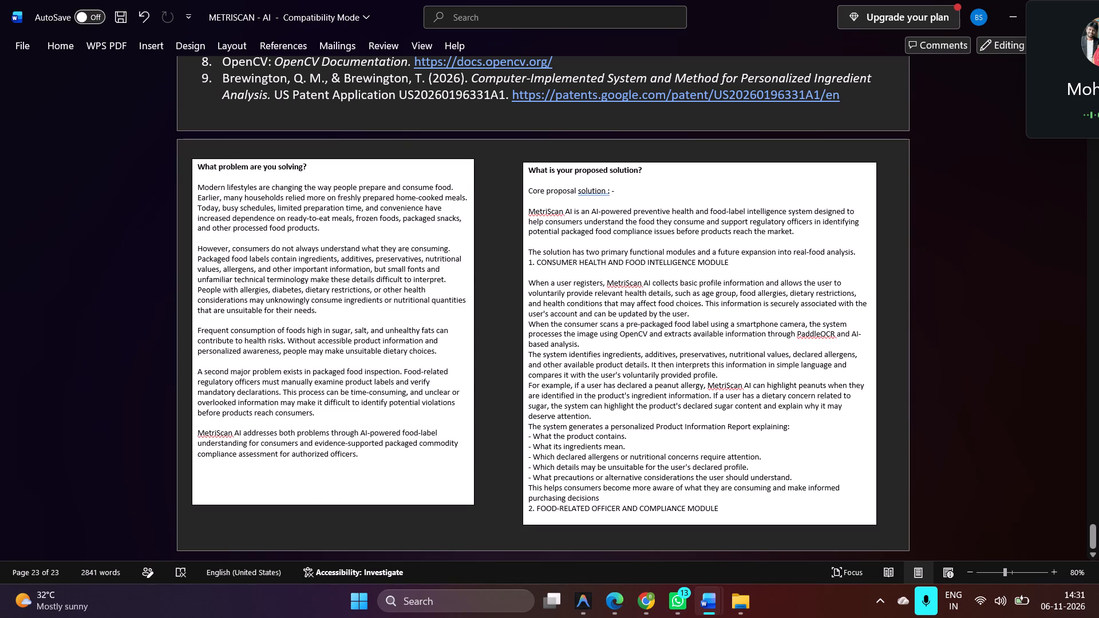
key(Return)
key(Return)
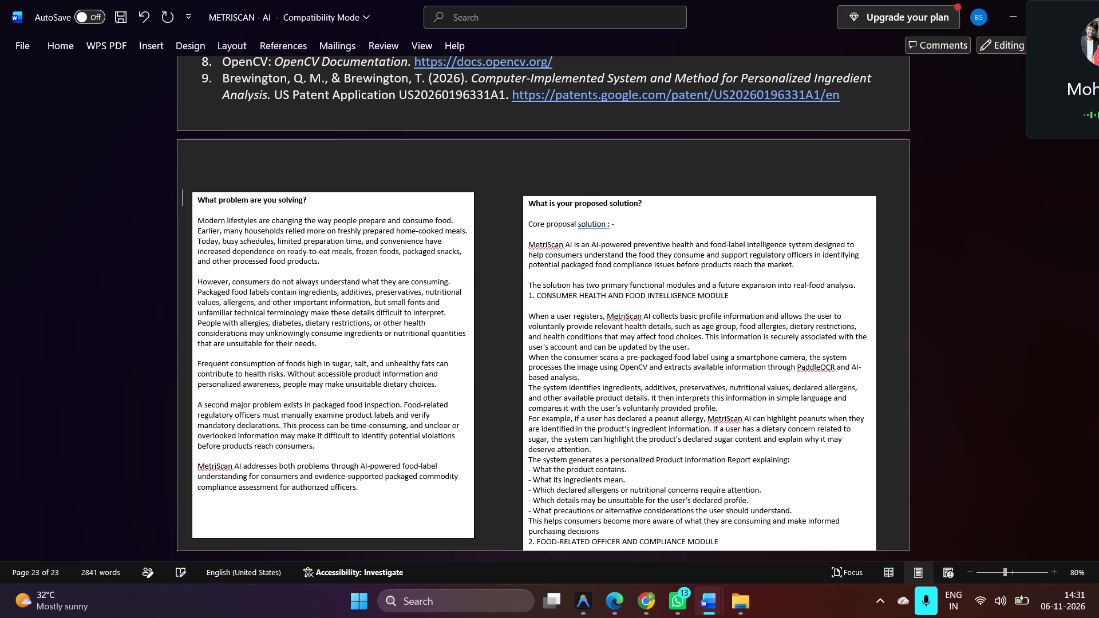
key(BackSpace)
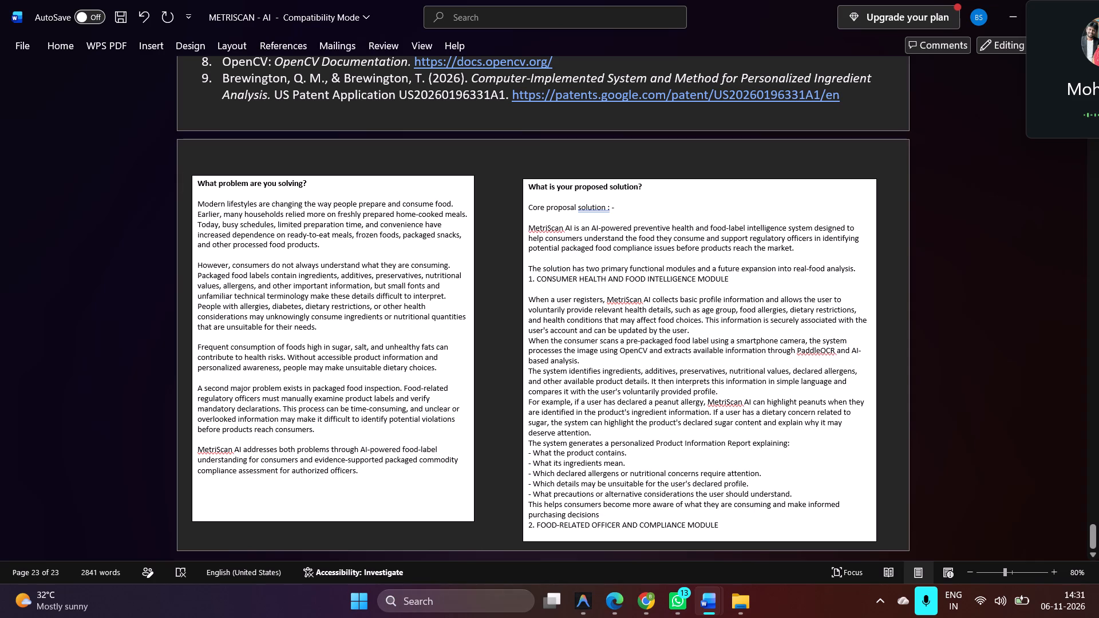
click(454, 539)
scroll(454, 539, down, 4)
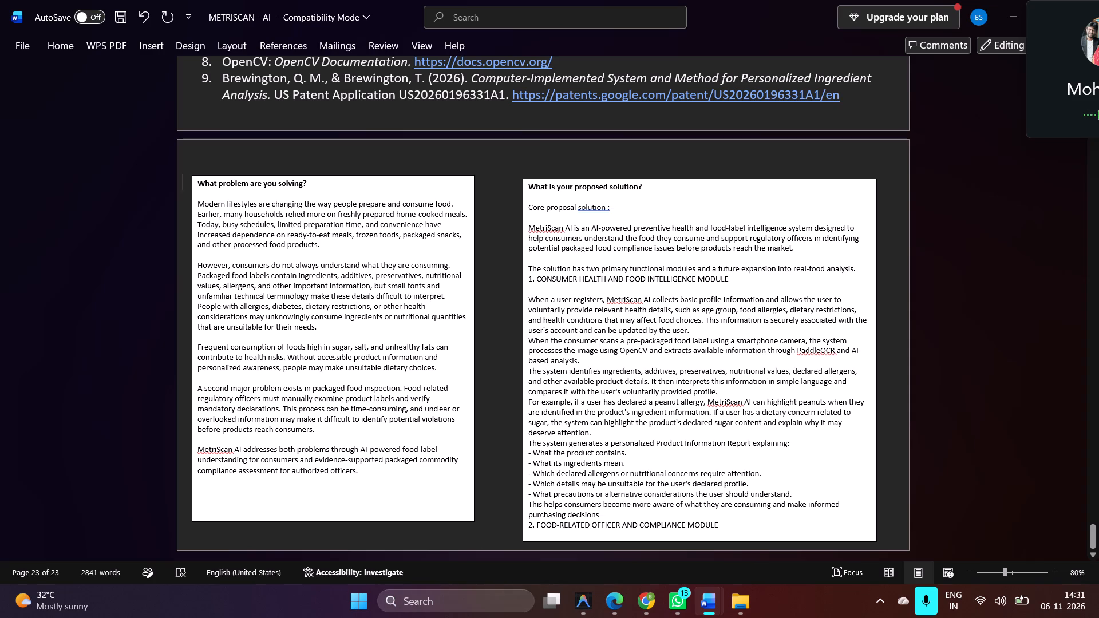
click(895, 536)
key(Return)
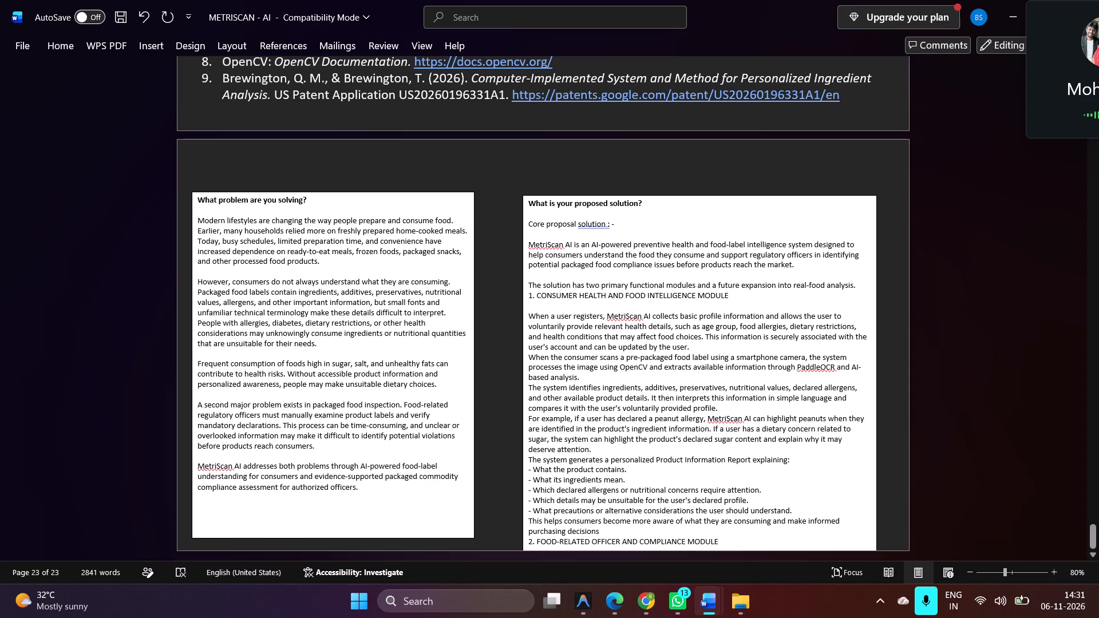
Insert a blank page before the page that holds the two text boxes.
click(144, 39)
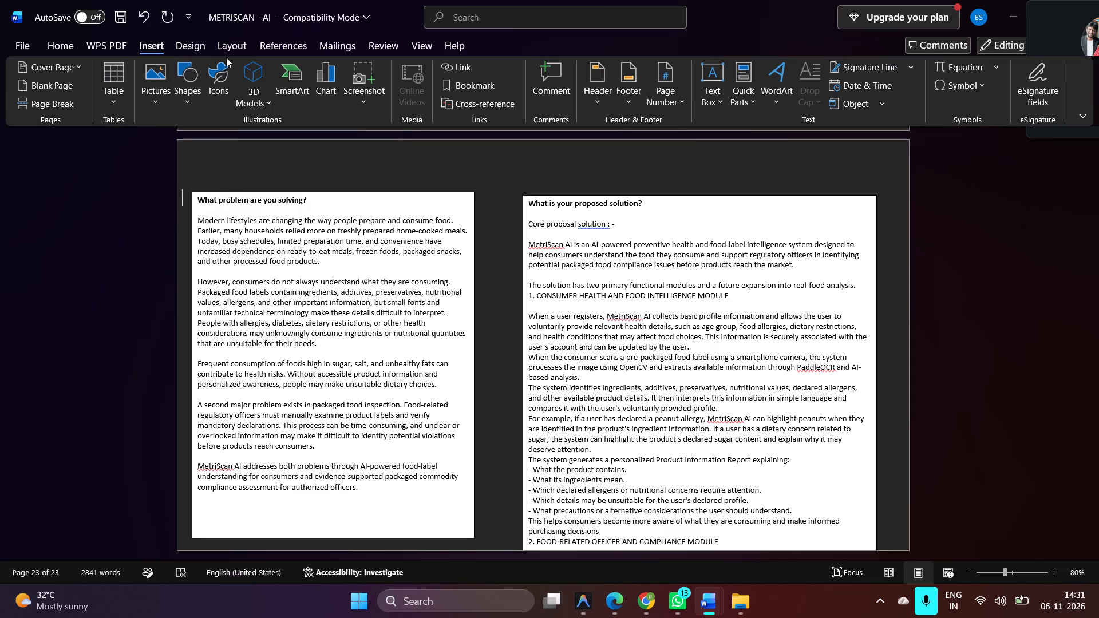
click(108, 44)
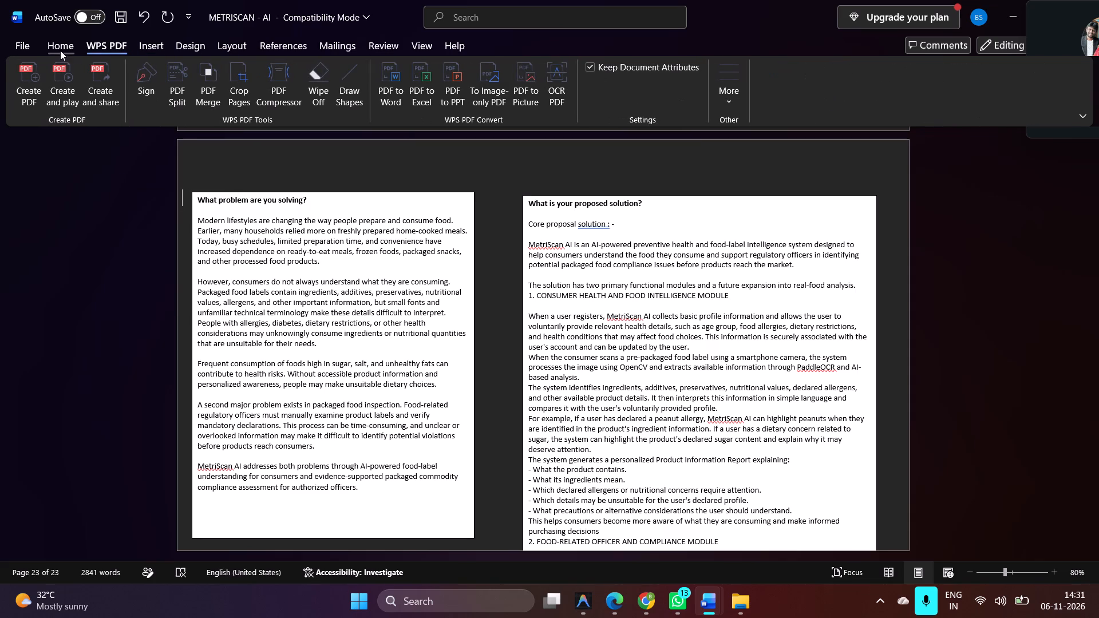
click(68, 45)
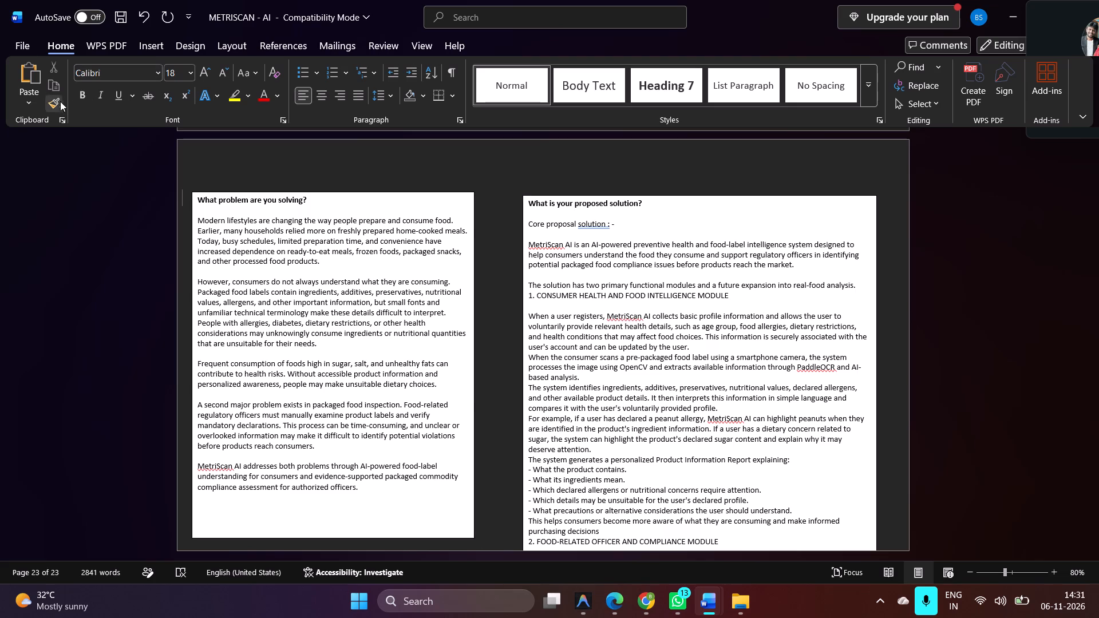
click(105, 49)
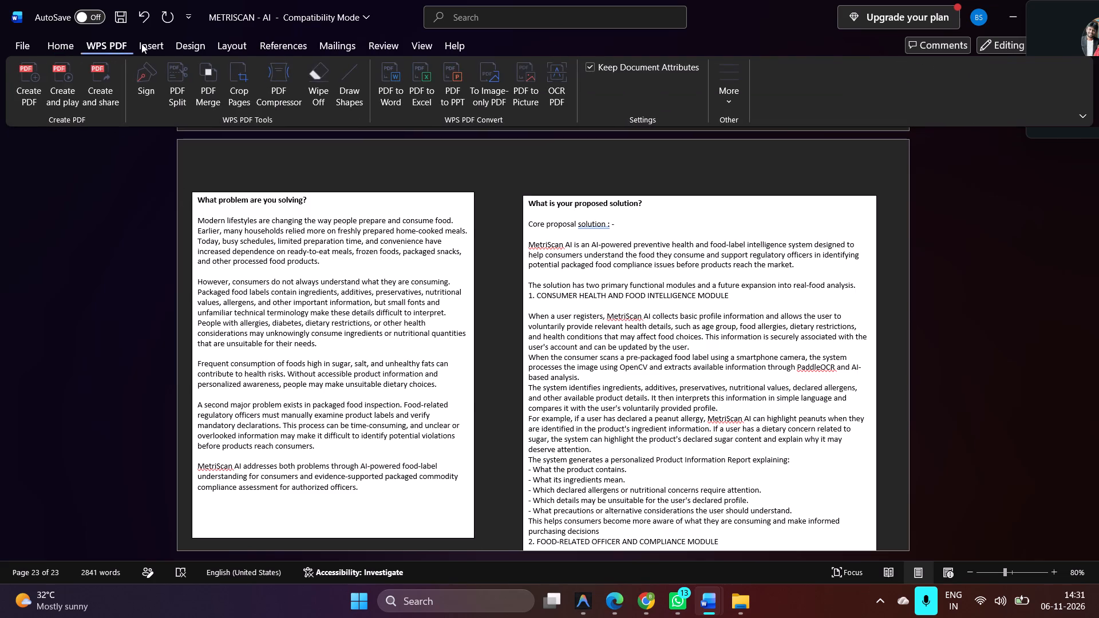
click(166, 41)
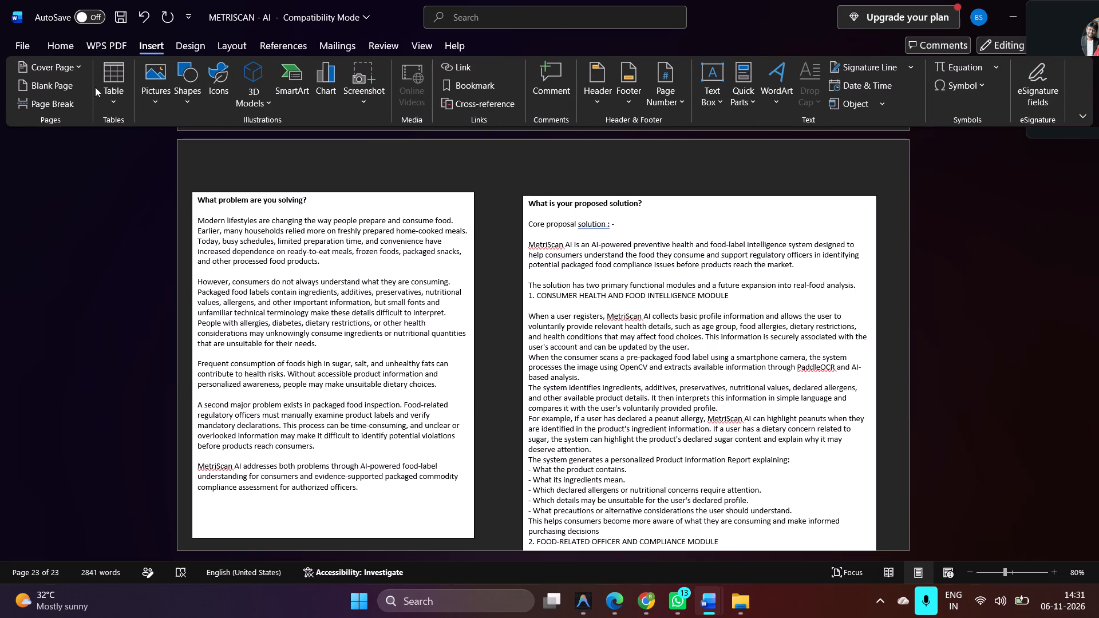
click(64, 83)
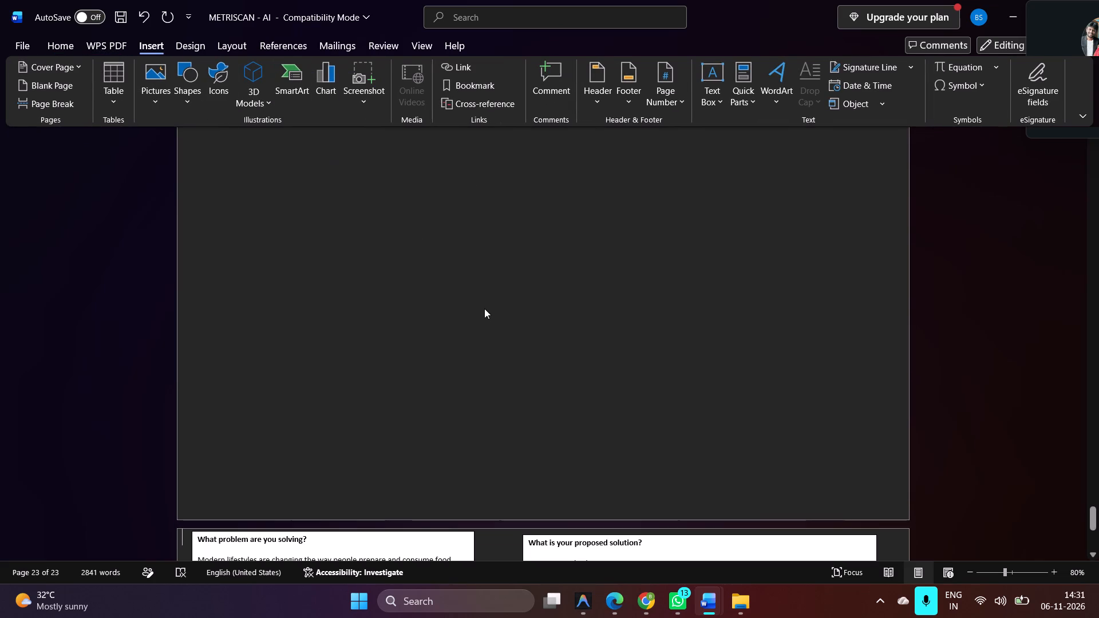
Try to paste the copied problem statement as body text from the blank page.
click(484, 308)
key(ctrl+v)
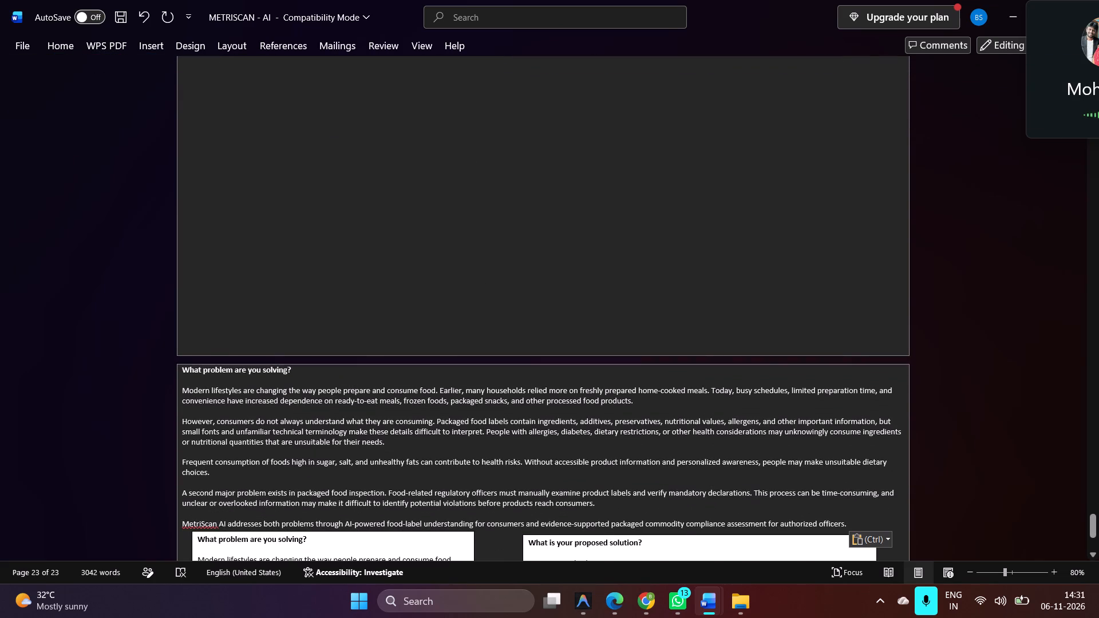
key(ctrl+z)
Paste the copied problem statement as body text above the two text boxes.
click(370, 173)
key(ctrl+v)
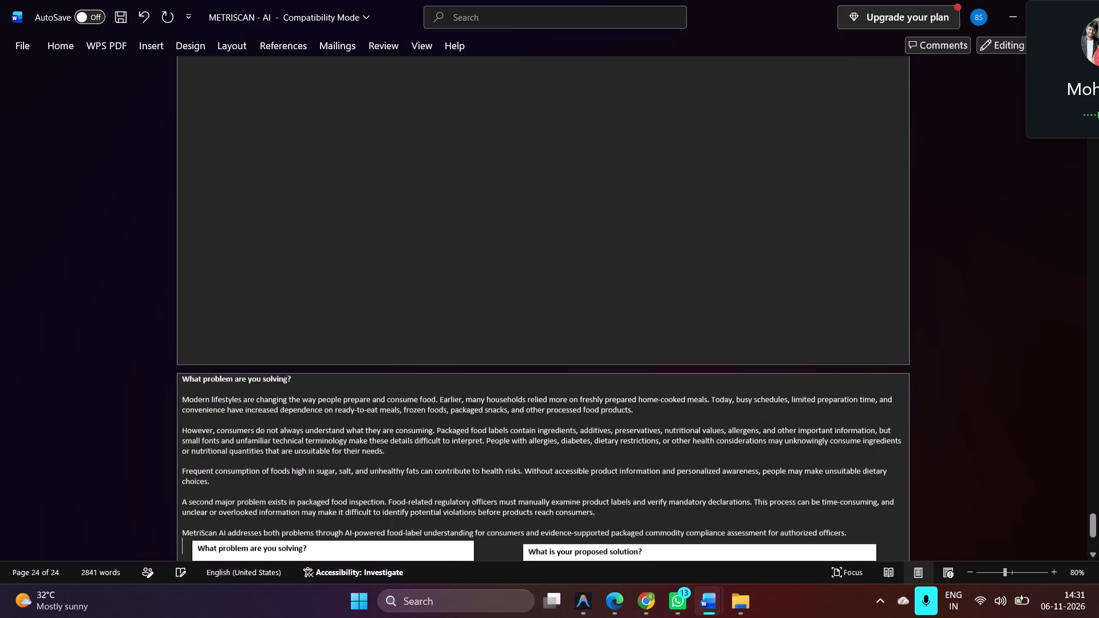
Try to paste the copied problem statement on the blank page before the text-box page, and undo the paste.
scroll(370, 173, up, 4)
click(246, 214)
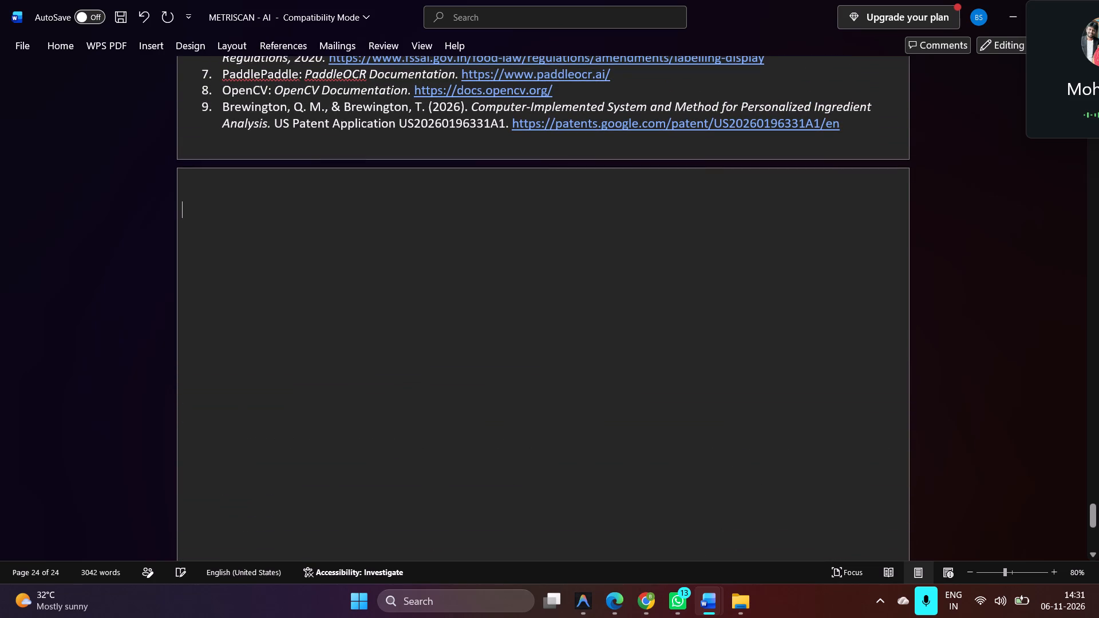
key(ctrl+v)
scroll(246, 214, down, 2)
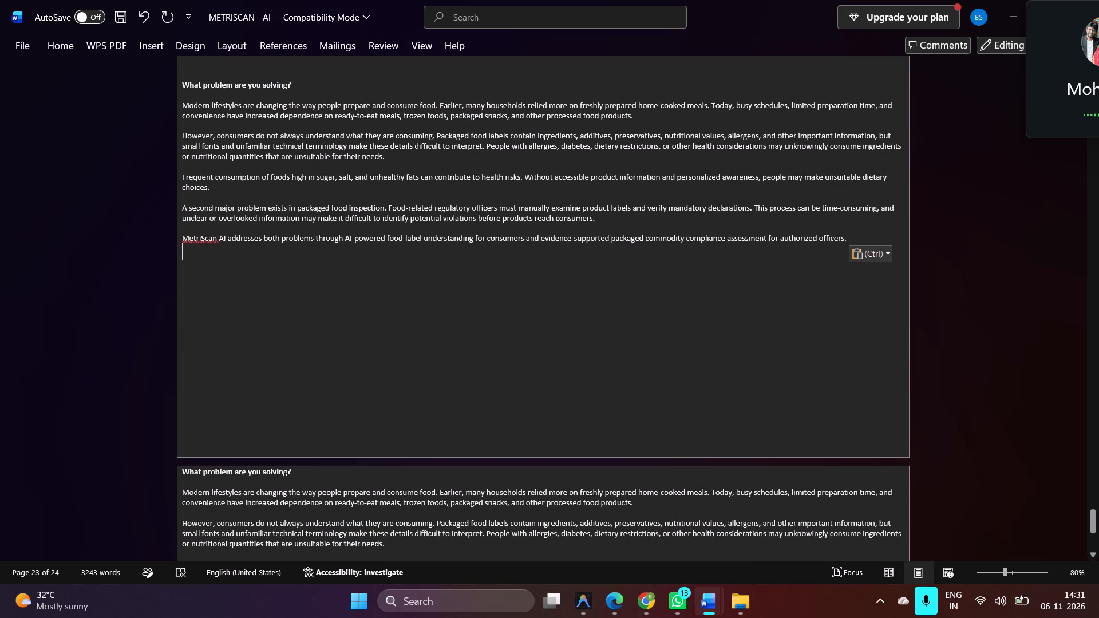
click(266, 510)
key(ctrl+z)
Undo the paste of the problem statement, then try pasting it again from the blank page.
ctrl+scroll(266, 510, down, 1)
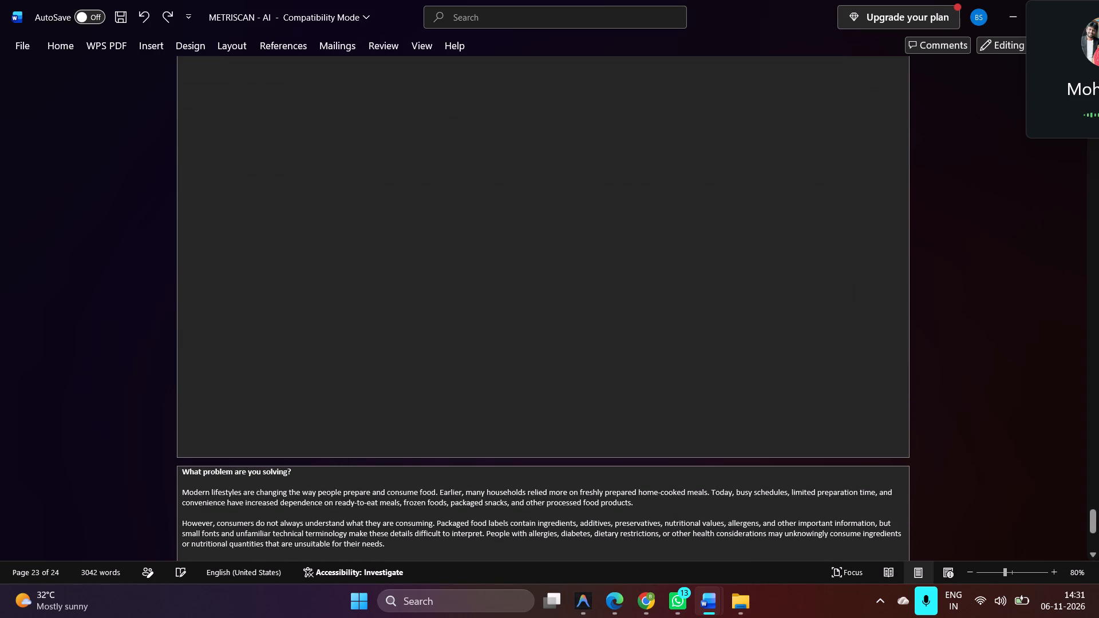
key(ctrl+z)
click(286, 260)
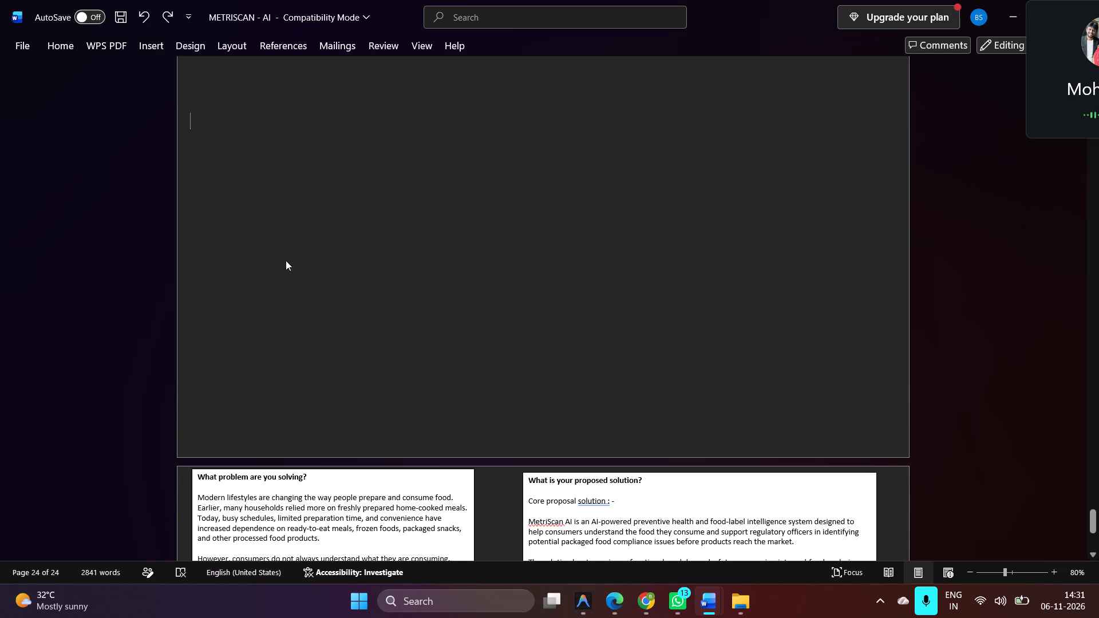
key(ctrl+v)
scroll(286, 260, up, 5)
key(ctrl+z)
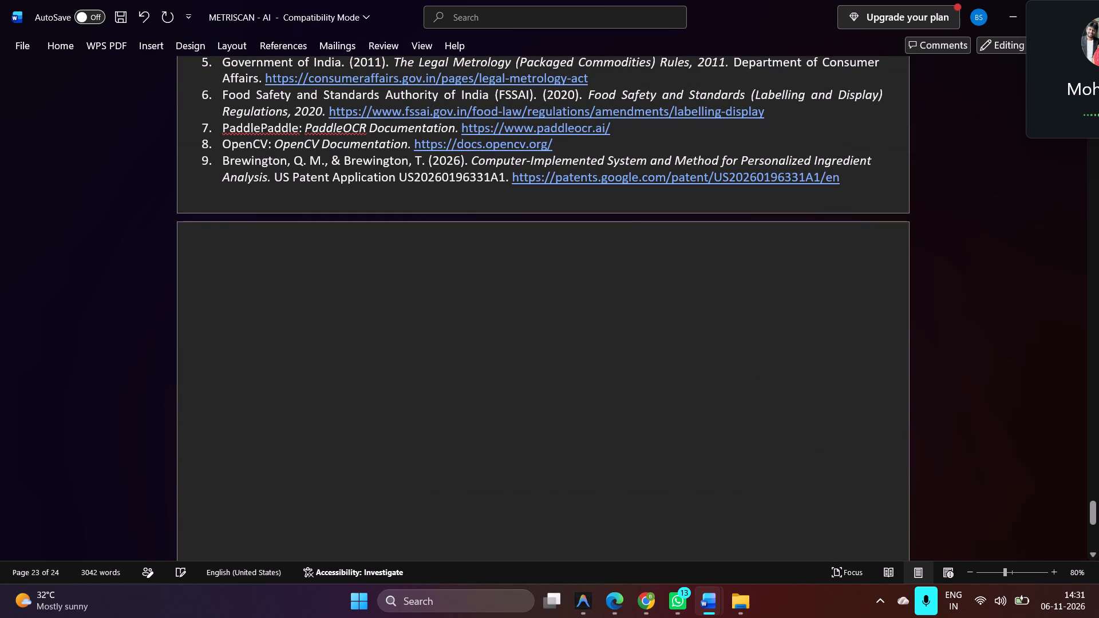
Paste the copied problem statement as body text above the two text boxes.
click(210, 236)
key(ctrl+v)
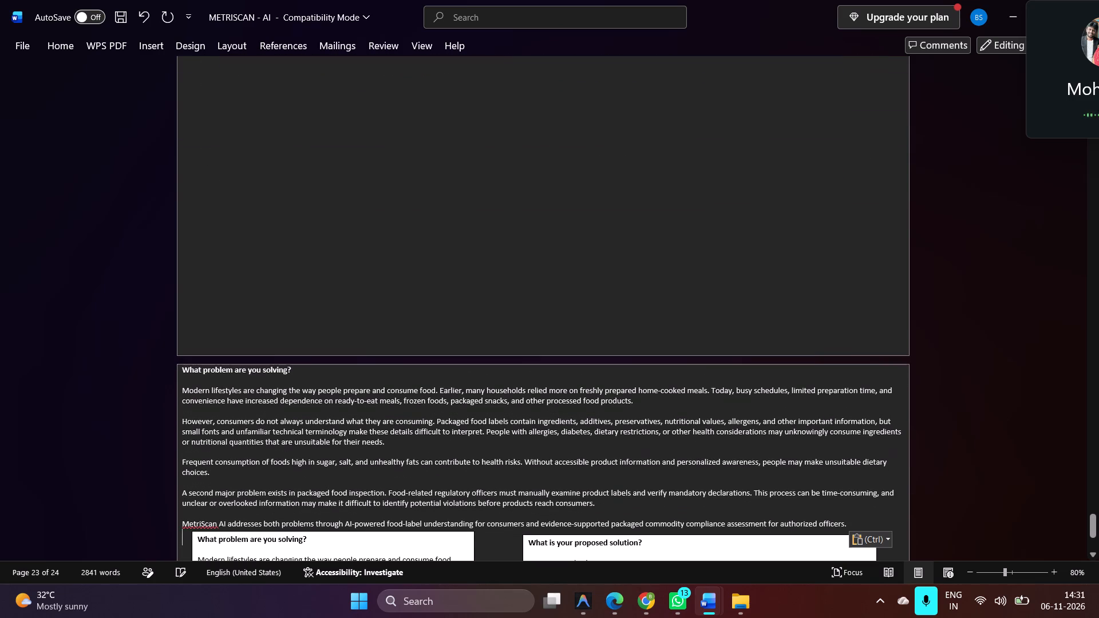
Copy all the text in the "What is your proposed solution?" text box and clear the box.
scroll(486, 391, down, 4)
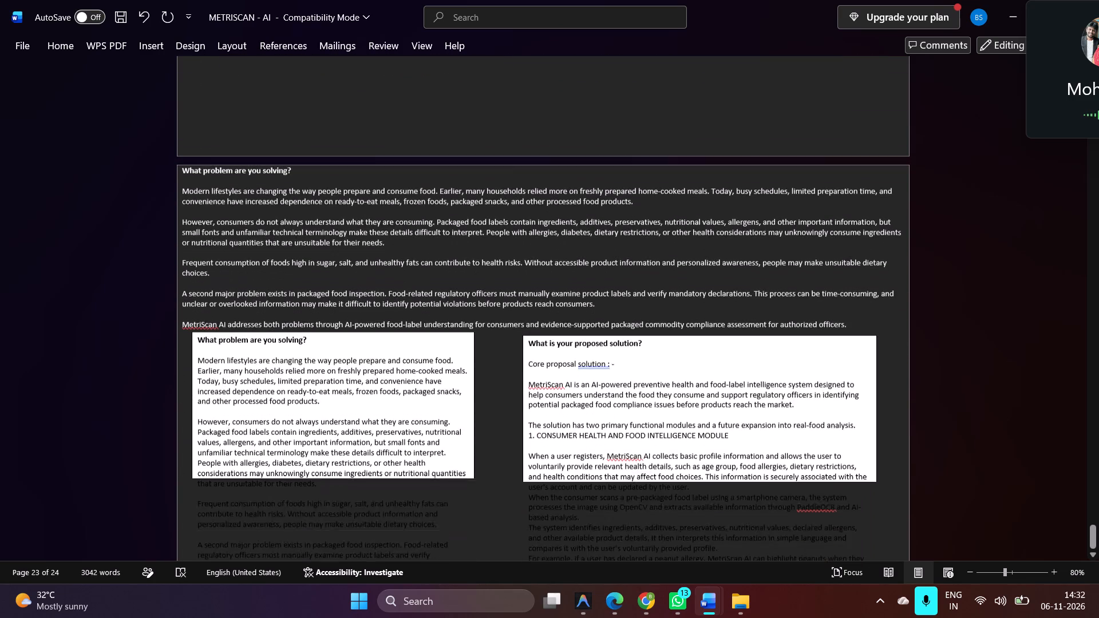
click(546, 401)
key(ctrl+a)
key(ctrl+c)
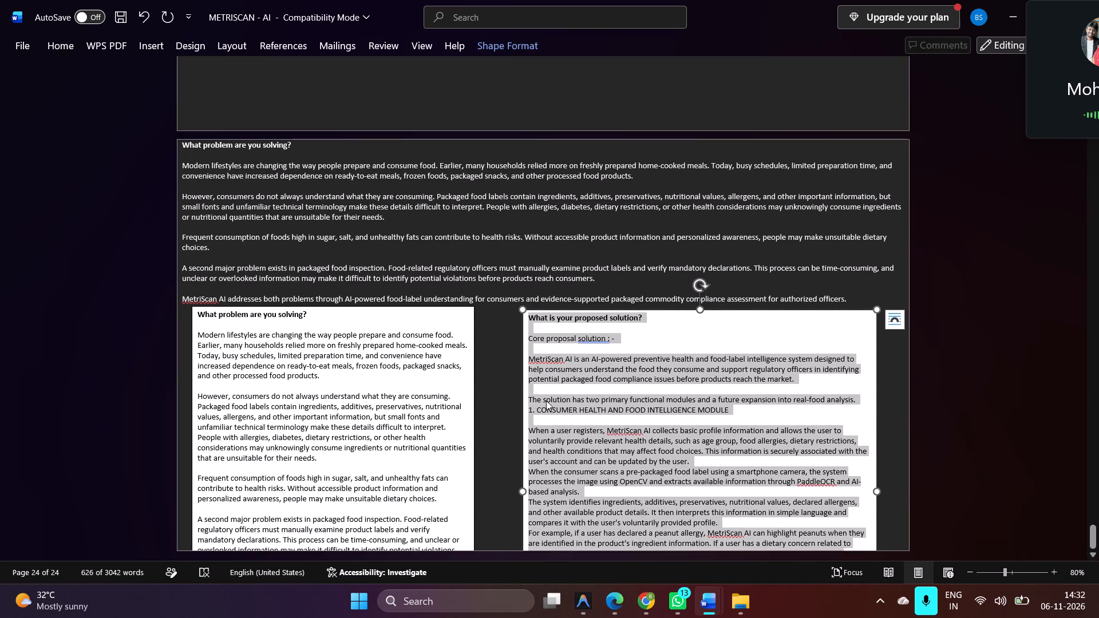
key(BackSpace)
key(BackSpace)
key(BackSpace)
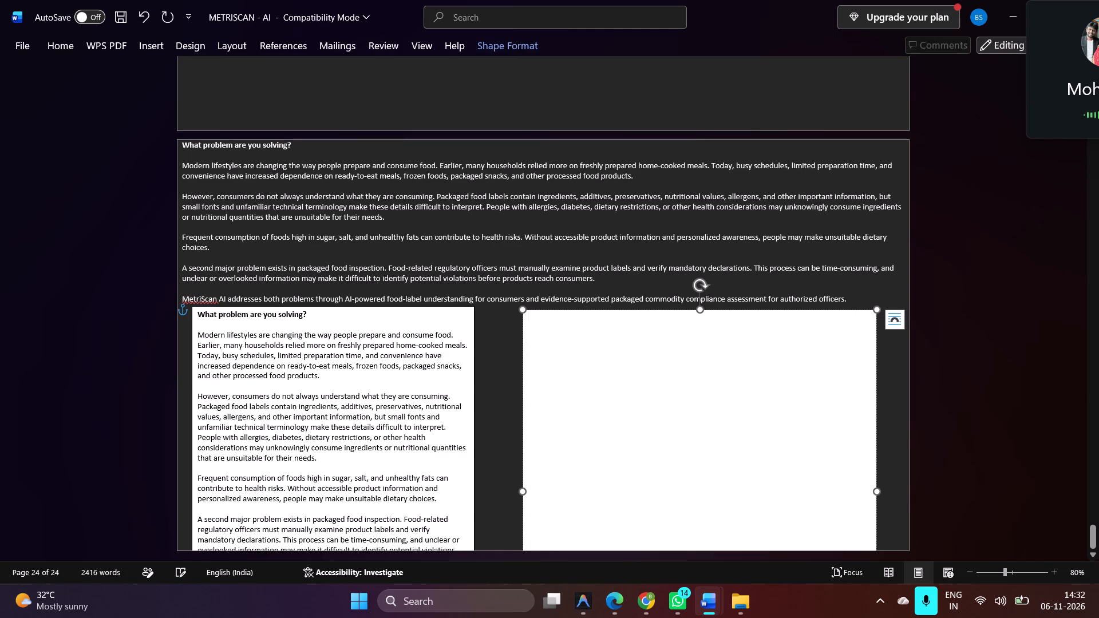
Delete the emptied proposed-solution text box.
right_click(875, 309)
key(Delete)
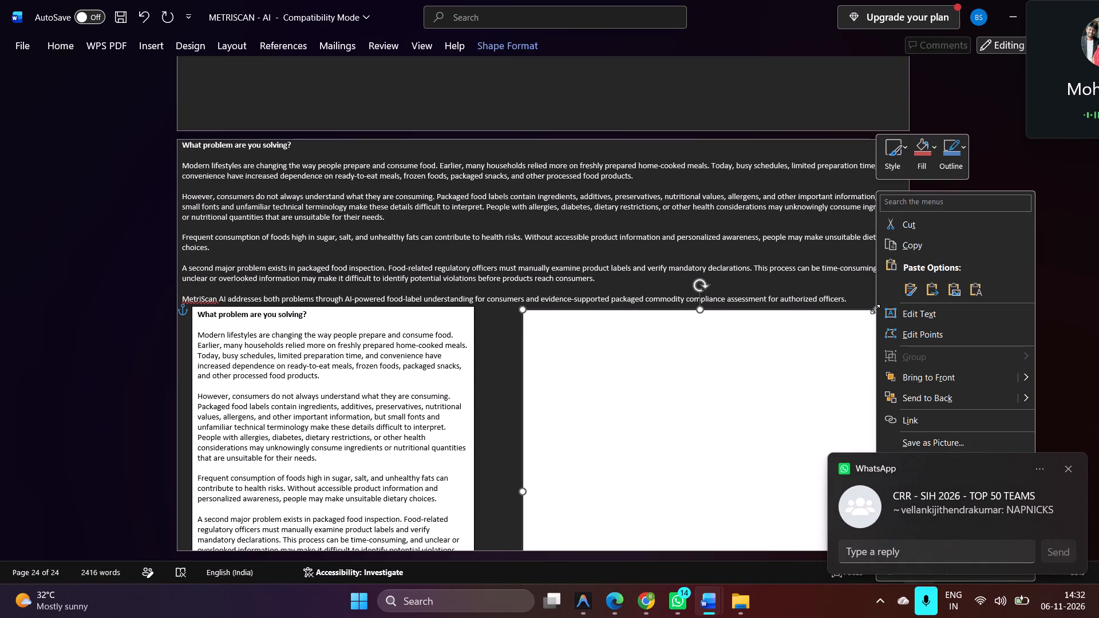
click(487, 358)
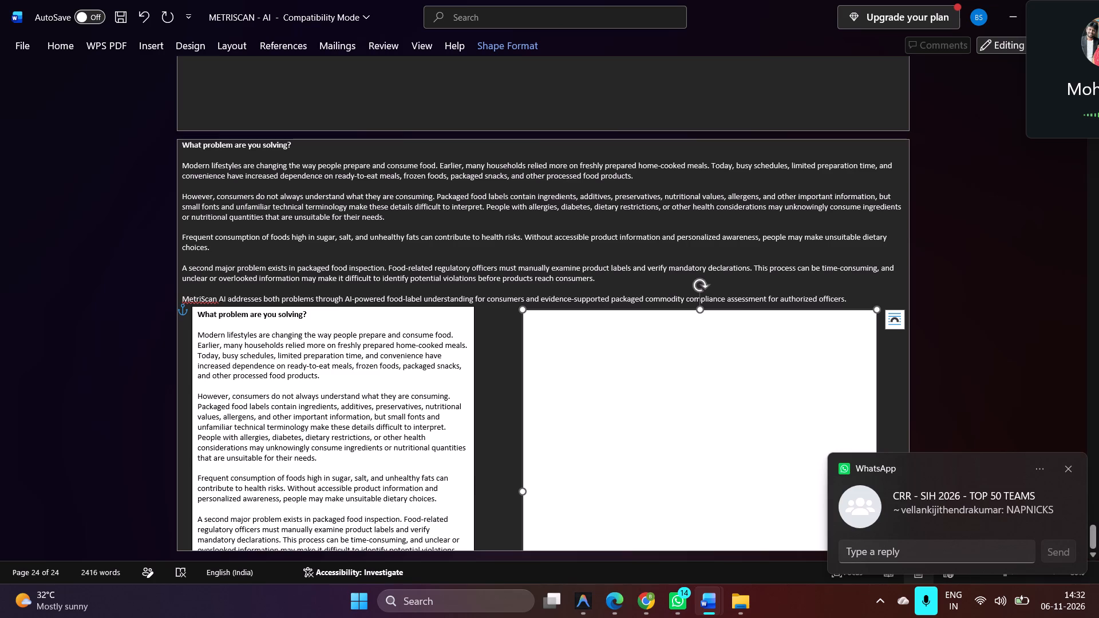
click(816, 310)
key(BackSpace)
key(Delete)
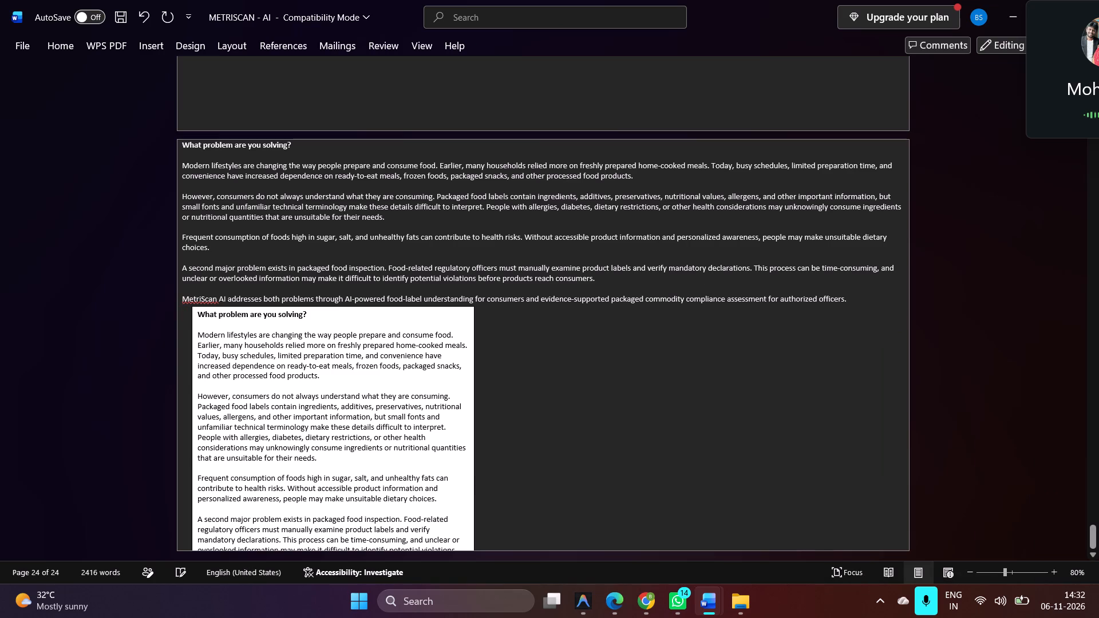
Paste the copied proposed-solution text as body text before the "What problem are you solving?" body text.
scroll(411, 188, up, 1)
click(298, 214)
key(ctrl+v)
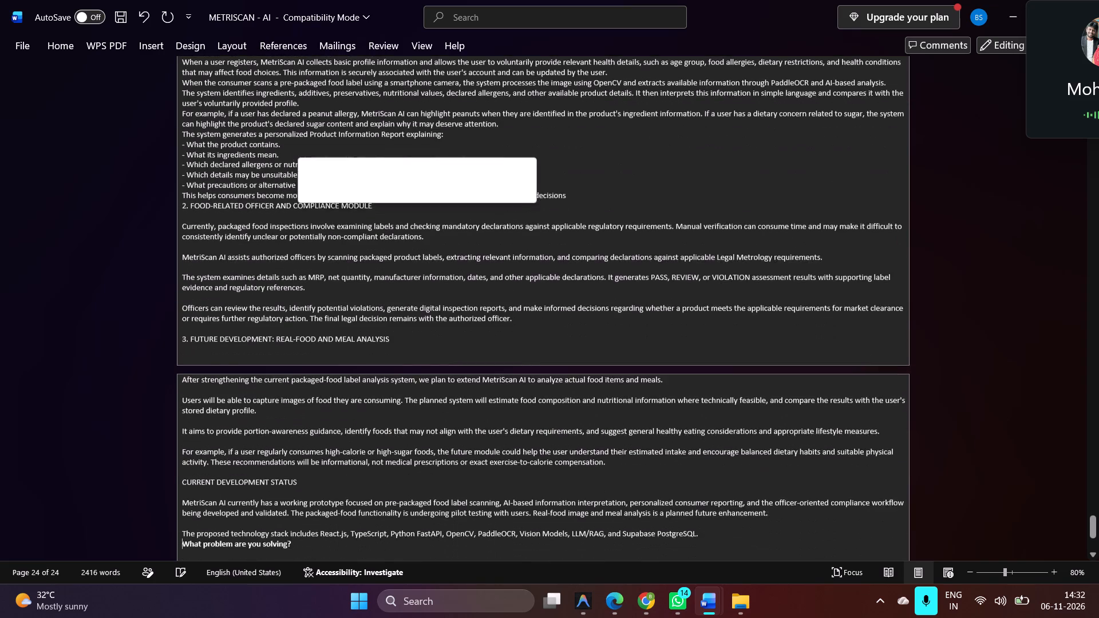
Review the pasted proposed-solution text and how it runs into the problem statement across the last pages.
scroll(298, 214, up, 1)
scroll(298, 214, down, 4)
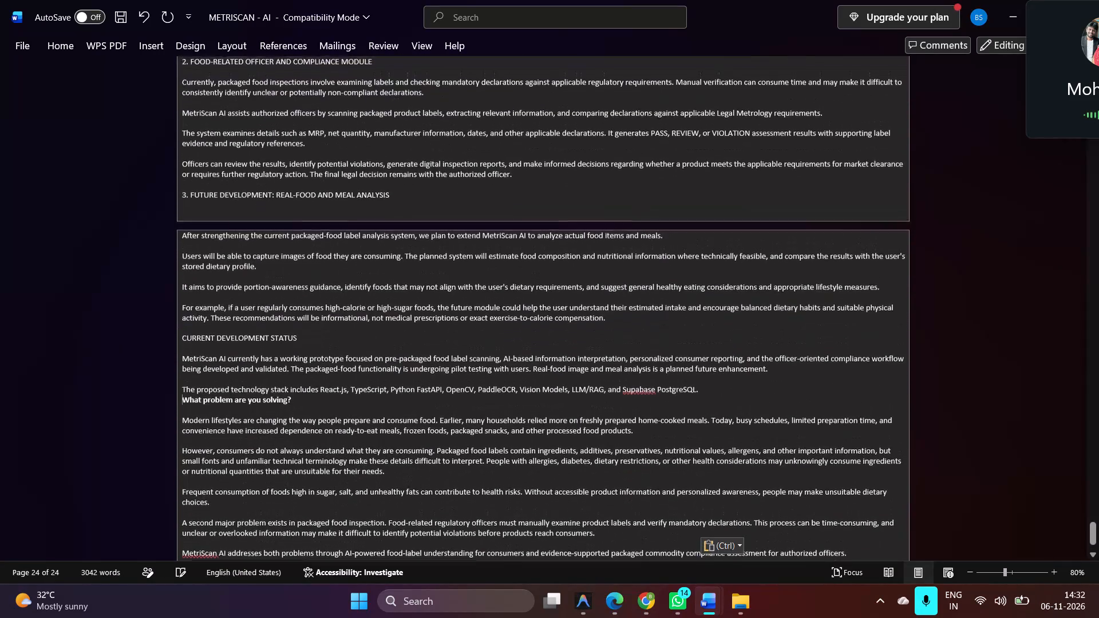
scroll(298, 214, down, 1)
scroll(298, 214, up, 4)
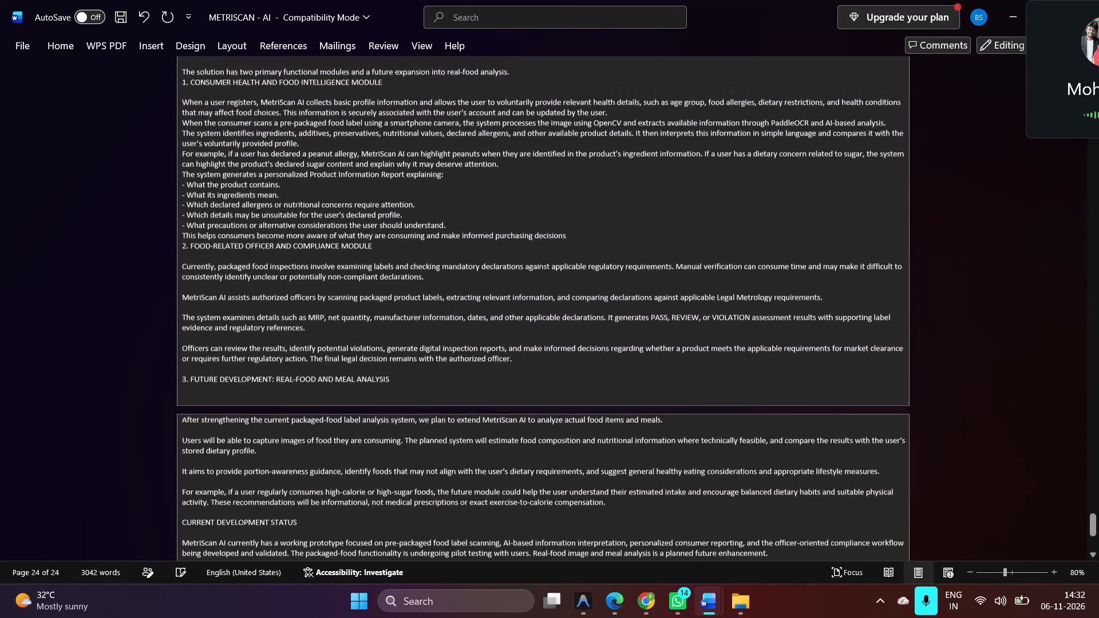
scroll(298, 214, down, 3)
scroll(298, 214, up, 6)
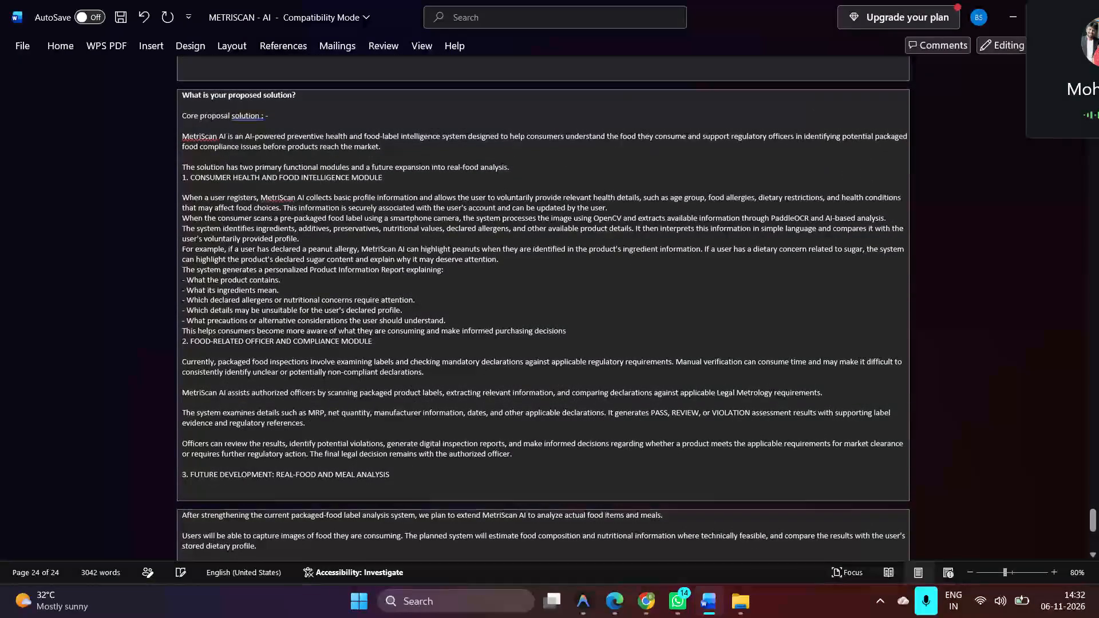
scroll(298, 214, up, 1)
scroll(298, 214, down, 6)
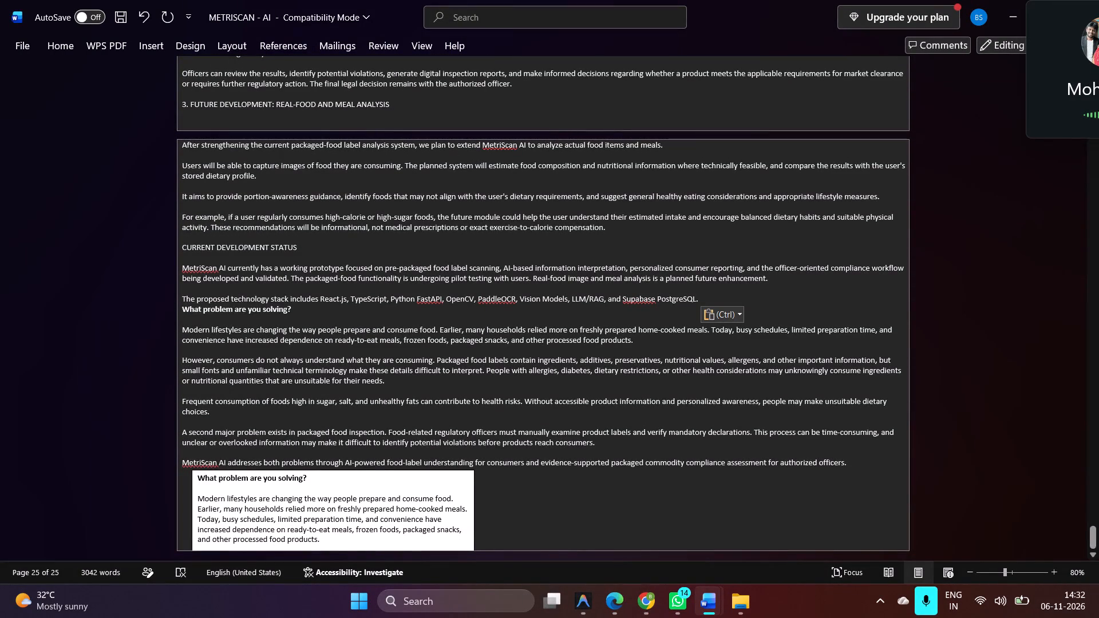
Delete the body-text copy of "What problem are you solving?" that follows the proposed technology stack line.
drag(184, 307, 837, 470)
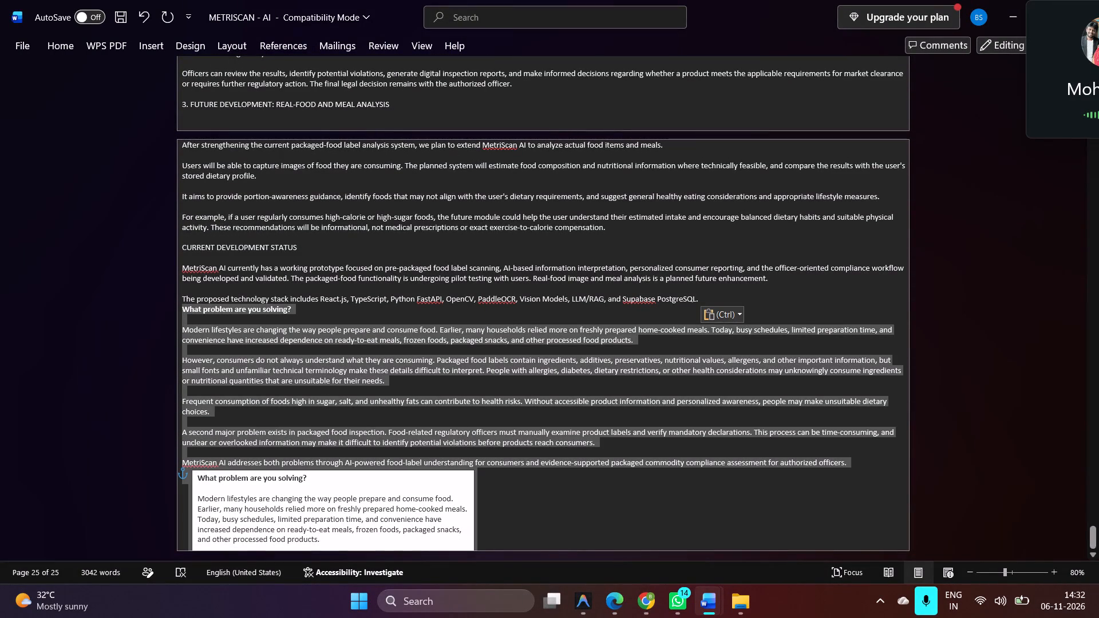
drag(837, 470, 849, 468)
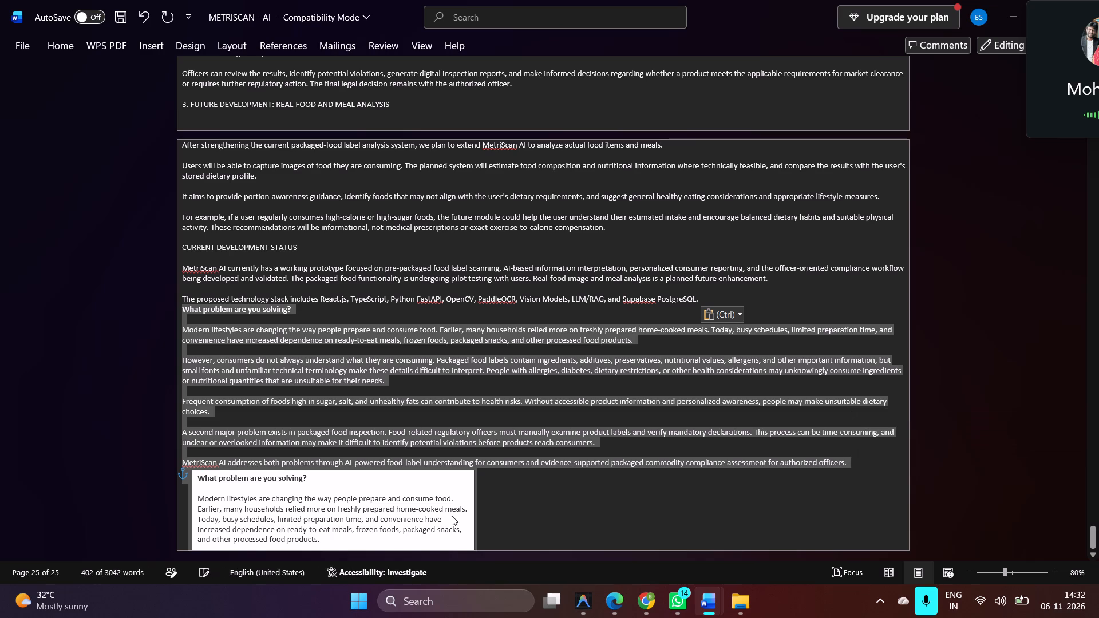
key(BackSpace)
Copy all the problem statement text inside the last page's text box and delete it from the box.
key(ctrl+a)
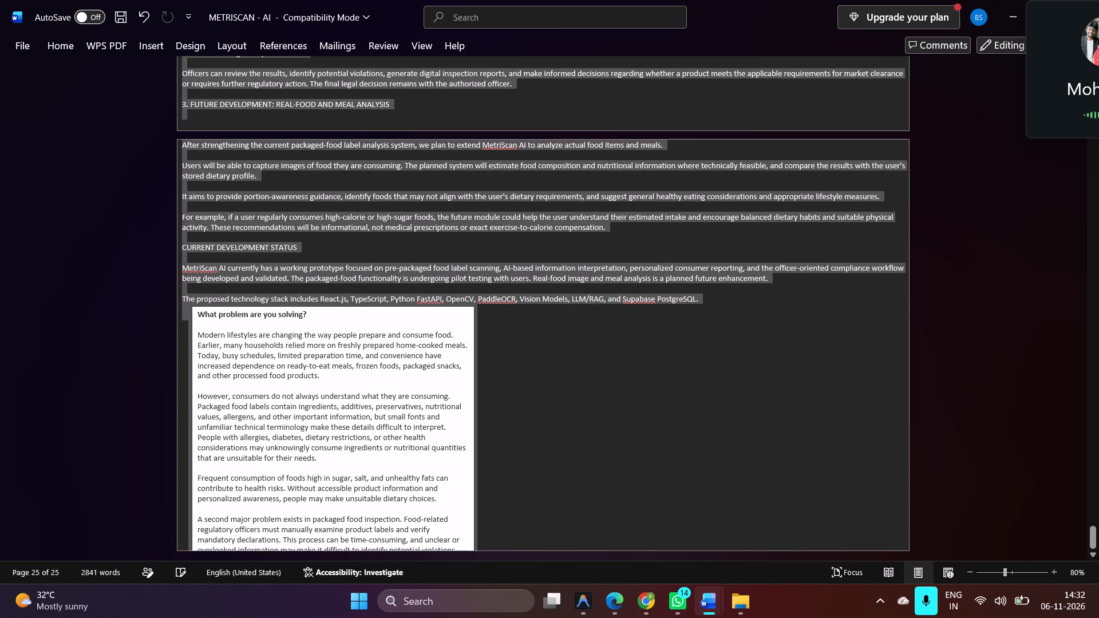
click(281, 470)
click(281, 470)
key(ctrl+a)
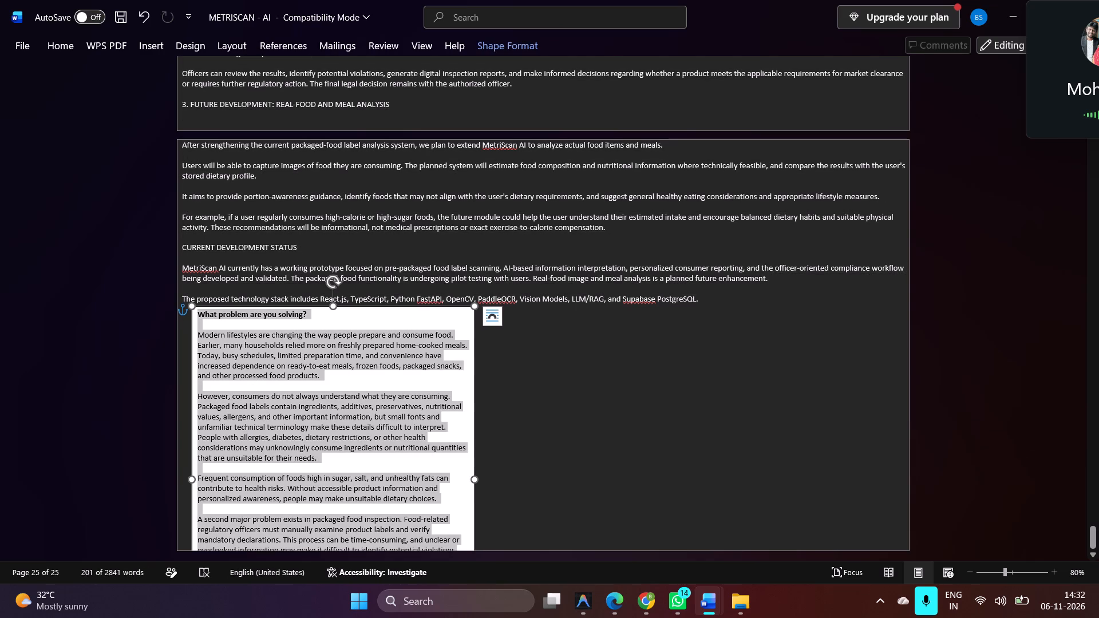
key(ctrl+c)
key(BackSpace)
key(Delete)
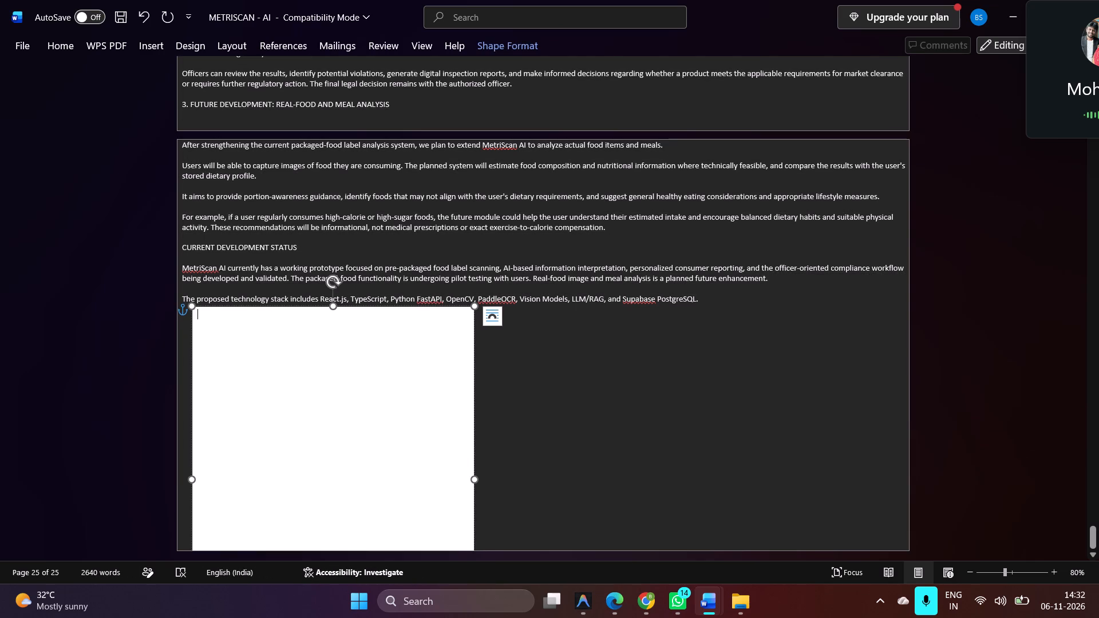
Select the emptied problem statement text box itself on the last page.
click(428, 307)
Delete the emptied problem statement text box from the last page.
key(BackSpace)
Clear the McAfee antivirus expiry notice by choosing to renew.
scroll(428, 307, up, 3)
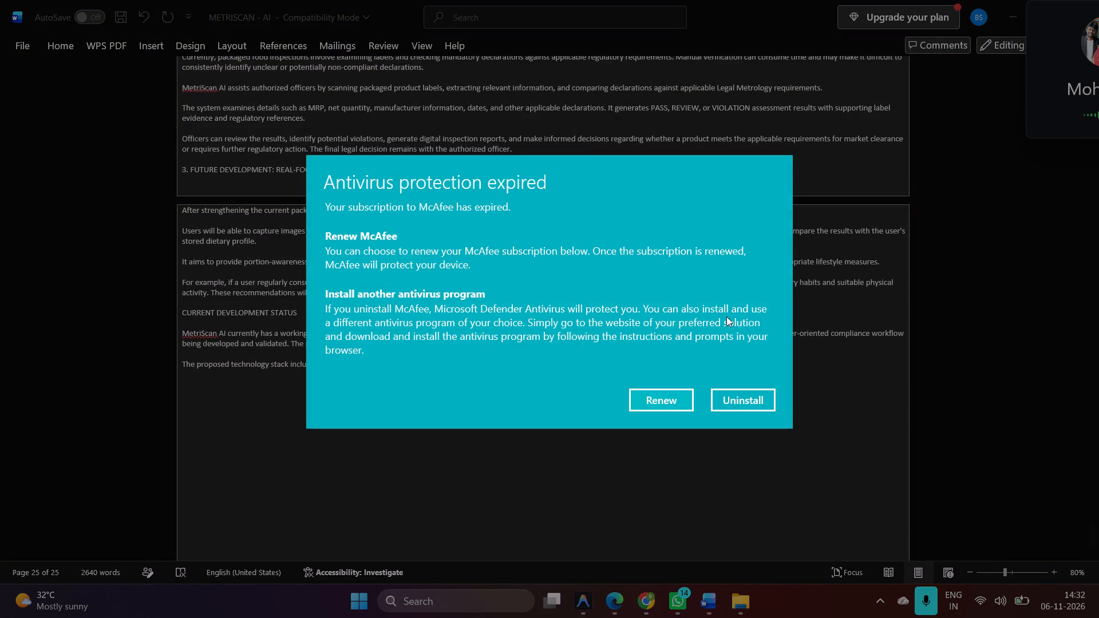
click(670, 395)
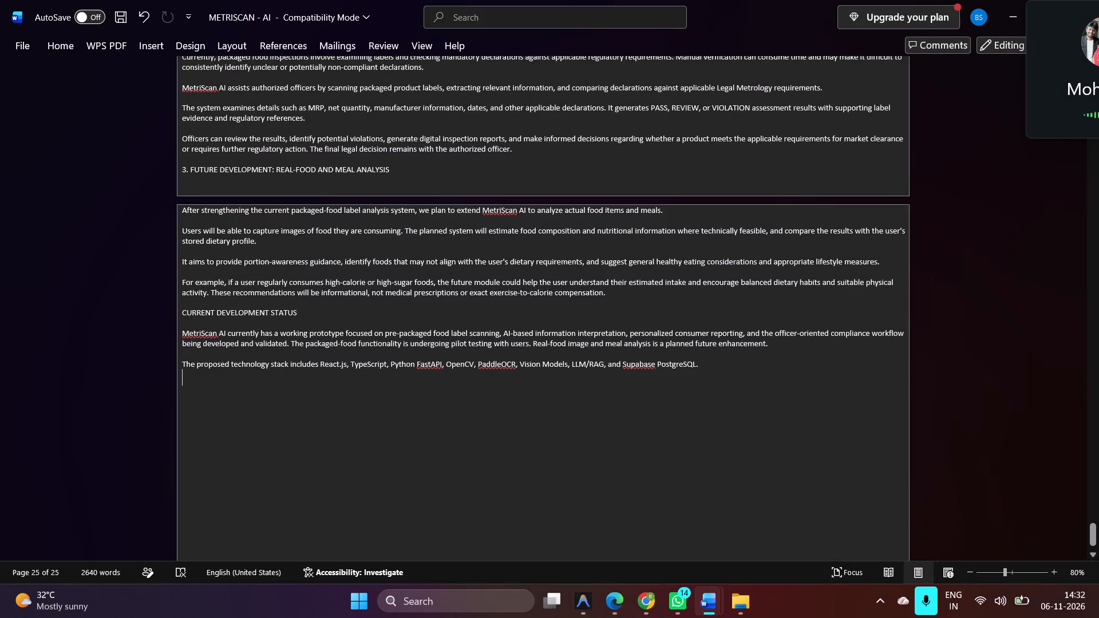
Paste the copied "What problem are you solving?" text as body text on the blank page after the References list.
scroll(276, 267, up, 2)
scroll(194, 267, up, 3)
scroll(292, 212, up, 1)
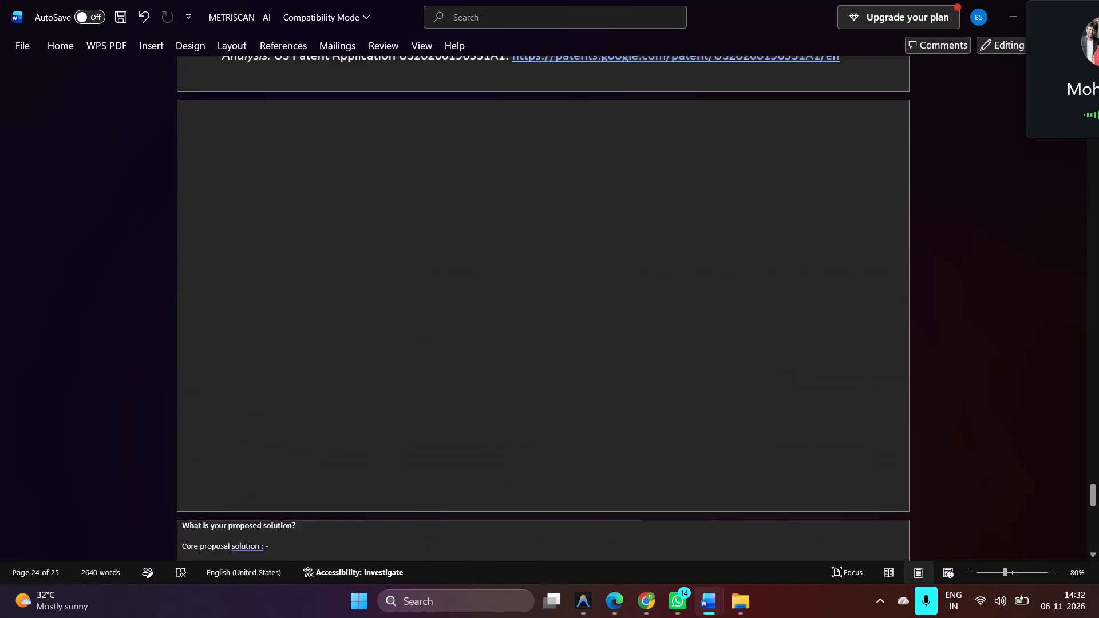
scroll(292, 212, up, 1)
click(229, 301)
key(ctrl+v)
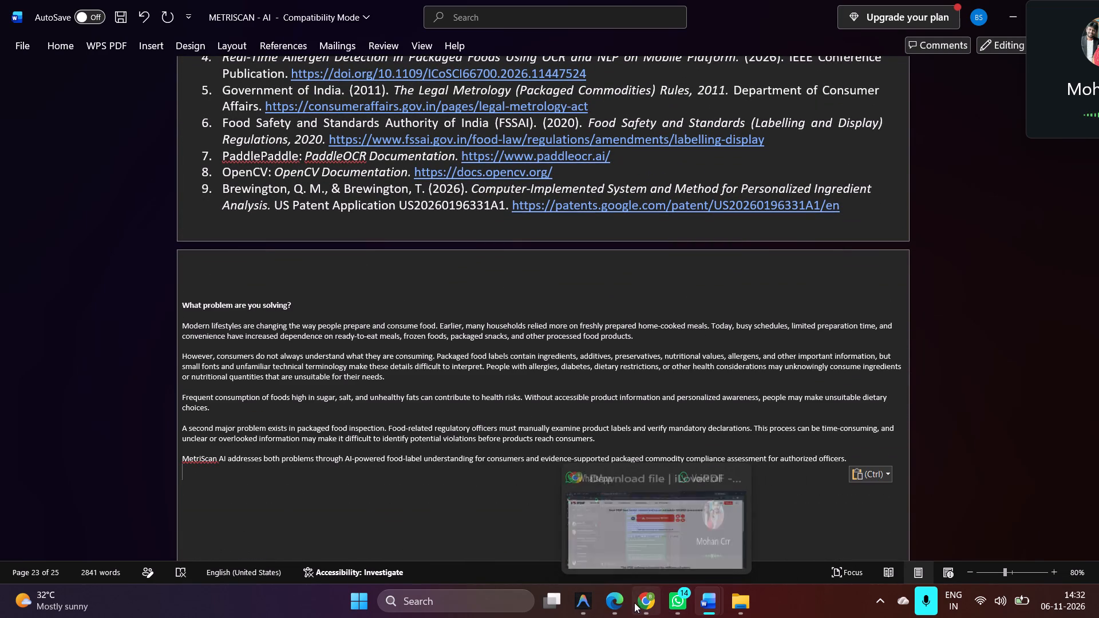
Switch to the WhatsApp chat window.
click(676, 595)
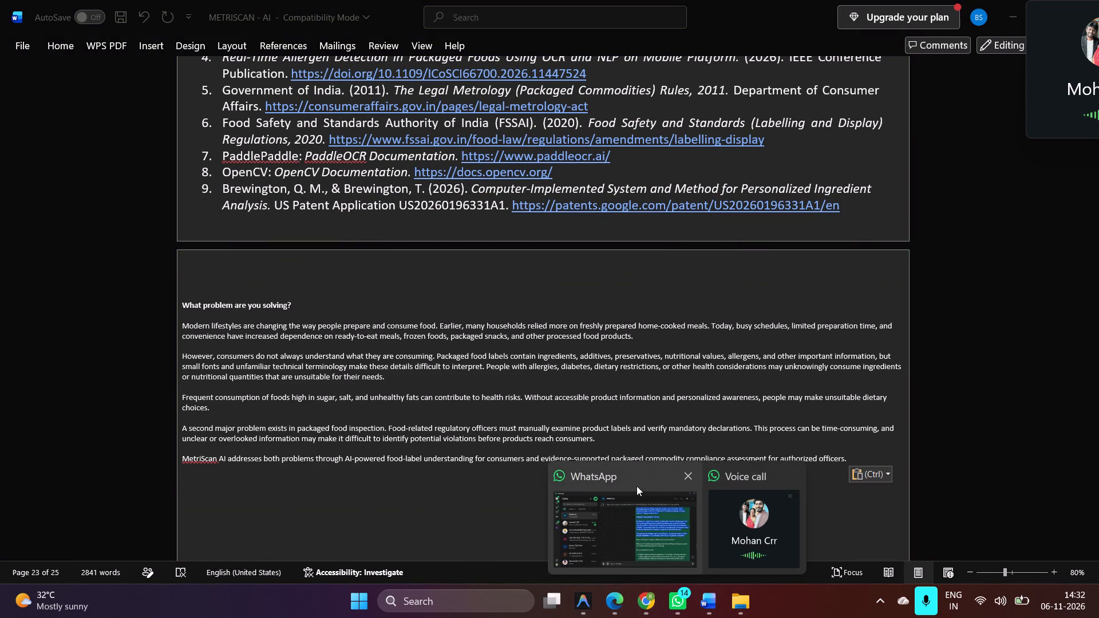
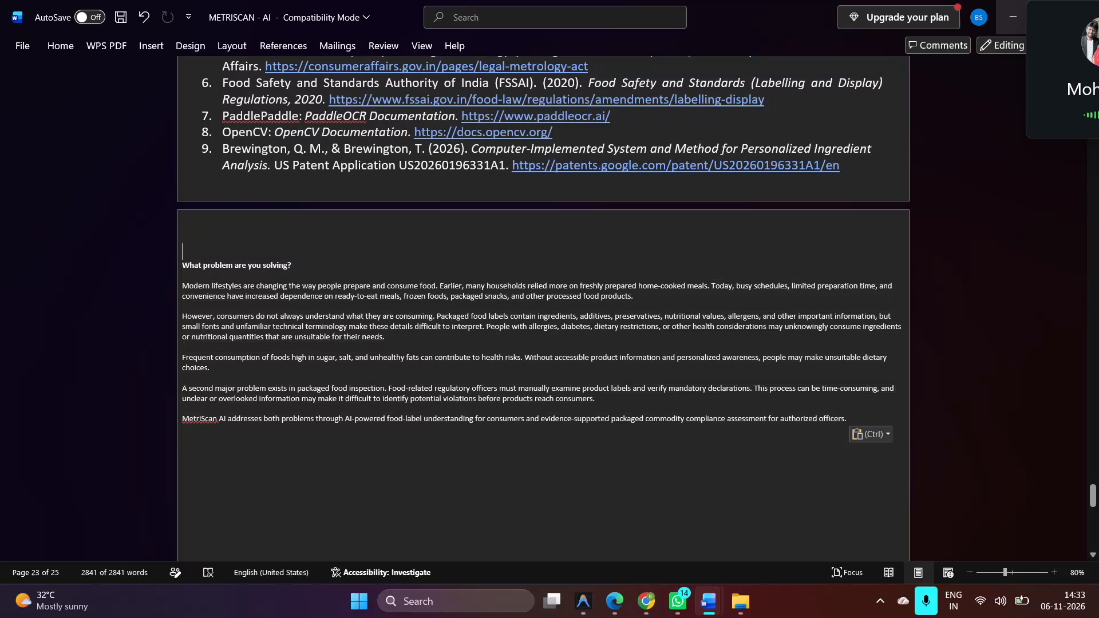
Set the whole problem statement text, from the "What problem are you solving?" heading through its final paragraph, to font size 18.
ctrl+click(204, 260)
key(ctrl+a)
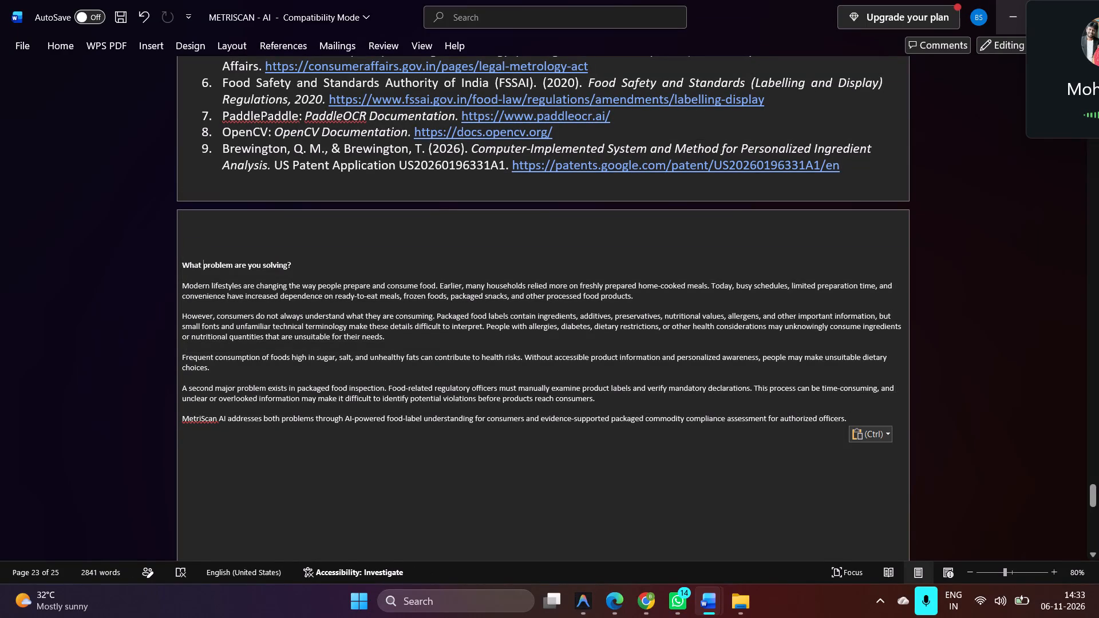
drag(183, 264, 854, 436)
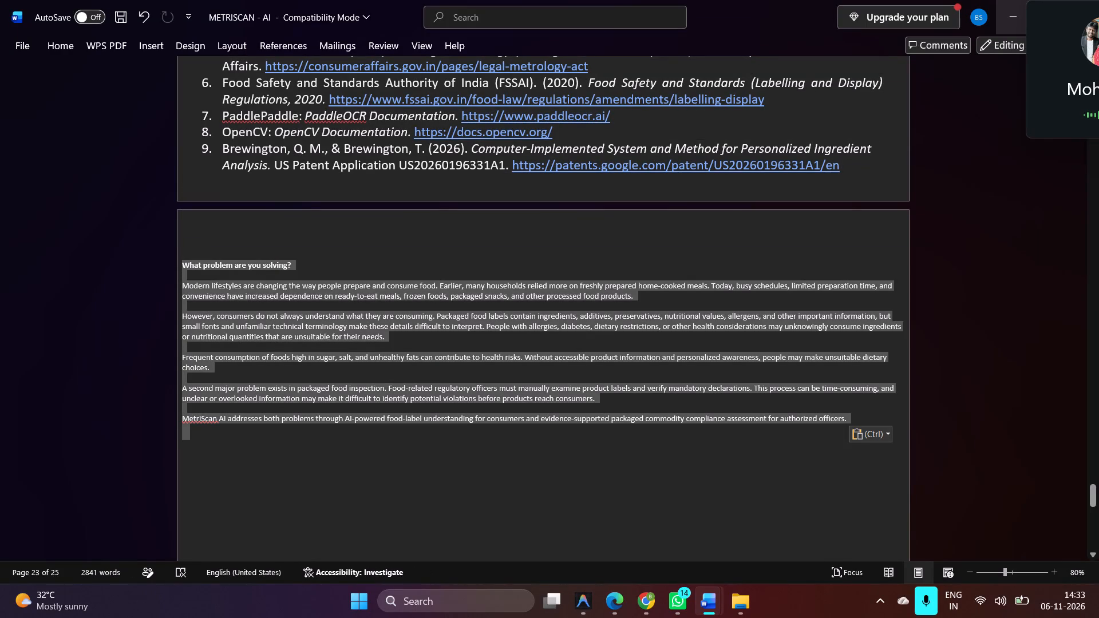
drag(854, 436, 856, 434)
right_click(324, 343)
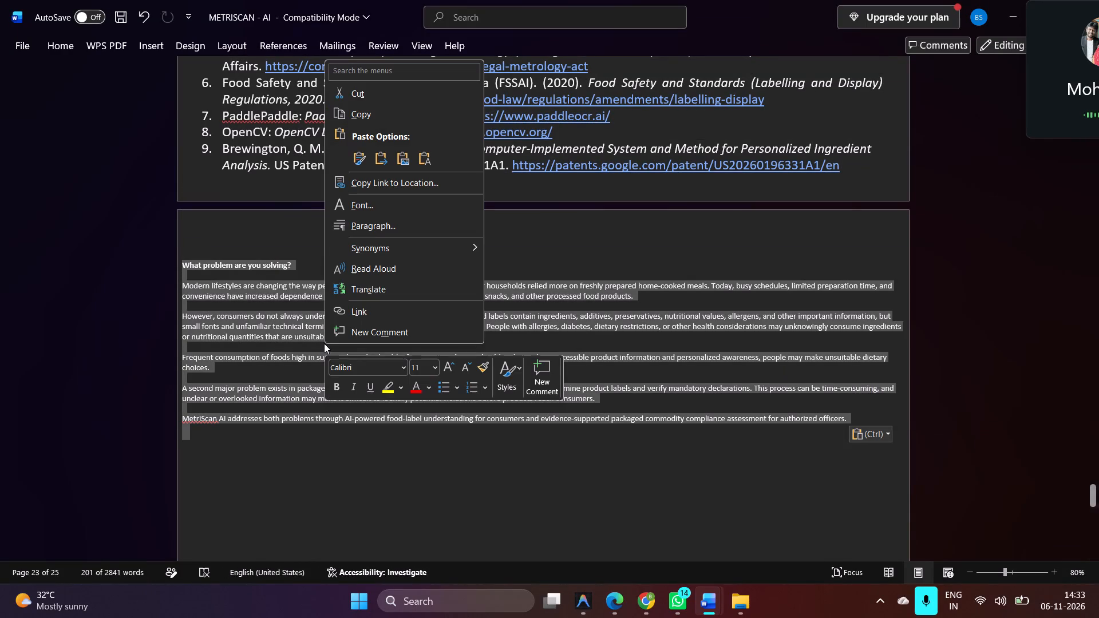
click(437, 367)
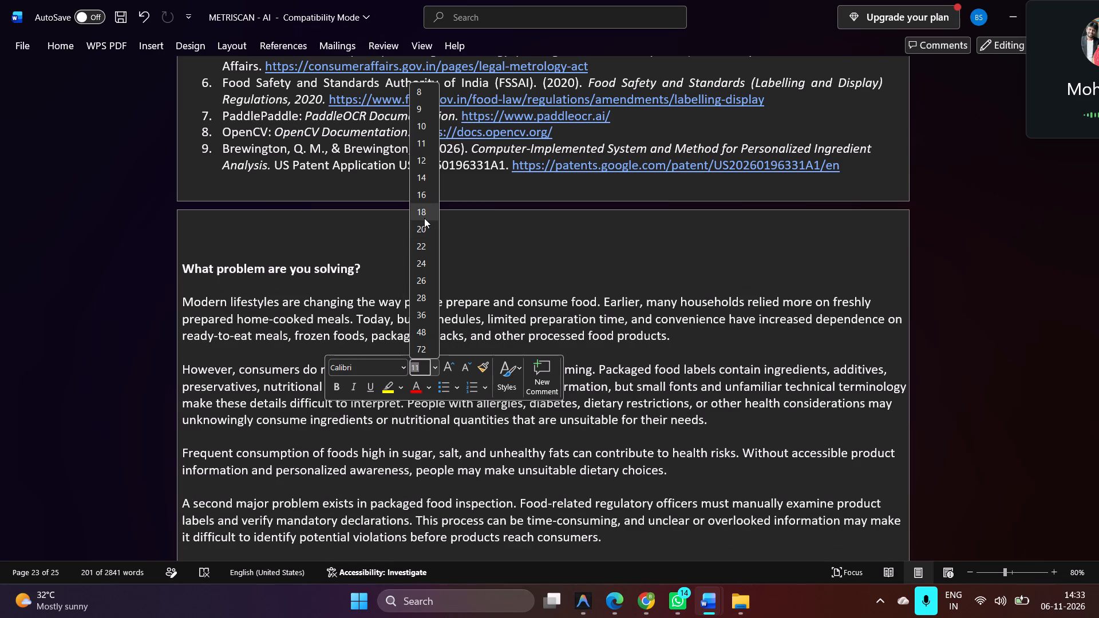
click(424, 218)
scroll(840, 252, down, 2)
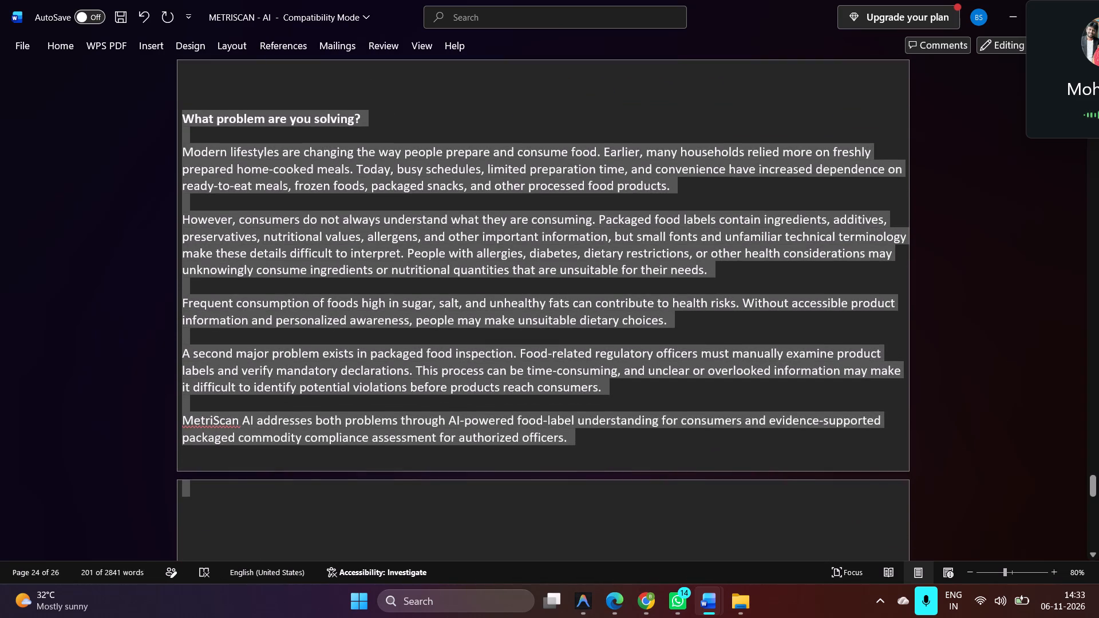
Remove the blank page between the "What problem are you solving?" and "What is your proposed solution?" pages.
click(131, 435)
scroll(131, 435, down, 2)
scroll(313, 362, down, 3)
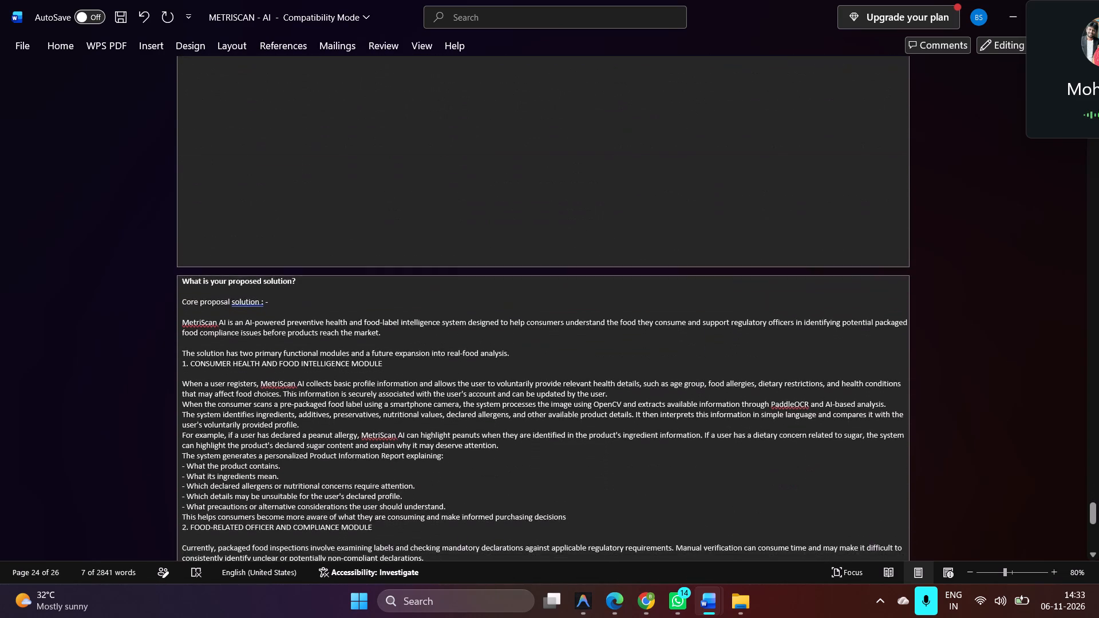
scroll(296, 337, up, 1)
click(251, 263)
key(BackSpace)
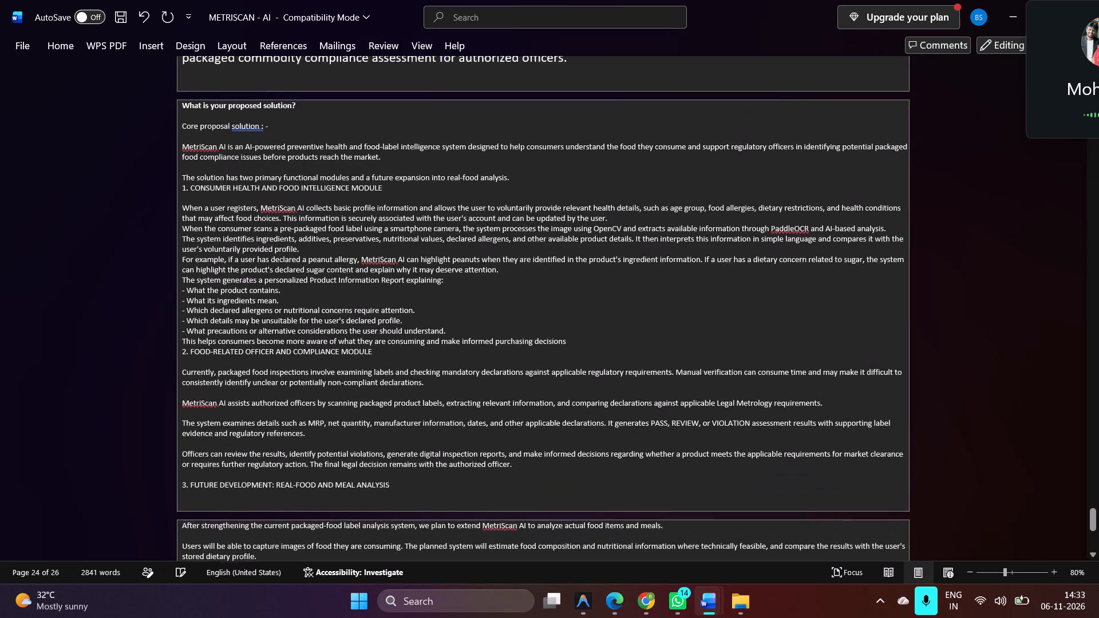
scroll(251, 263, right, 1)
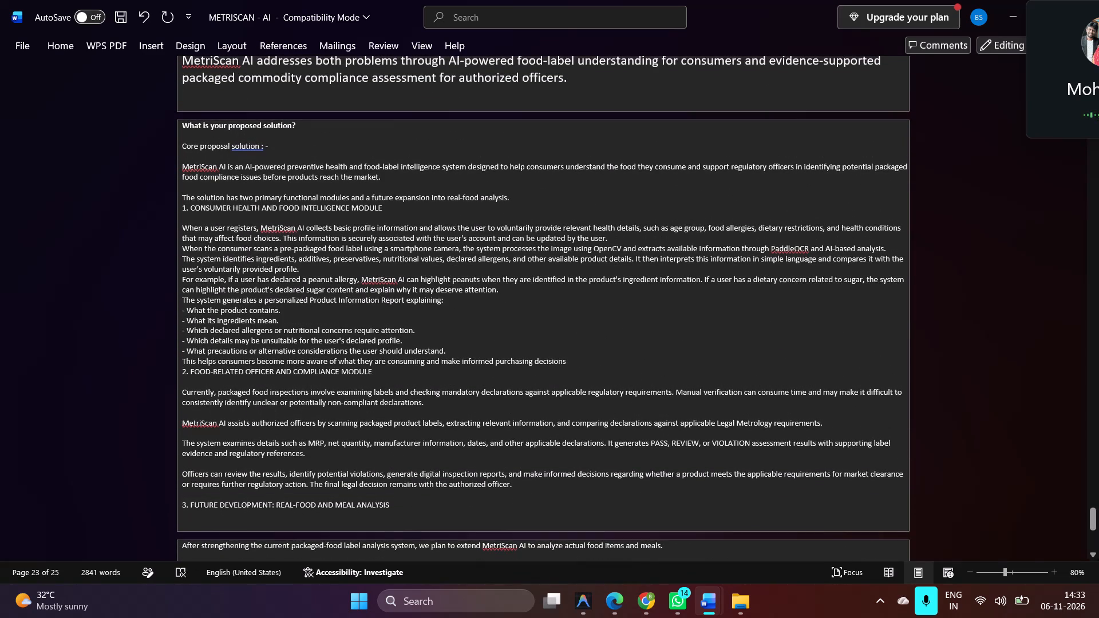
Set the whole proposed solution text, from its heading through the technology stack paragraph, to font size 14.
drag(179, 125, 393, 527)
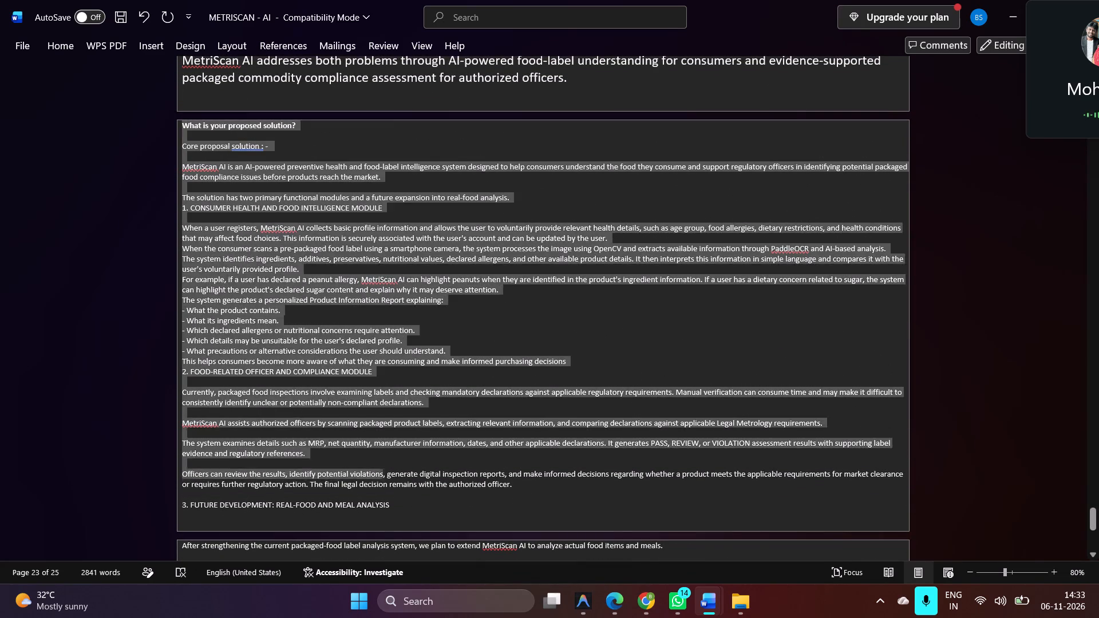
drag(393, 527, 784, 318)
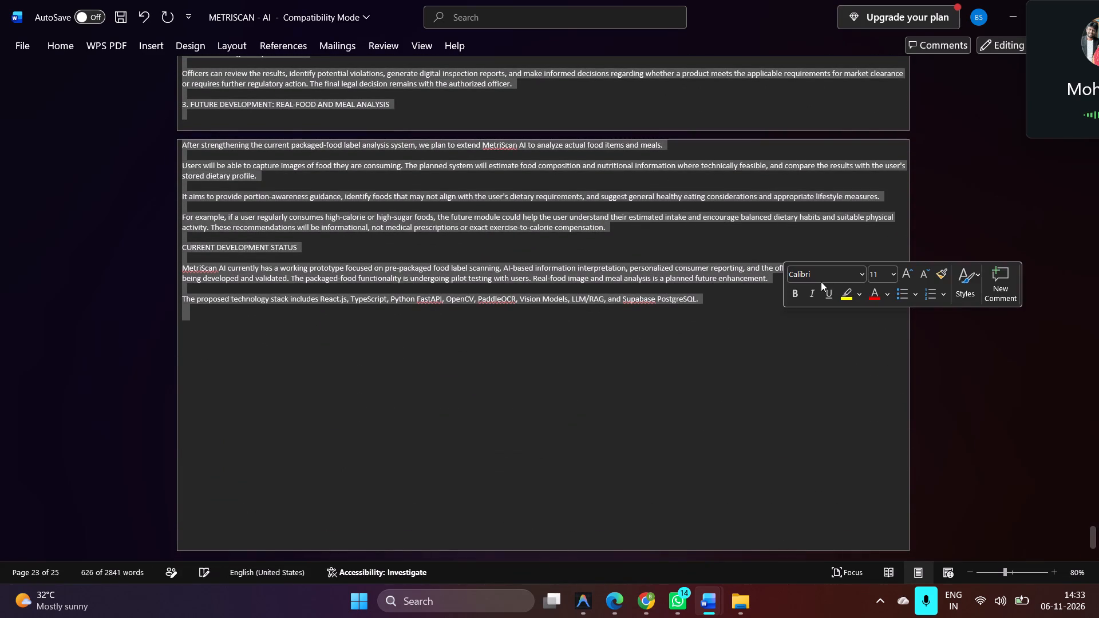
click(896, 276)
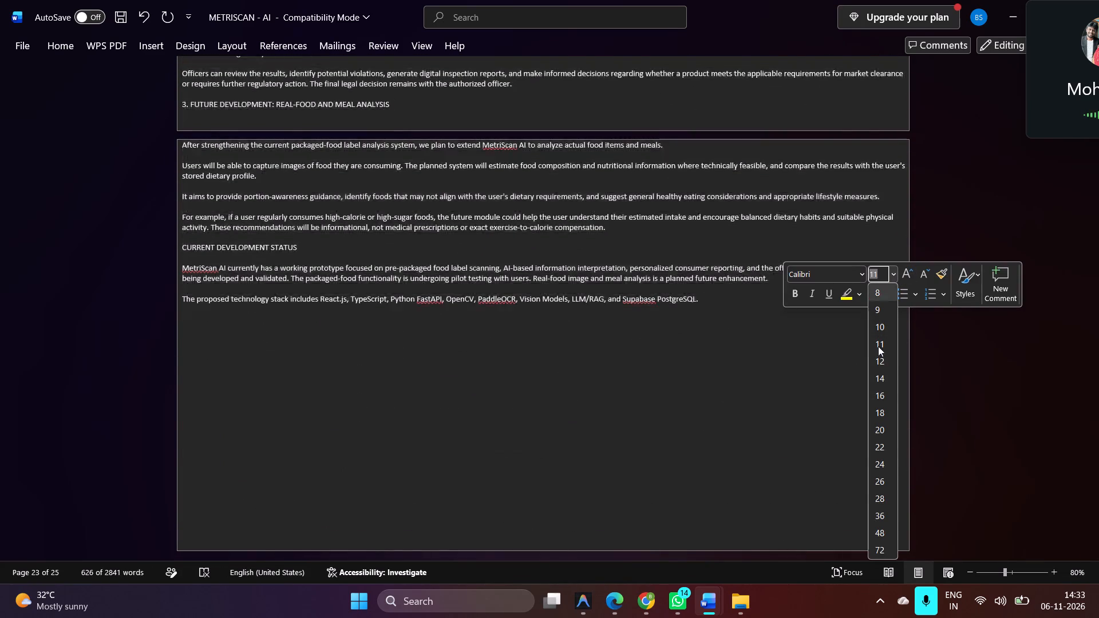
click(890, 377)
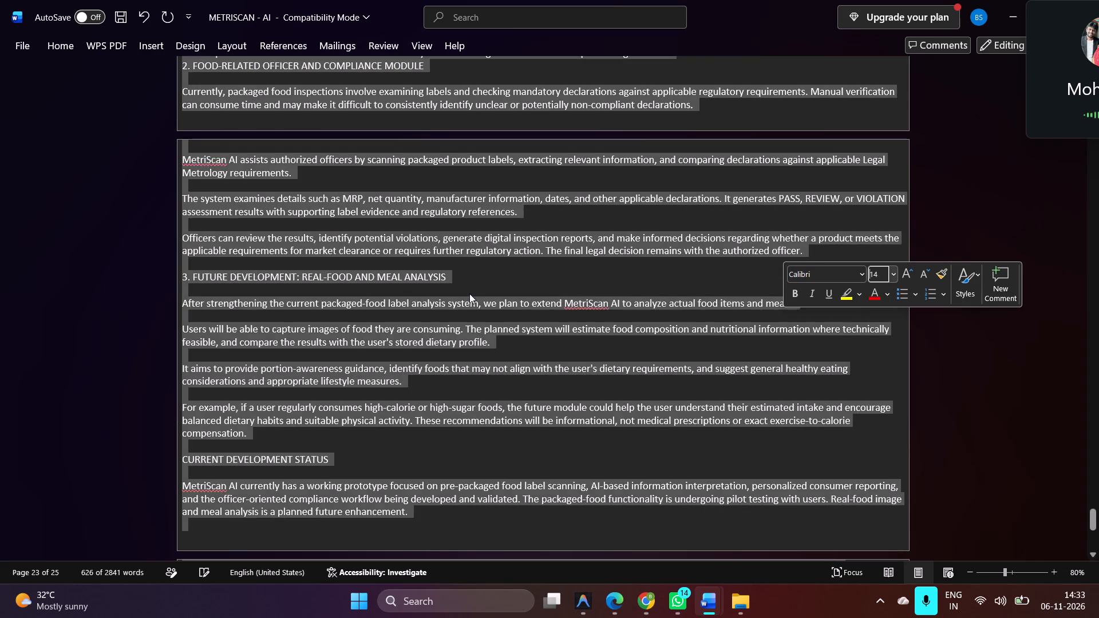
scroll(469, 294, up, 2)
click(264, 255)
scroll(264, 255, up, 1)
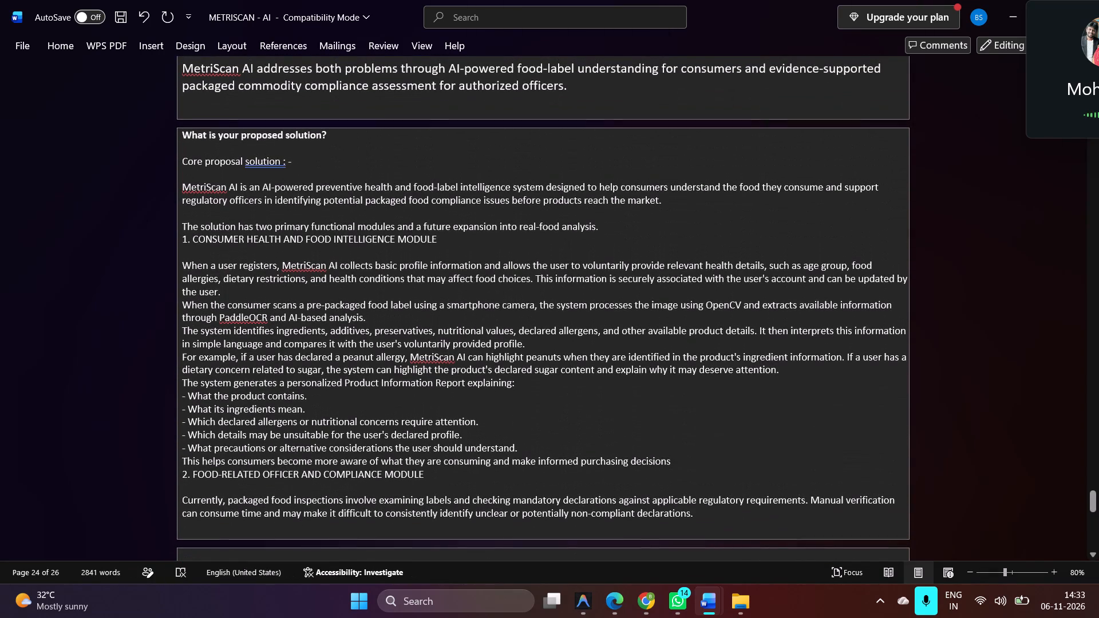
Insert a blank line above the "2. FOOD-RELATED OFFICER AND COMPLIANCE MODULE" heading.
scroll(215, 303, down, 1)
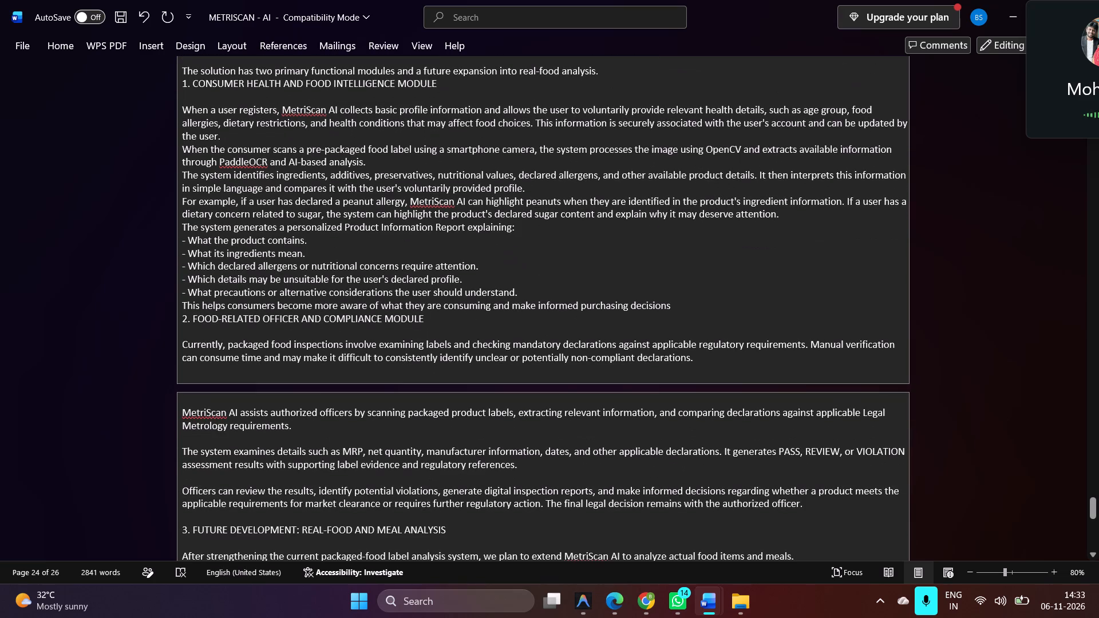
click(200, 329)
key(Up)
key(Return)
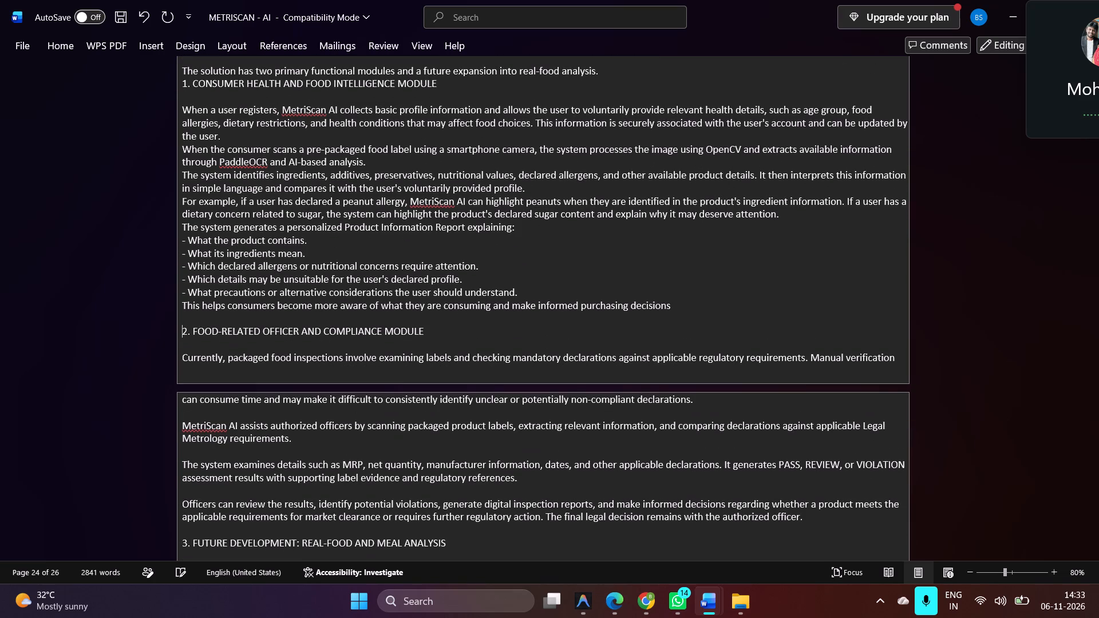
Remove the blank lines between the body paragraphs of the "FOOD-RELATED OFFICER AND COMPLIANCE MODULE" section.
key(Down)
key(Down)
key(Down)
key(Down)
key(Down)
key(Up)
key(BackSpace)
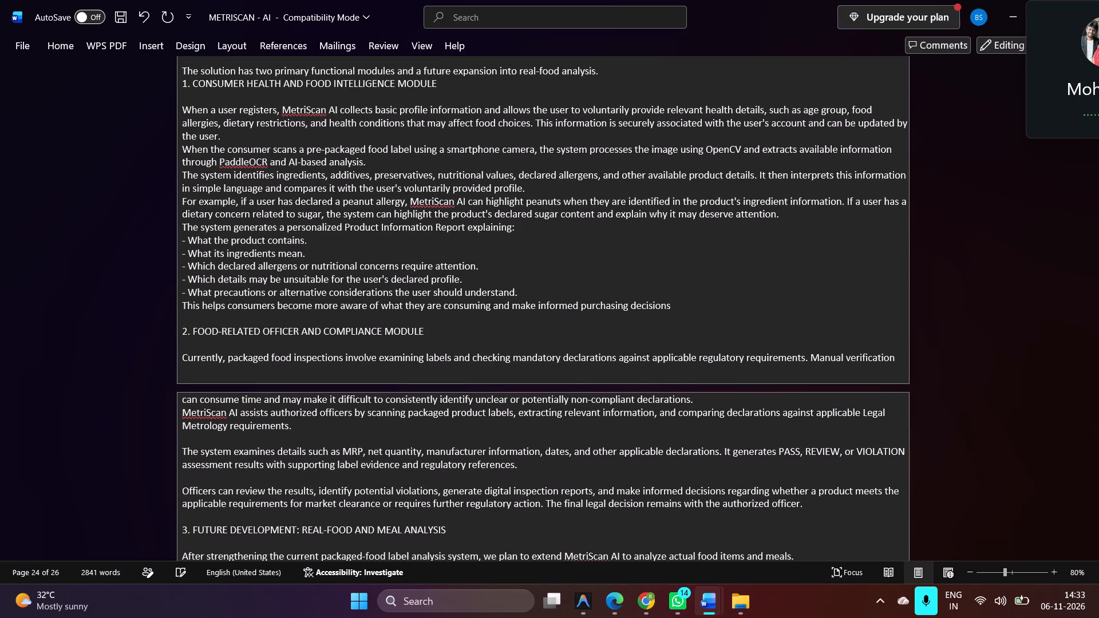
key(Down)
key(Down)
key(Down)
key(BackSpace)
key(Down)
key(Down)
key(Down)
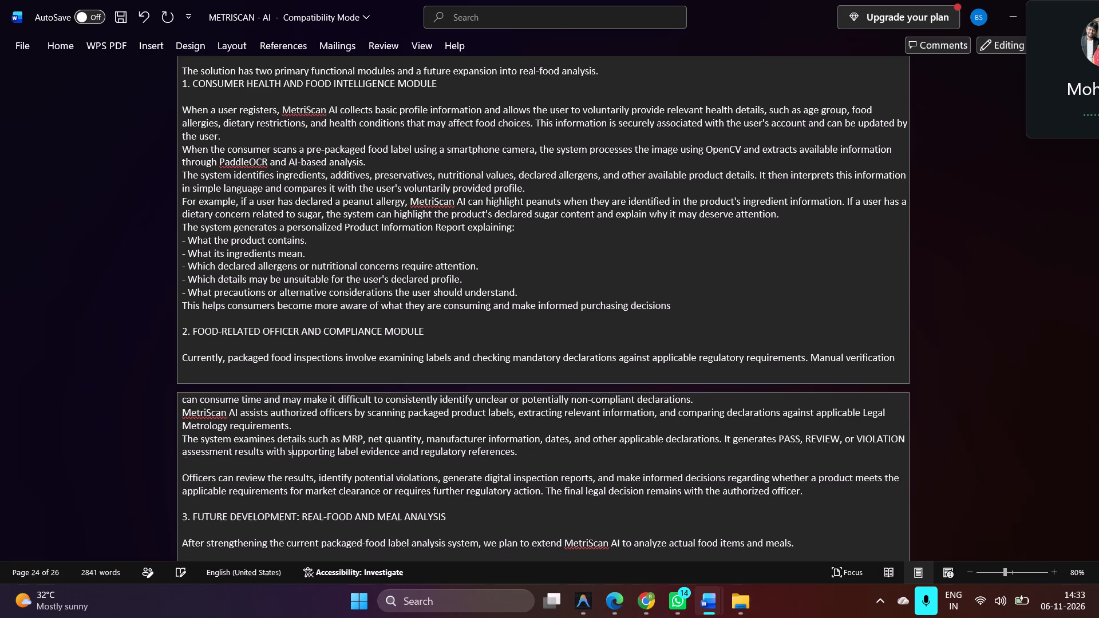
key(BackSpace)
Remove the blank line between the first two paragraphs under "3. FUTURE DEVELOPMENT: REAL-FOOD AND MEAL ANALYSIS".
key(Down)
key(Down)
key(Down)
key(Down)
key(Down)
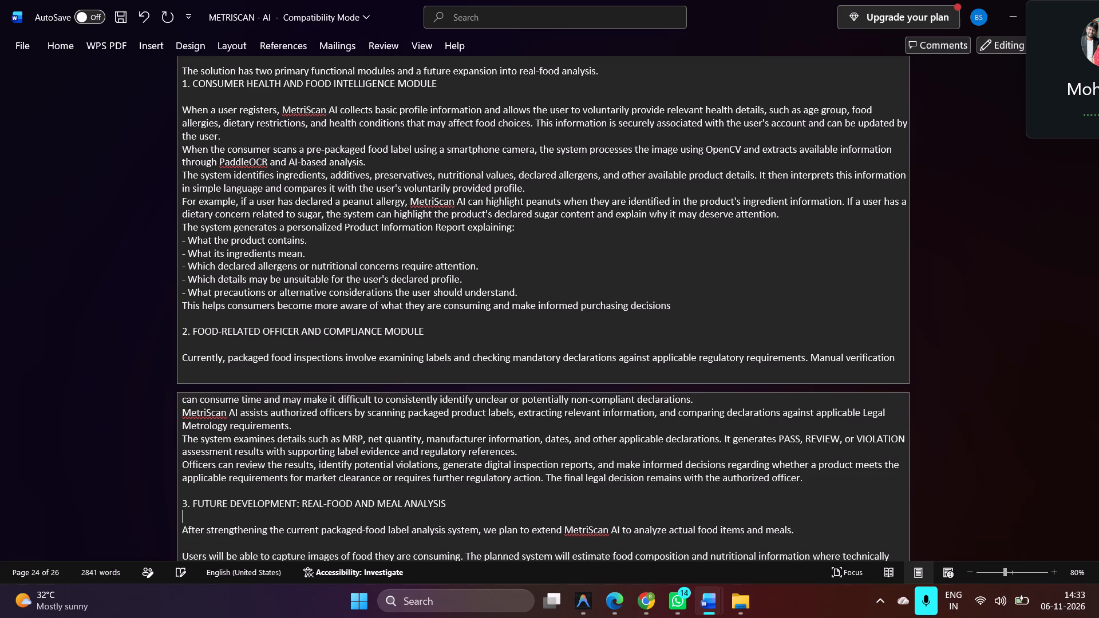
key(Down)
key(Down)
key(BackSpace)
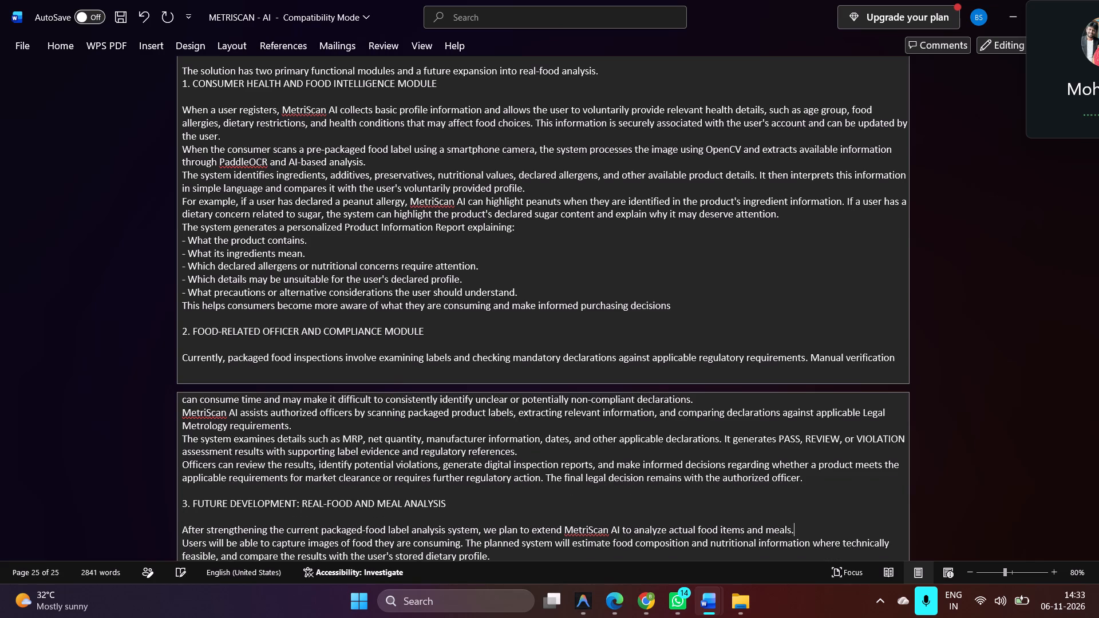
scroll(200, 329, down, 4)
key(Down)
key(Down)
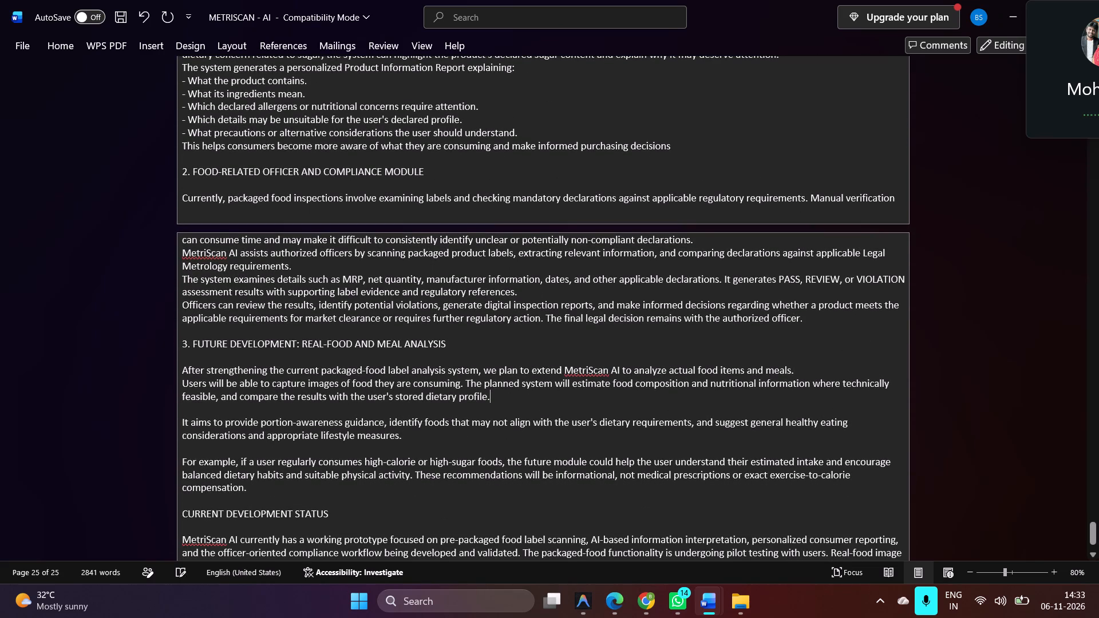
Remove the blank lines before the "It aims to provide" and "For example" paragraphs under "3. FUTURE DEVELOPMENT: REAL-FOOD AND MEAL ANALYSIS".
key(Down)
key(Down)
key(Down)
key(Up)
key(Up)
key(BackSpace)
key(Down)
key(Up)
key(Down)
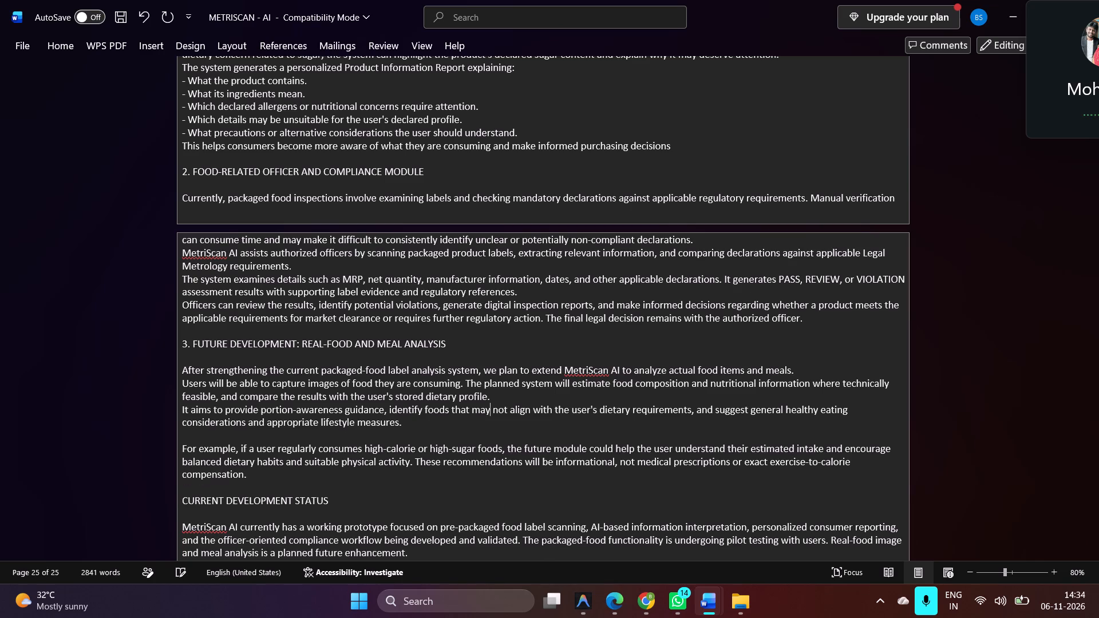
key(Down)
key(Down)
key(BackSpace)
Remove the blank line before the proposed technology stack paragraph under "CURRENT DEVELOPMENT STATUS".
key(Down)
key(Down)
key(Down)
key(Down)
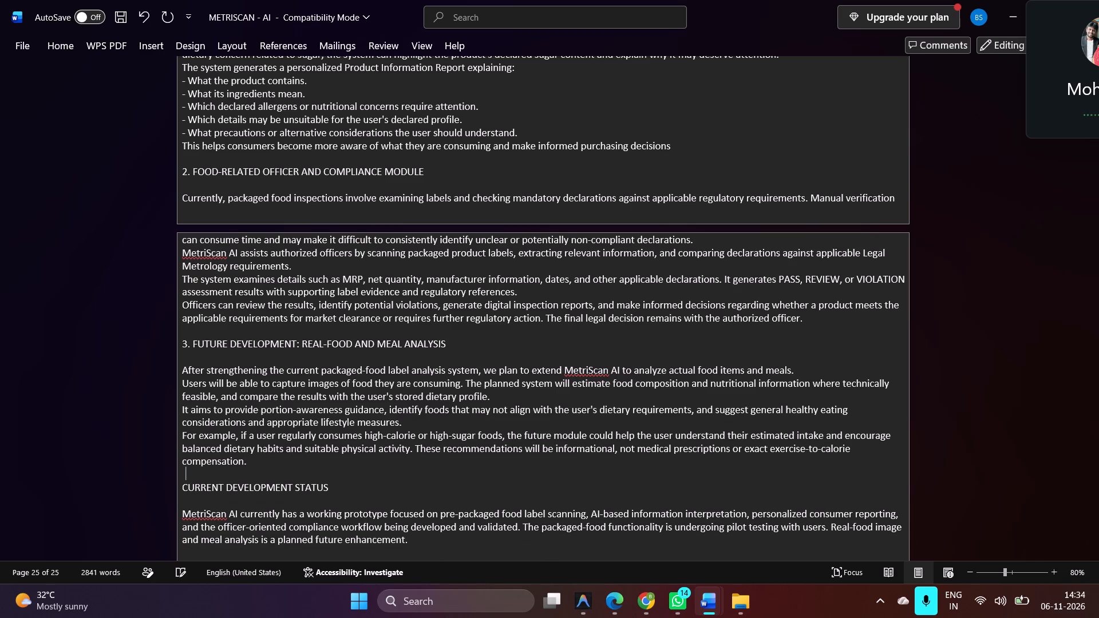
key(Down)
key(Down)
key(Down)
key(Down)
key(Down)
key(Down)
key(Down)
key(Up)
key(BackSpace)
Review the problem and proposed solution pages up close, and check the layout of all document pages together.
scroll(200, 329, down, 1)
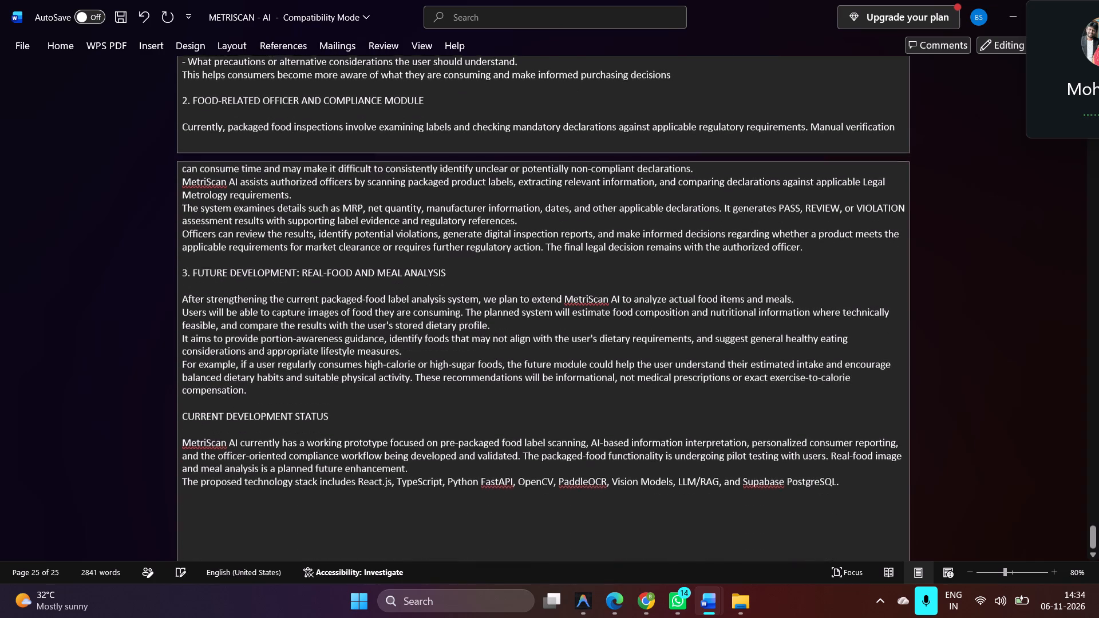
scroll(200, 329, down, 1)
scroll(156, 251, up, 4)
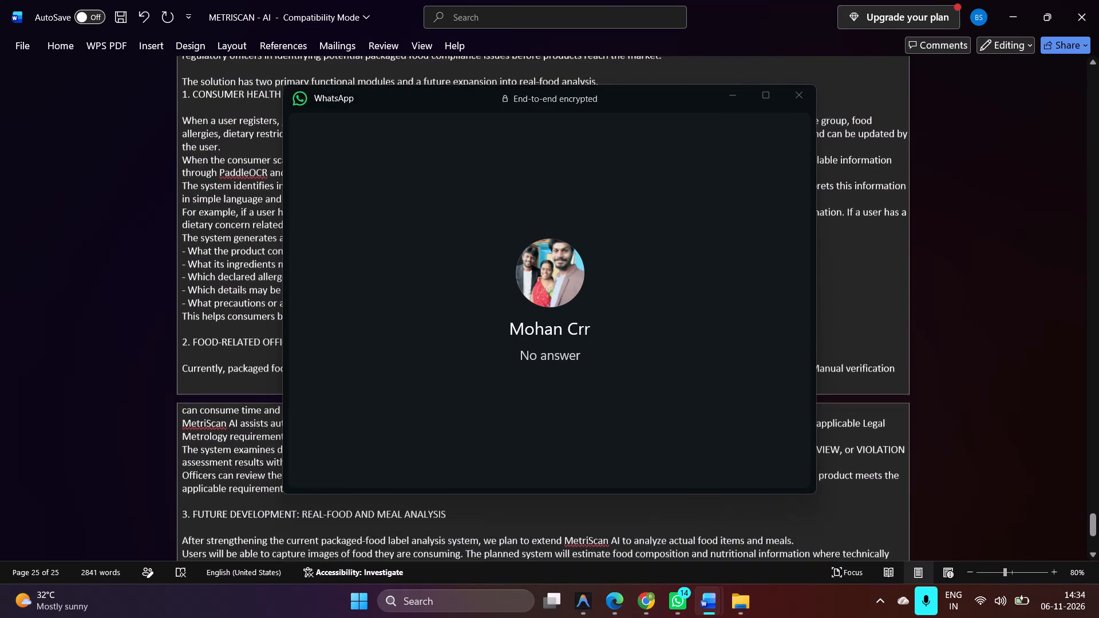
scroll(576, 199, up, 1)
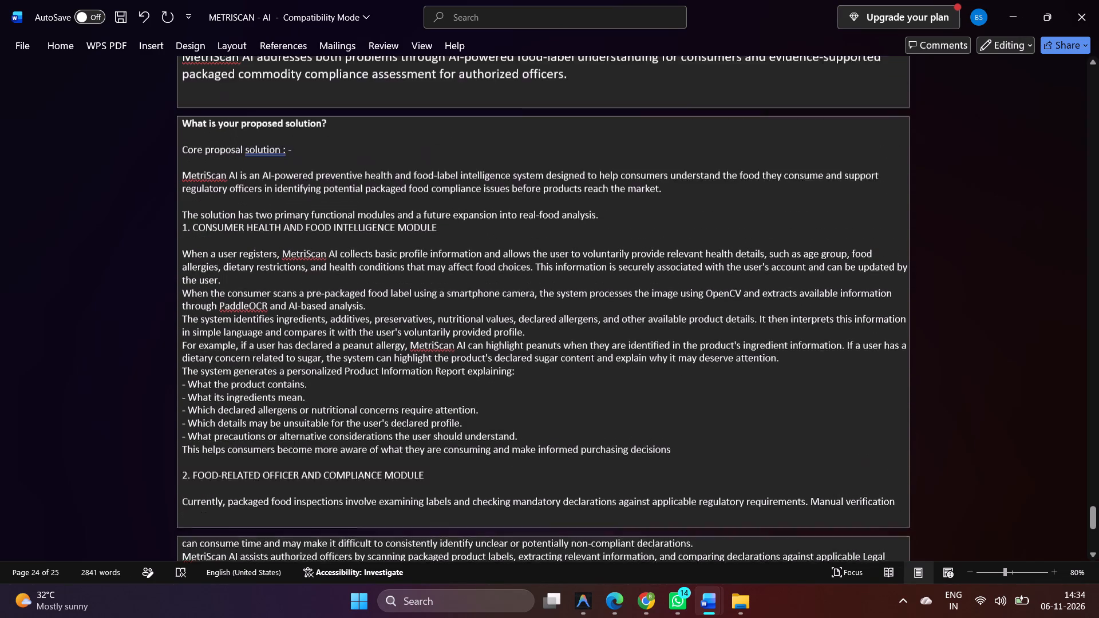
scroll(576, 199, up, 1)
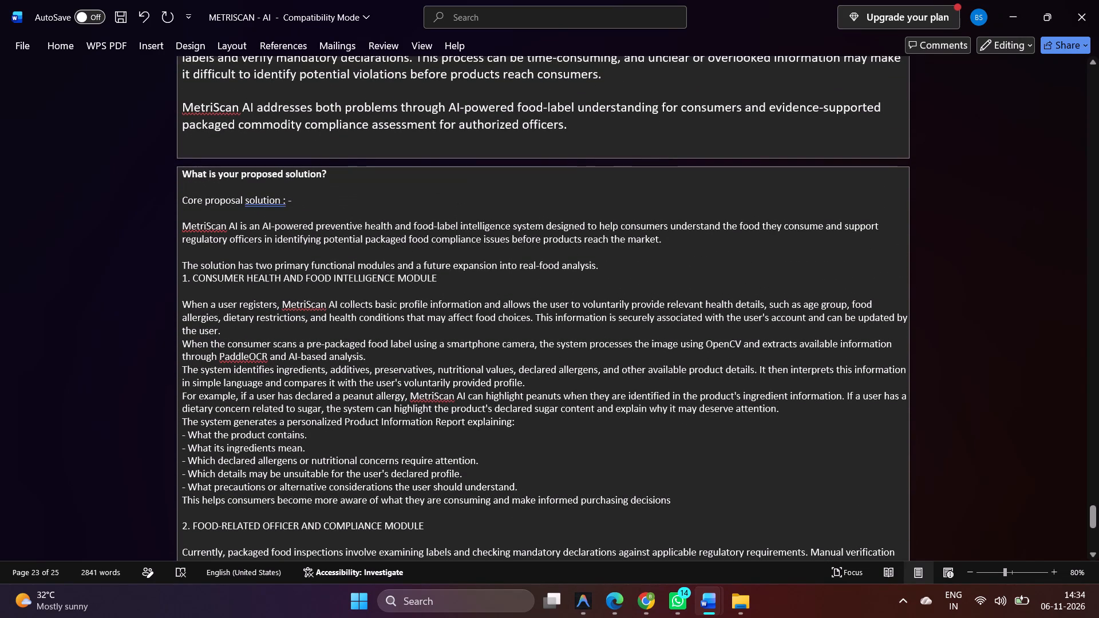
ctrl+scroll(222, 203, down, 2)
scroll(365, 141, up, 2)
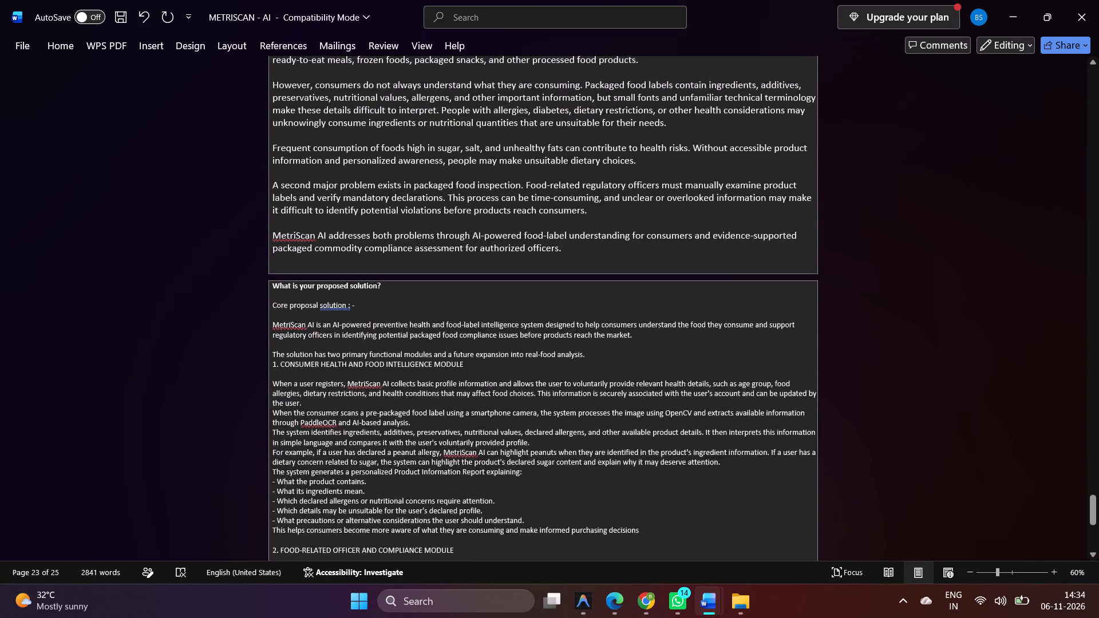
scroll(365, 141, up, 2)
click(345, 174)
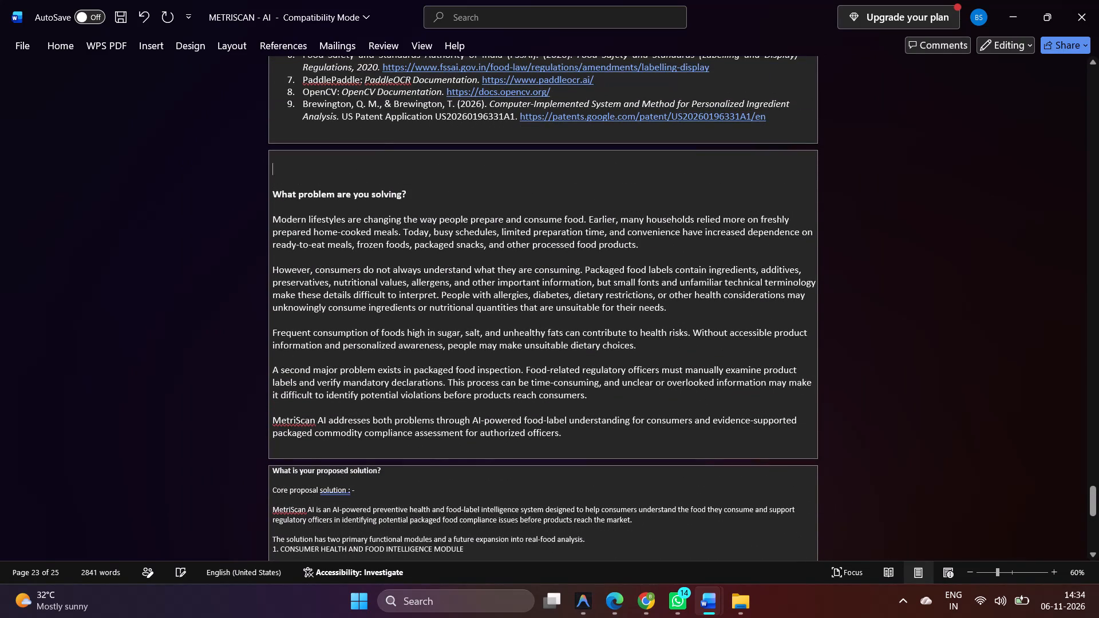
ctrl+scroll(345, 174, down, 5)
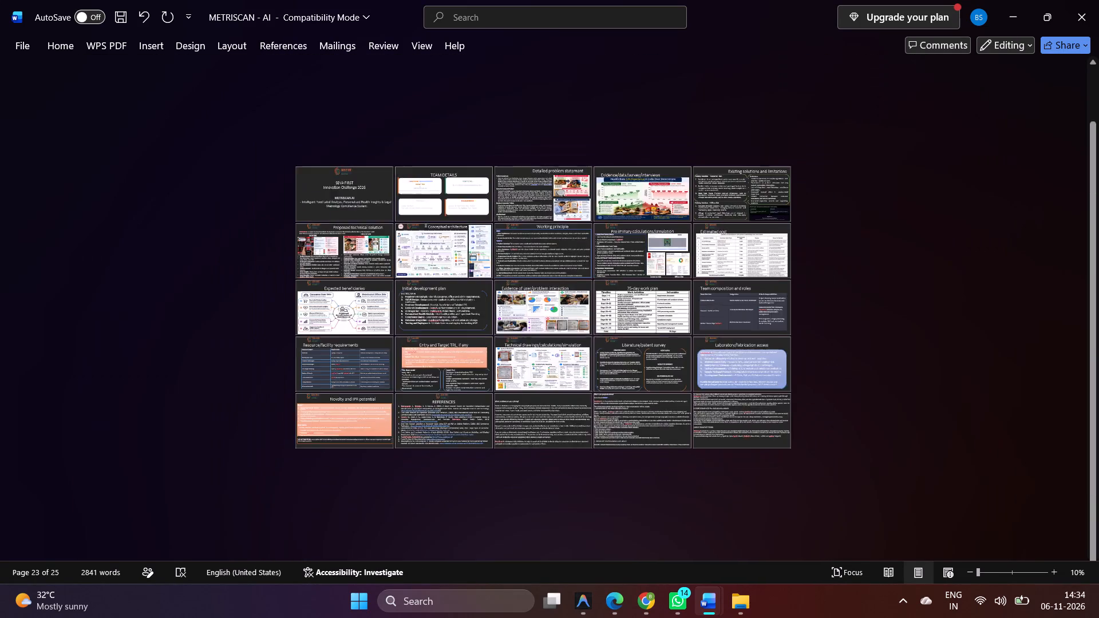
ctrl+scroll(438, 219, up, 2)
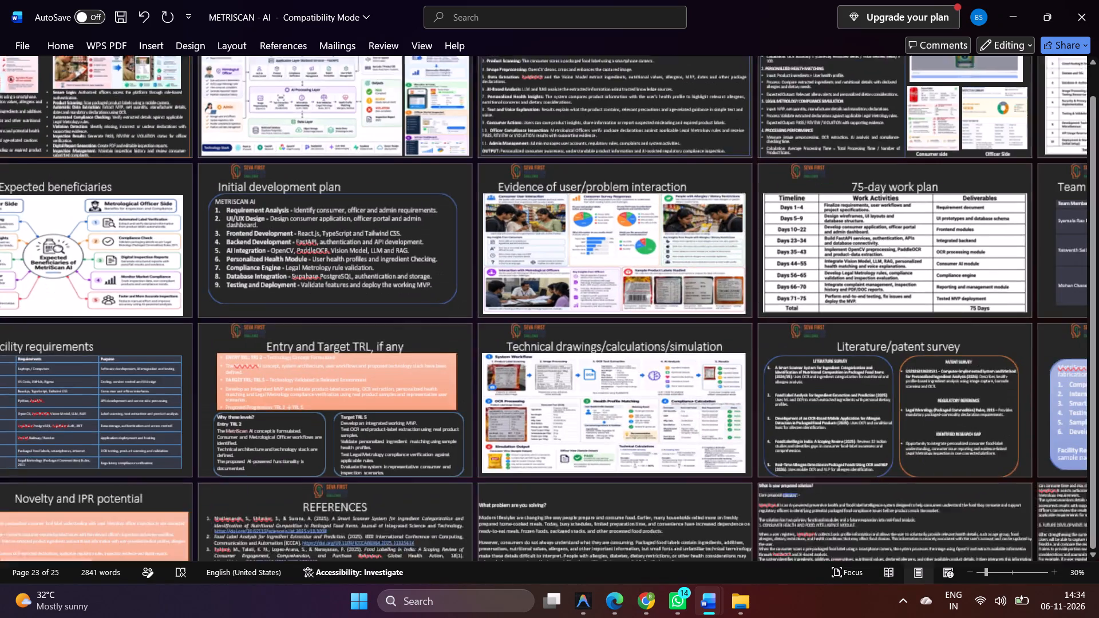
ctrl+scroll(739, 270, down, 1)
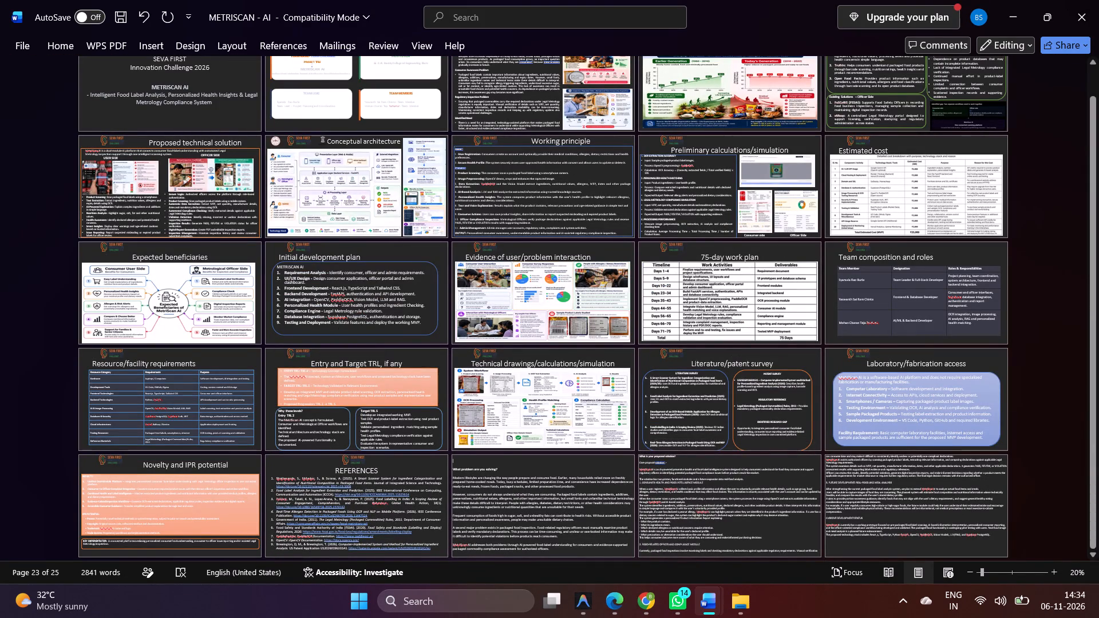
Select the opening paragraphs of the text on the "What is your proposed solution?" page.
drag(749, 477, 718, 459)
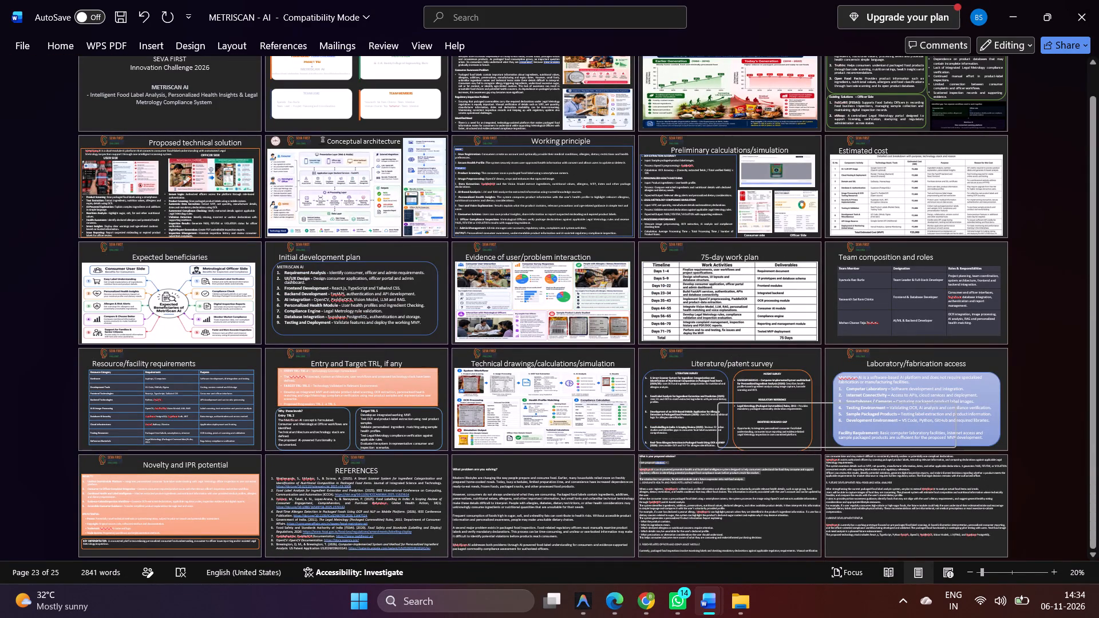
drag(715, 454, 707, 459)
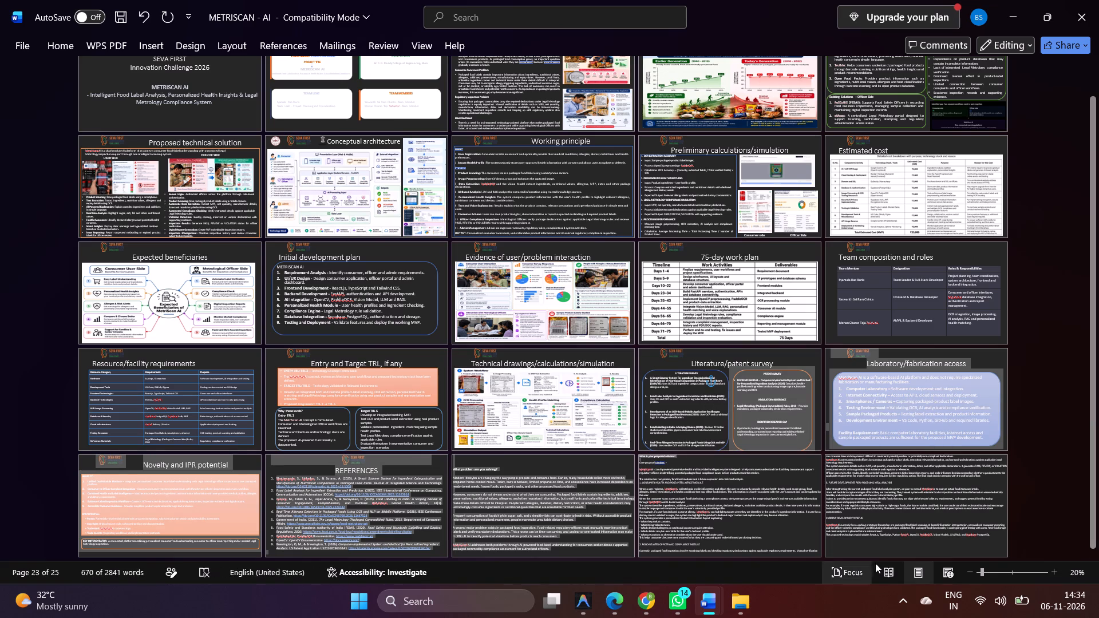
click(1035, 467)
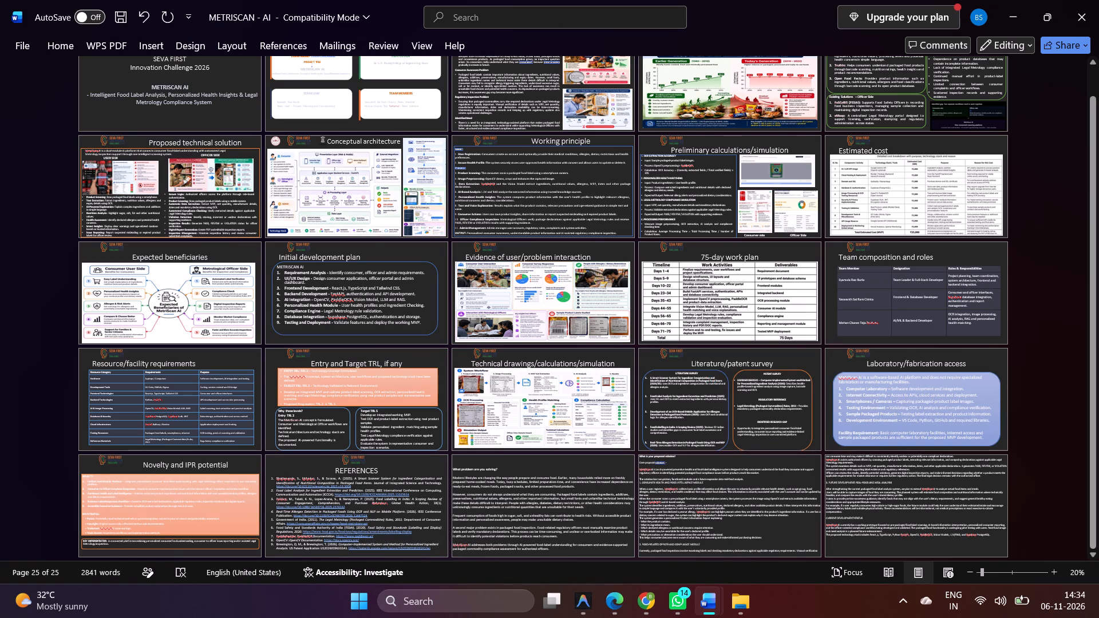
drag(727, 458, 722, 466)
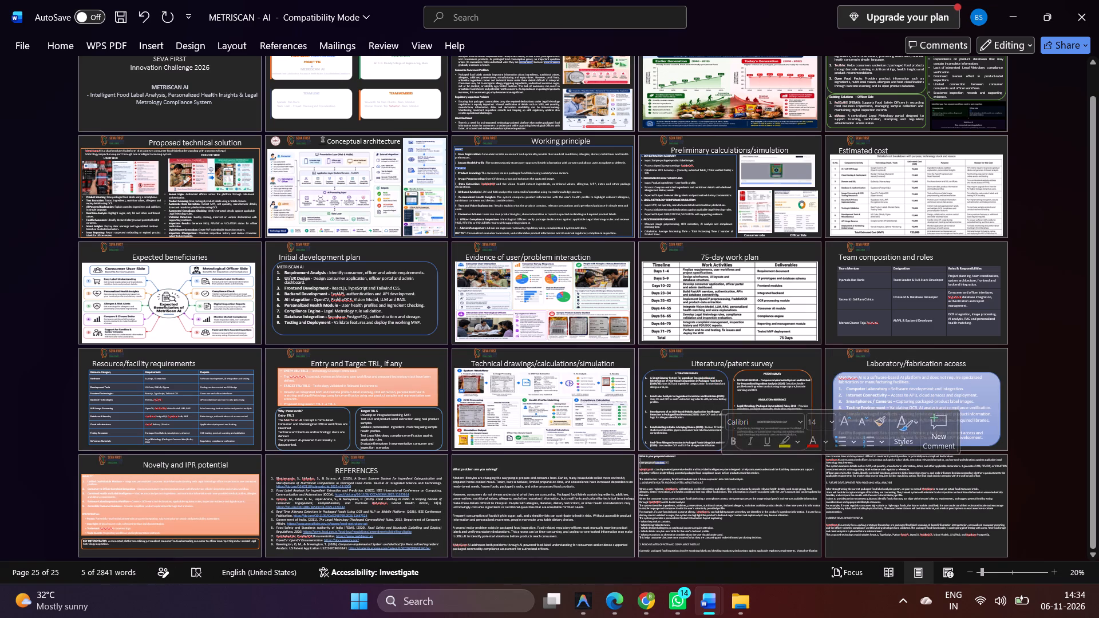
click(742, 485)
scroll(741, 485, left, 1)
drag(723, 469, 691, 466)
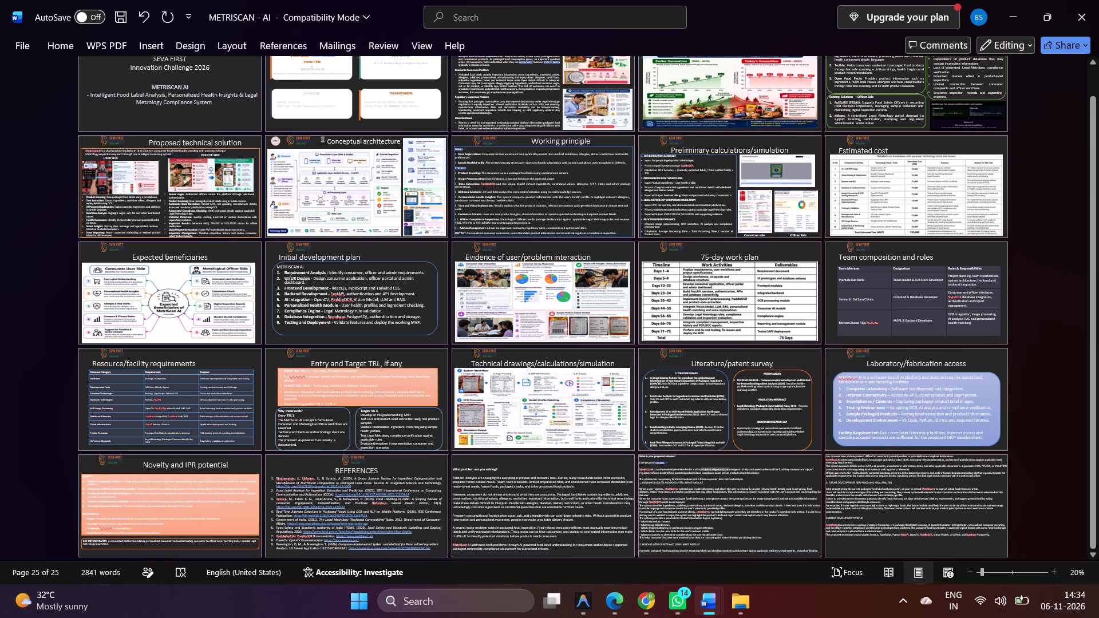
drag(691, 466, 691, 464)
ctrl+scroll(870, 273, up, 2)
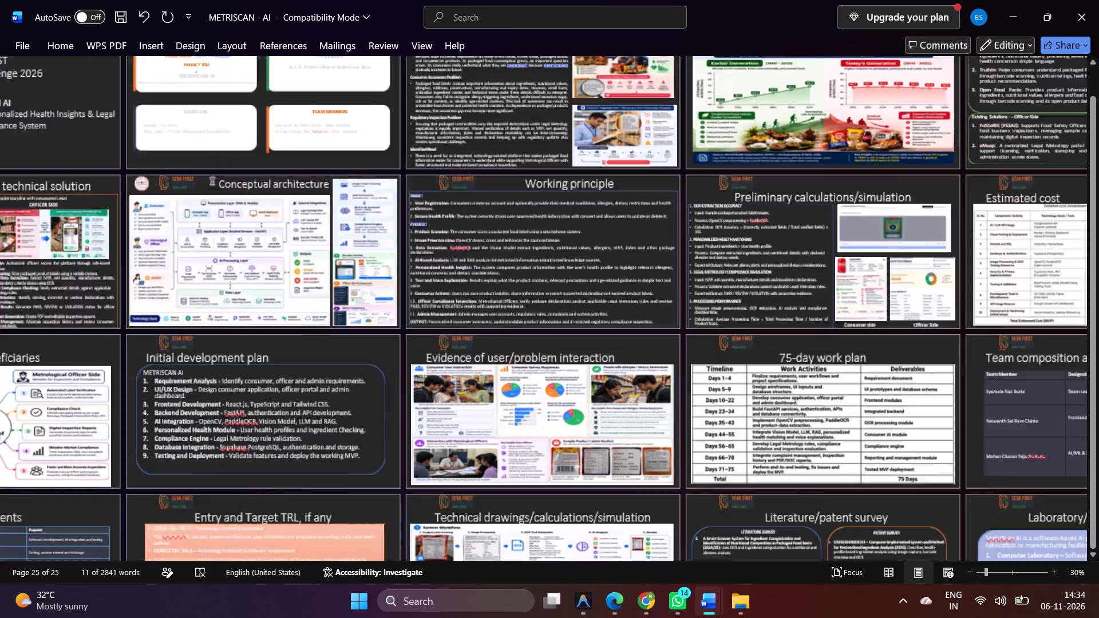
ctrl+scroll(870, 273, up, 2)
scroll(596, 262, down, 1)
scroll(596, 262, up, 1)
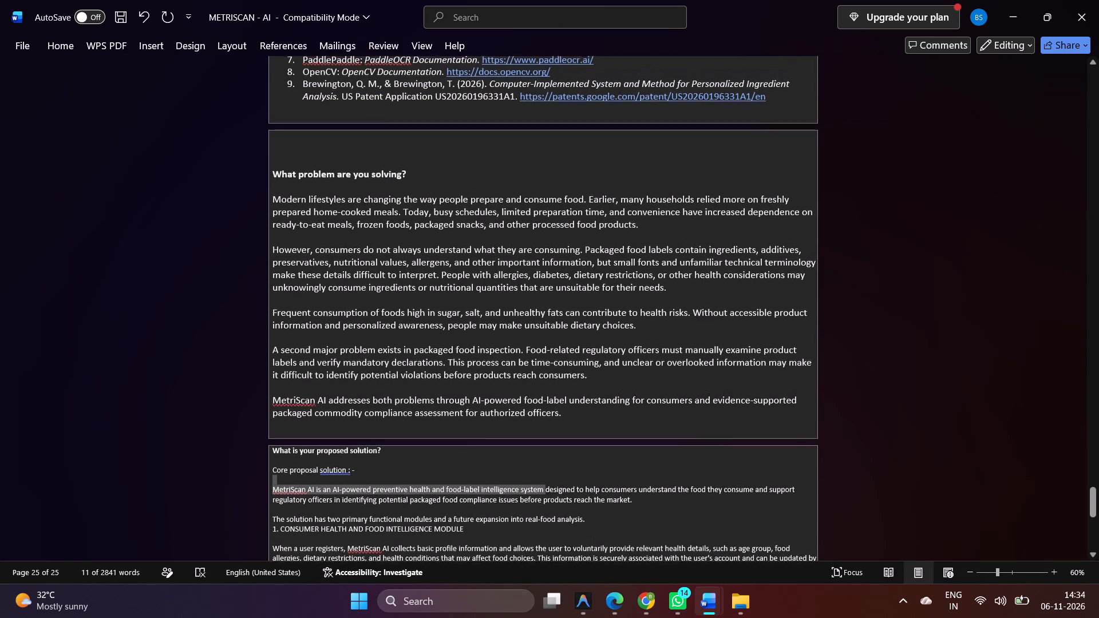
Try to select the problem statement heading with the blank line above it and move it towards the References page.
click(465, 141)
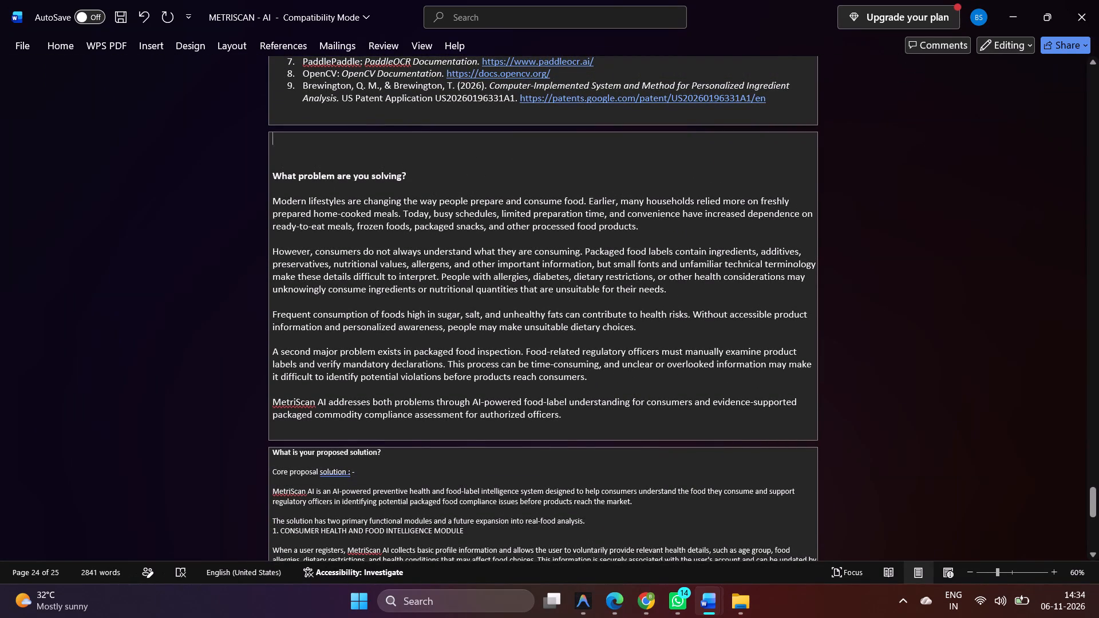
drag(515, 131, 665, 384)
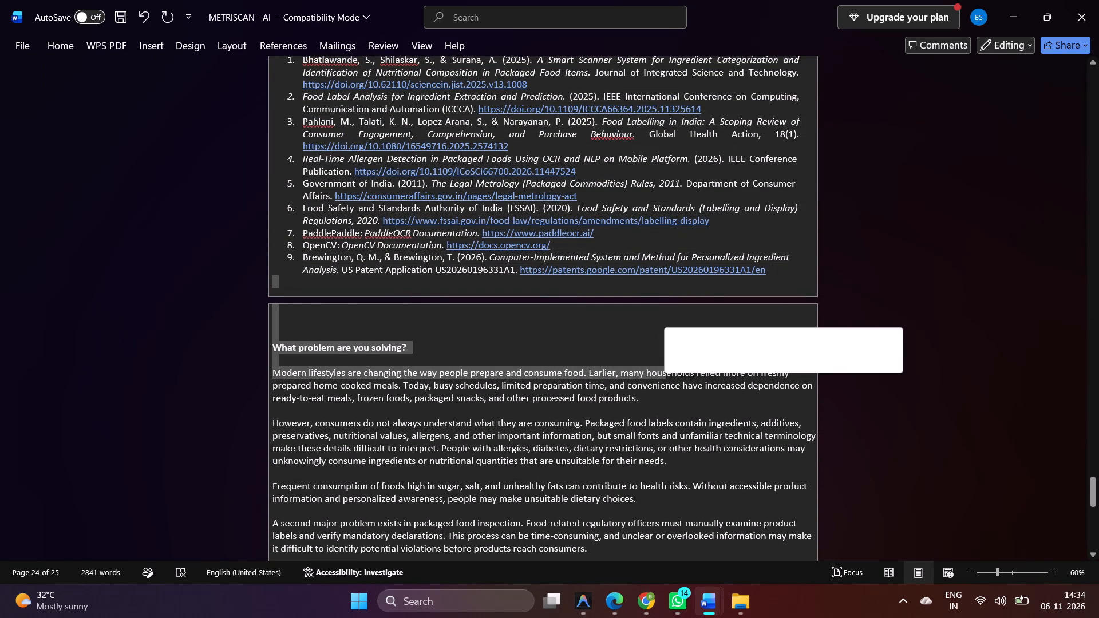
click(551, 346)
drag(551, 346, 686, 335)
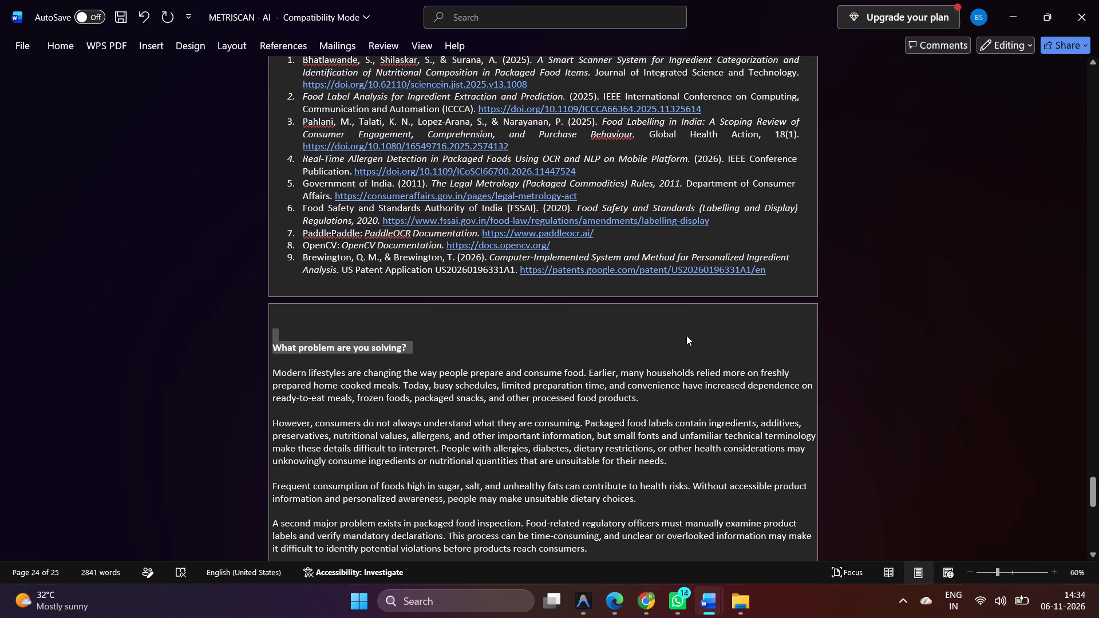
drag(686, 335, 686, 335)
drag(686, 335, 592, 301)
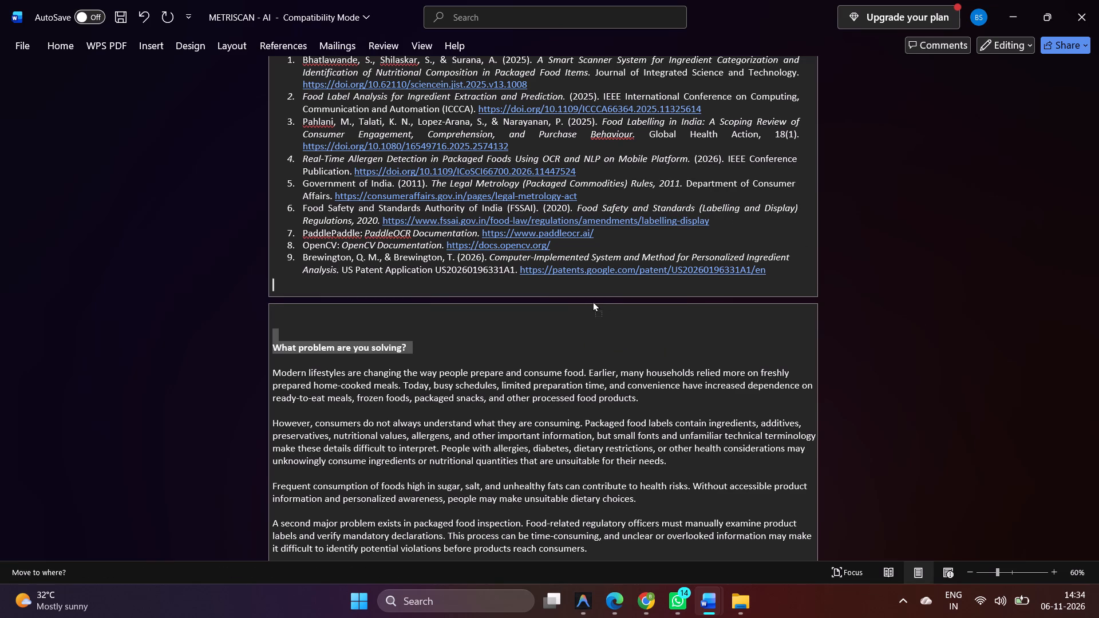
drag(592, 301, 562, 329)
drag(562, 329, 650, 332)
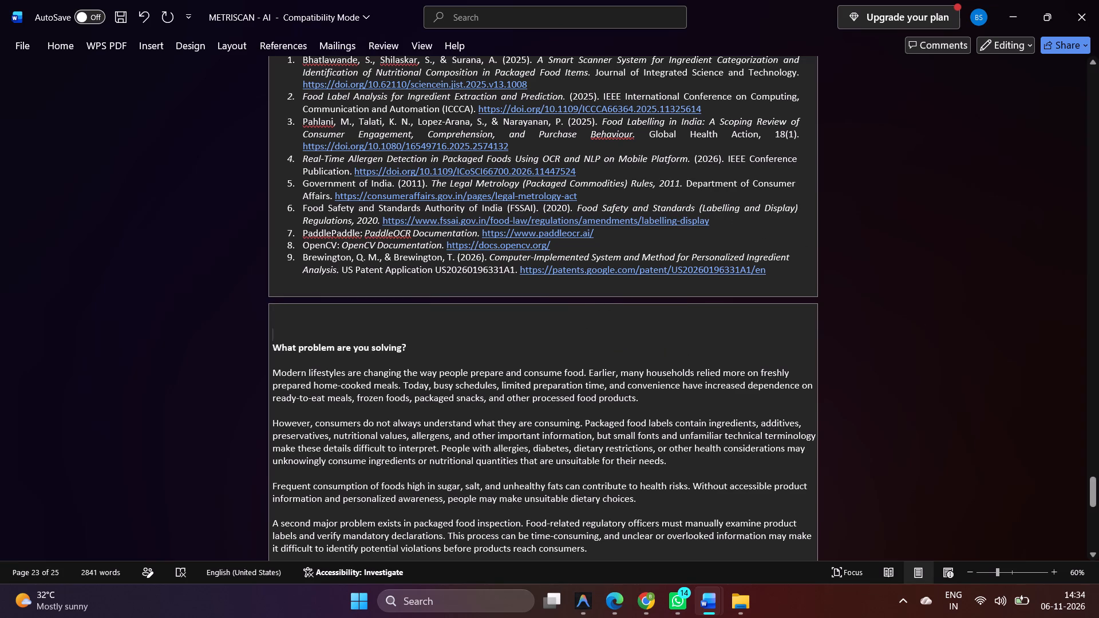
View the document in Read Mode and return to Print Layout.
click(887, 573)
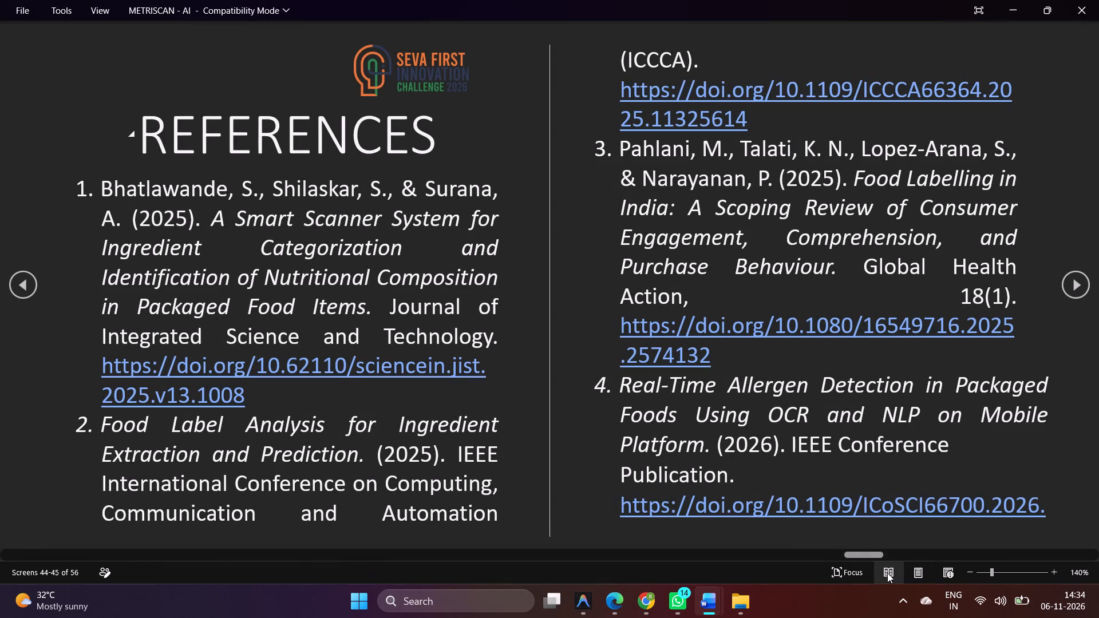
click(887, 573)
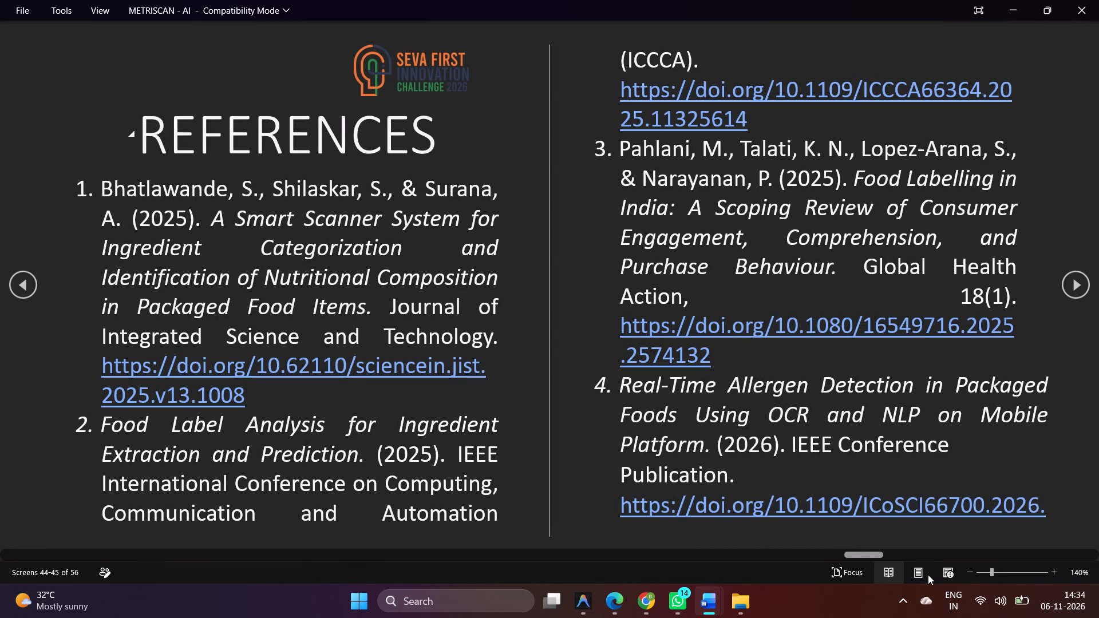
click(928, 575)
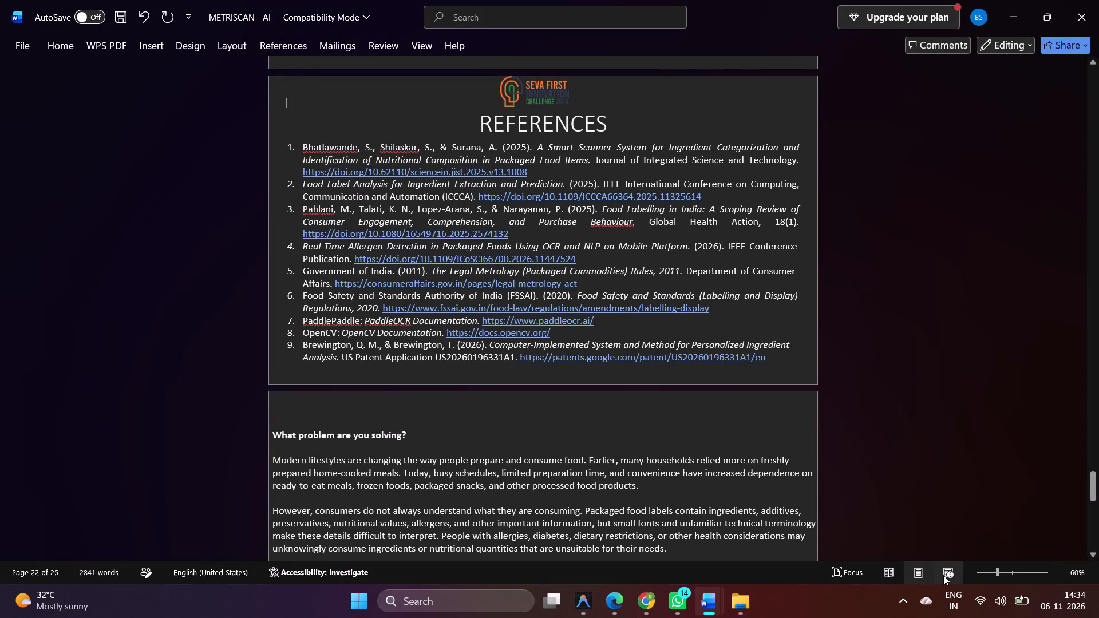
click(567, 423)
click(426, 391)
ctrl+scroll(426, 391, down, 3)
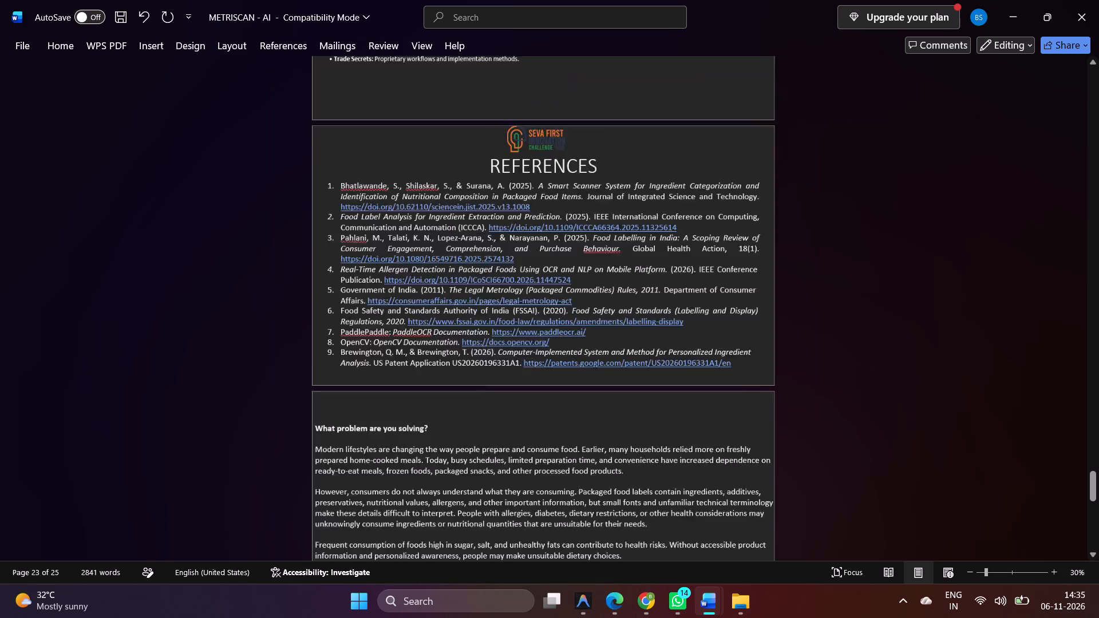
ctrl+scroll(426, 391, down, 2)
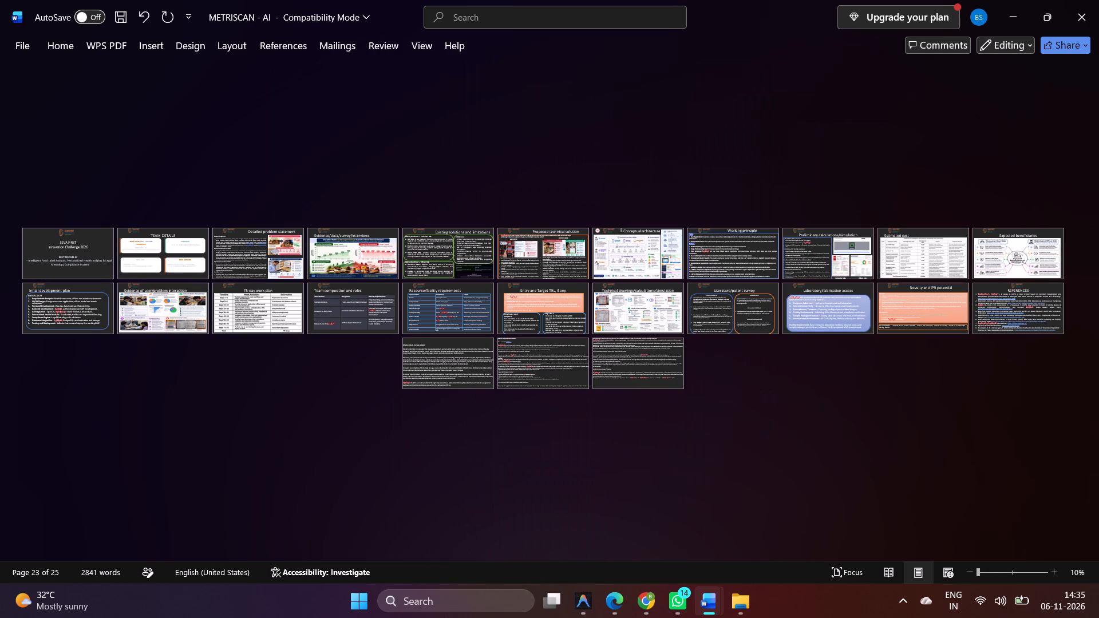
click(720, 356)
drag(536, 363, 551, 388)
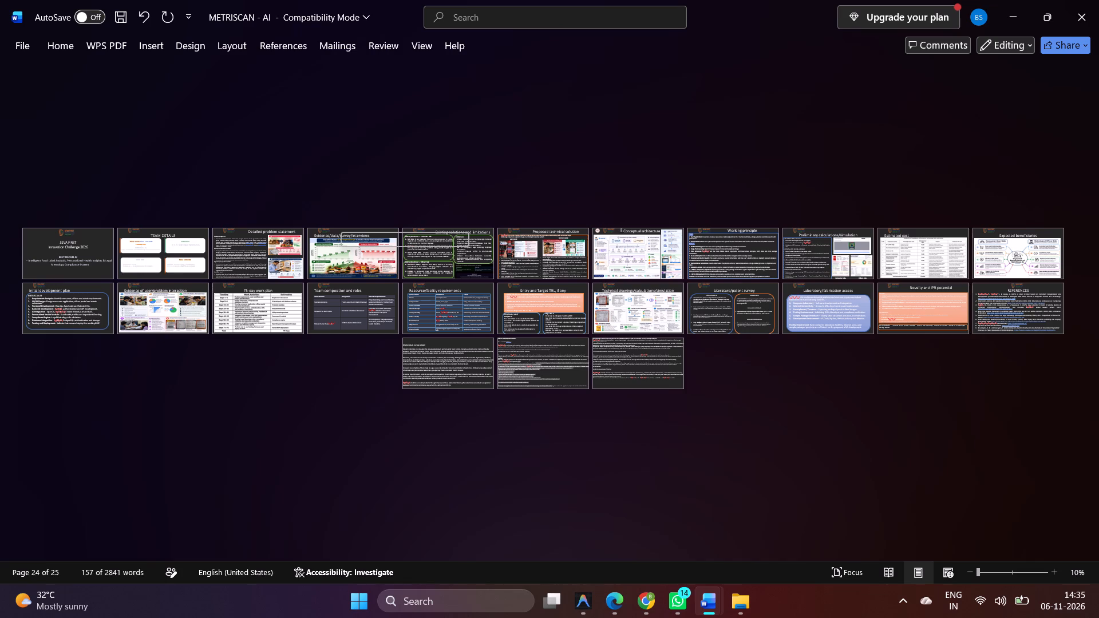
Copy the whole problem statement, heading through closing paragraph, from the page after REFERENCES and delete it there.
ctrl+scroll(259, 241, up, 1)
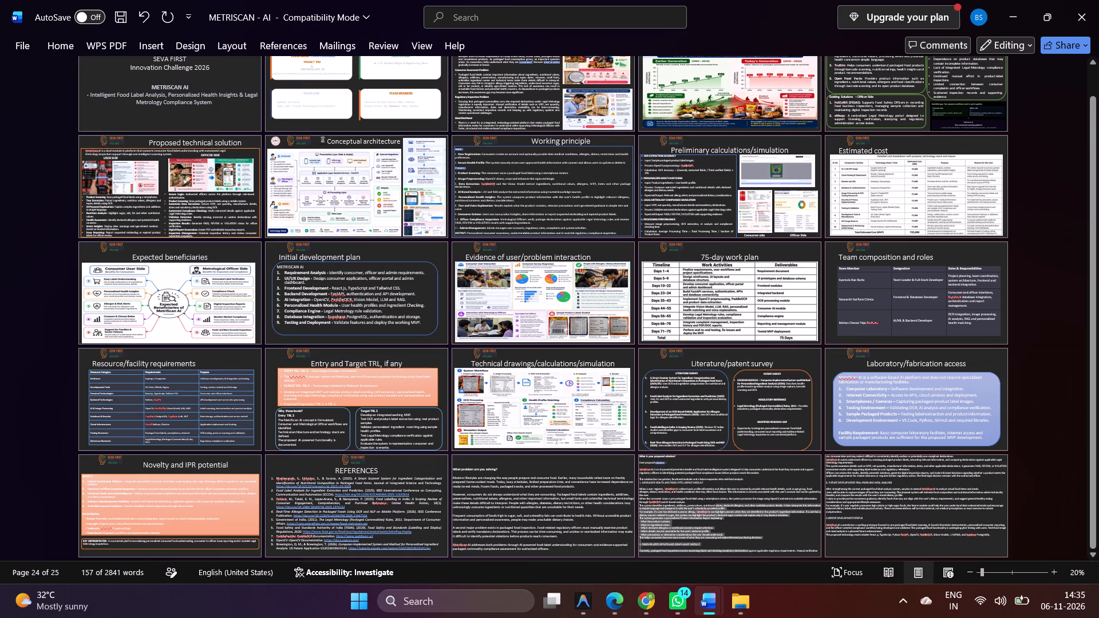
scroll(558, 211, right, 1)
drag(723, 483, 604, 461)
click(595, 469)
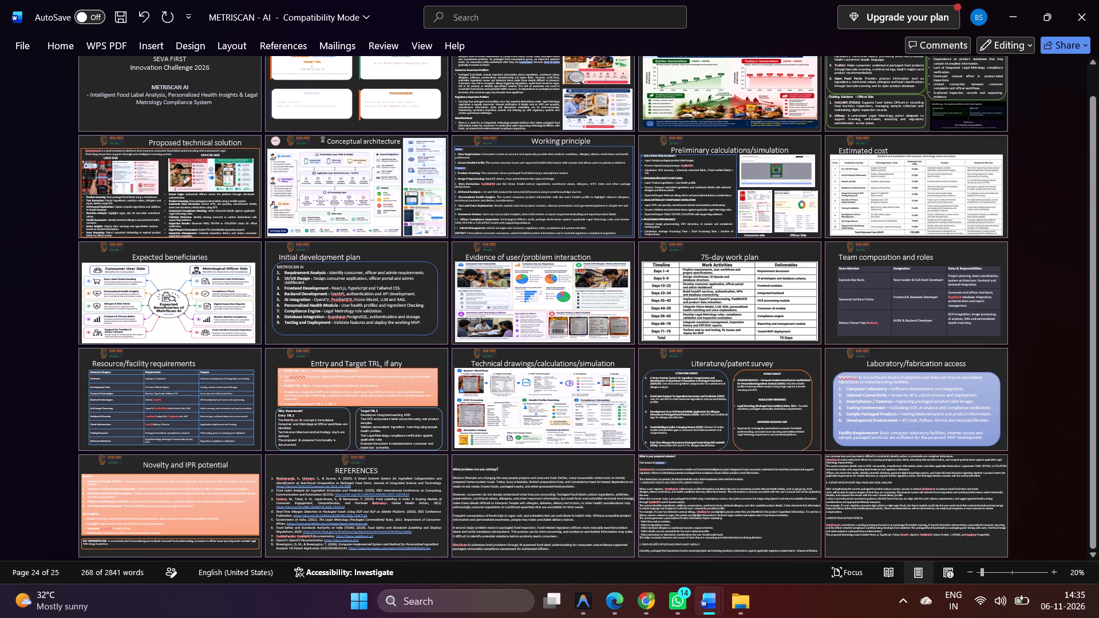
ctrl+scroll(595, 469, up, 3)
scroll(595, 469, down, 1)
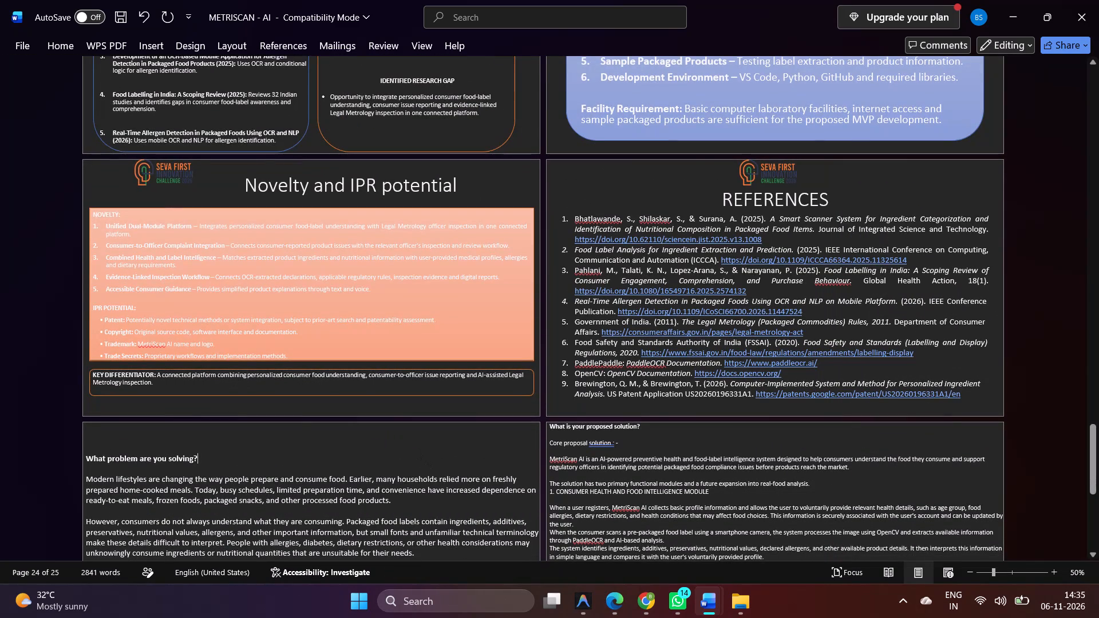
click(418, 449)
ctrl+scroll(418, 449, down, 1)
ctrl+scroll(418, 449, up, 1)
ctrl+scroll(418, 449, down, 1)
ctrl+scroll(418, 449, up, 1)
ctrl+scroll(418, 449, down, 1)
scroll(326, 457, down, 1)
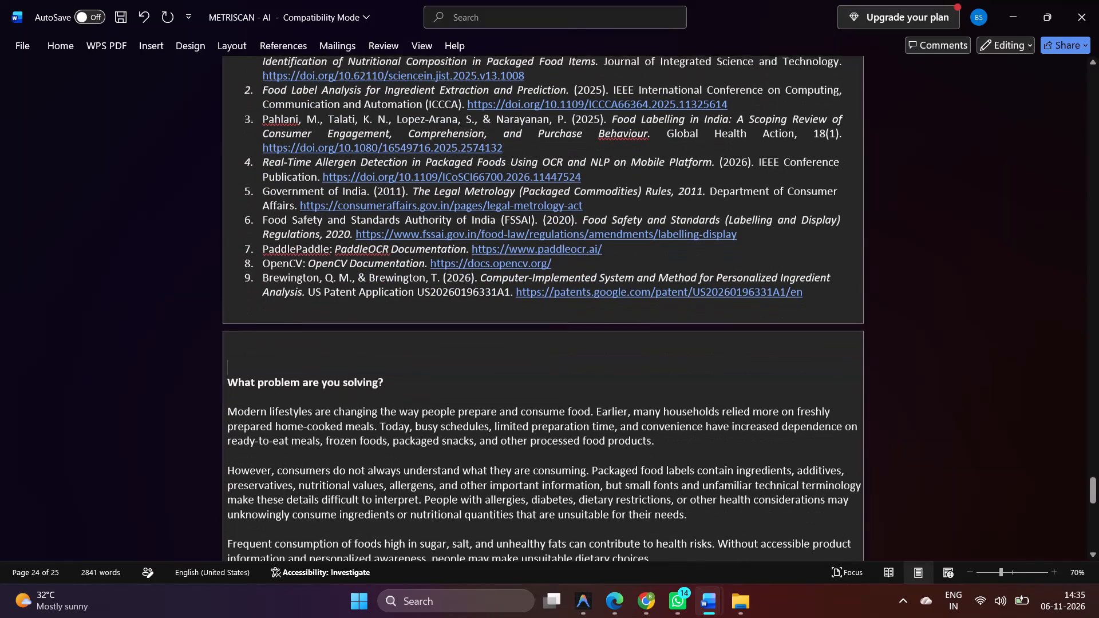
scroll(326, 457, down, 1)
drag(226, 367, 422, 515)
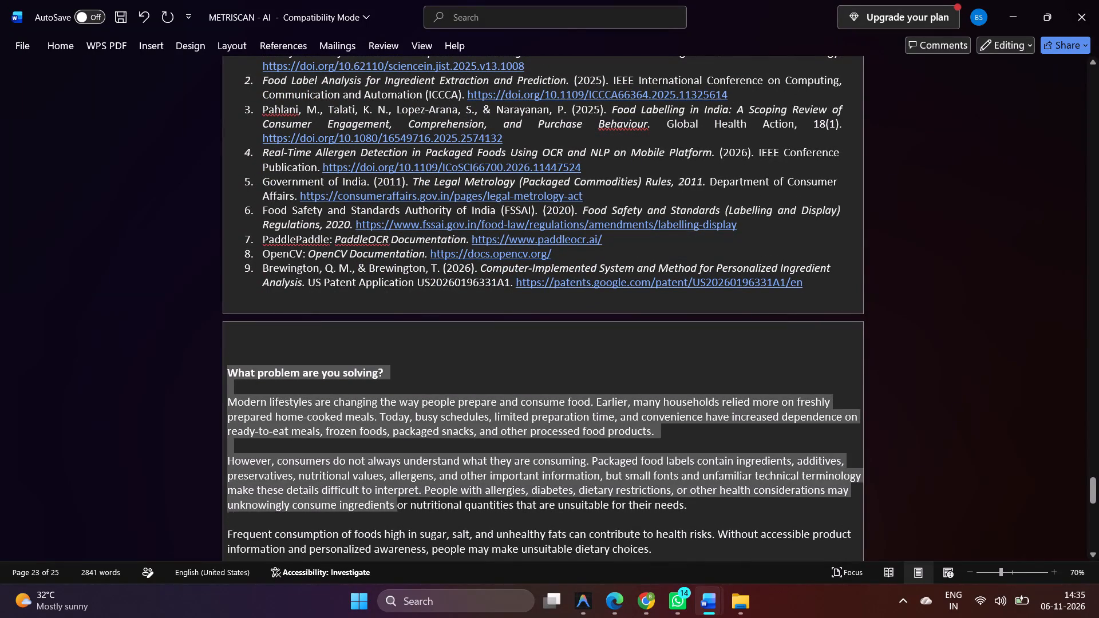
drag(422, 515, 574, 229)
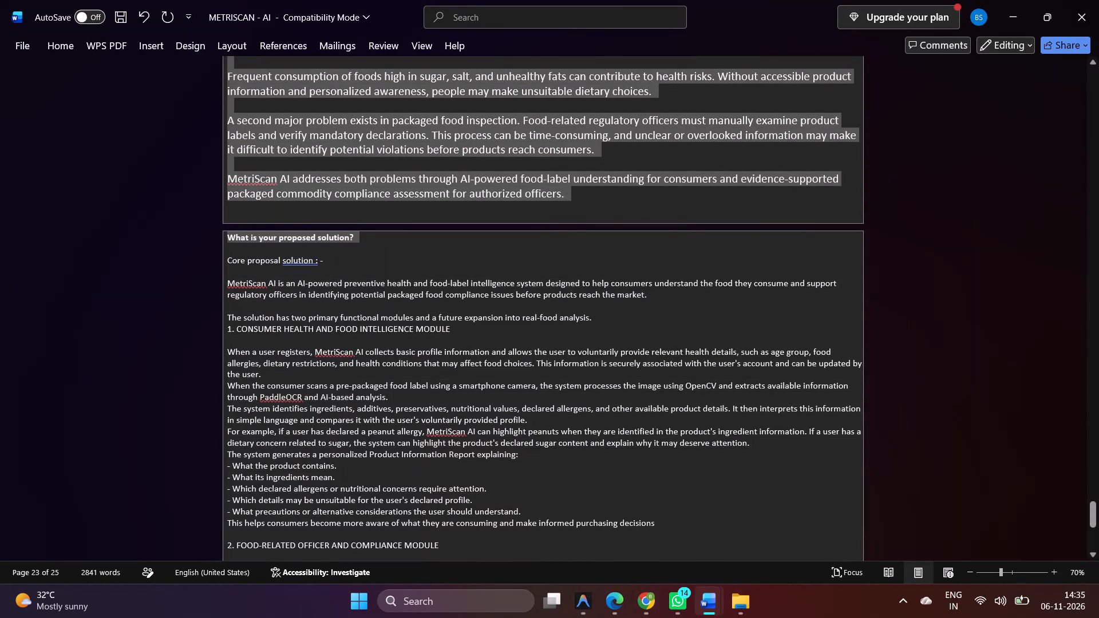
drag(574, 229, 568, 199)
key(ctrl+c)
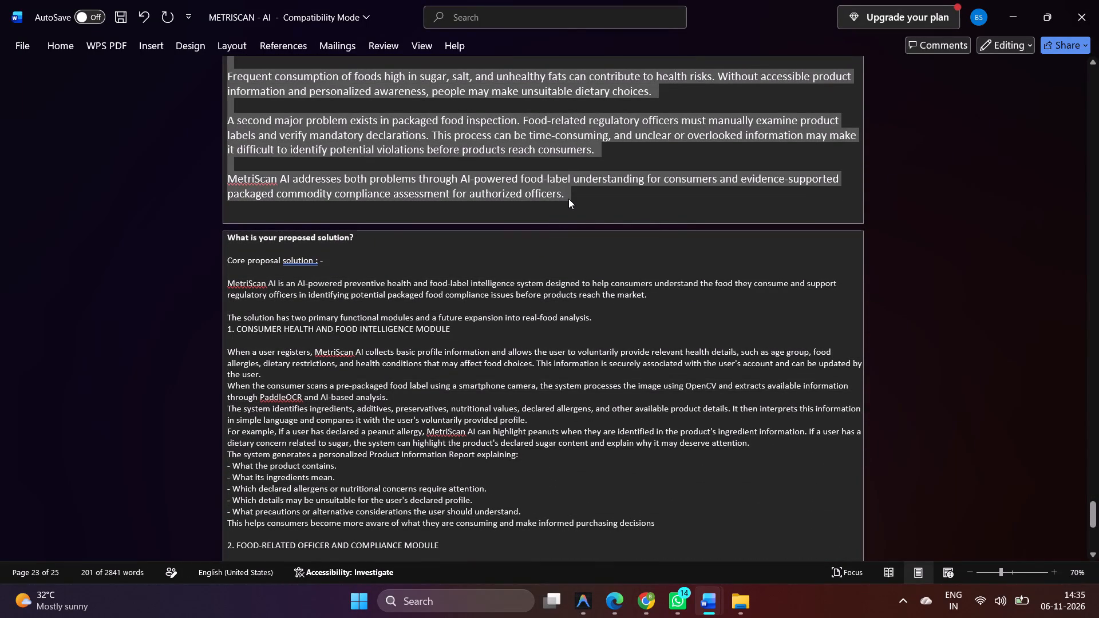
key(BackSpace)
key(BackSpace)
Remove the leftover blank page between REFERENCES and the "What is your proposed solution?" page.
scroll(568, 199, up, 5)
click(372, 403)
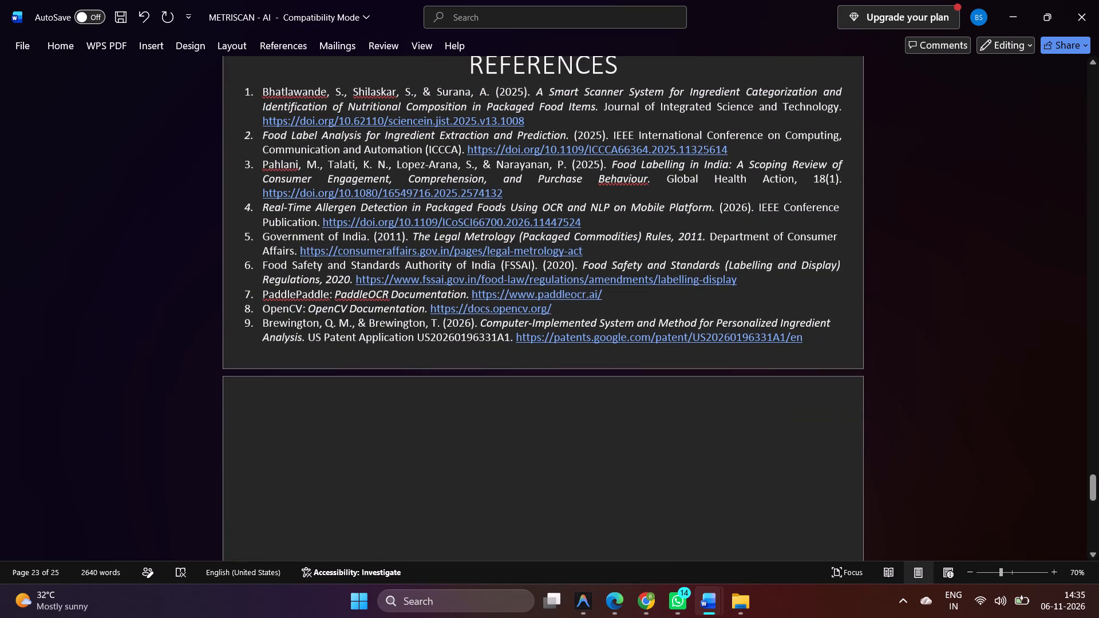
key(BackSpace)
key(BackSpace)
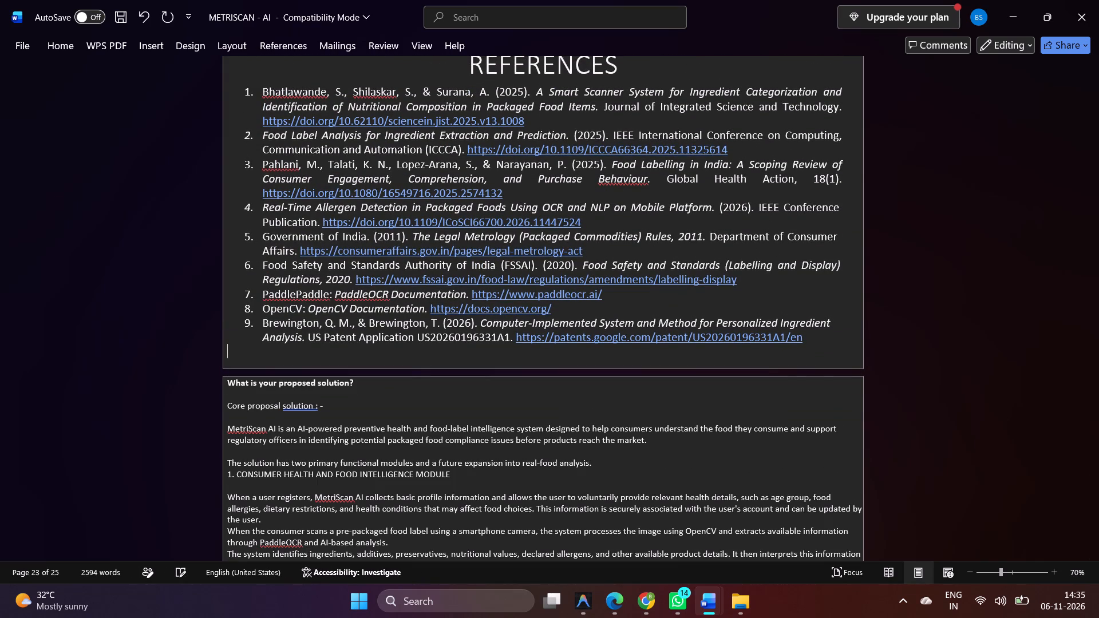
Paste the problem statement on a new page after the "Identified Need" paragraph, before the Evidence/data/survey/interviews page.
scroll(372, 403, up, 20)
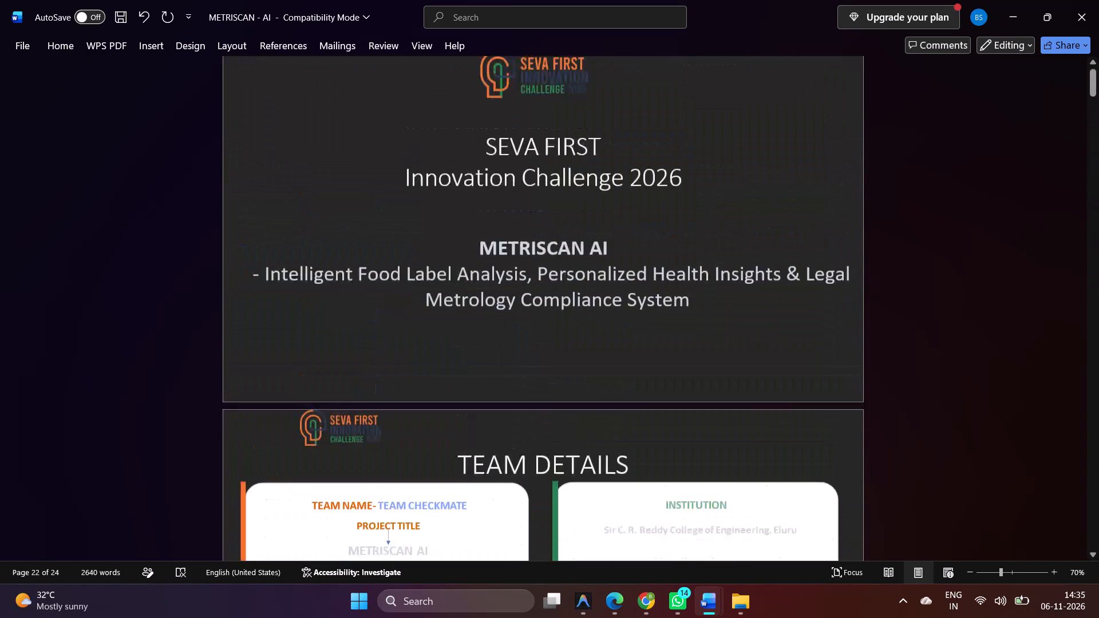
scroll(372, 403, up, 3)
scroll(372, 403, down, 6)
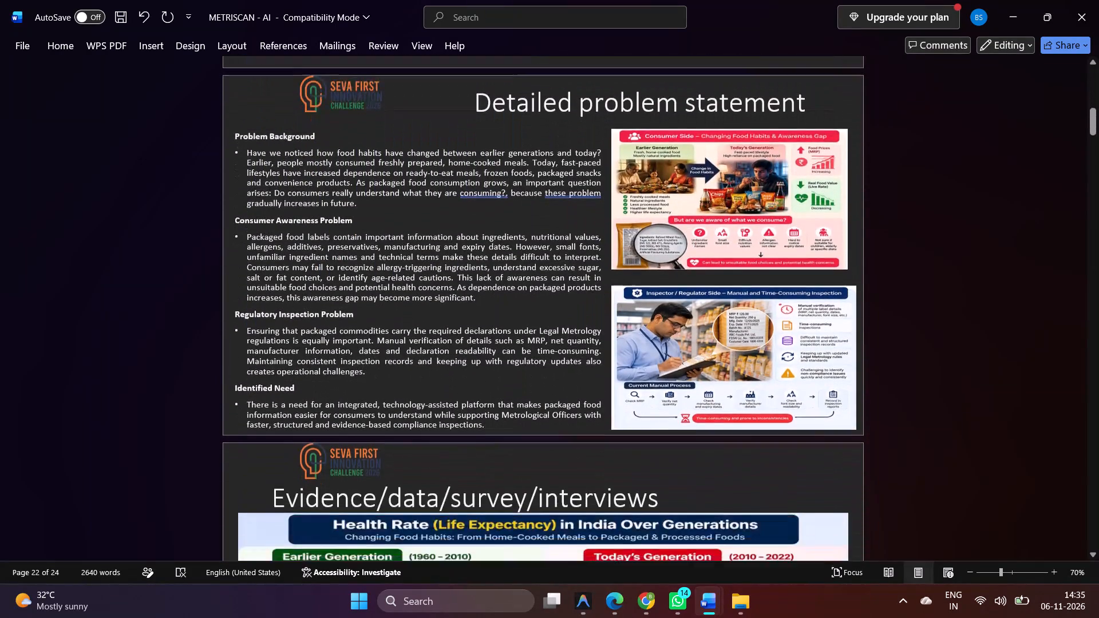
scroll(194, 463, down, 1)
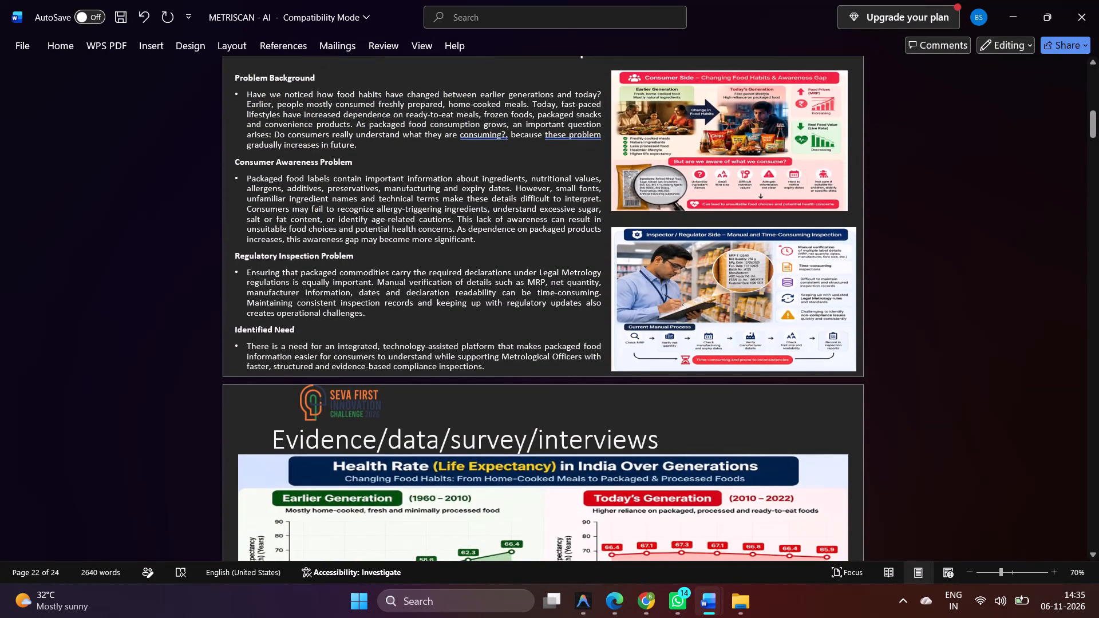
click(520, 367)
key(Return)
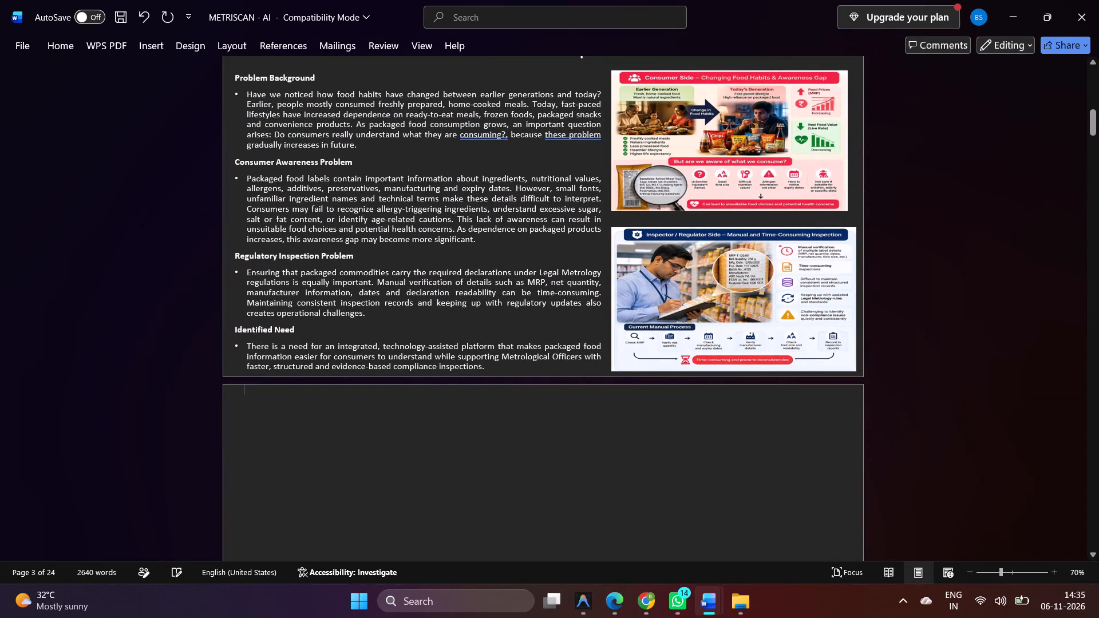
key(ctrl+v)
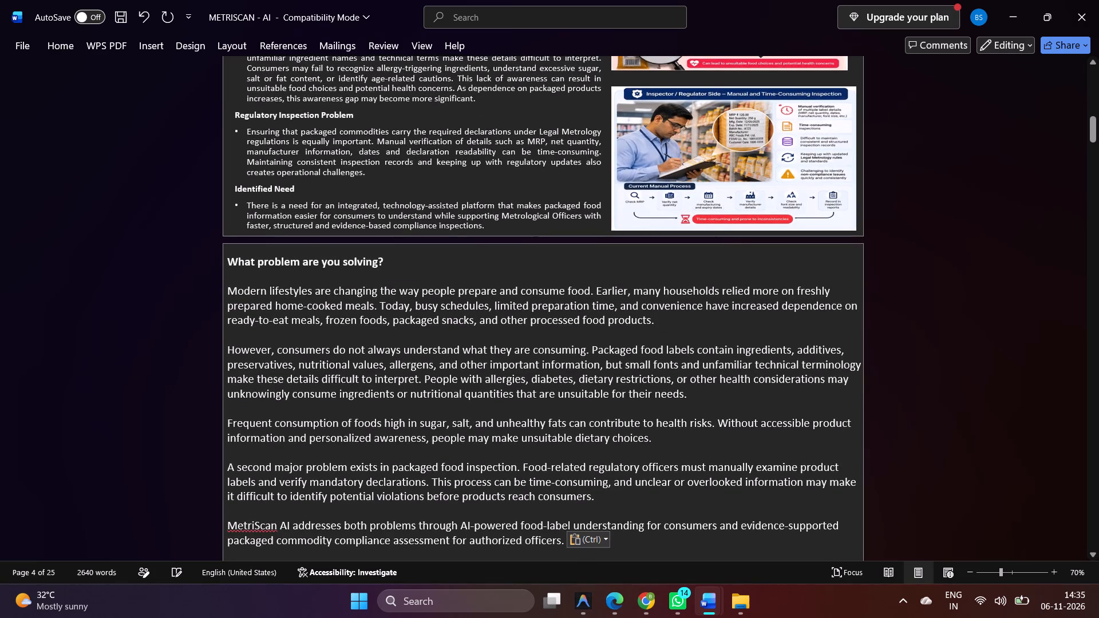
Add seven blank lines after the pasted problem statement to make room before the Evidence/data/survey/interviews page.
scroll(553, 324, down, 2)
scroll(381, 411, down, 1)
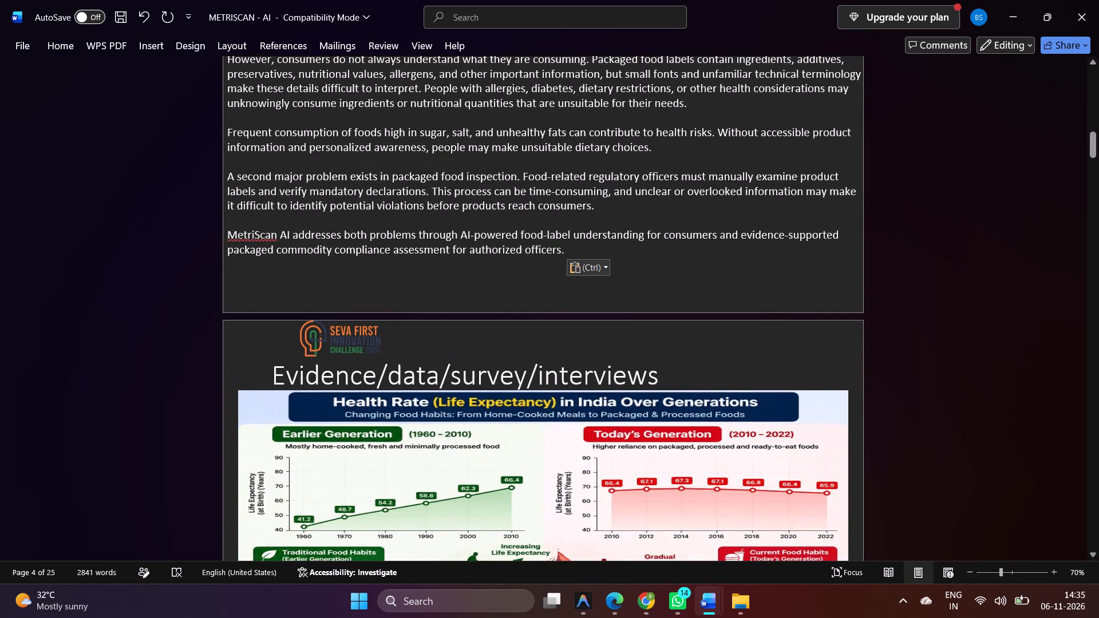
key(Return)
key(Return)
key(Return)
key(Return)
key(Return)
key(Return)
key(Return)
Move the proposed solution text from the end of the document to the page following the problem statement.
scroll(381, 411, down, 6)
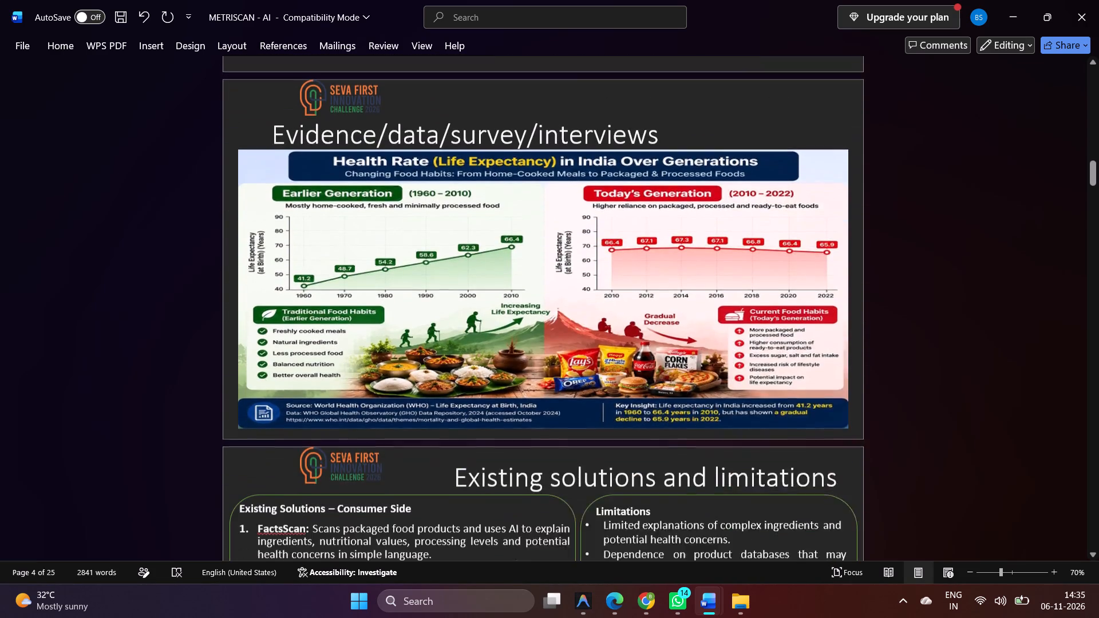
scroll(381, 411, down, 1)
scroll(381, 411, up, 3)
click(251, 333)
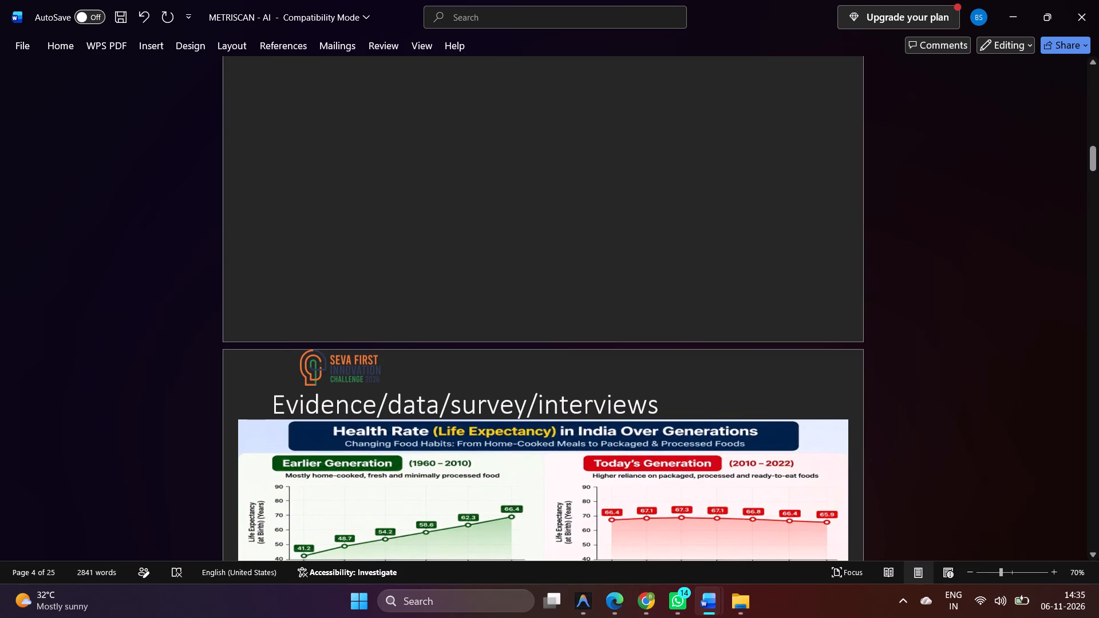
key(Down)
scroll(251, 333, up, 6)
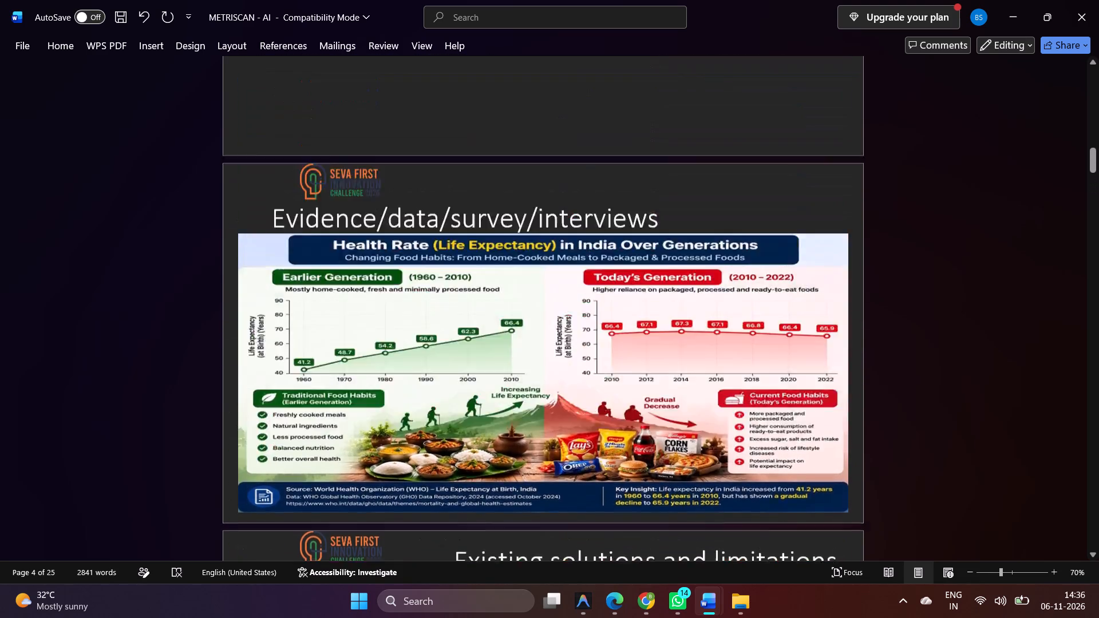
scroll(251, 333, up, 1)
double_click(239, 396)
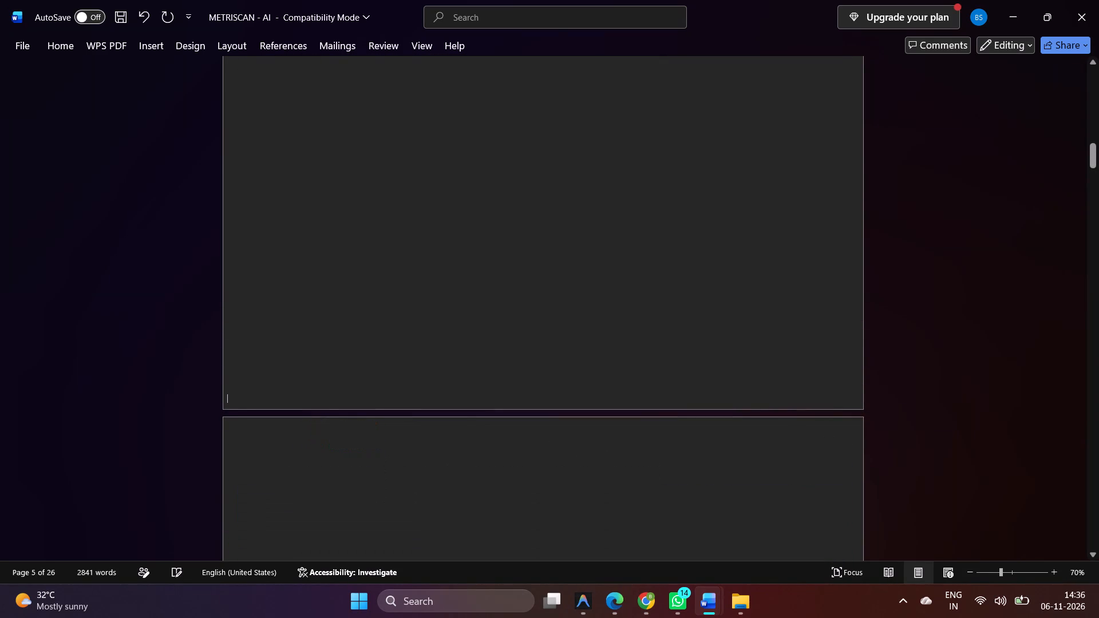
scroll(239, 396, down, 16)
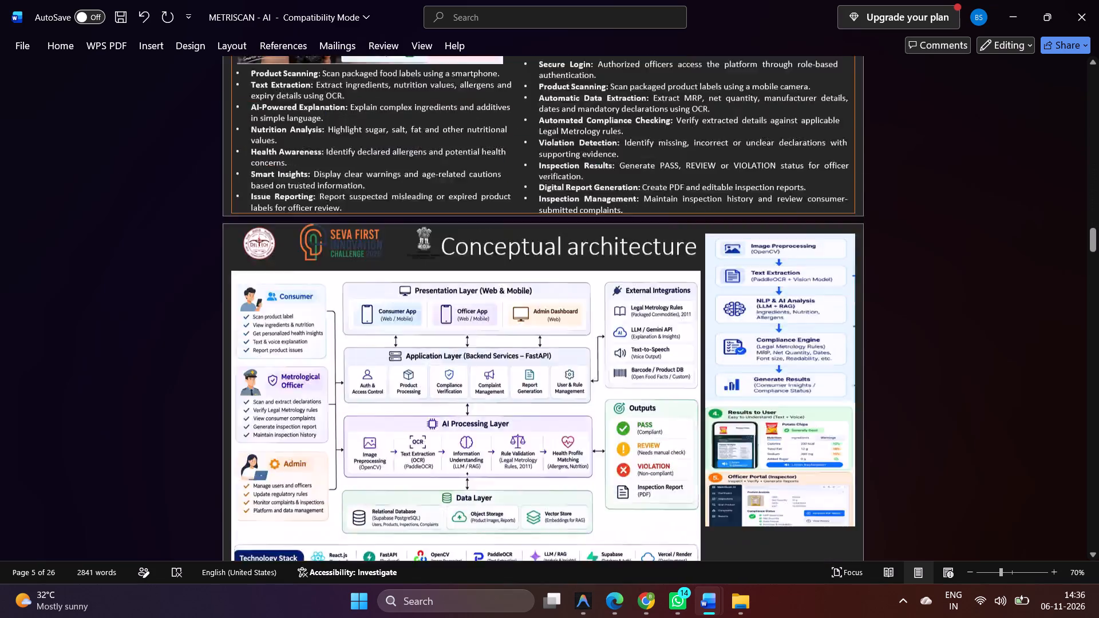
scroll(239, 396, down, 1)
scroll(239, 396, down, 20)
scroll(239, 396, down, 3)
scroll(239, 396, up, 4)
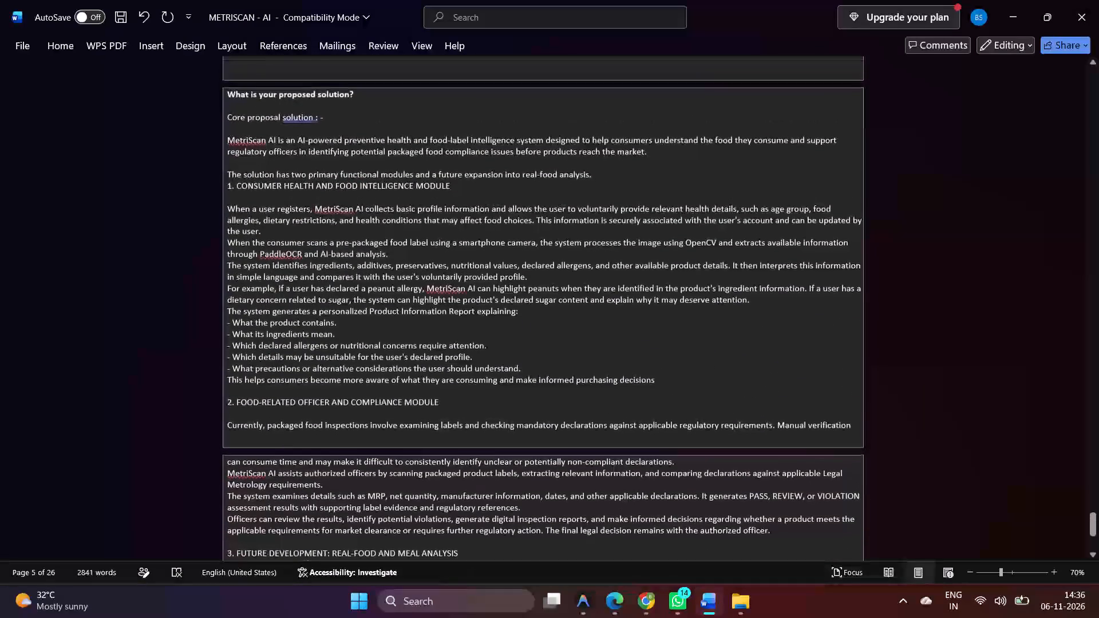
scroll(268, 201, up, 1)
drag(226, 159, 340, 560)
scroll(340, 560, up, 7)
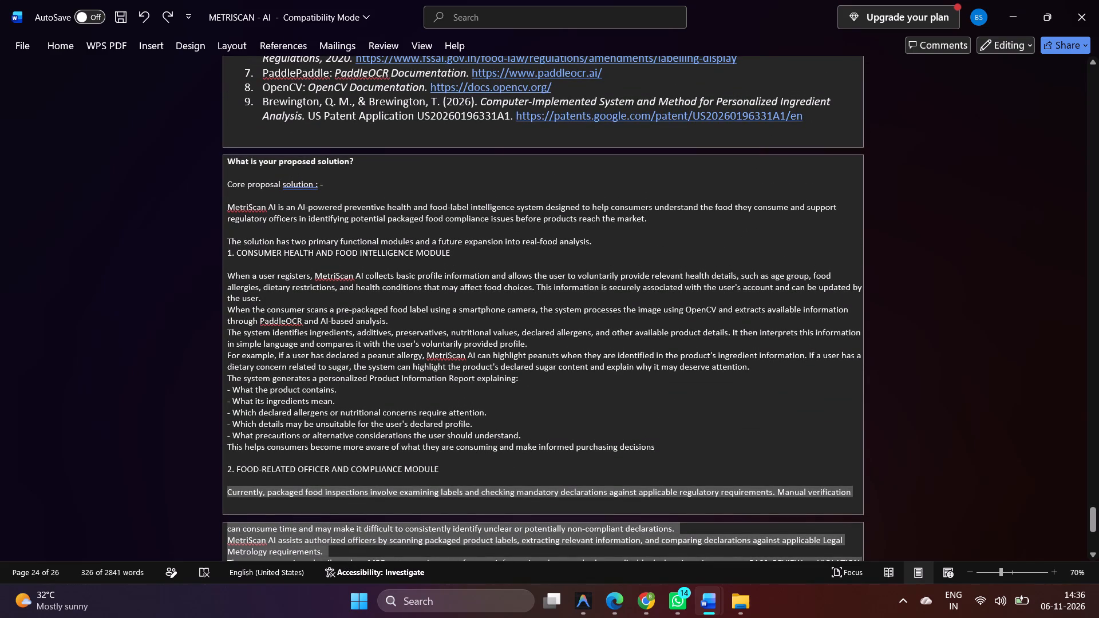
Cut the entire proposed solution text after REFERENCES, from "What is your proposed solution?" to the technology stack line, and remove the emptied pages.
click(231, 161)
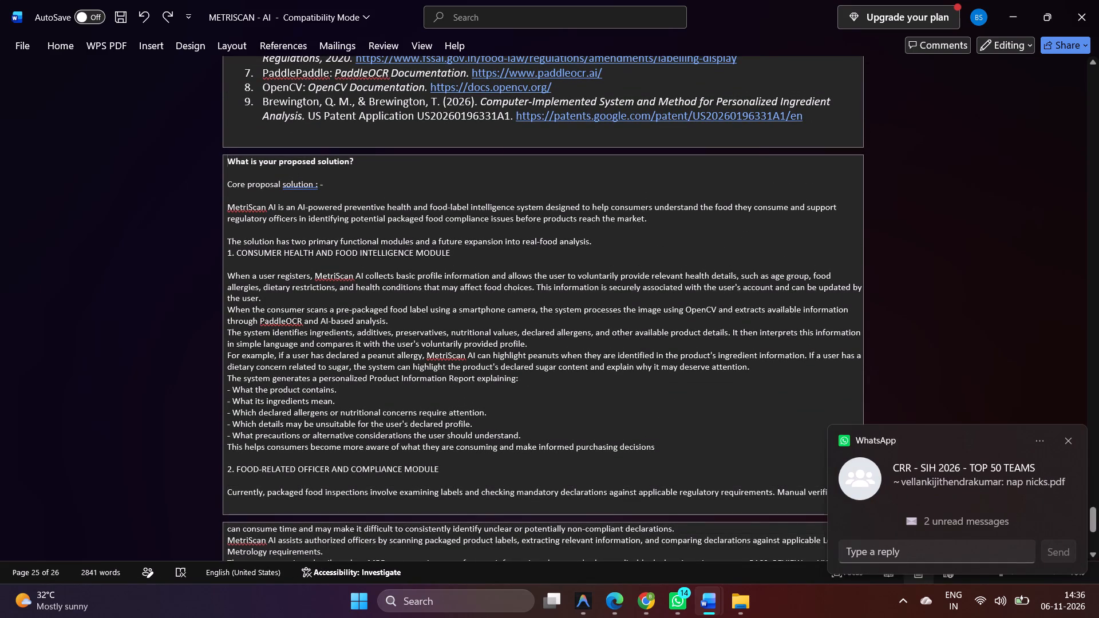
drag(228, 159, 455, 576)
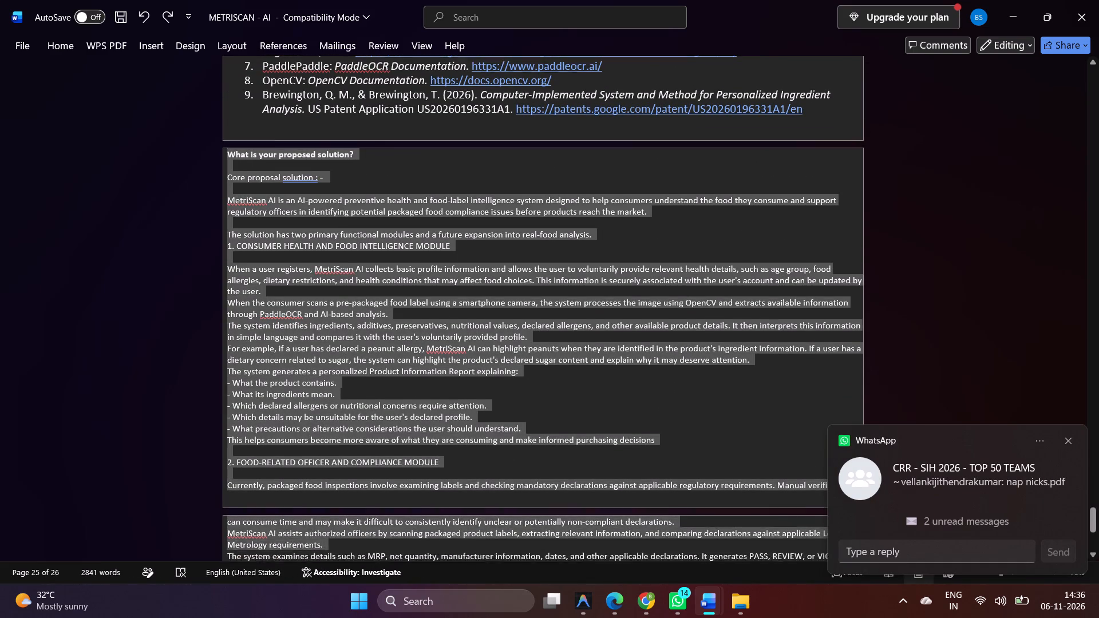
drag(455, 576, 456, 617)
key(ctrl+c)
key(BackSpace)
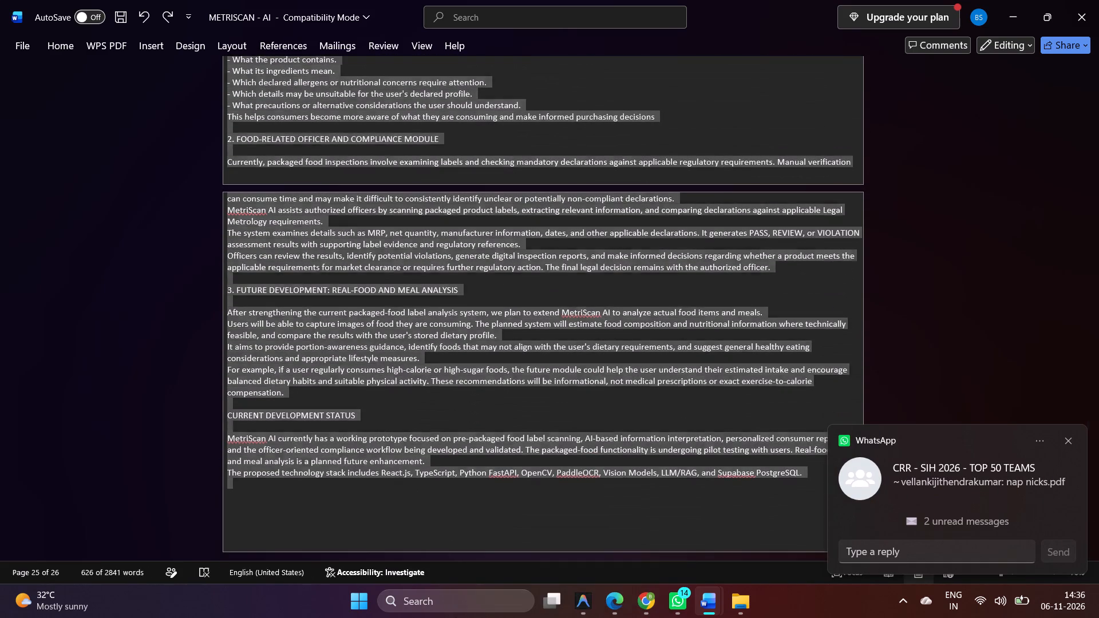
key(BackSpace)
key(BackSpace)
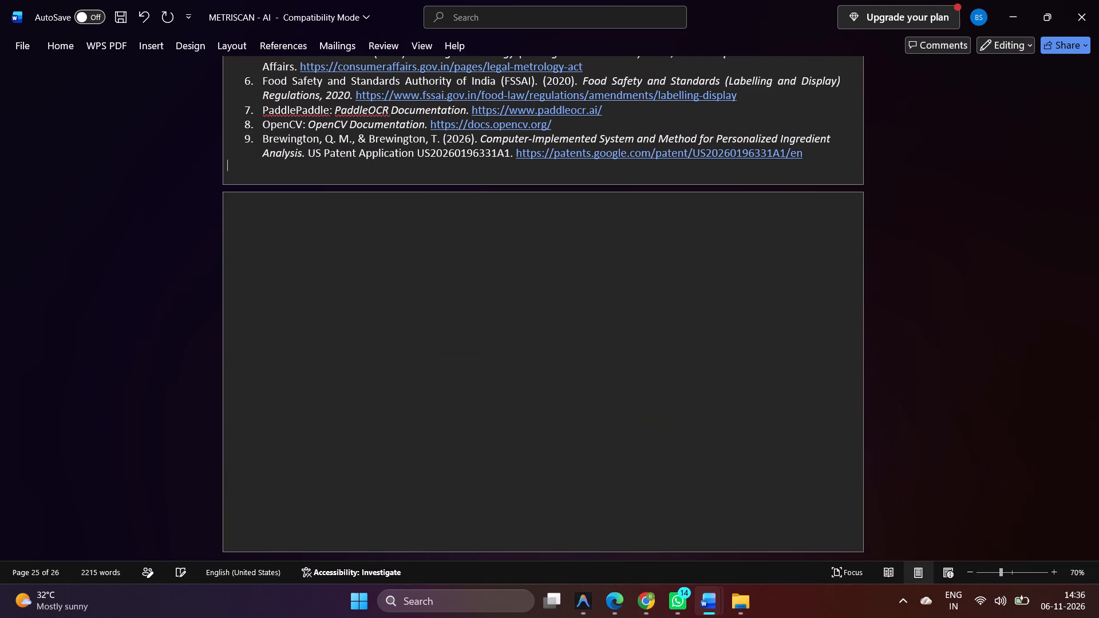
key(BackSpace)
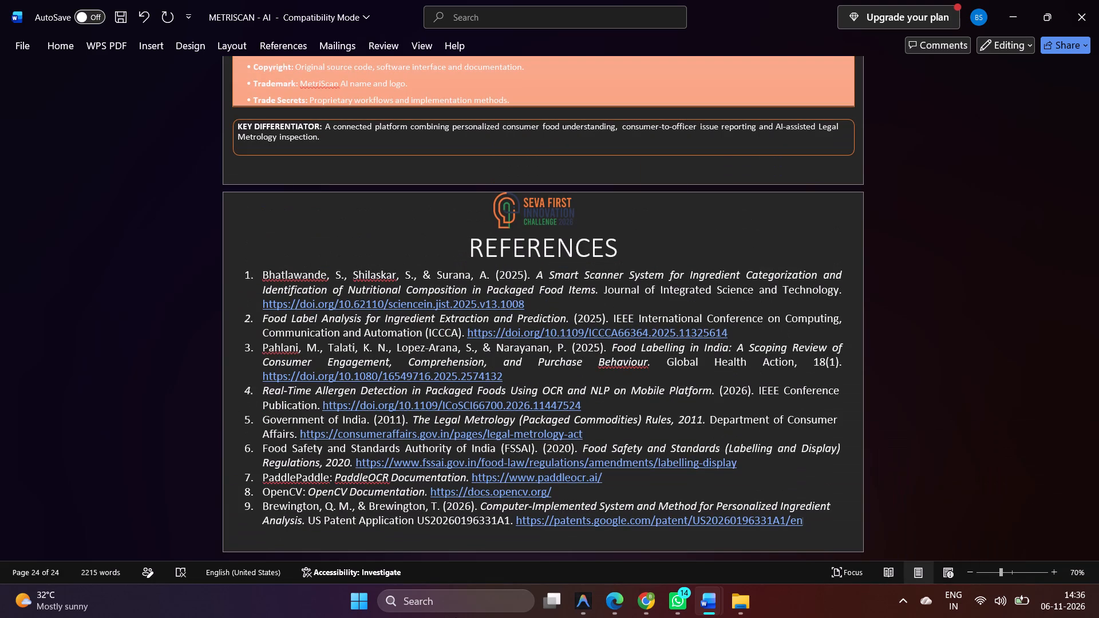
Paste the proposed solution text onto the blank page following the "What problem are you solving?" page.
scroll(456, 617, up, 9)
scroll(436, 323, up, 3)
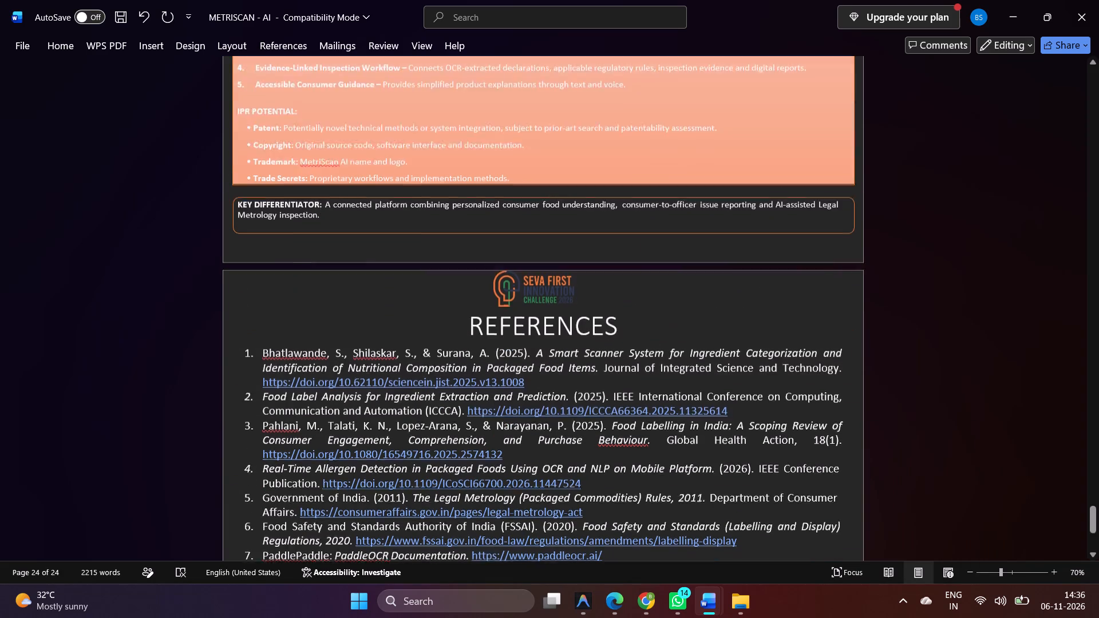
scroll(436, 323, up, 20)
scroll(436, 323, up, 8)
scroll(436, 323, down, 1)
ctrl+scroll(436, 323, up, 1)
ctrl+scroll(436, 323, down, 1)
scroll(436, 323, down, 1)
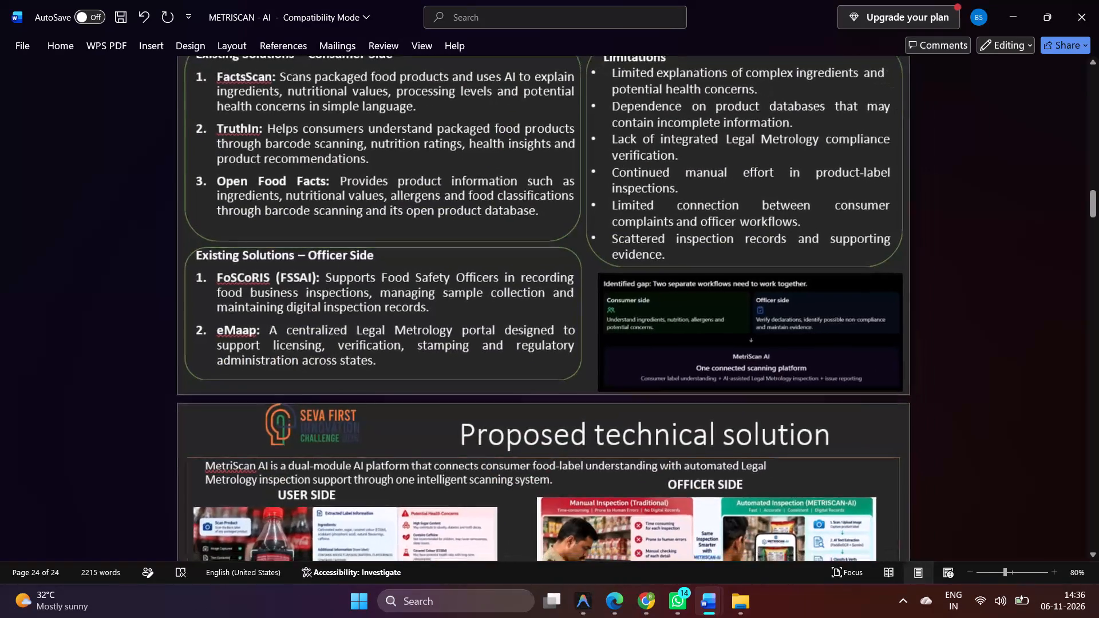
scroll(436, 323, down, 1)
scroll(436, 323, up, 9)
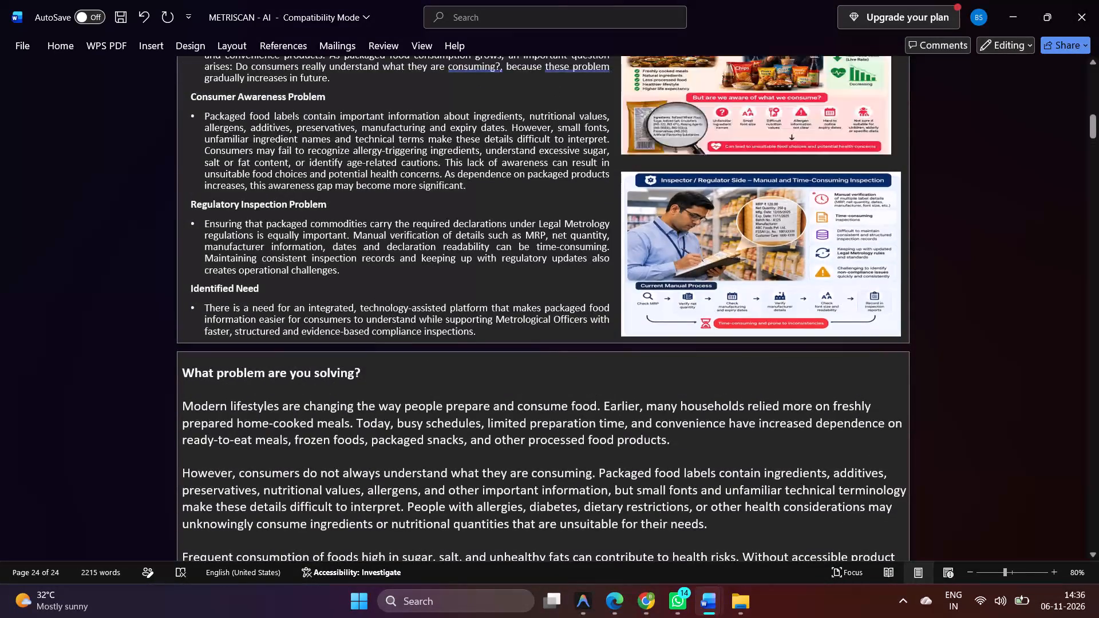
scroll(397, 360, down, 3)
click(243, 536)
key(ctrl+v)
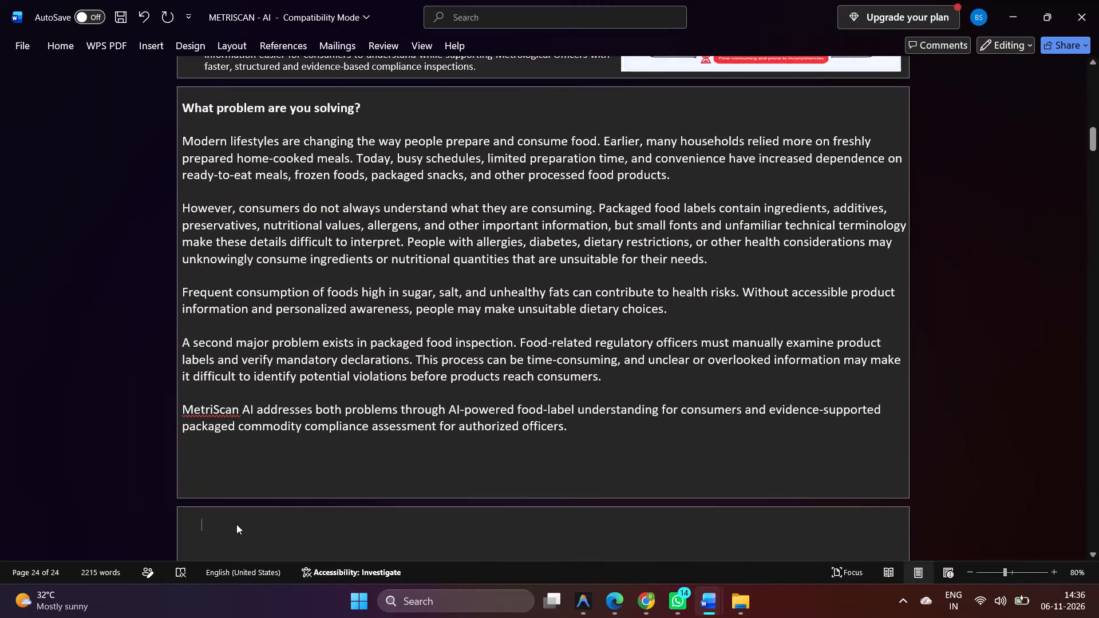
Delete the "What is your proposed solution?" heading line above the pasted "Core proposal solution : -" line.
scroll(287, 396, up, 3)
scroll(197, 314, up, 1)
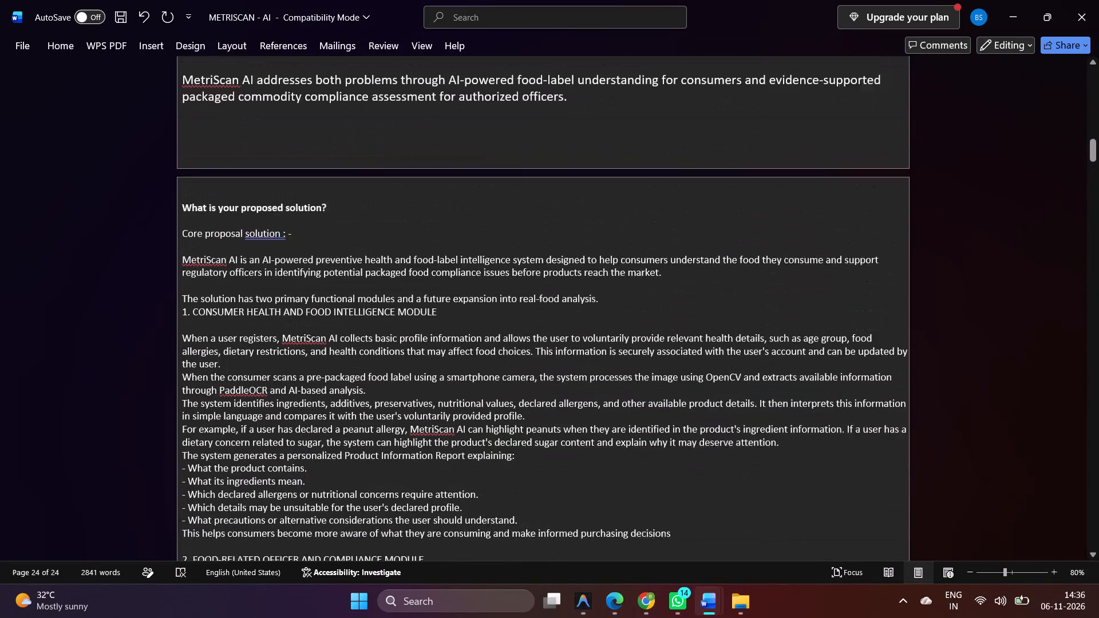
click(327, 233)
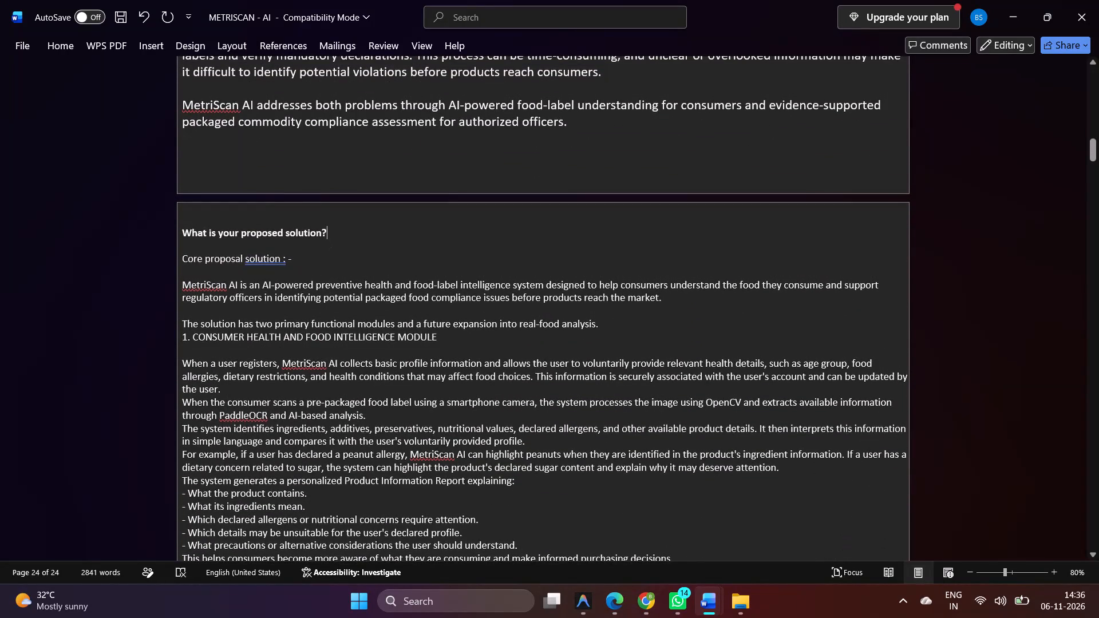
key(BackSpace)
key(BackSpace)
key(BackSpace)
key(BackSpace)
key(BackSpace)
key(BackSpace)
key(BackSpace)
key(BackSpace)
key(BackSpace)
key(BackSpace)
key(BackSpace)
key(BackSpace)
key(BackSpace)
key(BackSpace)
key(BackSpace)
key(BackSpace)
key(BackSpace)
key(BackSpace)
key(BackSpace)
key(BackSpace)
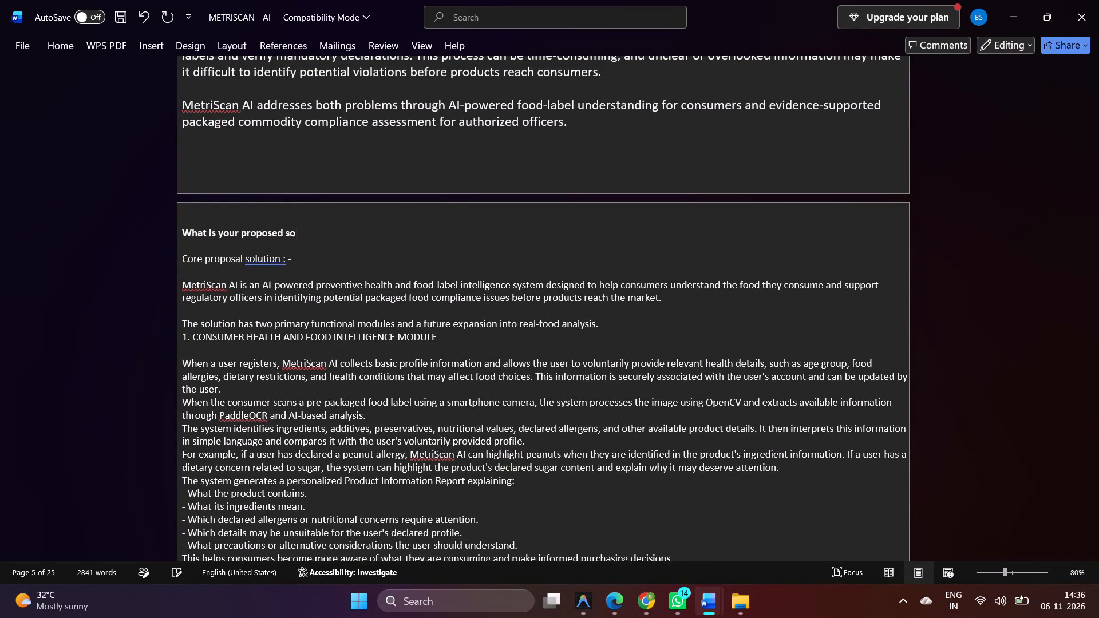
key(BackSpace)
key(BackSpace)
key(BackSpace)
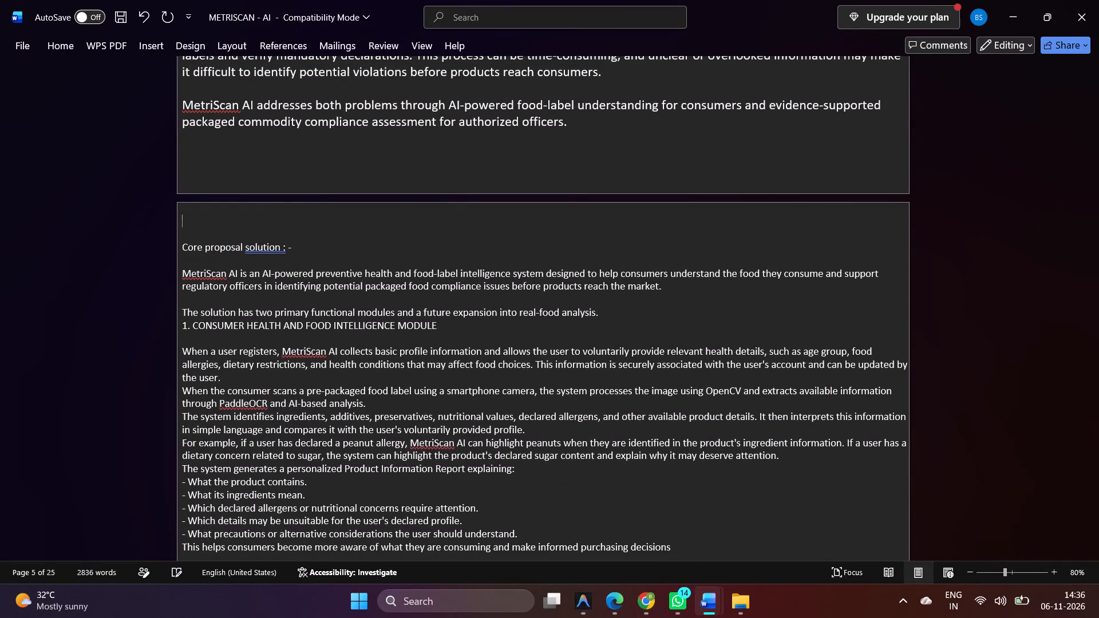
Remove the word "Core" from the "Core proposal solution : -" line and delete the blank lines above it.
key(Down)
key(Right)
key(Right)
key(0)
key(Right)
key(Right)
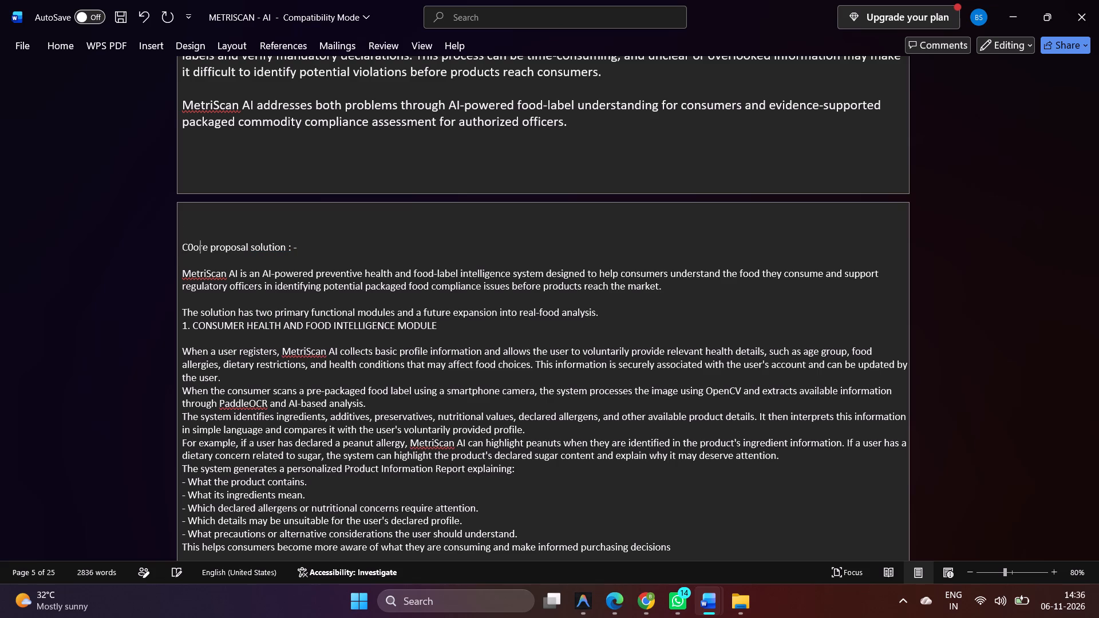
key(Right)
key(BackSpace)
key(BackSpace)
key(BackSpace)
key(BackSpace)
key(BackSpace)
key(BackSpace)
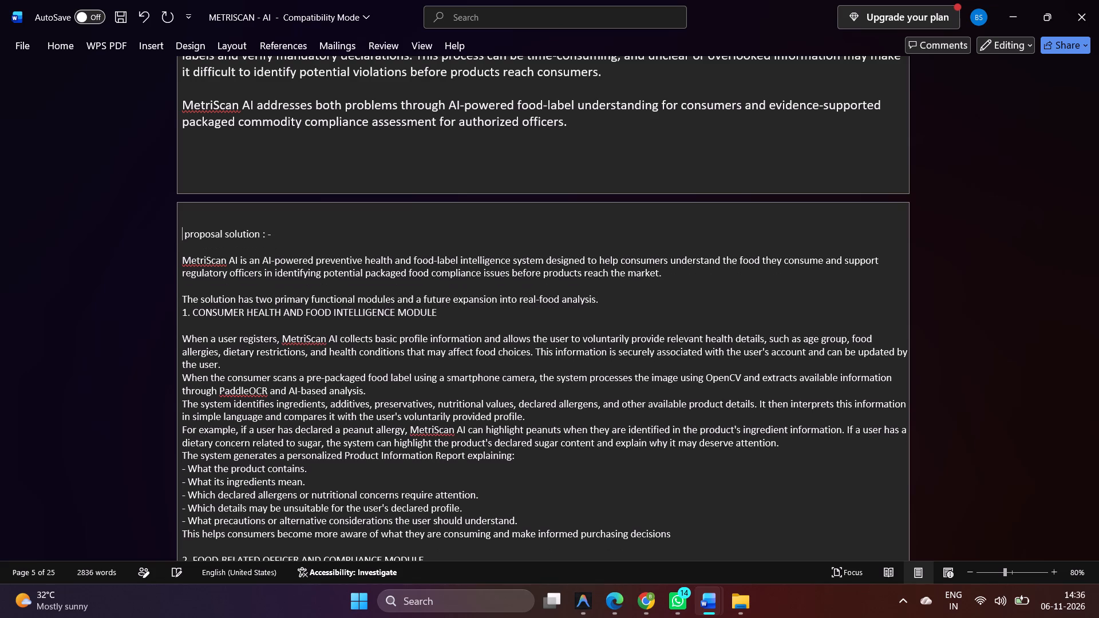
key(BackSpace)
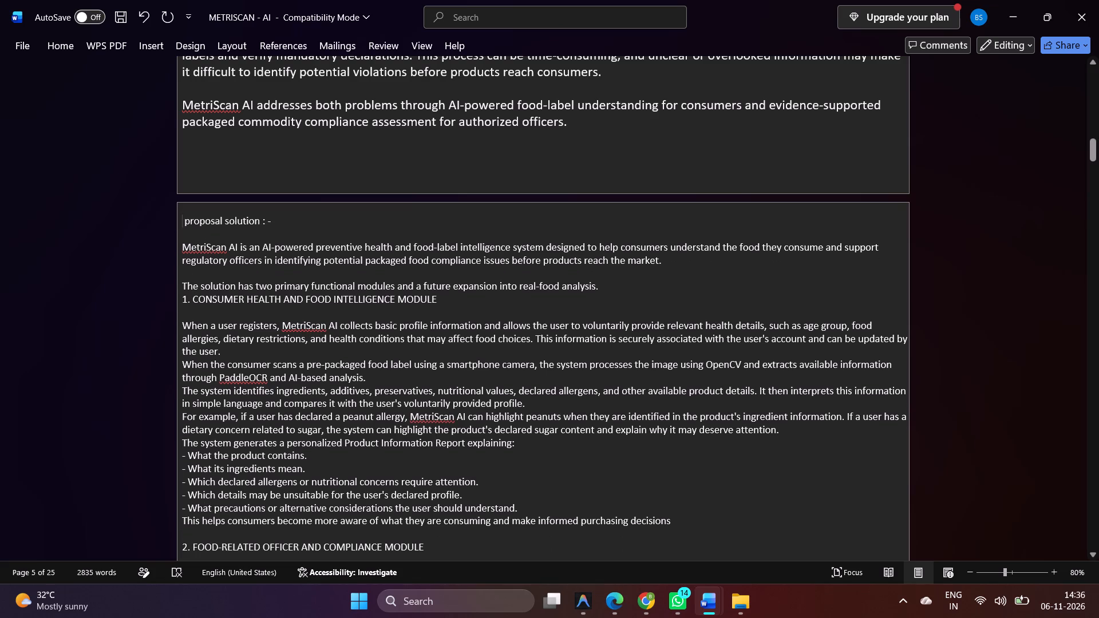
Make the "proposal solution : -" heading bold and set its font size to 18.
drag(271, 220, 169, 223)
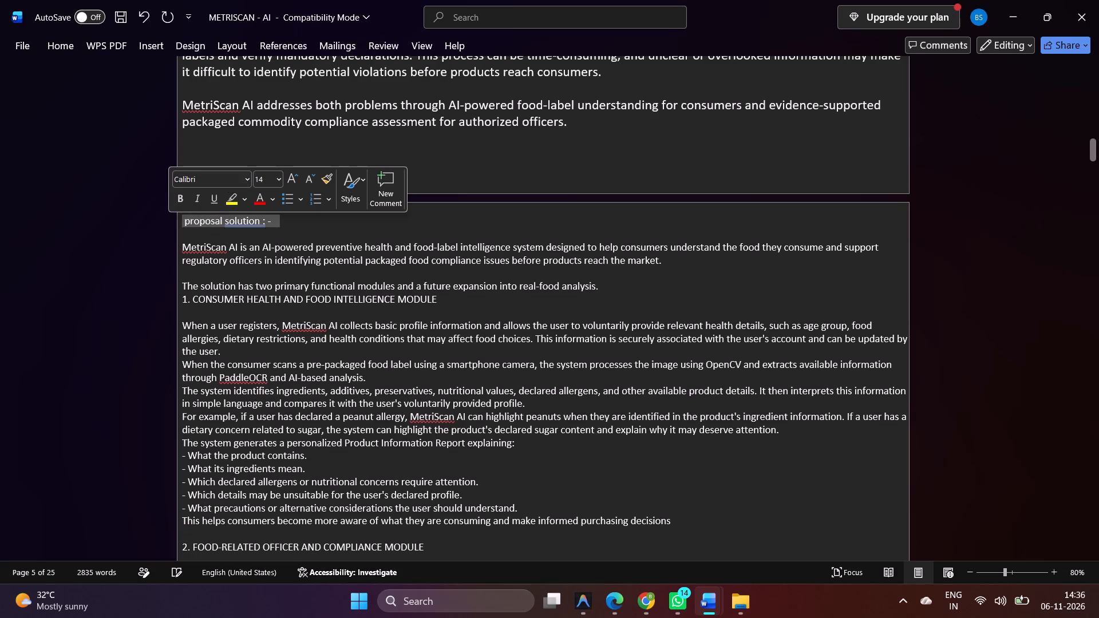
click(179, 198)
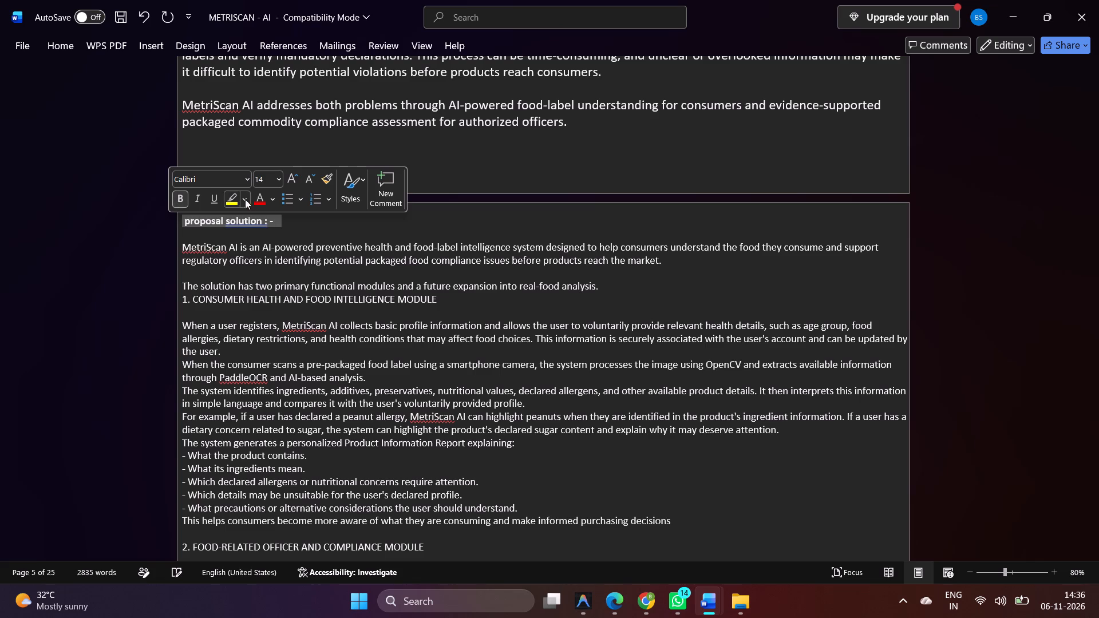
click(277, 187)
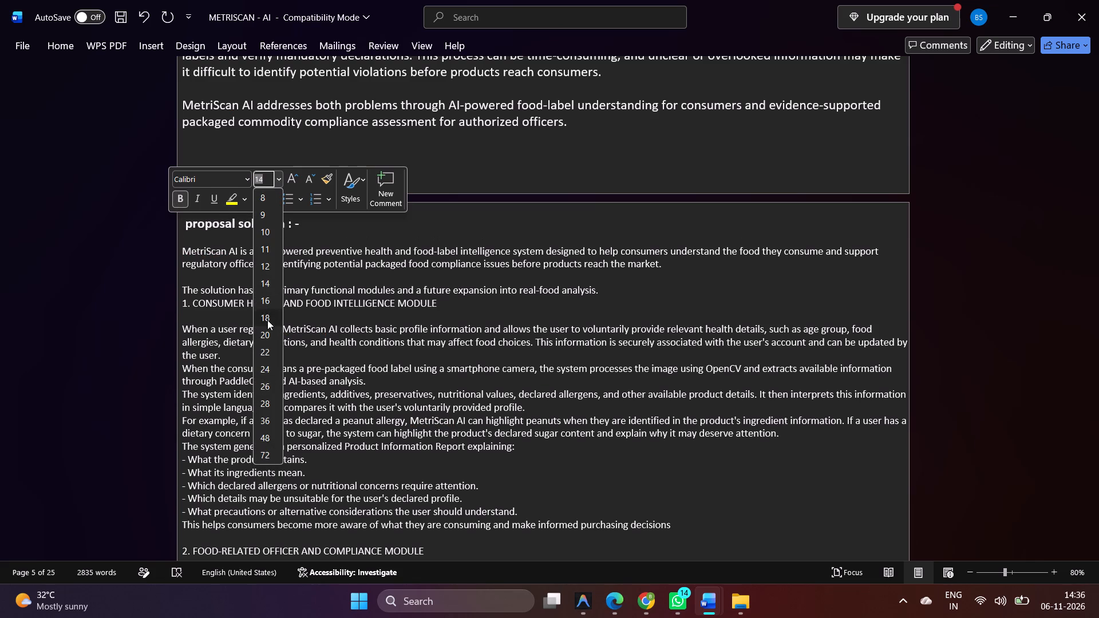
click(267, 320)
Reword the proposed solution heading to read "Proposed Solution : -".
click(236, 216)
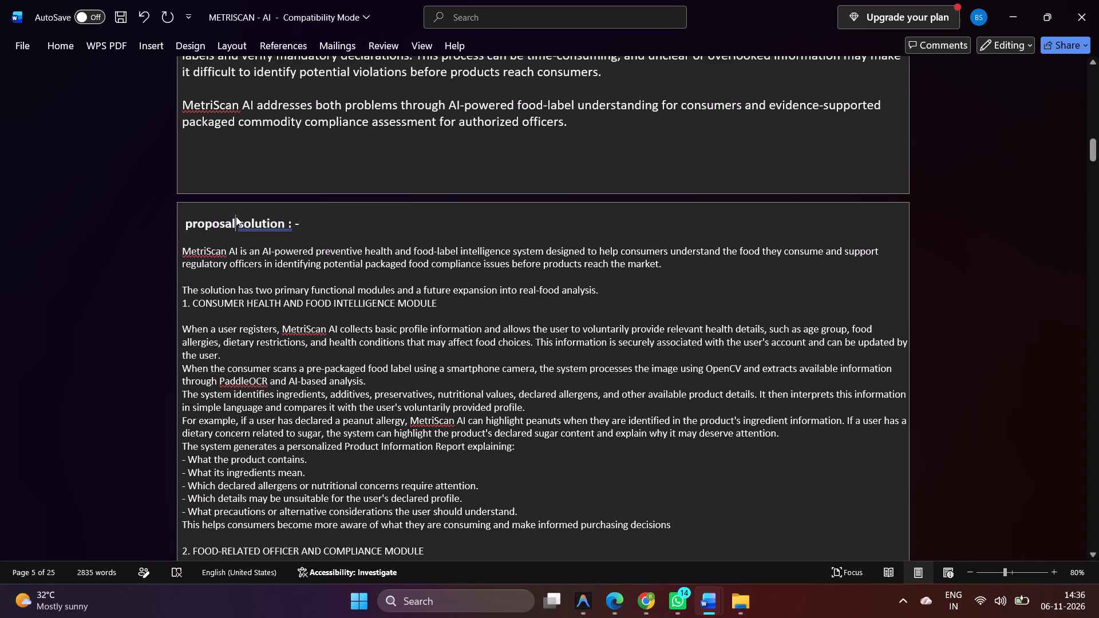
key(BackSpace)
key(BackSpace)
key(BackSpace)
key(BackSpace)
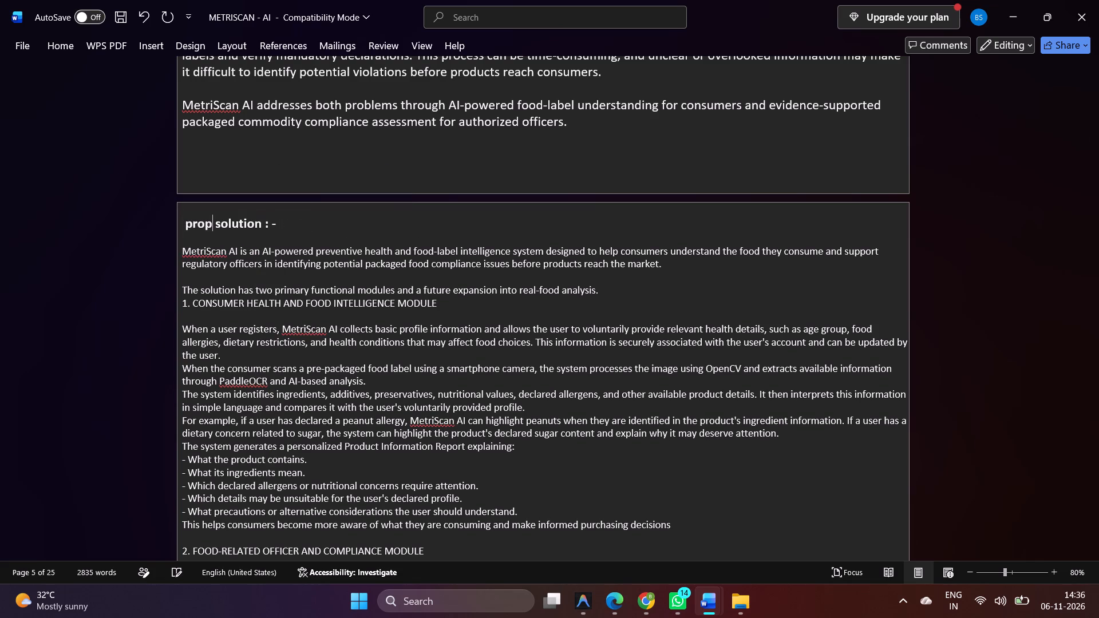
text(osed)
key(space)
click(351, 223)
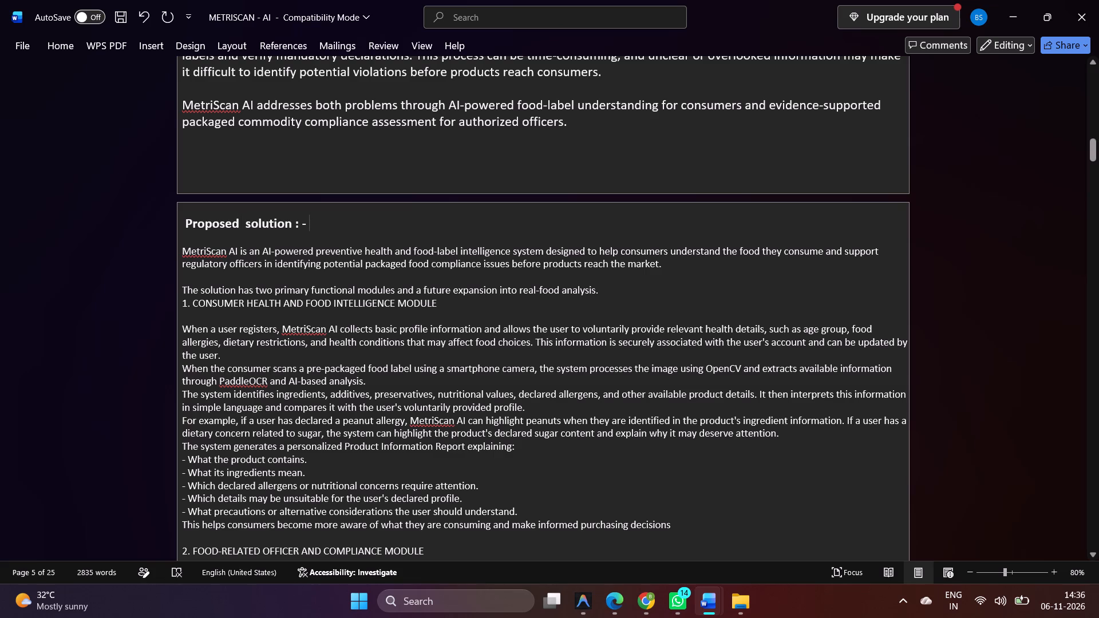
click(248, 219)
key(BackSpace)
key(shift+s)
Change "you" to "we" in the problem statement heading so it reads "What problem are we solving?".
scroll(248, 218, up, 4)
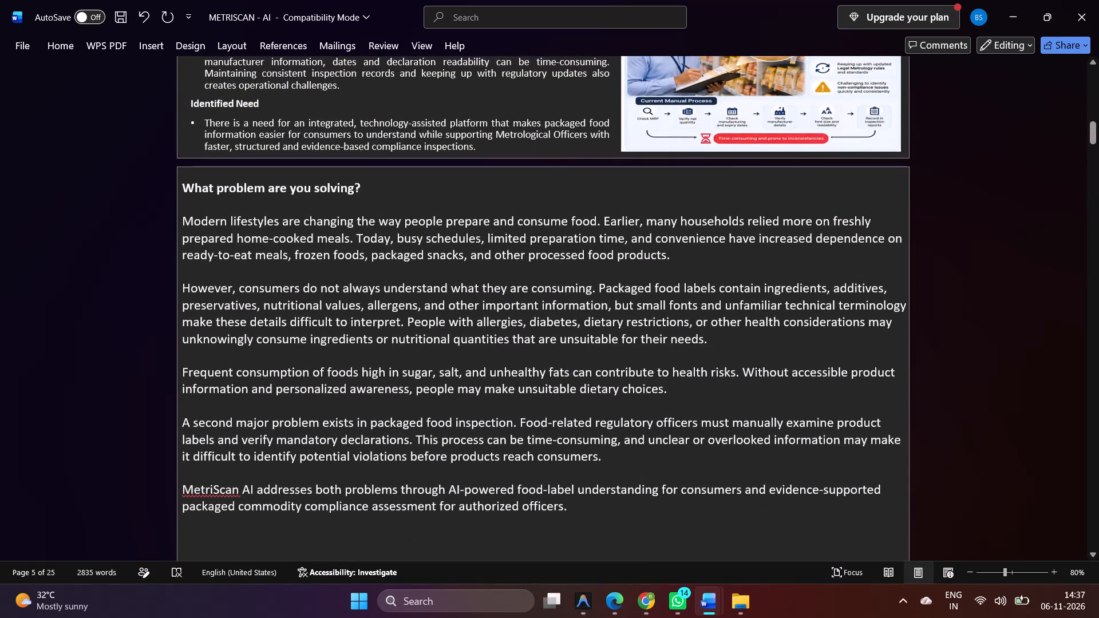
right_click(350, 203)
click(310, 184)
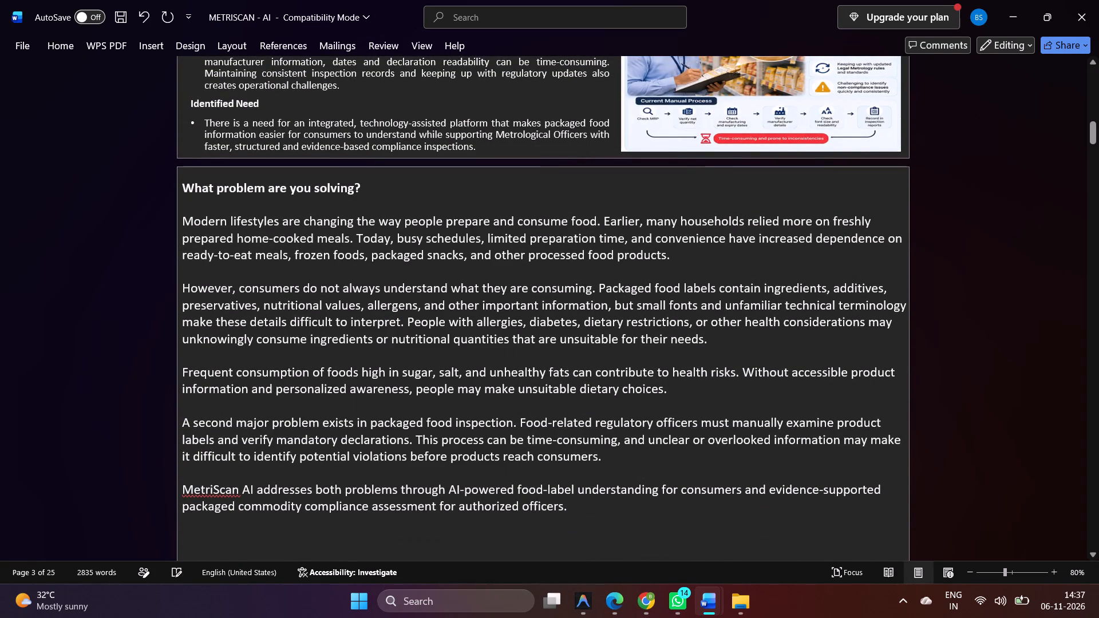
click(310, 184)
key(BackSpace)
key(BackSpace)
text(we)
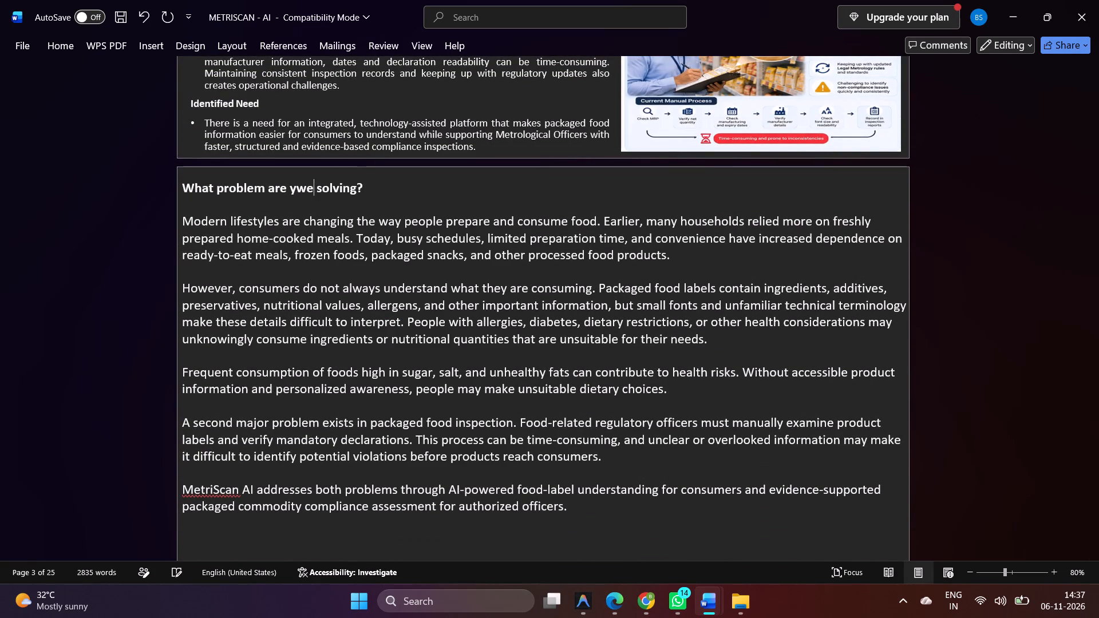
key(BackSpace)
key(BackSpace)
key(BackSpace)
text(we)
Reorder the words in the problem statement heading so it reads "What problem we are solving?".
key(Left)
key(Left)
key(Left)
key(BackSpace)
key(BackSpace)
key(BackSpace)
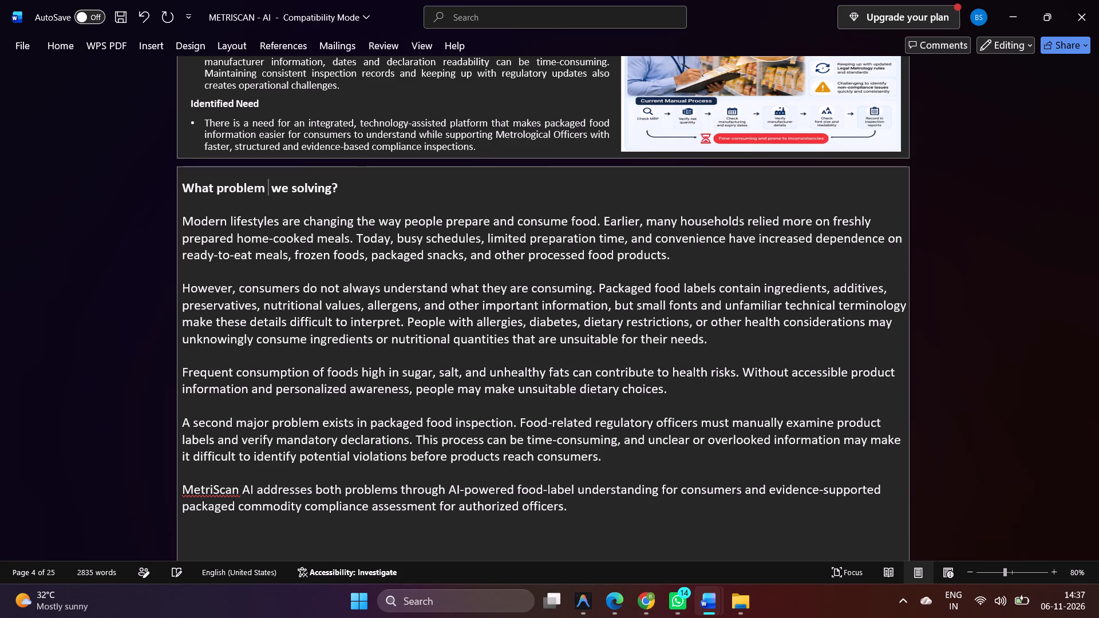
key(Right)
key(BackSpace)
key(Right)
key(Right)
key(Right)
text(are)
key(space)
Make the headings "CURRENT DEVELOPMENT STATUS" and "3. FUTURE DEVELOPMENT: REAL-FOOD AND MEAL ANALYSIS" bold in the proposed solution text.
scroll(429, 199, down, 1)
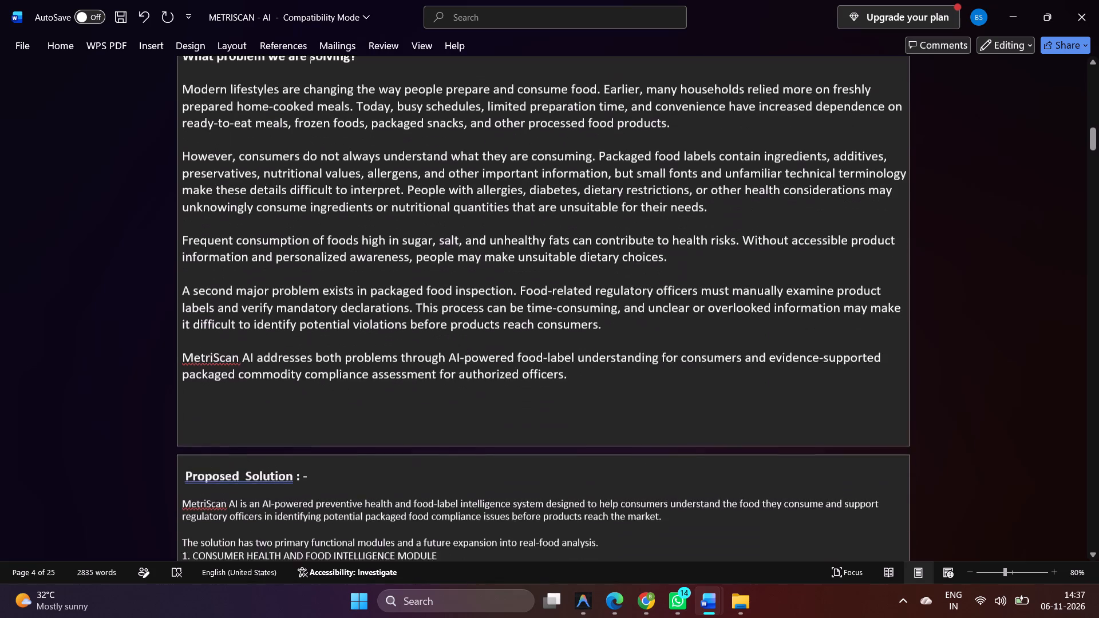
scroll(429, 199, down, 3)
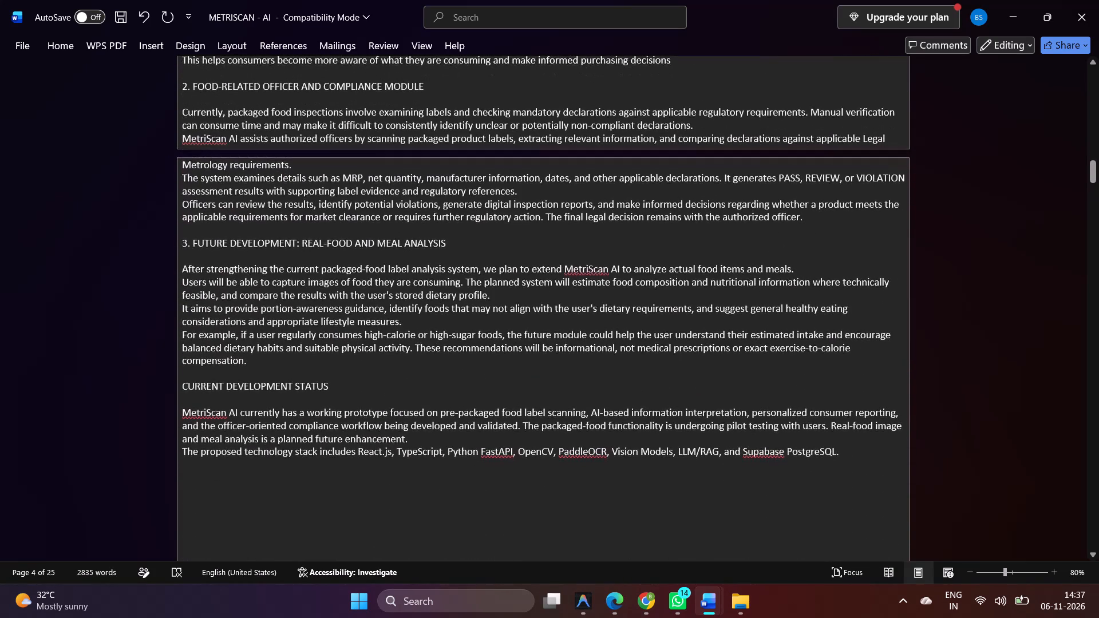
scroll(429, 199, down, 1)
scroll(351, 286, down, 2)
click(275, 385)
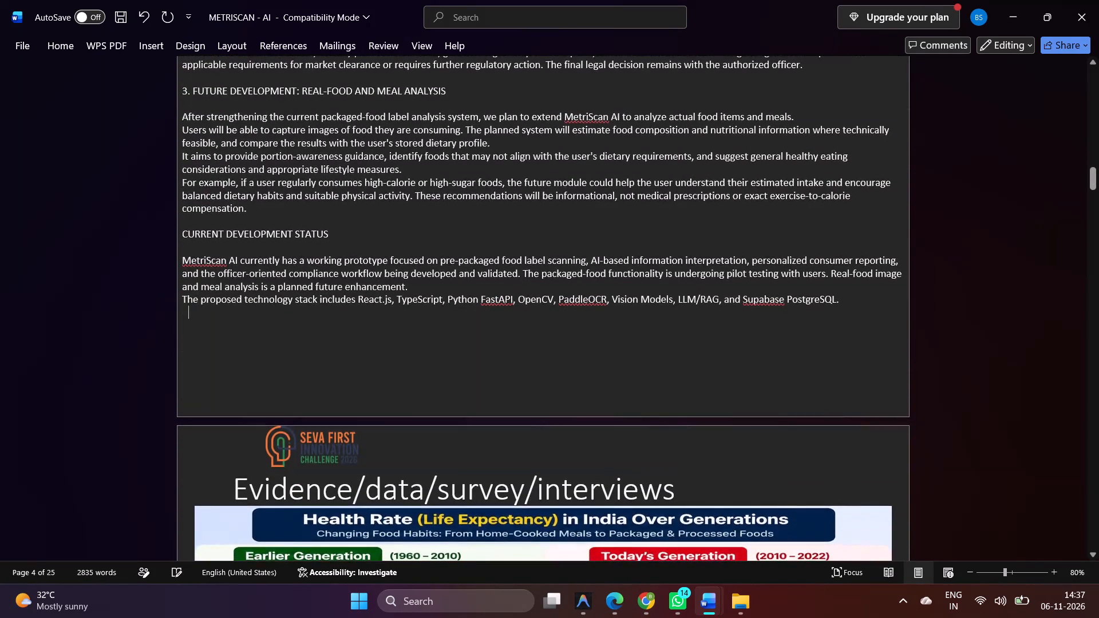
scroll(240, 406, up, 1)
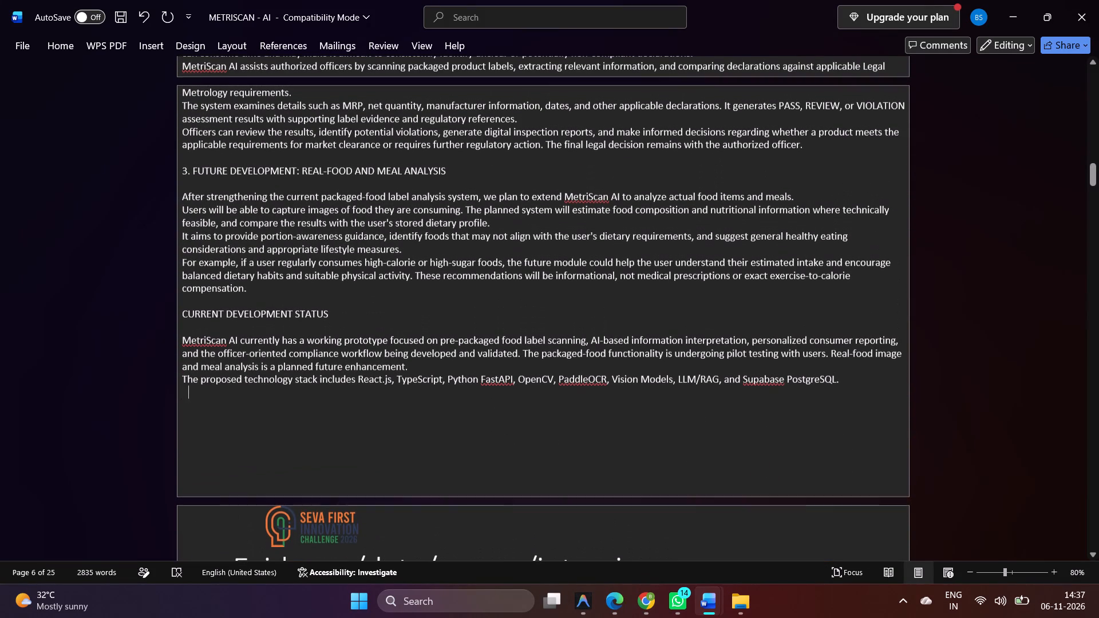
drag(337, 315, 196, 312)
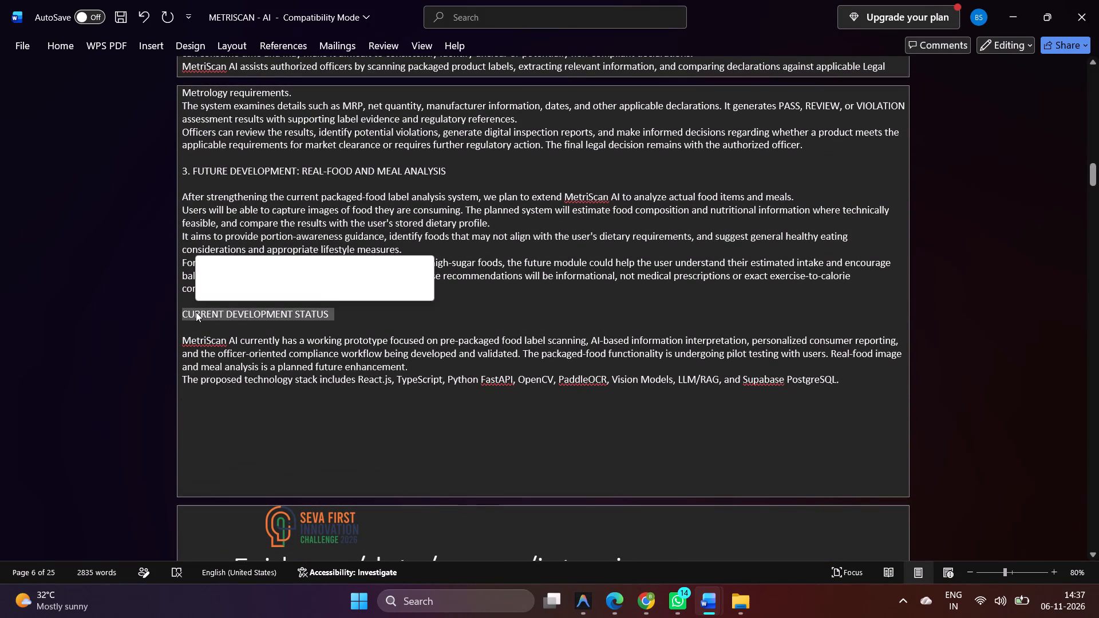
click(206, 284)
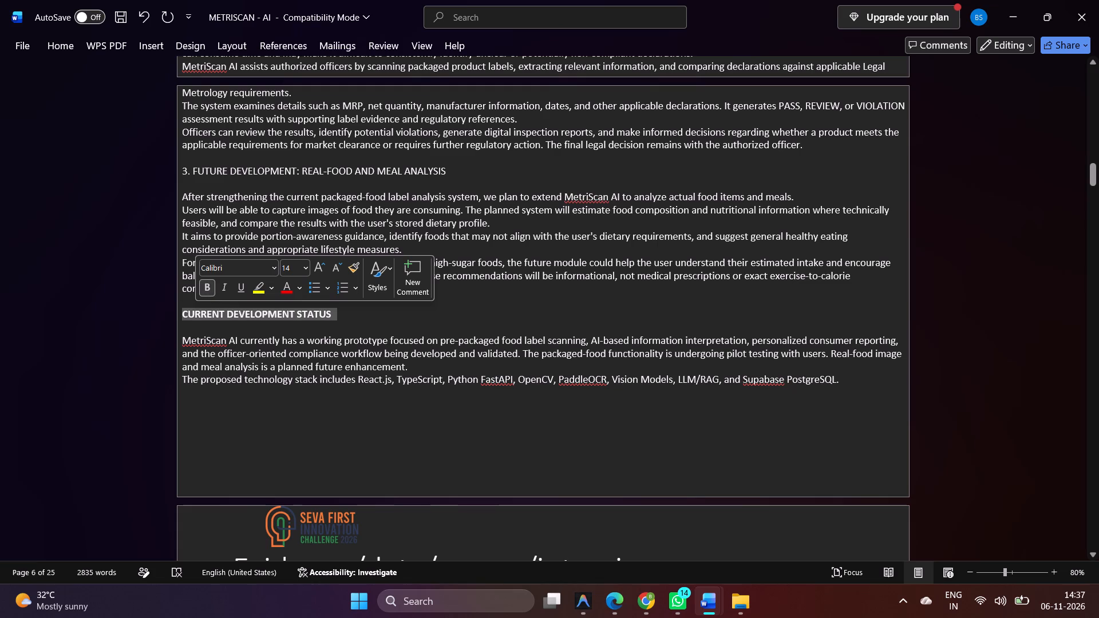
drag(182, 169, 447, 170)
click(457, 146)
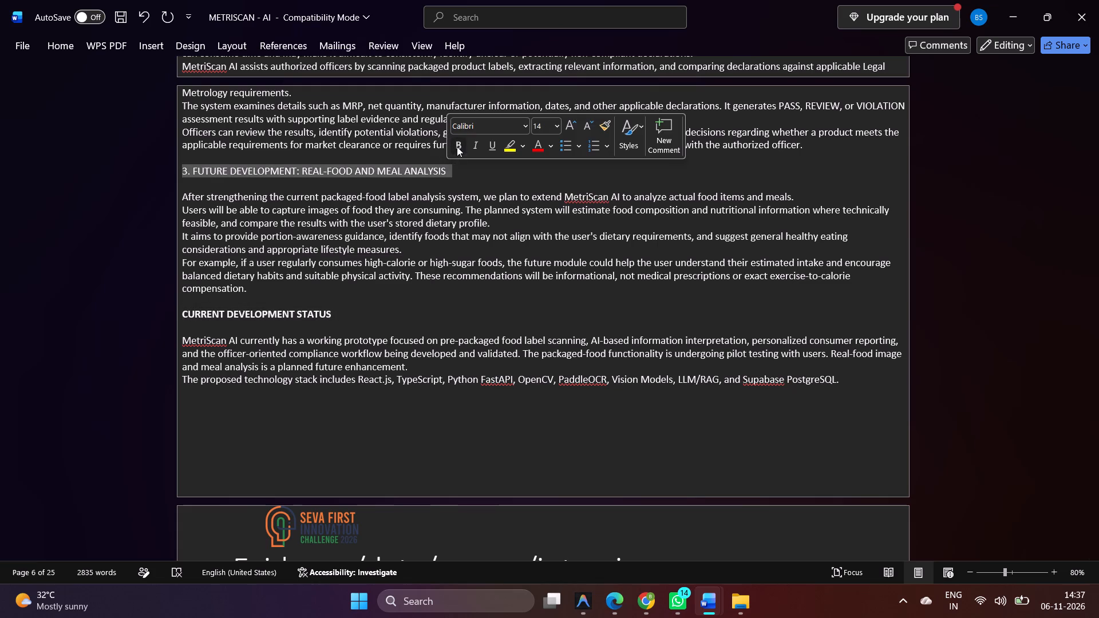
Make the headings "2. FOOD-RELATED OFFICER AND COMPLIANCE MODULE" and "1. CONSUMER HEALTH AND FOOD INTELLIGENCE MODULE" bold.
scroll(306, 195, up, 1)
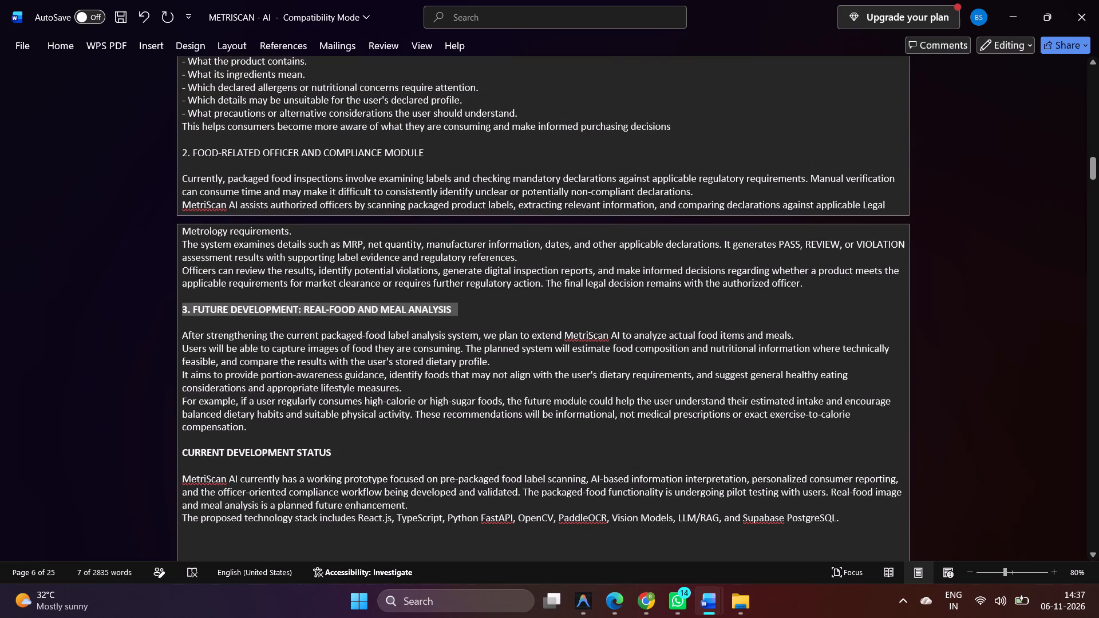
drag(181, 150, 426, 146)
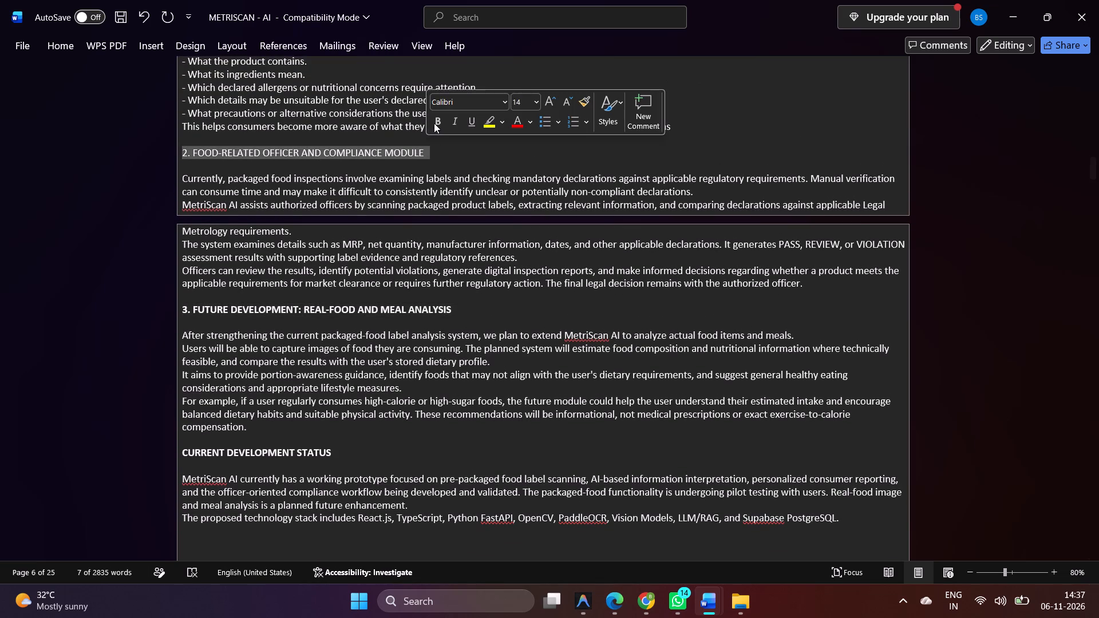
click(434, 123)
scroll(264, 141, up, 2)
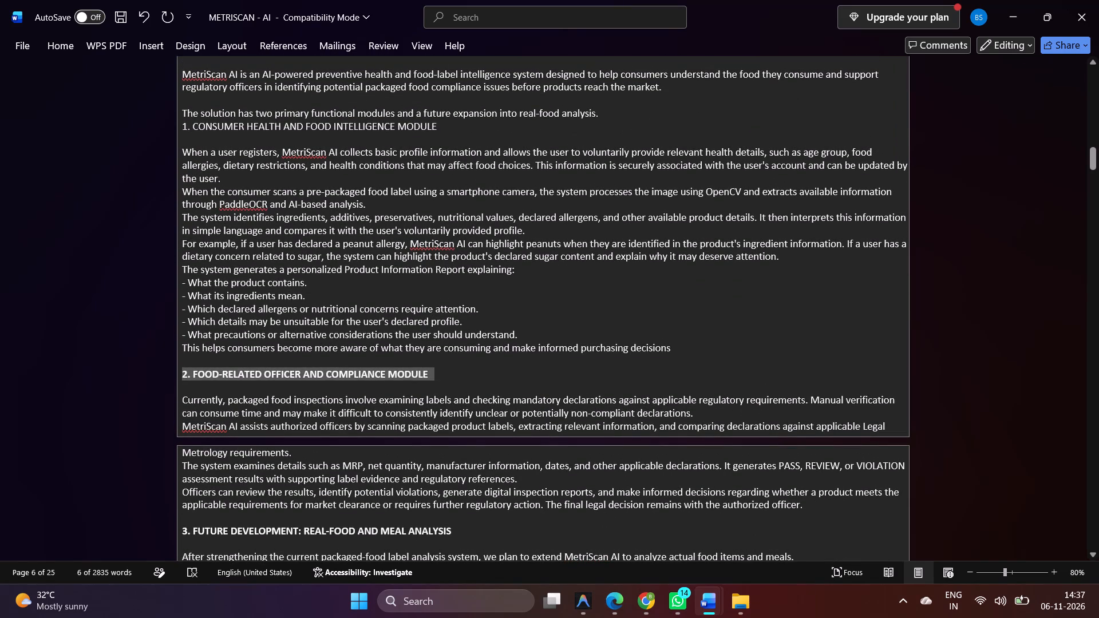
drag(181, 125, 434, 130)
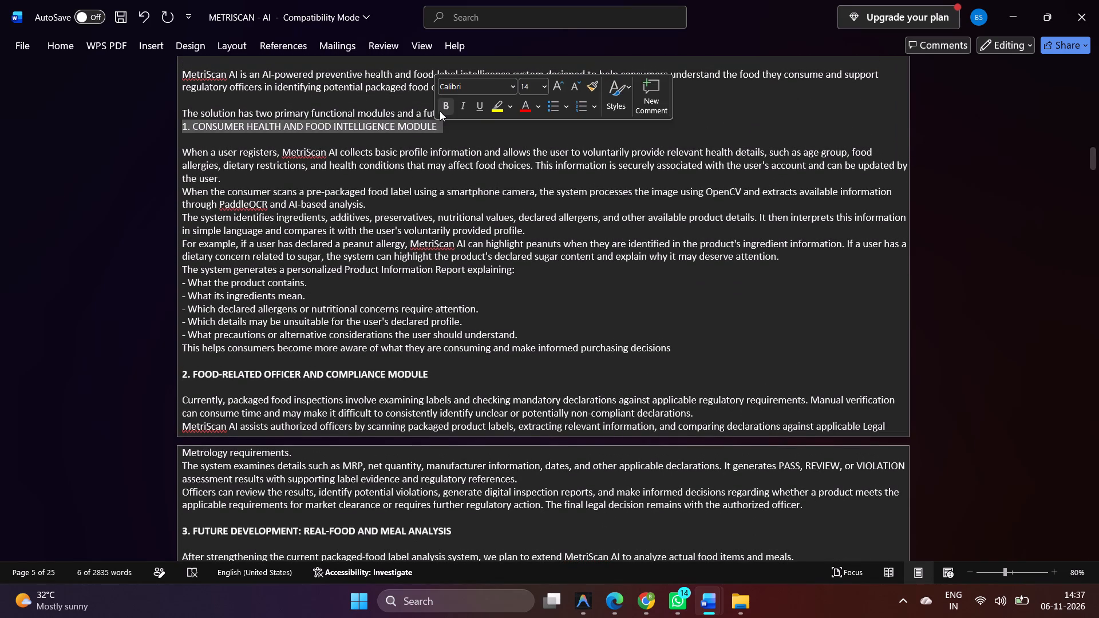
click(440, 111)
Insert a blank line between the solution's introductory sentence and the "1. CONSUMER HEALTH AND FOOD INTELLIGENCE MODULE" heading.
click(710, 109)
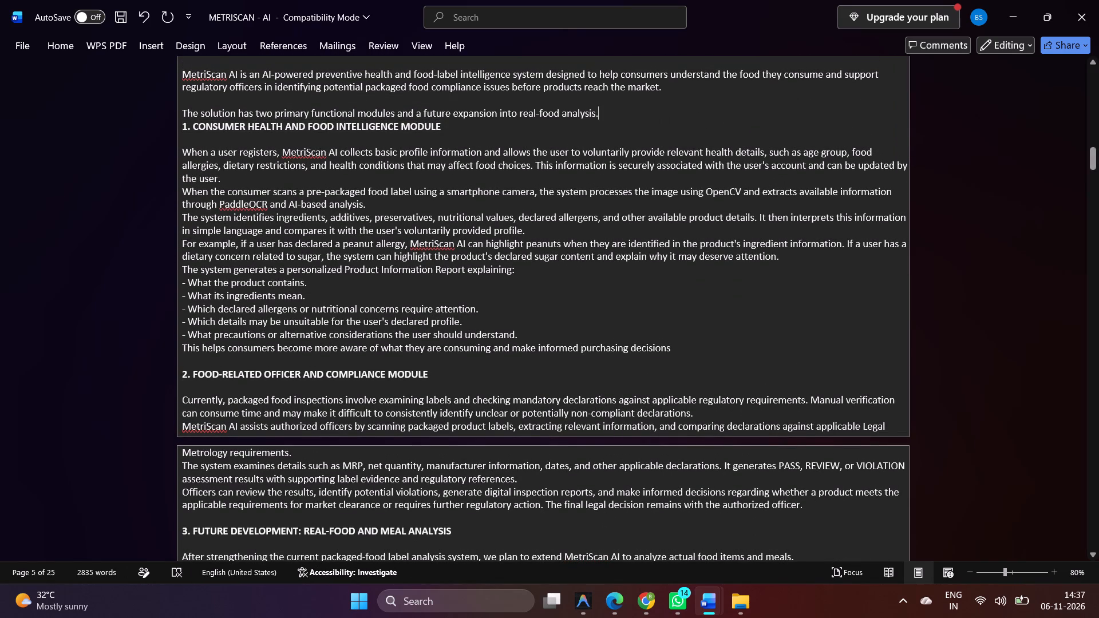
key(Return)
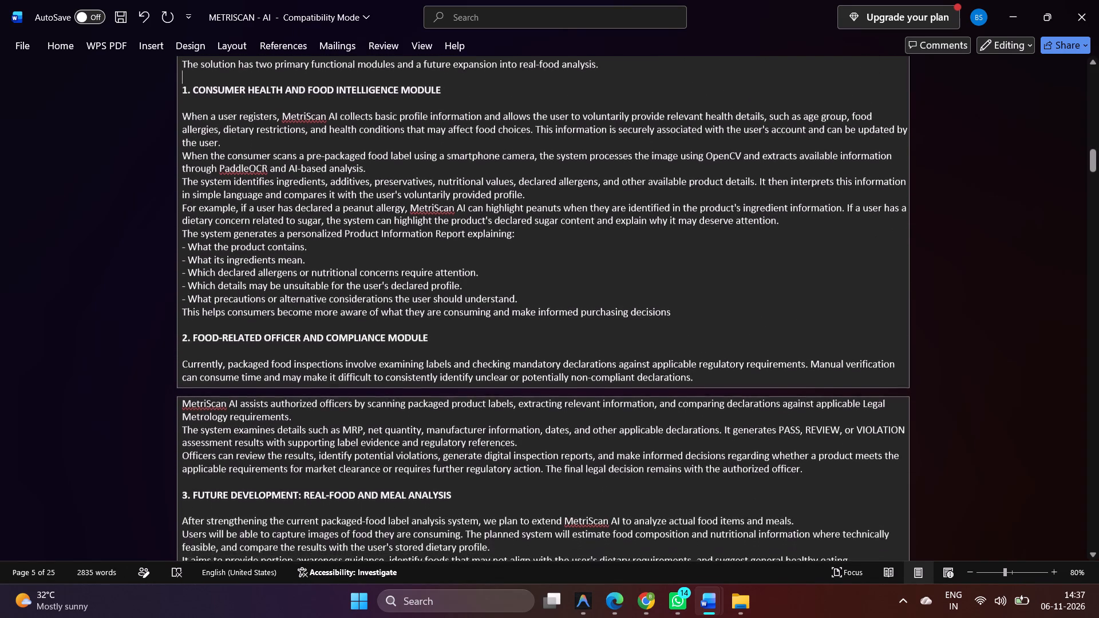
Shorten the "Evidence/data/survey/interviews" heading to "Evidence/data".
scroll(452, 219, down, 1)
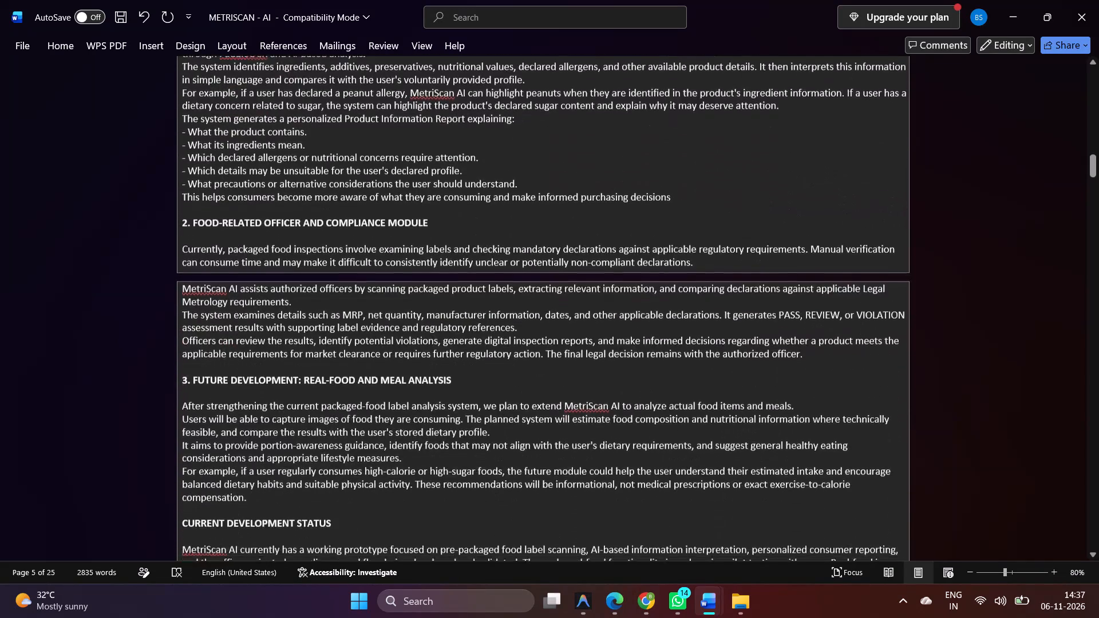
scroll(452, 219, down, 4)
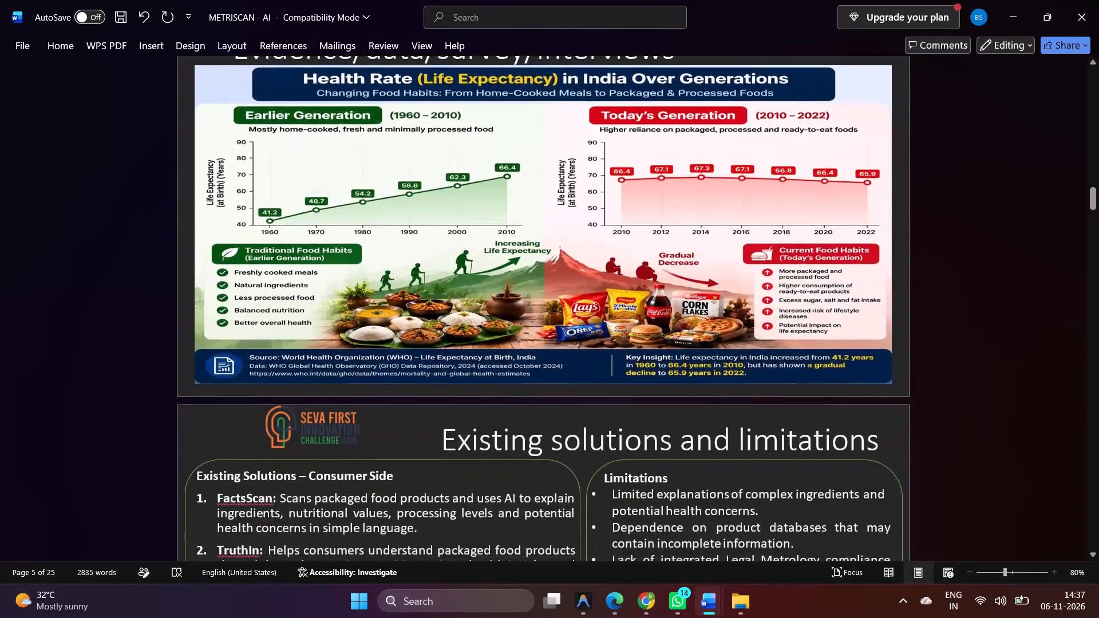
scroll(452, 219, down, 2)
scroll(452, 219, up, 2)
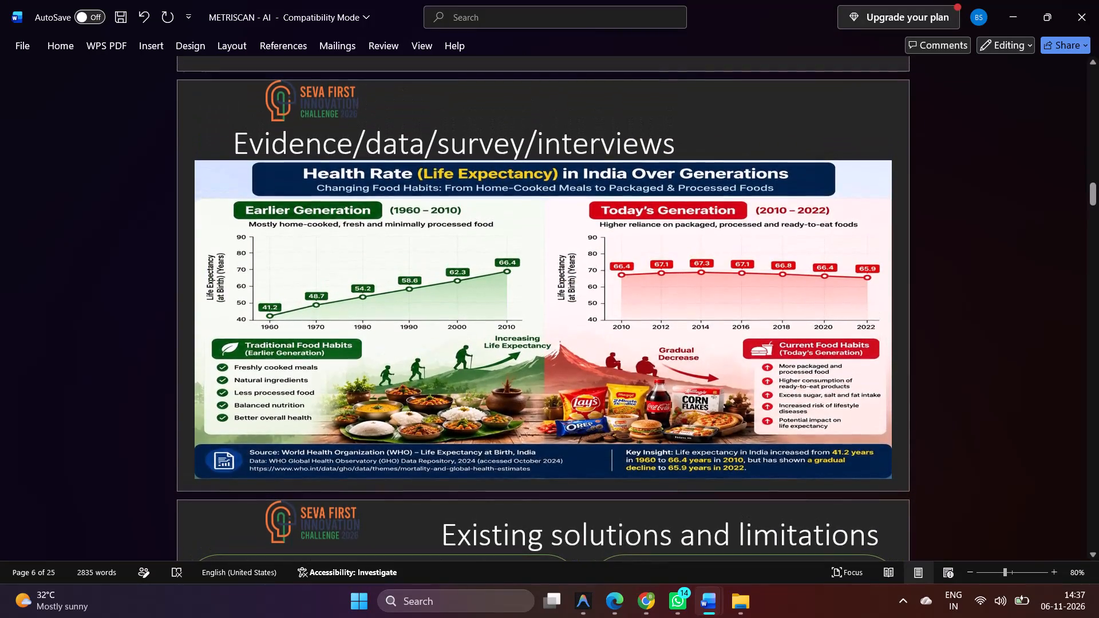
click(677, 137)
key(BackSpace)
key(BackSpace)
key(BackSpace)
key(BackSpace)
key(BackSpace)
key(BackSpace)
key(BackSpace)
key(BackSpace)
key(BackSpace)
key(BackSpace)
key(BackSpace)
key(BackSpace)
key(BackSpace)
key(BackSpace)
key(BackSpace)
key(BackSpace)
key(BackSpace)
key(BackSpace)
key(BackSpace)
key(BackSpace)
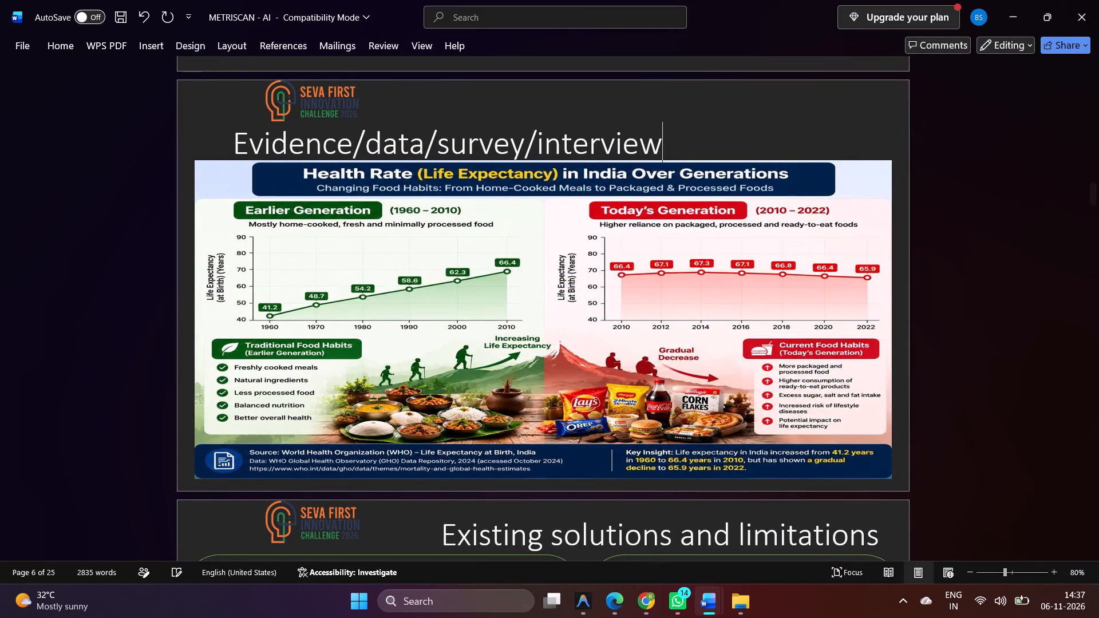
text(ta)
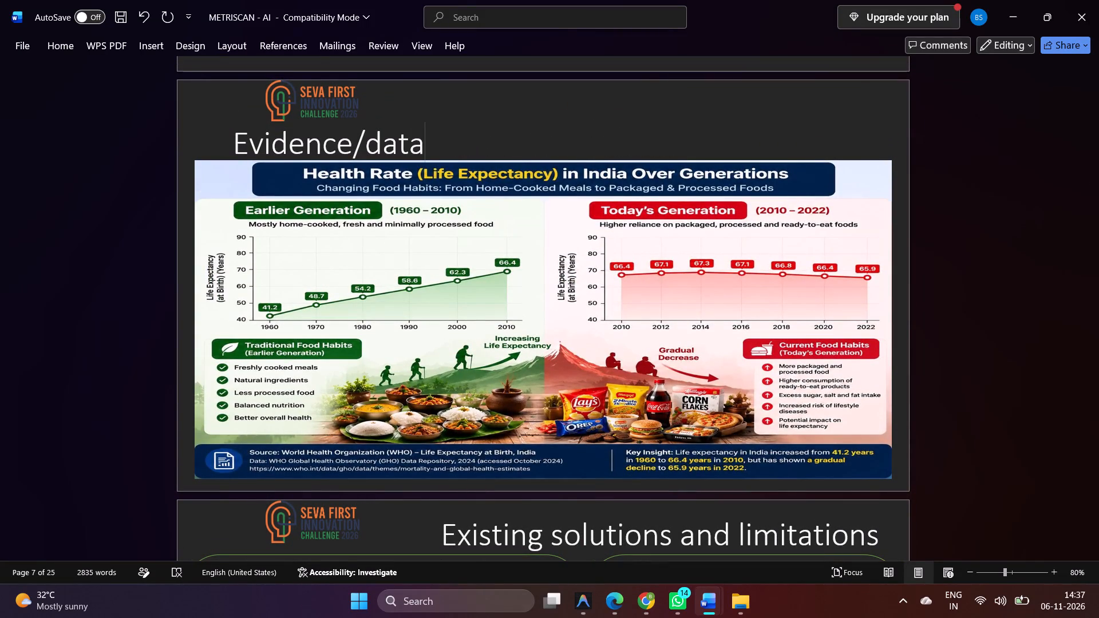
Undo part of the heading deletion so it reads "Evidence/data/survey".
key(ctrl+z)
key(ctrl+z)
key(ctrl+z)
key(ctrl+z)
key(ctrl+z)
key(ctrl+z)
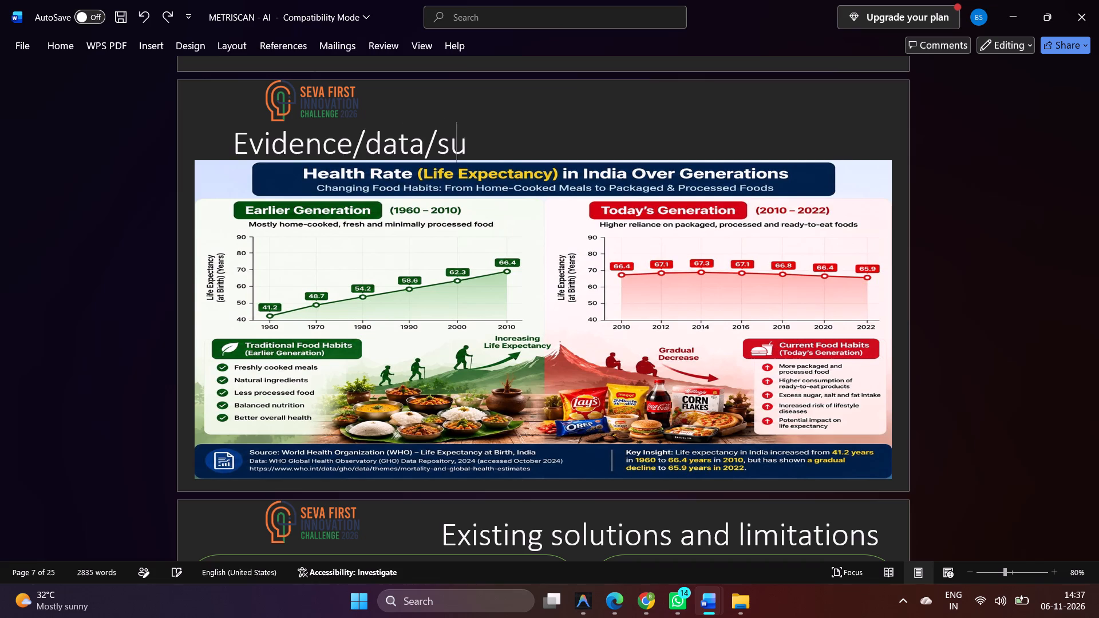
key(ctrl+z)
key(ctrl+z)
key(ctrl+z)
key(ctrl+z)
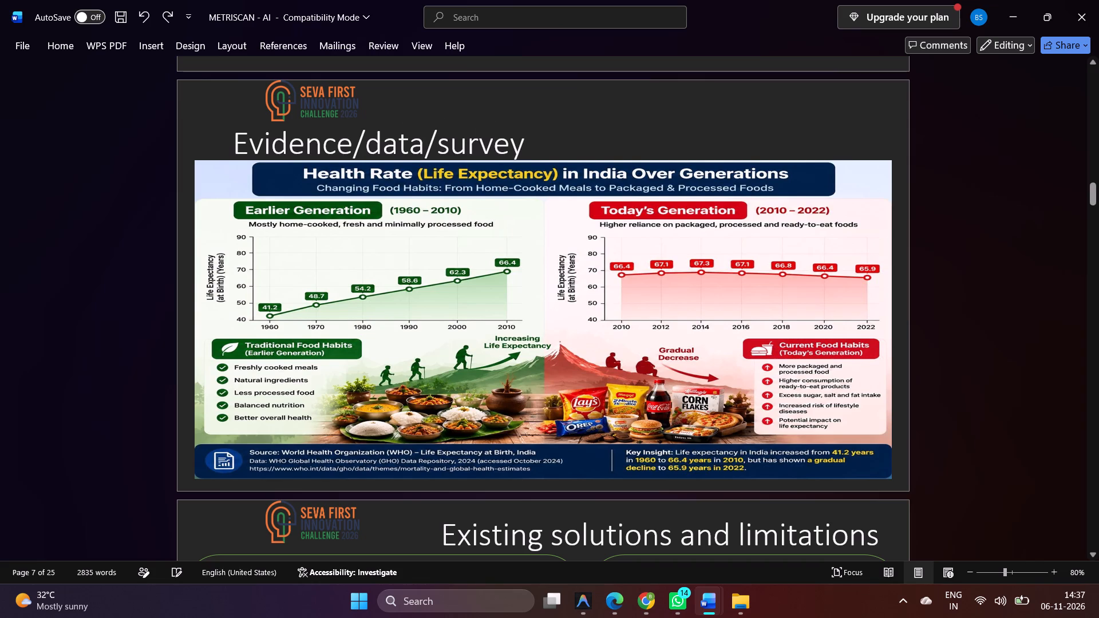
Review the existing solutions and proposed technical solution pages, and the Proposed Solution text that follows the problem statement.
scroll(792, 130, down, 2)
scroll(701, 284, down, 1)
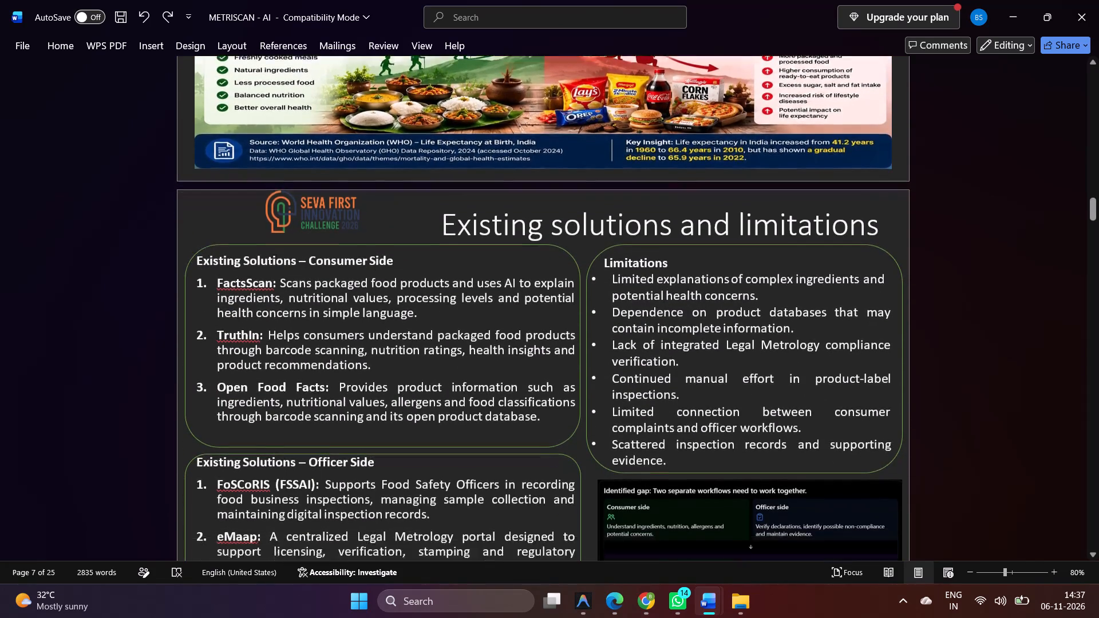
scroll(701, 284, down, 2)
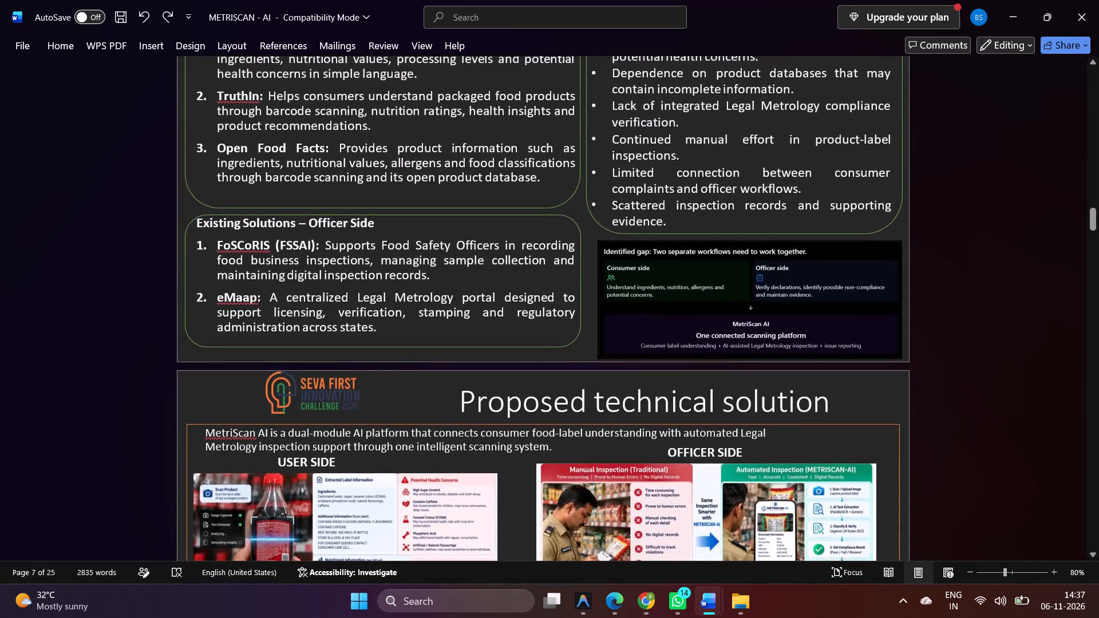
scroll(650, 365, down, 1)
scroll(578, 360, up, 10)
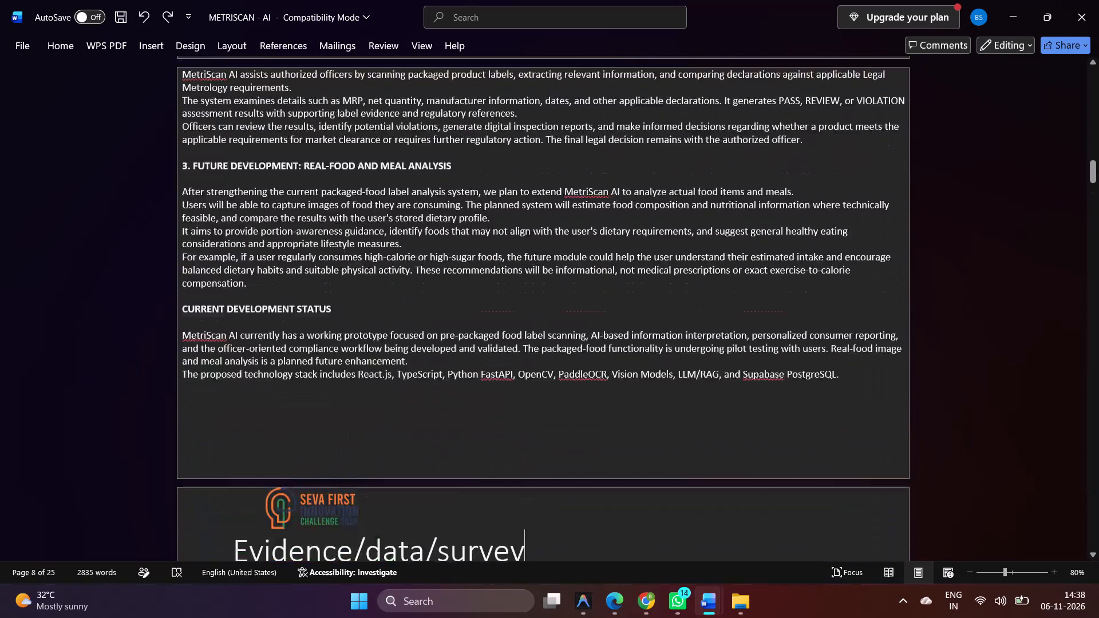
scroll(578, 360, up, 5)
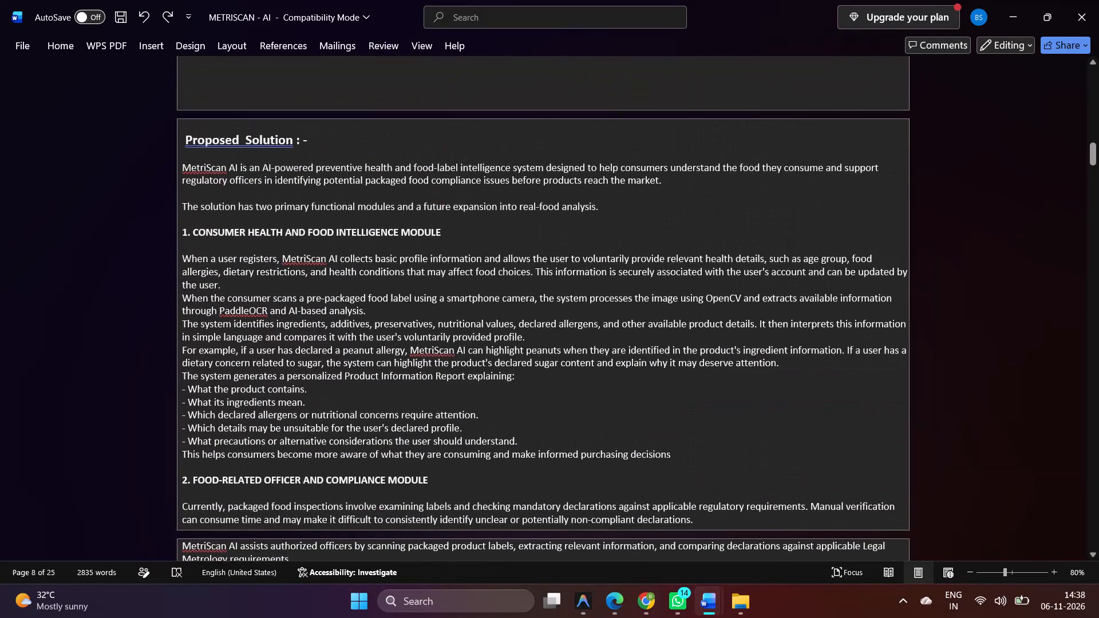
scroll(425, 375, up, 2)
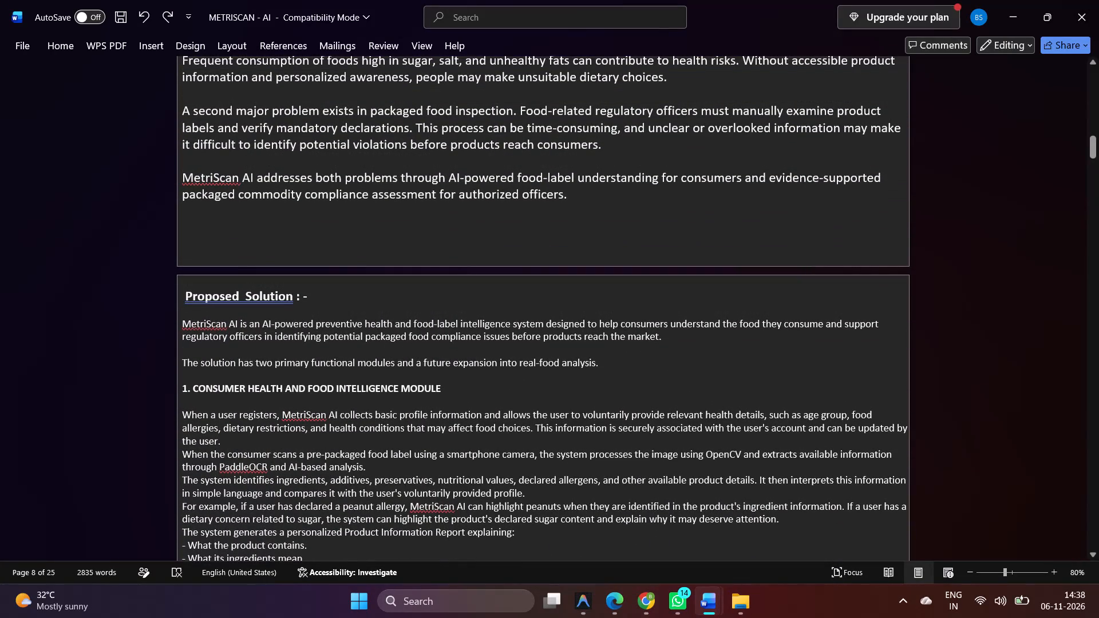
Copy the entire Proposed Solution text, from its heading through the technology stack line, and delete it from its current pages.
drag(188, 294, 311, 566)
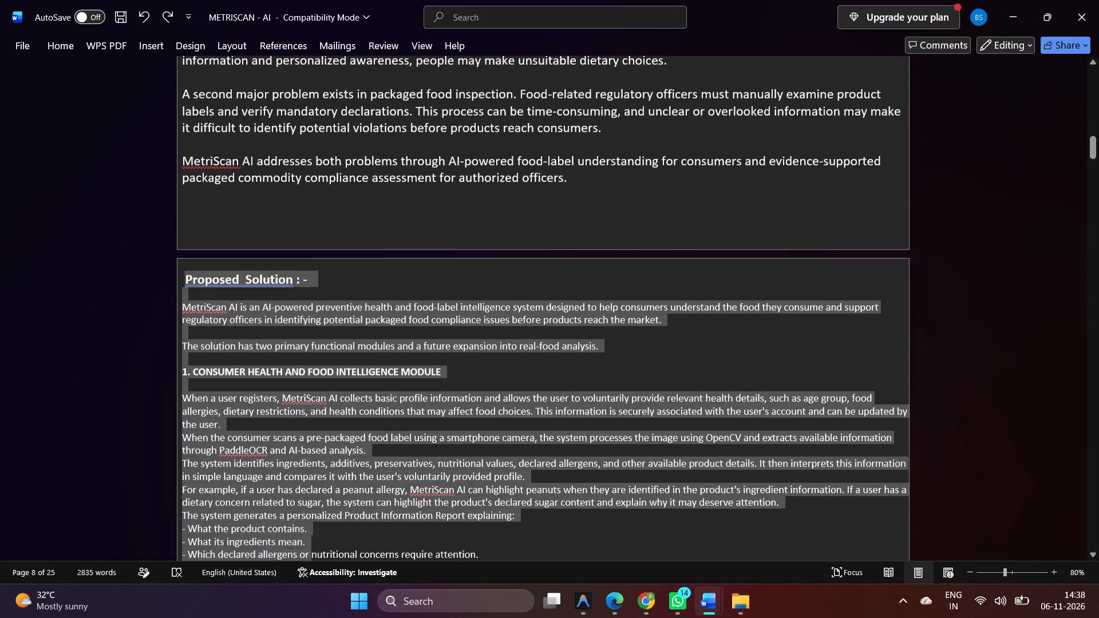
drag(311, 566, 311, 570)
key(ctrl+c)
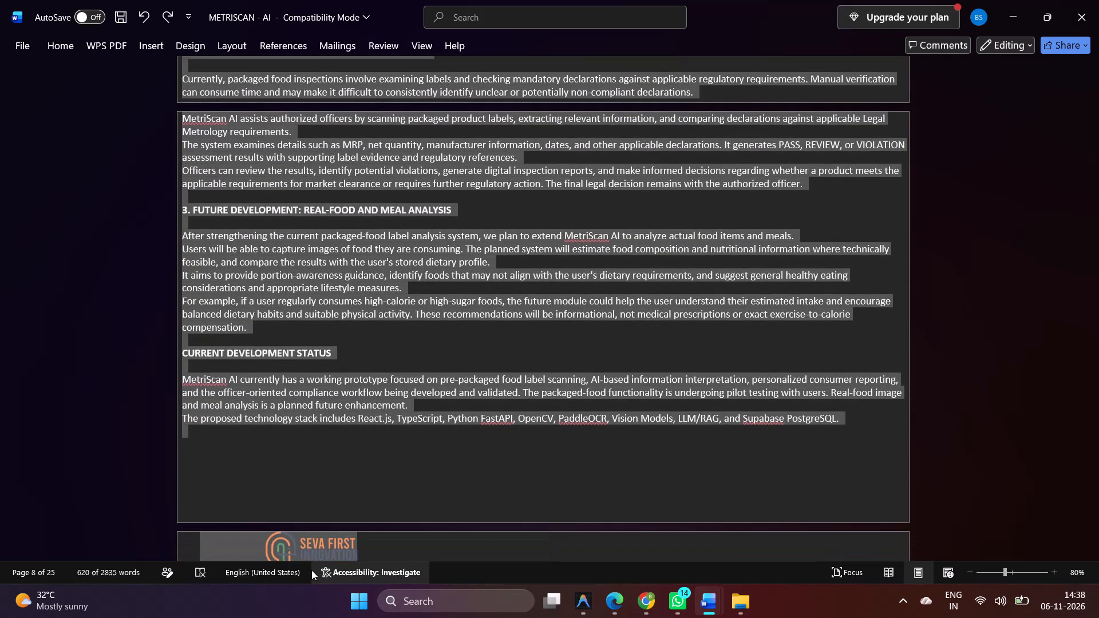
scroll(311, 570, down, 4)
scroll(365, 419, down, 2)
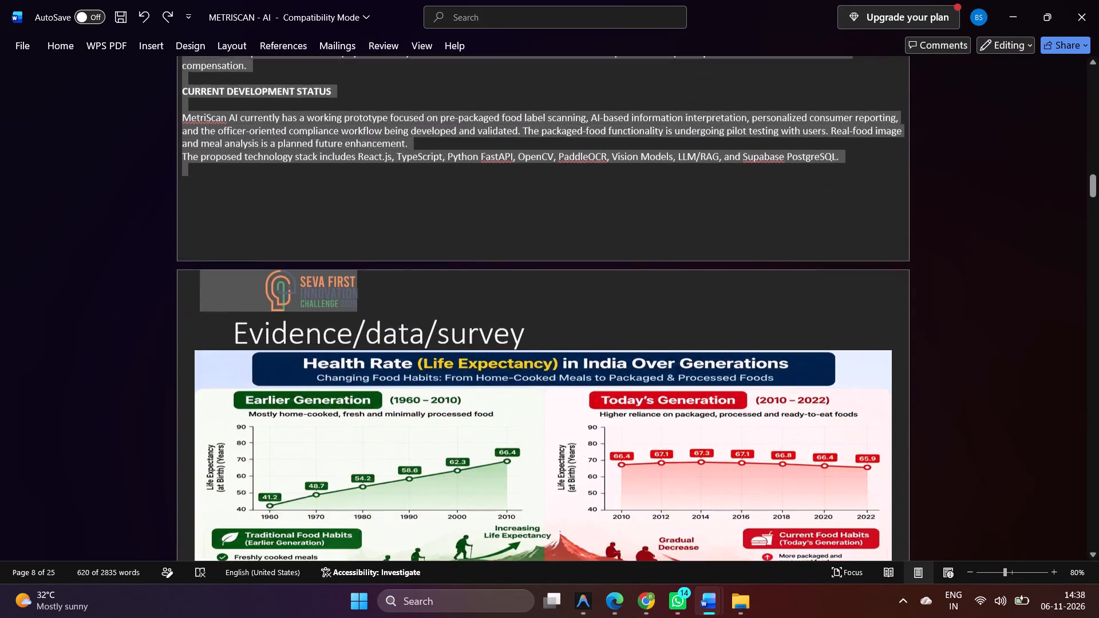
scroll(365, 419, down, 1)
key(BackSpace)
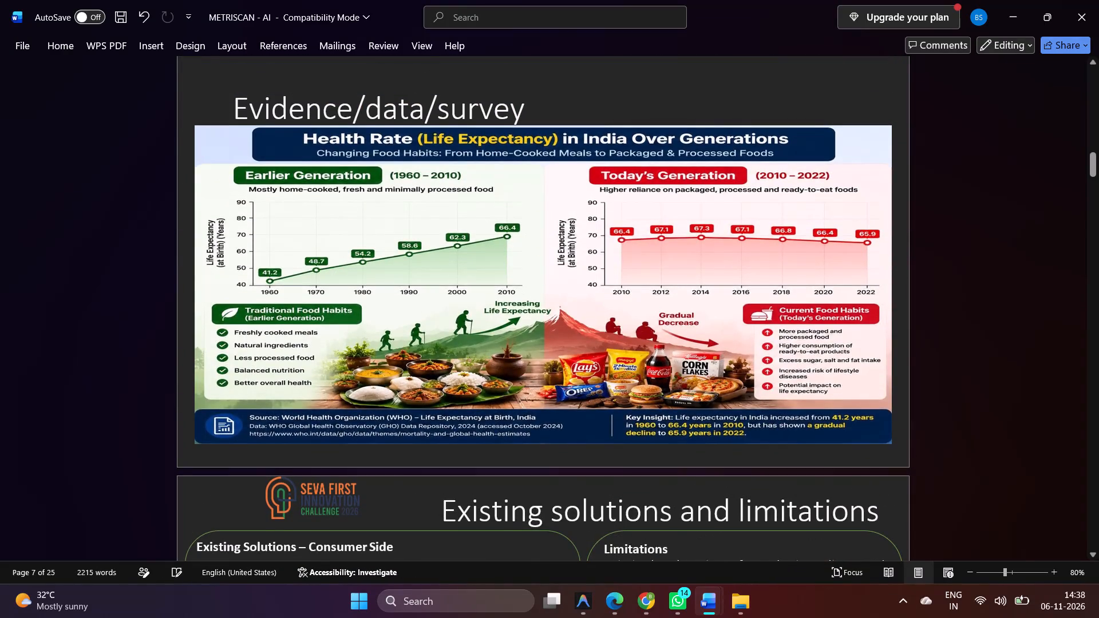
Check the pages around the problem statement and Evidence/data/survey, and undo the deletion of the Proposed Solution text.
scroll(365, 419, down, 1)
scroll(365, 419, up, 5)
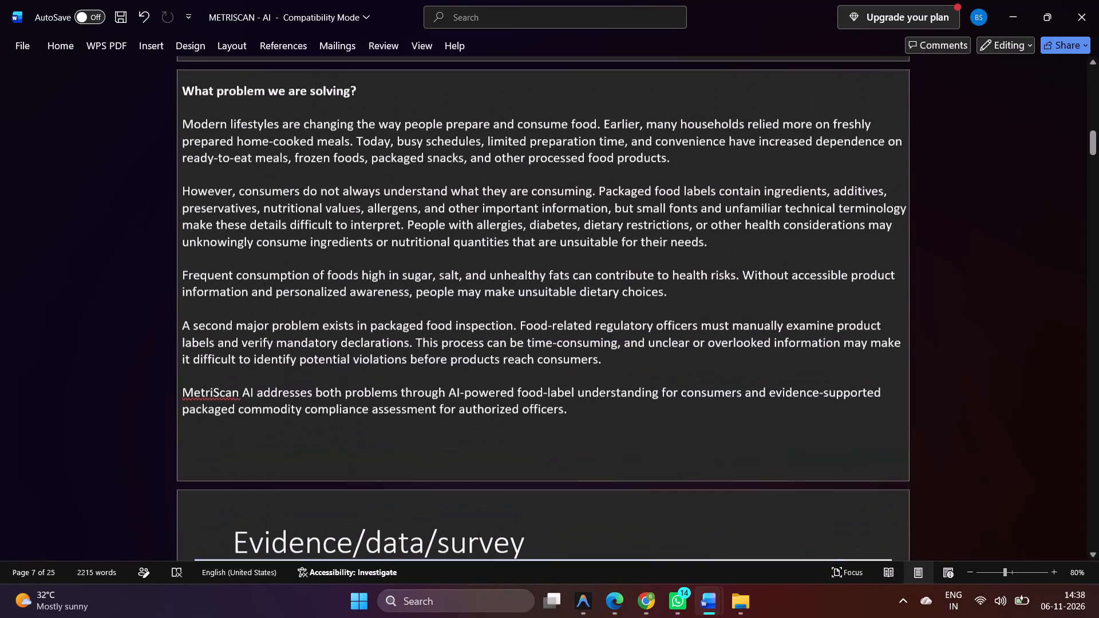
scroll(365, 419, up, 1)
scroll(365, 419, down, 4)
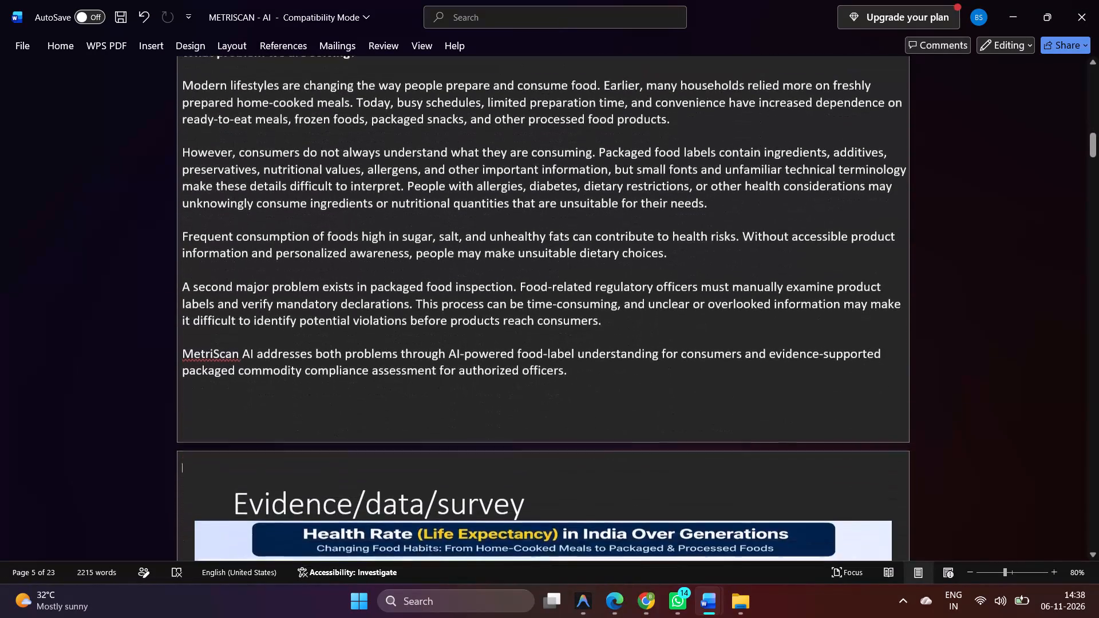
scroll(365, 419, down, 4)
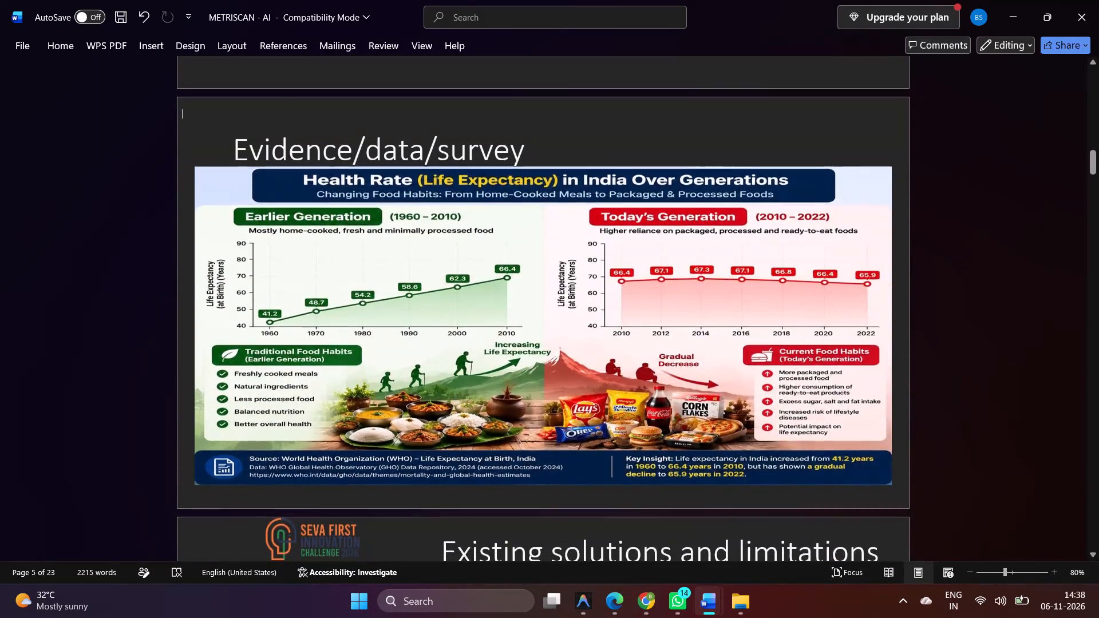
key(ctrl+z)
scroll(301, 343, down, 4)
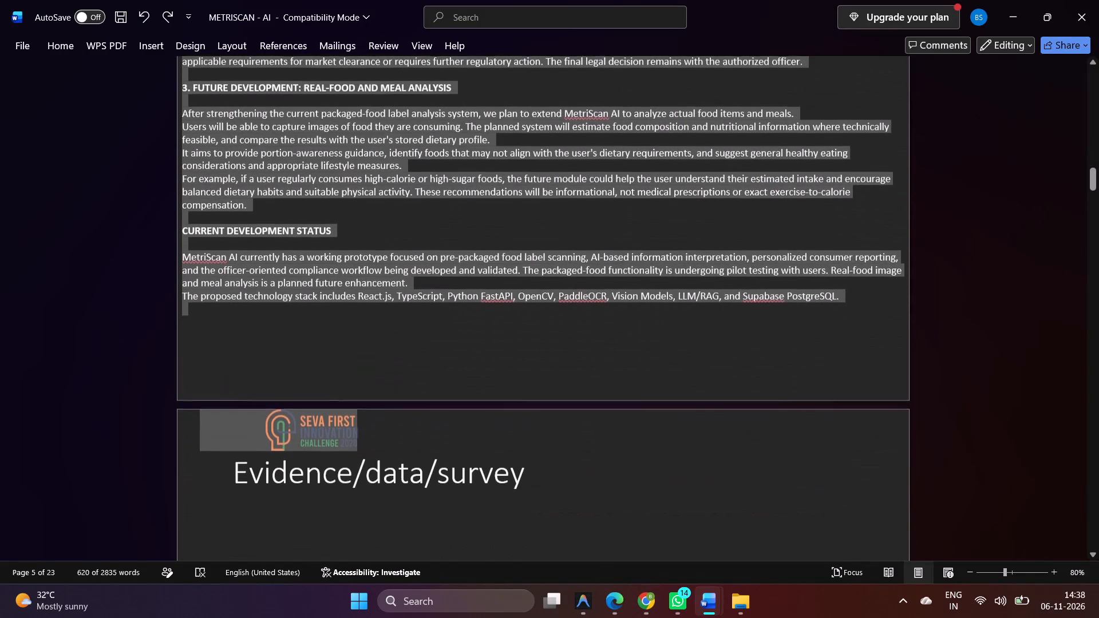
Copy the entire Proposed Solution text, from its introduction through the technology stack line, and delete it from its current pages.
scroll(301, 343, down, 1)
click(241, 325)
scroll(241, 325, up, 5)
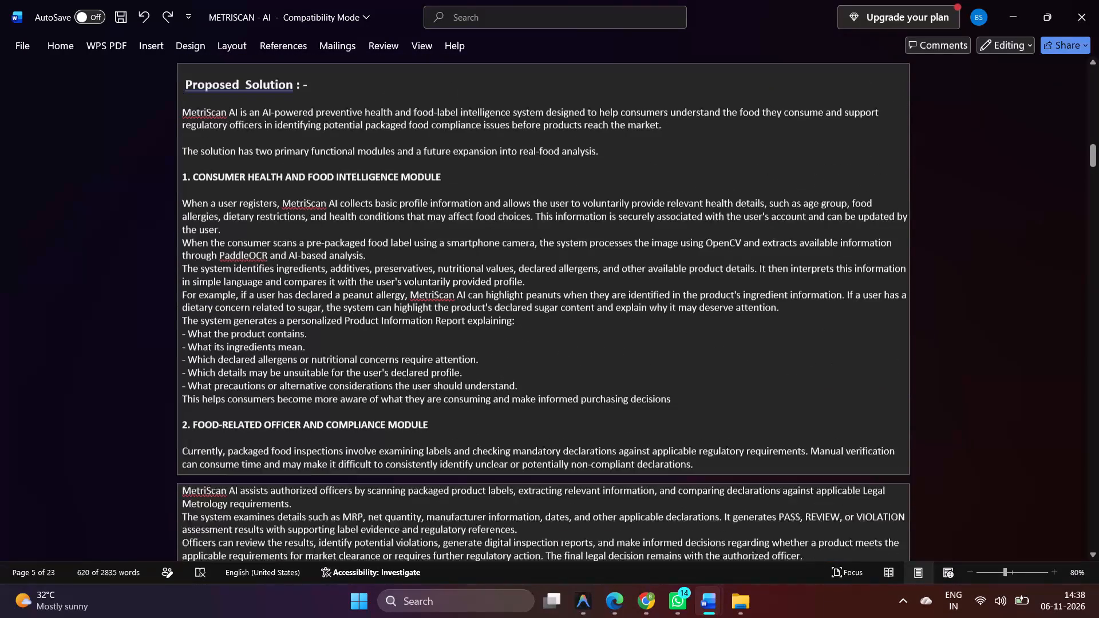
scroll(241, 325, up, 1)
drag(189, 117, 848, 576)
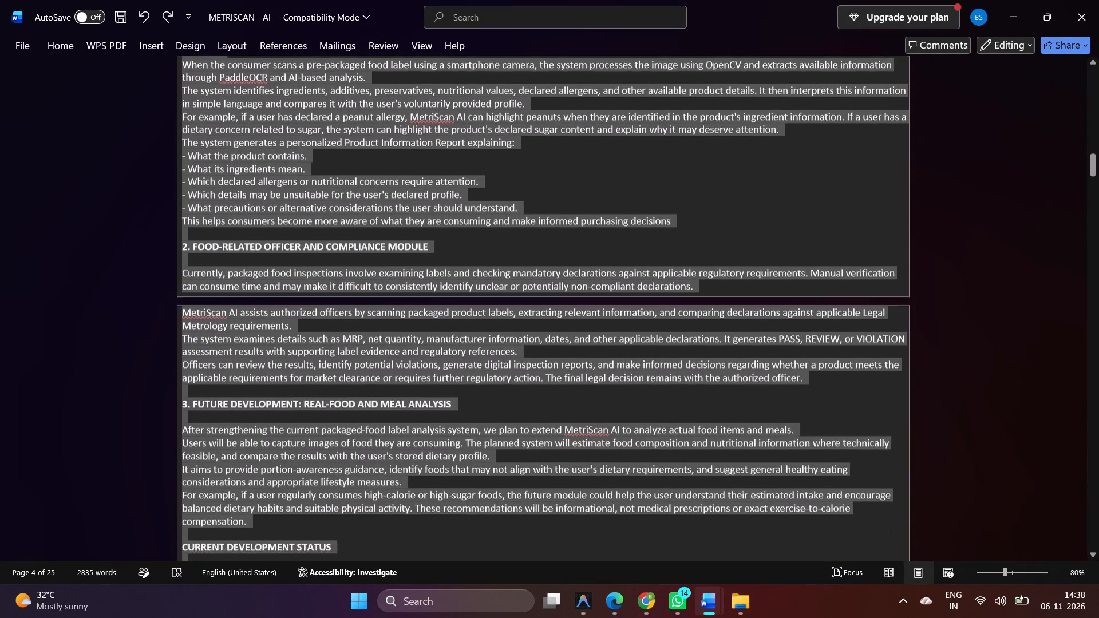
drag(848, 576, 865, 484)
key(ctrl+c)
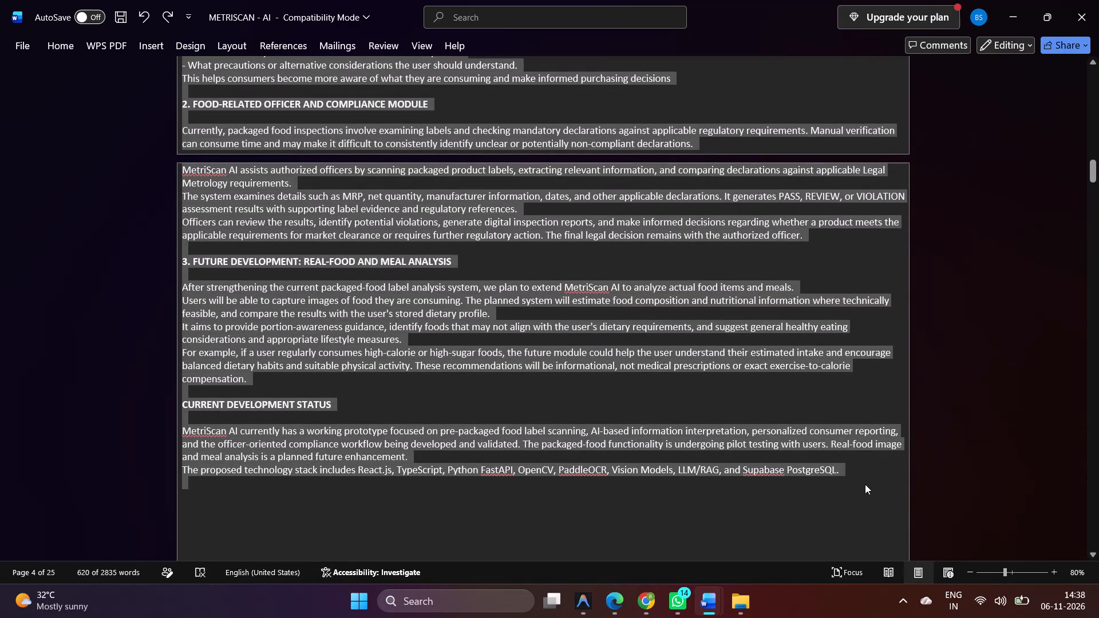
key(BackSpace)
Remove the leftover empty lines so that no blank page remains between the problem statement and Evidence/data/survey.
key(BackSpace)
key(BackSpace)
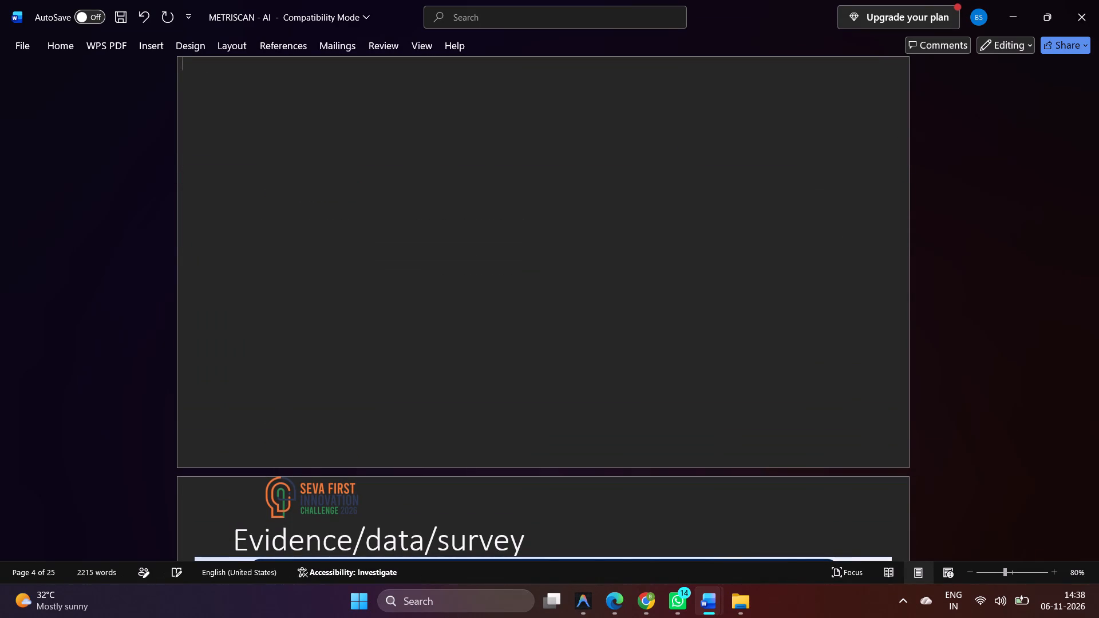
scroll(865, 484, up, 3)
key(backslash)
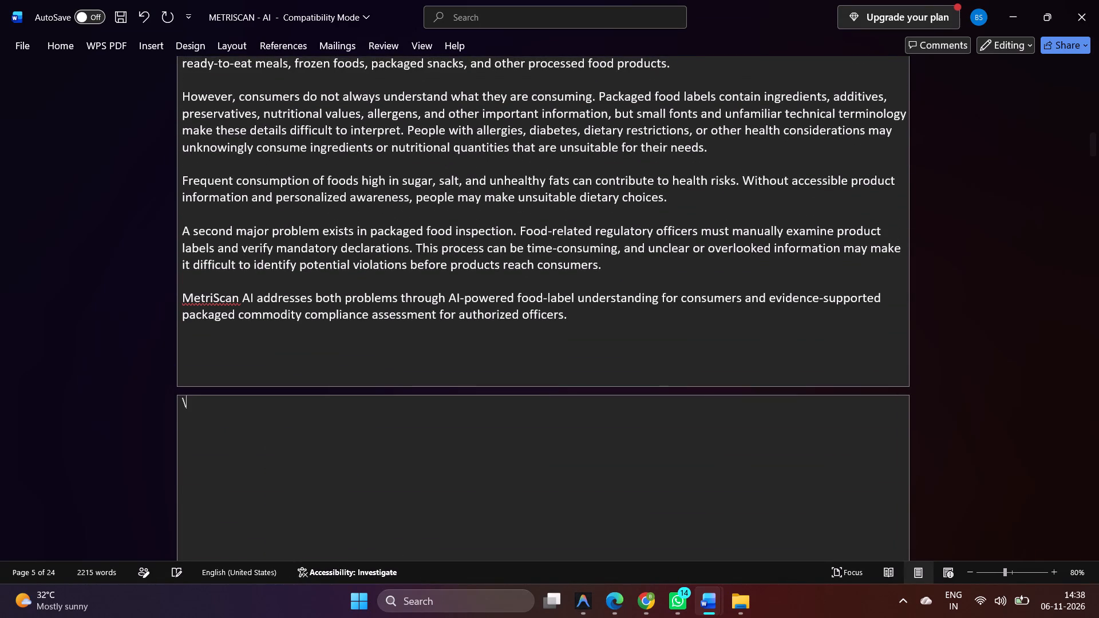
key(BackSpace)
key(BackSpace)
scroll(865, 484, up, 1)
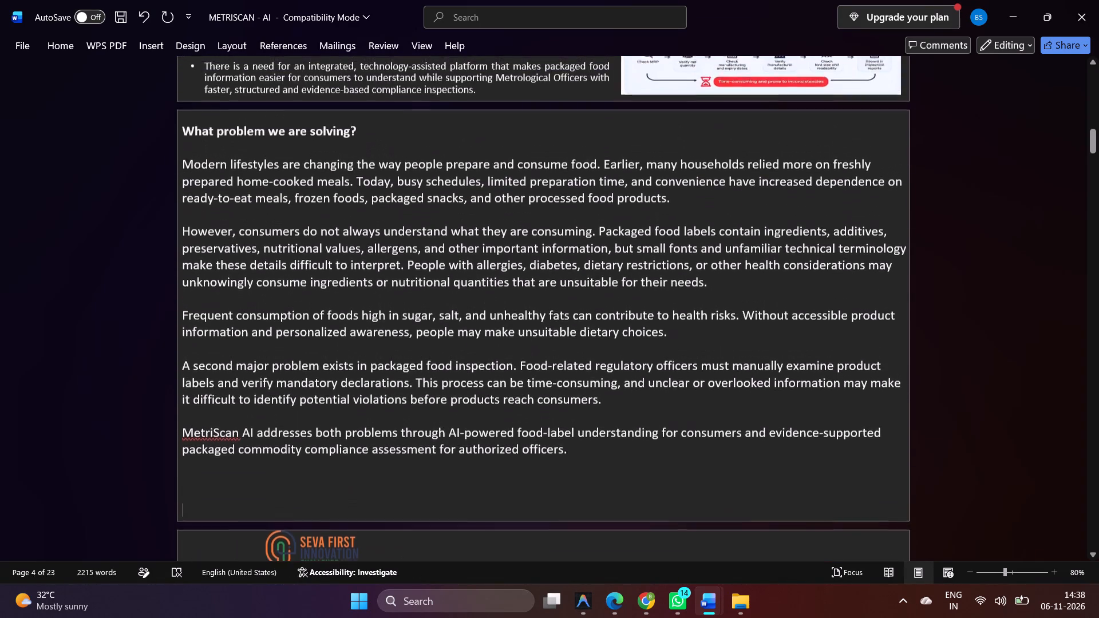
Try to make room before Proposed technical solution by adding four blank lines at the end of the Existing Solutions – Officer Side box.
scroll(865, 484, down, 7)
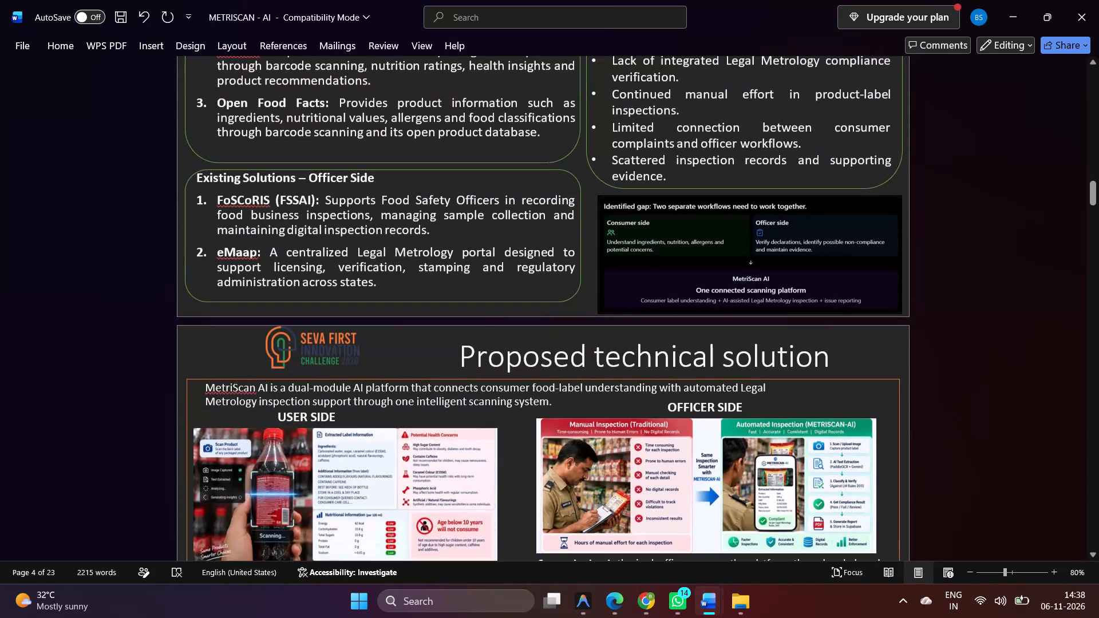
scroll(913, 292, down, 1)
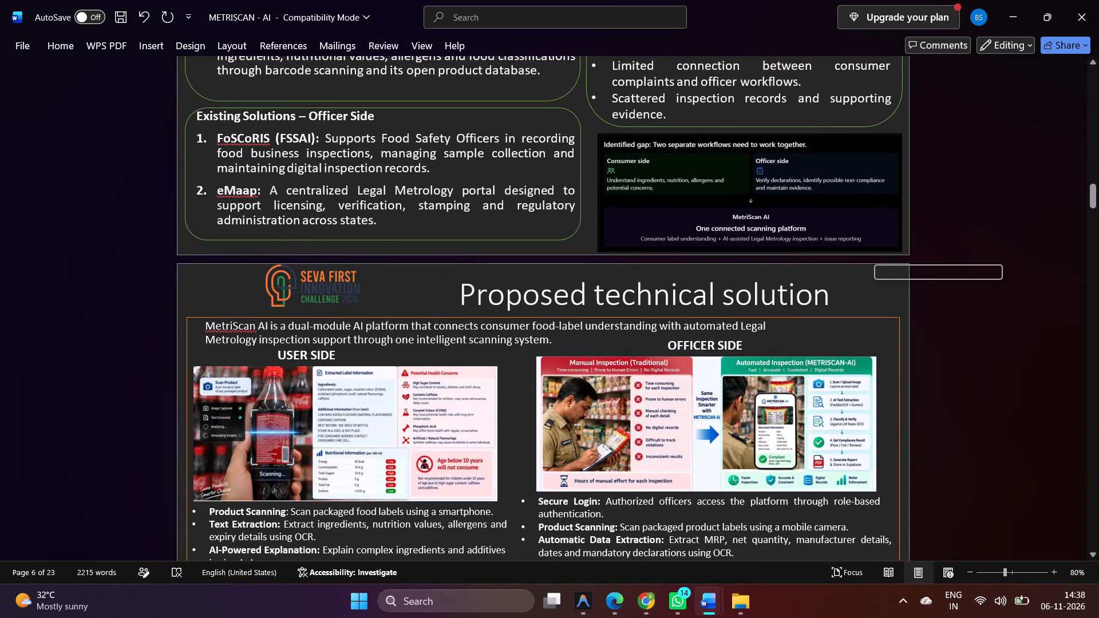
click(214, 281)
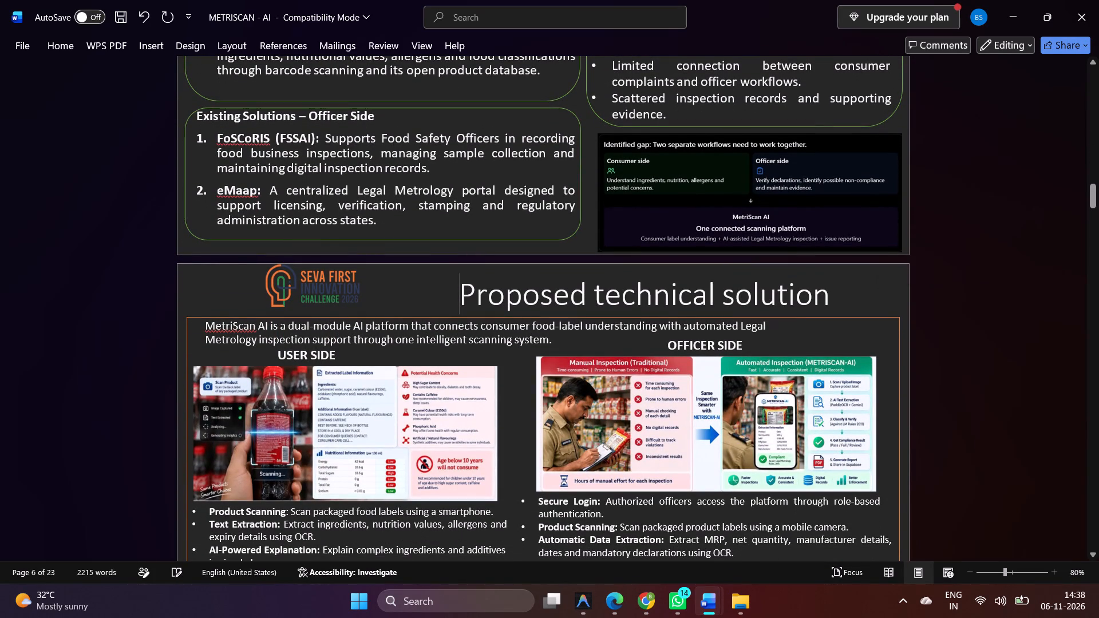
scroll(153, 350, down, 2)
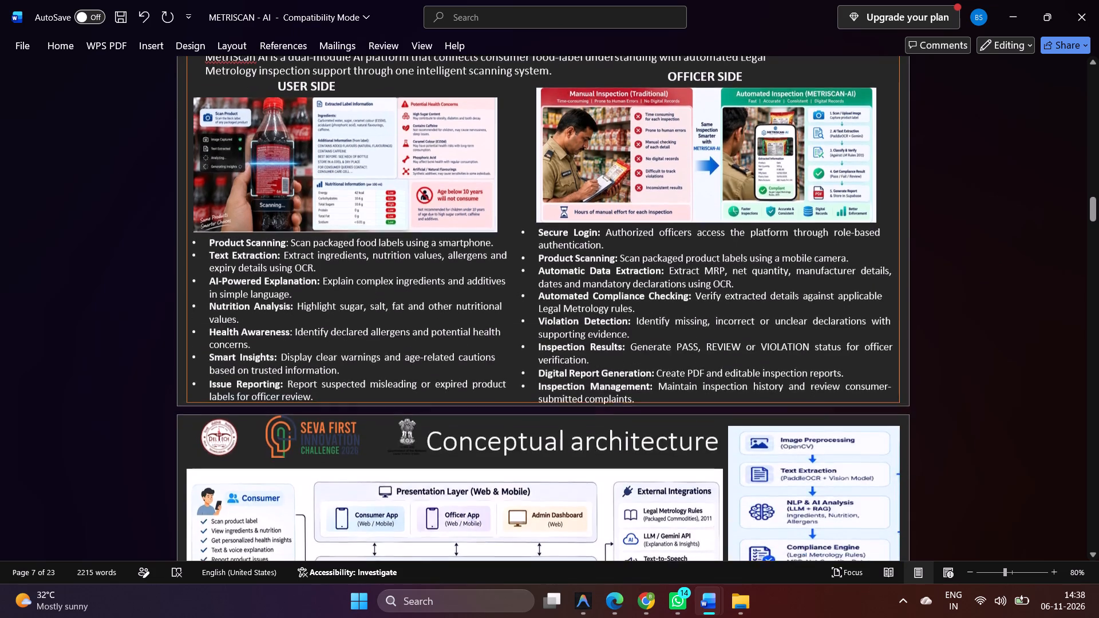
scroll(252, 369, up, 3)
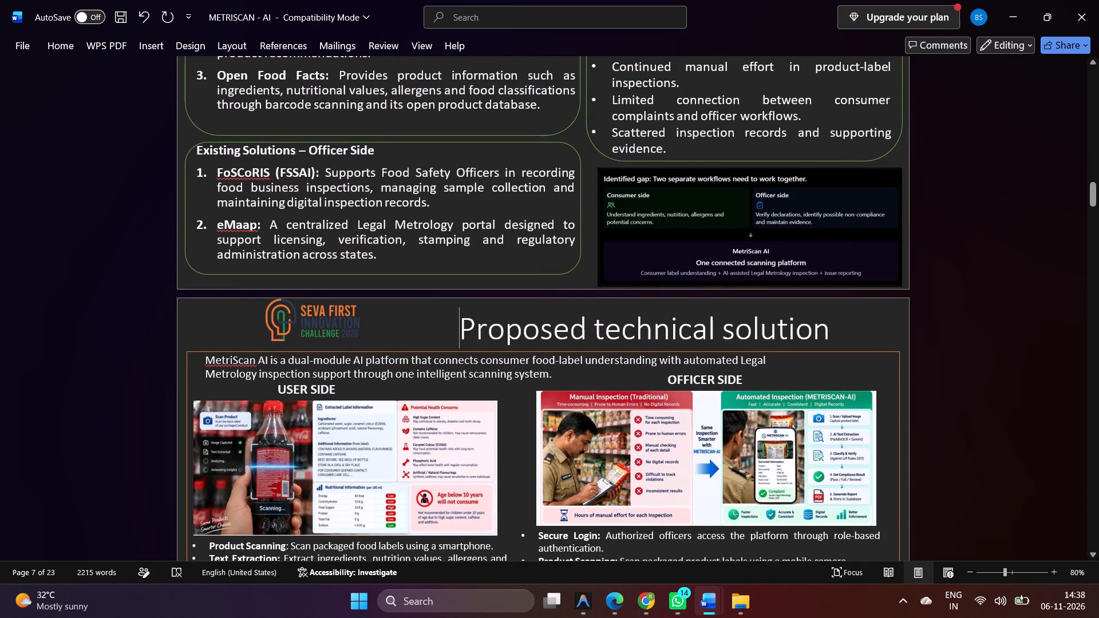
click(511, 255)
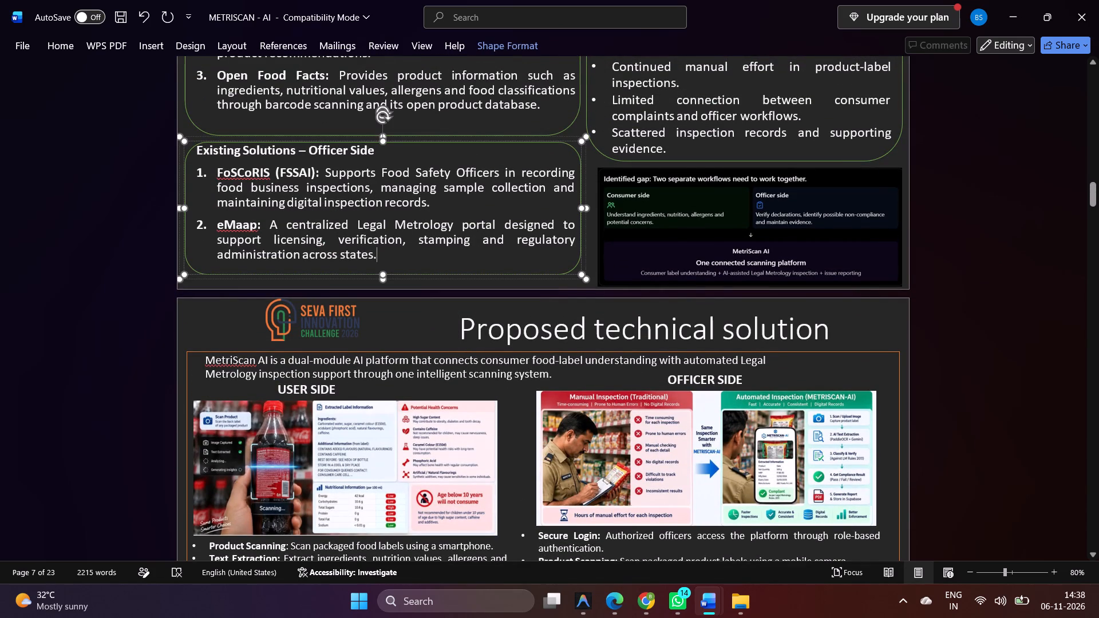
key(Return)
key(Return)
key(Return)
key(Return)
Examine the Evidence/data/survey, existing solutions and proposed technical solution pages for a place to insert the copied Proposed Solution text.
click(653, 279)
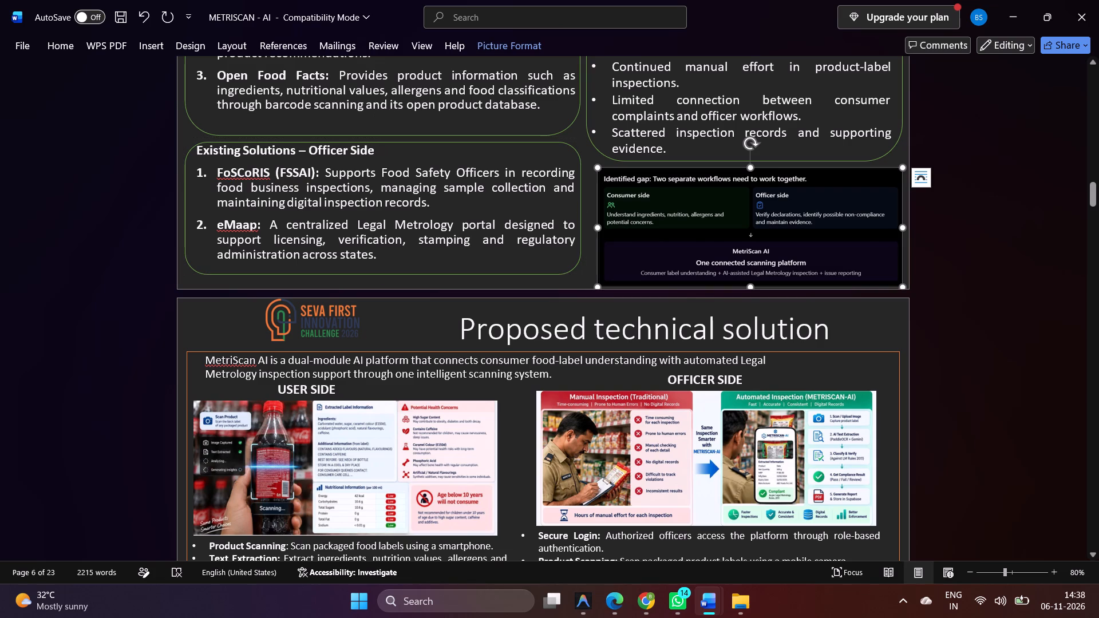
click(532, 282)
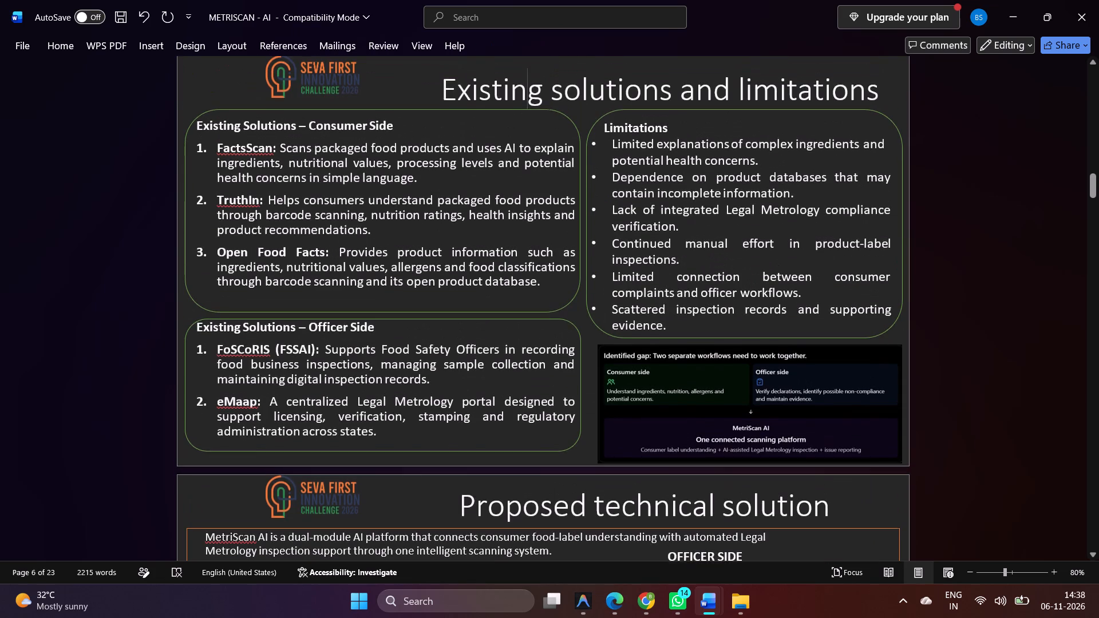
scroll(264, 363, down, 1)
click(192, 446)
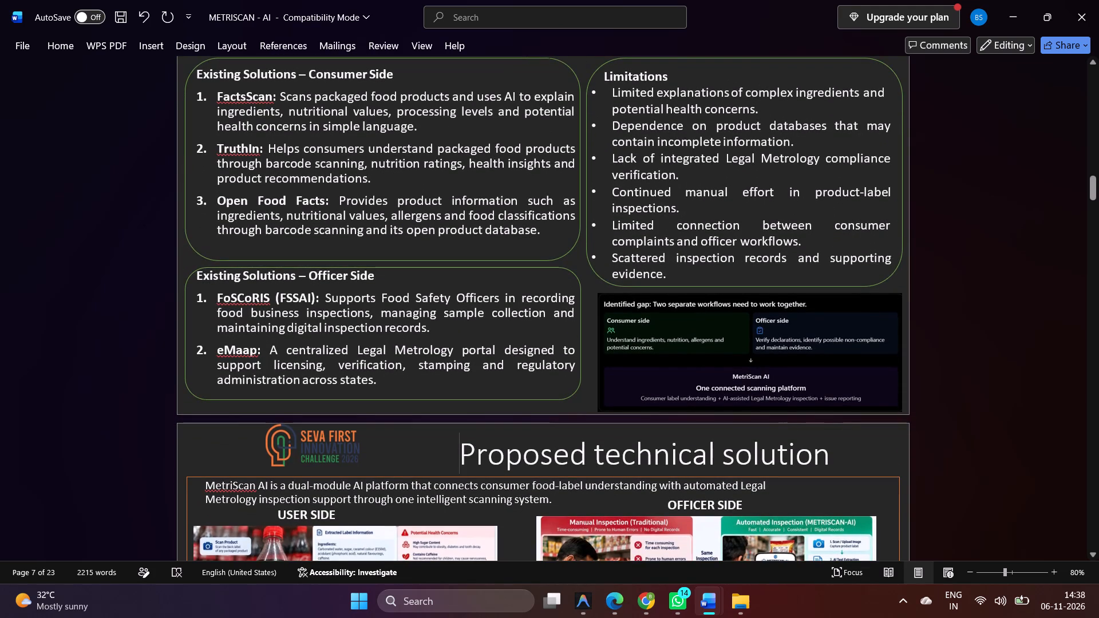
click(476, 378)
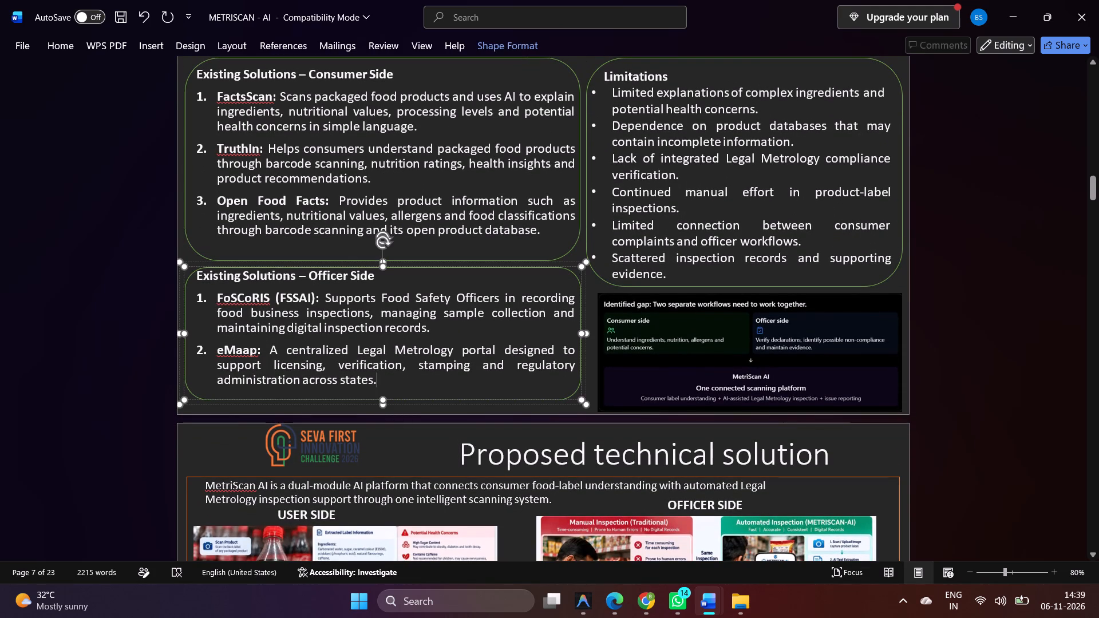
scroll(626, 128, up, 1)
click(236, 86)
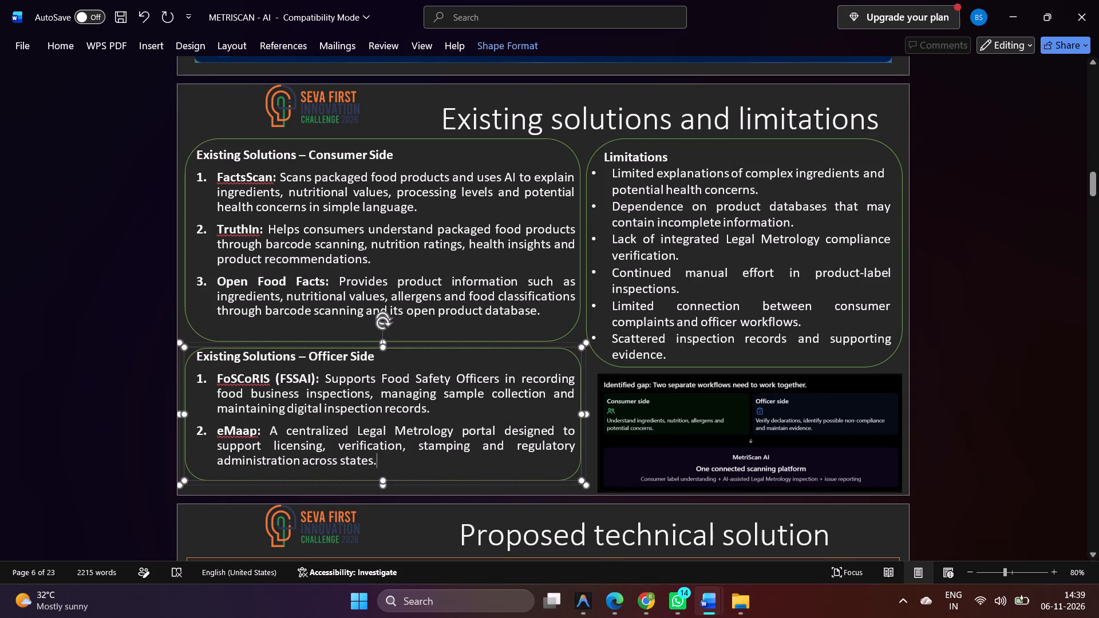
click(214, 86)
click(204, 83)
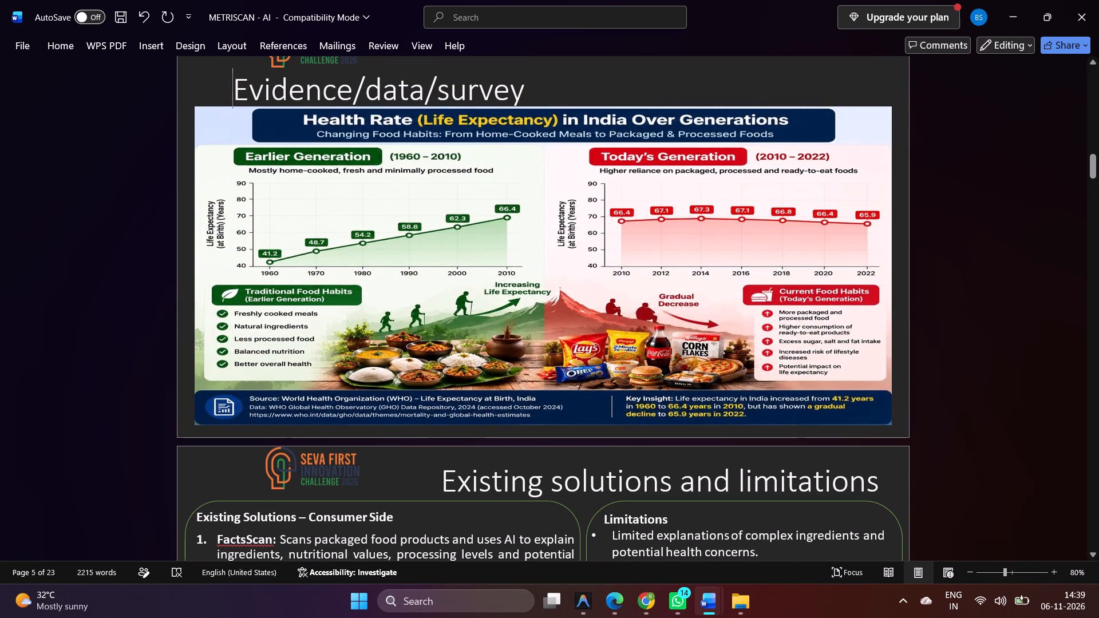
click(189, 429)
scroll(345, 410, down, 3)
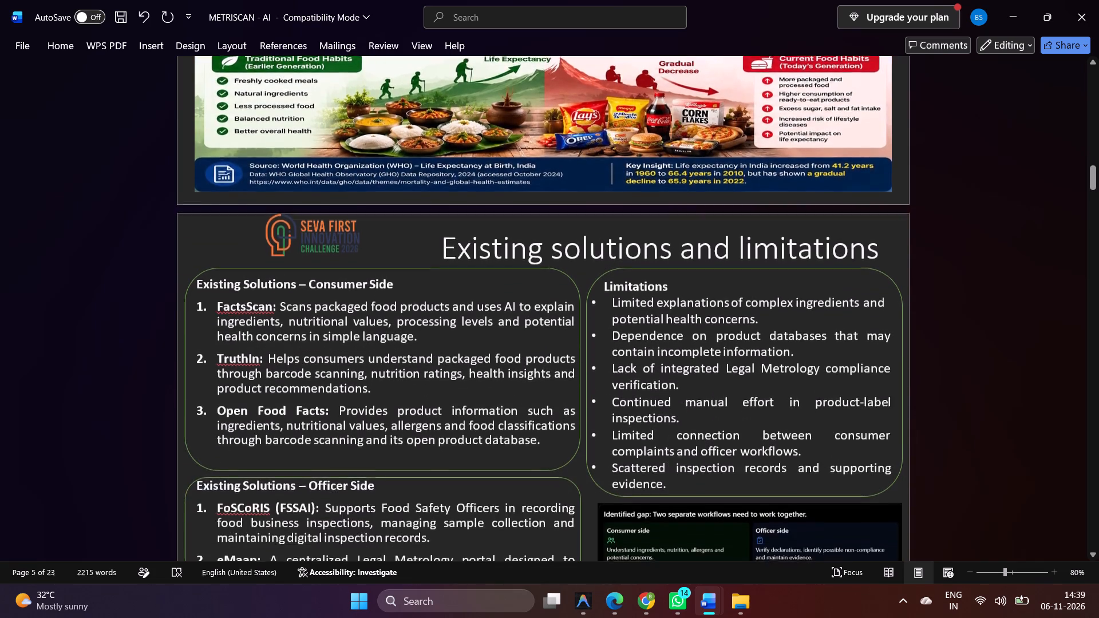
scroll(345, 410, down, 2)
scroll(224, 470, down, 5)
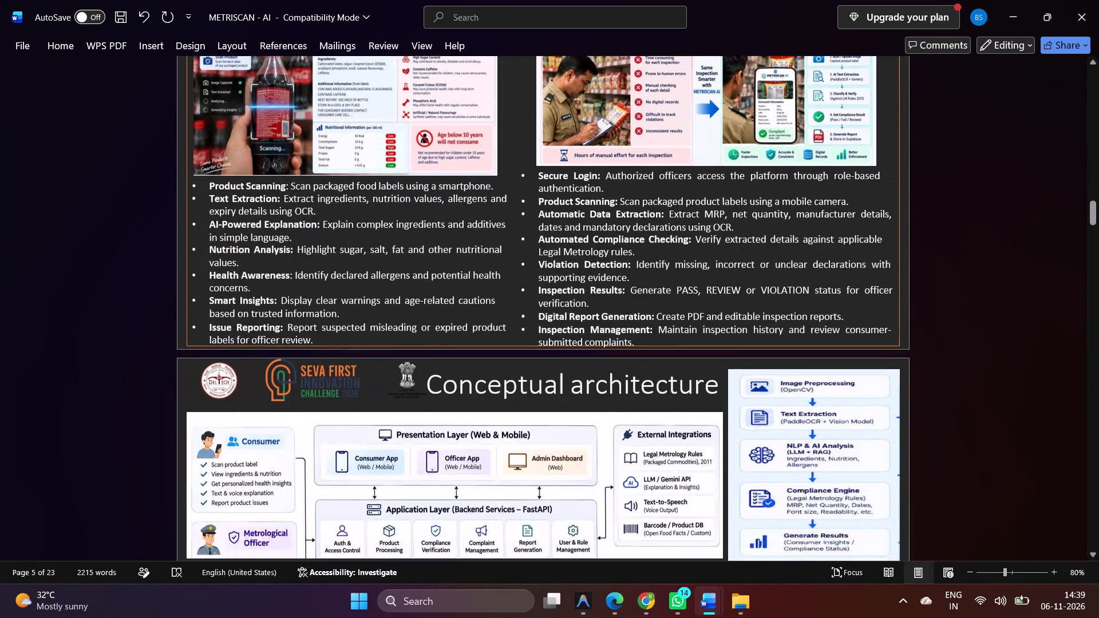
scroll(224, 470, down, 1)
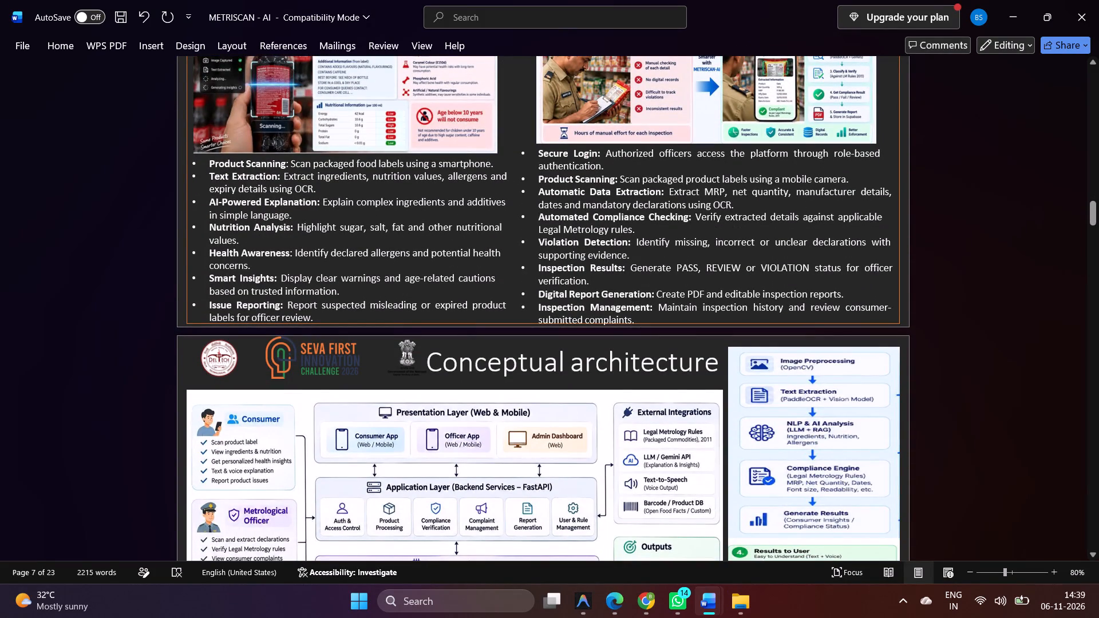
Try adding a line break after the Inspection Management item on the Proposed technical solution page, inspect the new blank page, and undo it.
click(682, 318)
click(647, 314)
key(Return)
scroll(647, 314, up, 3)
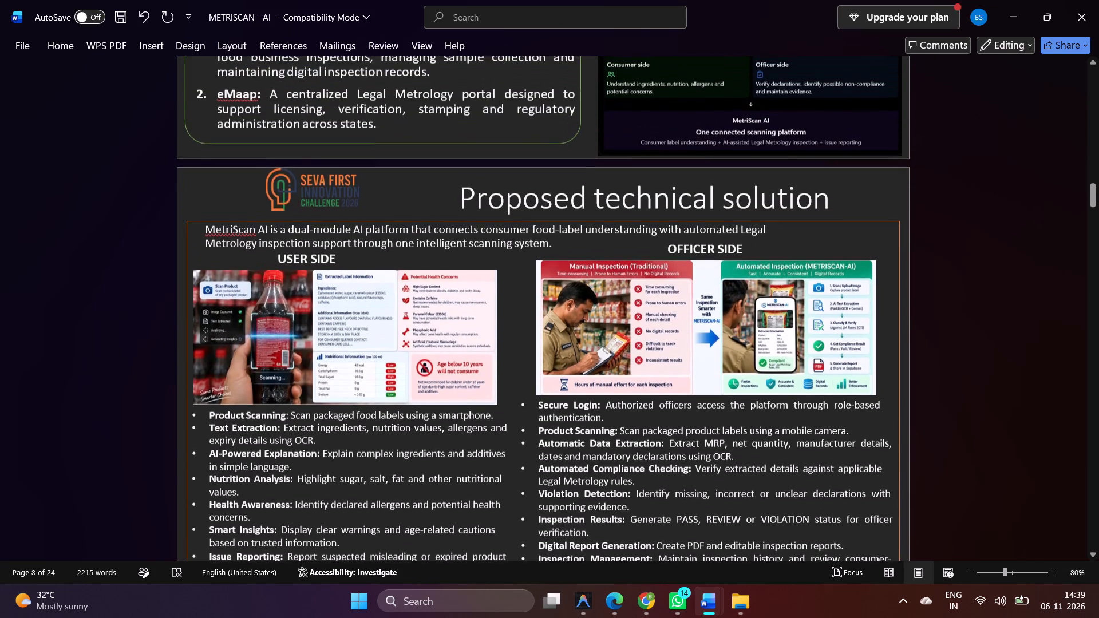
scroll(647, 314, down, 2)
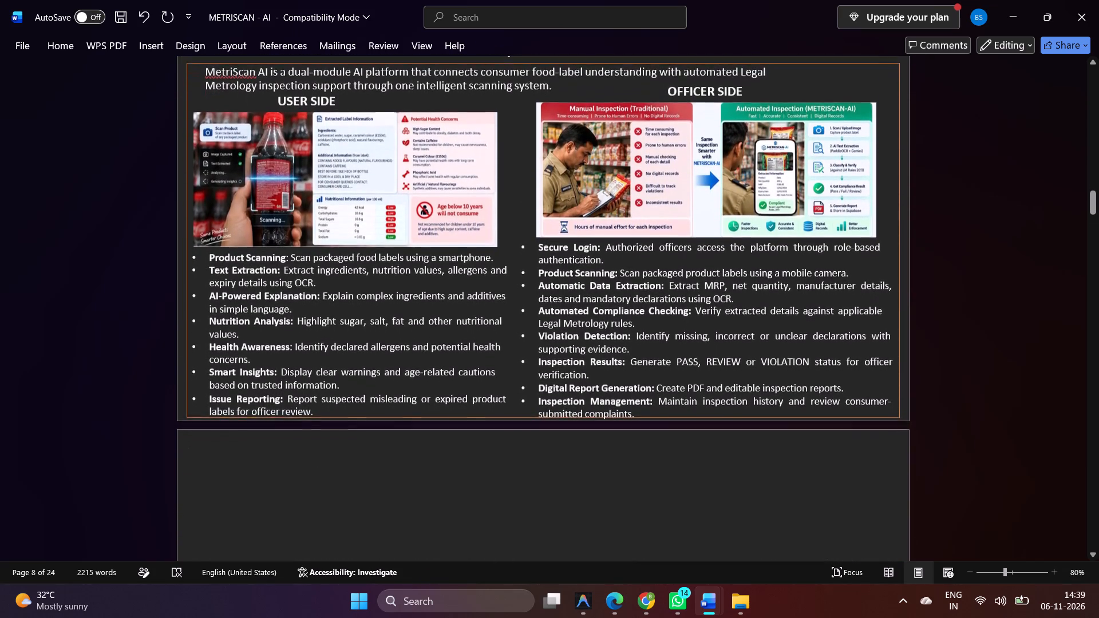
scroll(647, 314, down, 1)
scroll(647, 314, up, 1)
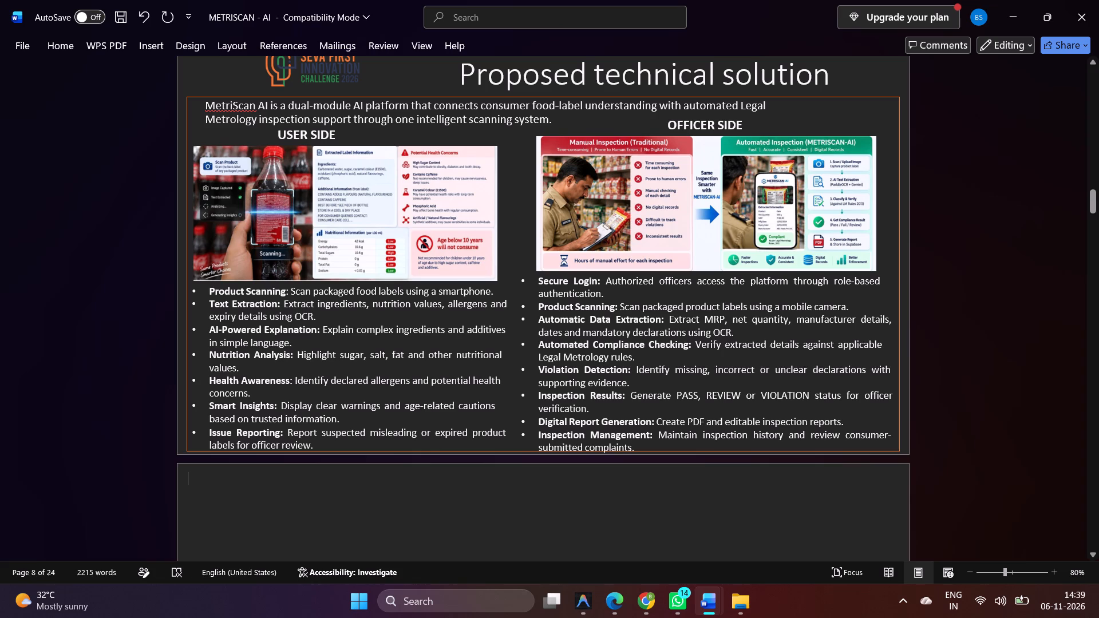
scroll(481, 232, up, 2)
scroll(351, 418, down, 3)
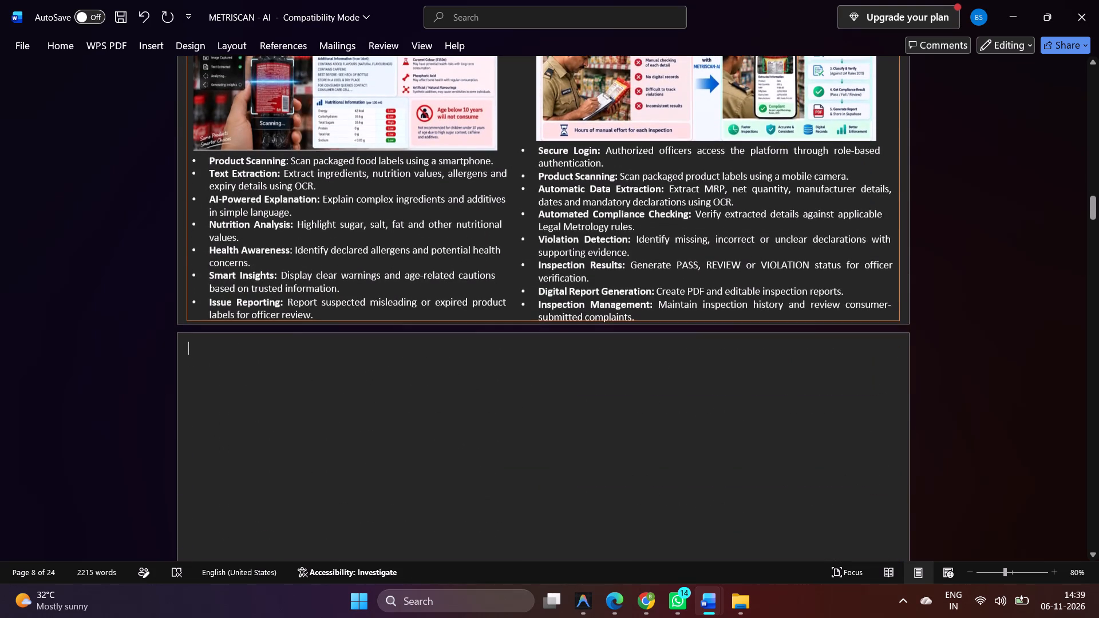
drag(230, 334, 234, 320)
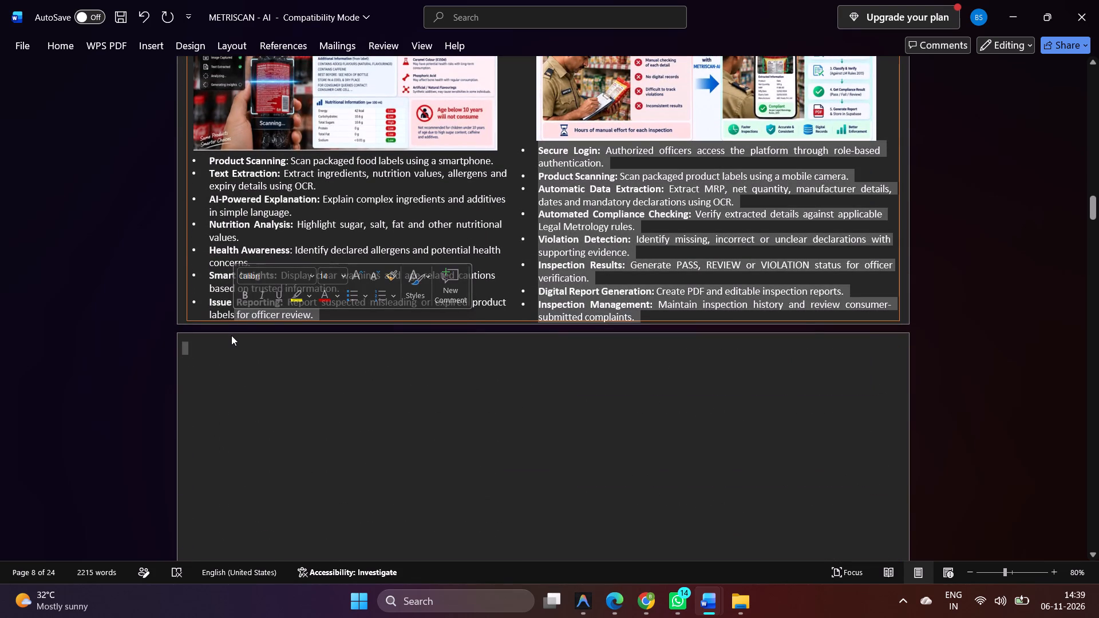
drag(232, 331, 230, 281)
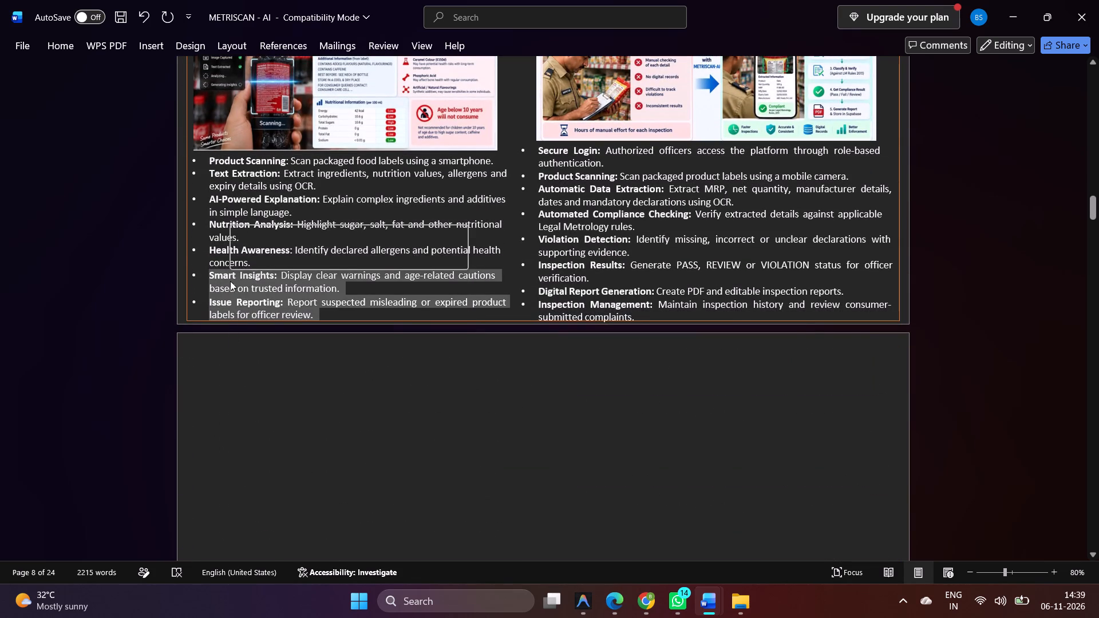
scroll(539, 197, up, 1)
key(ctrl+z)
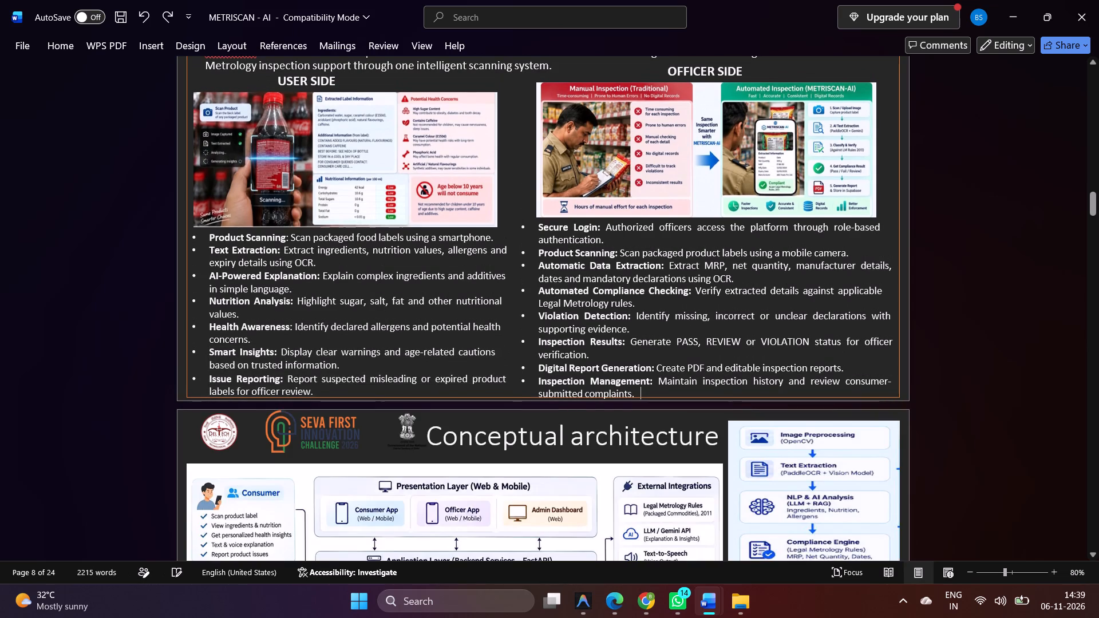
Move the "Identified gap" picture up on the Existing solutions and limitations page so it overlaps the bottom of the Limitations box.
scroll(388, 152, up, 3)
click(423, 264)
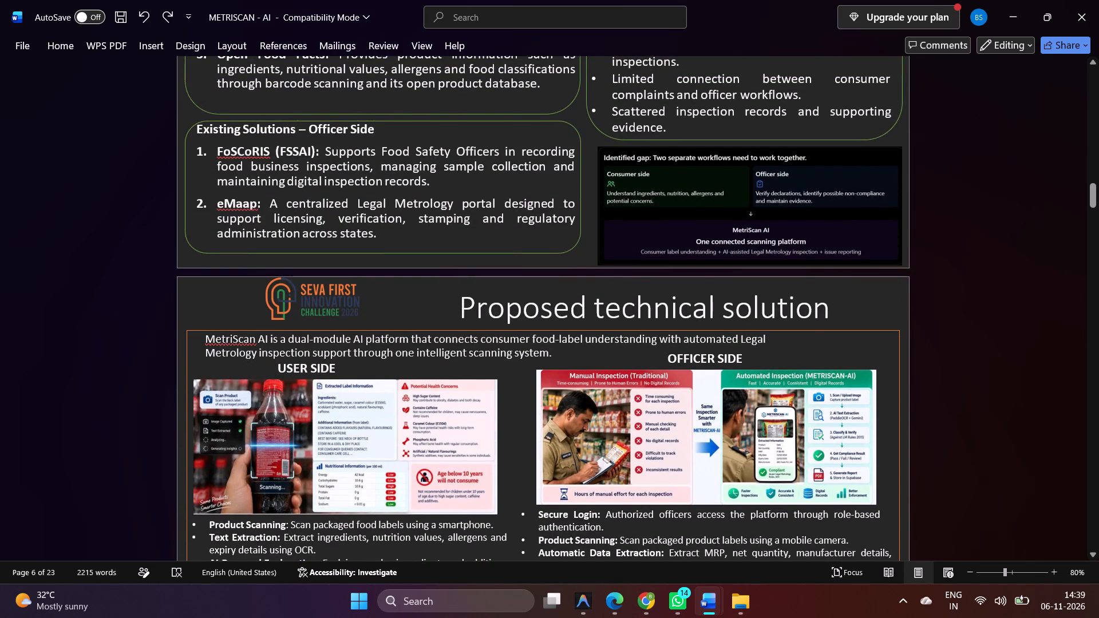
click(782, 414)
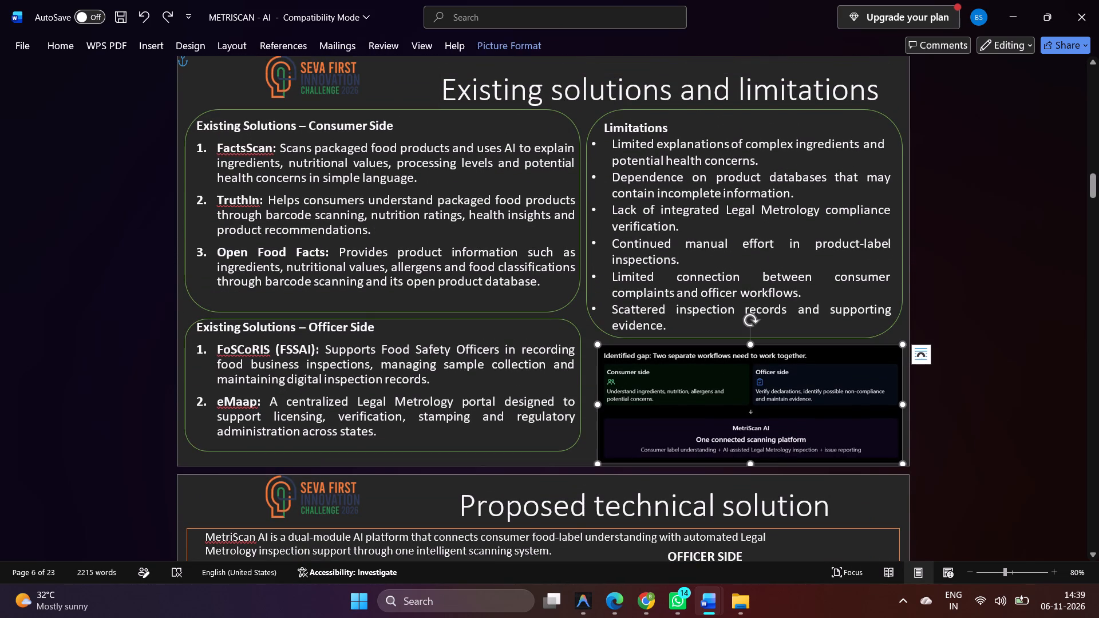
drag(855, 419, 855, 410)
drag(855, 410, 851, 324)
Try to add two line breaks below the moved picture, inserting them within "limitations" in the page heading.
click(784, 445)
click(784, 445)
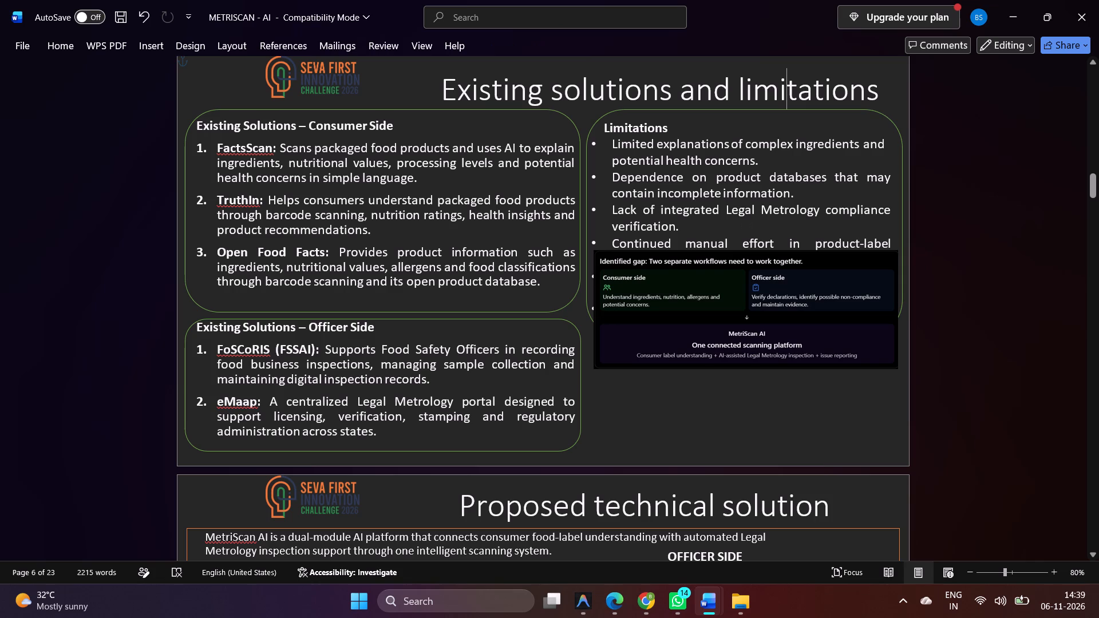
key(Return)
key(Return)
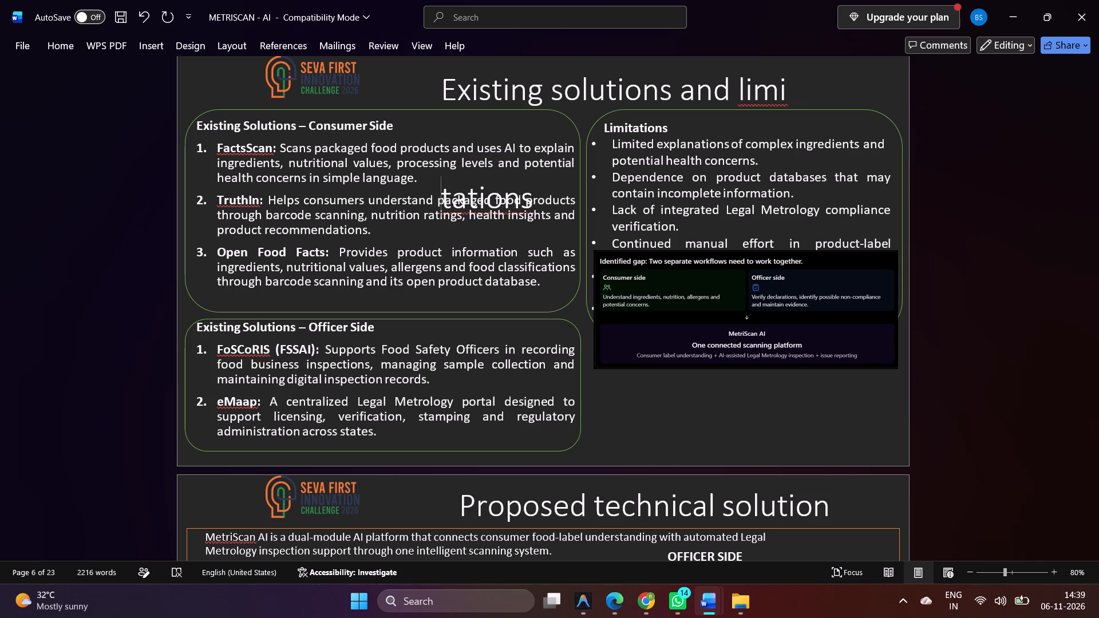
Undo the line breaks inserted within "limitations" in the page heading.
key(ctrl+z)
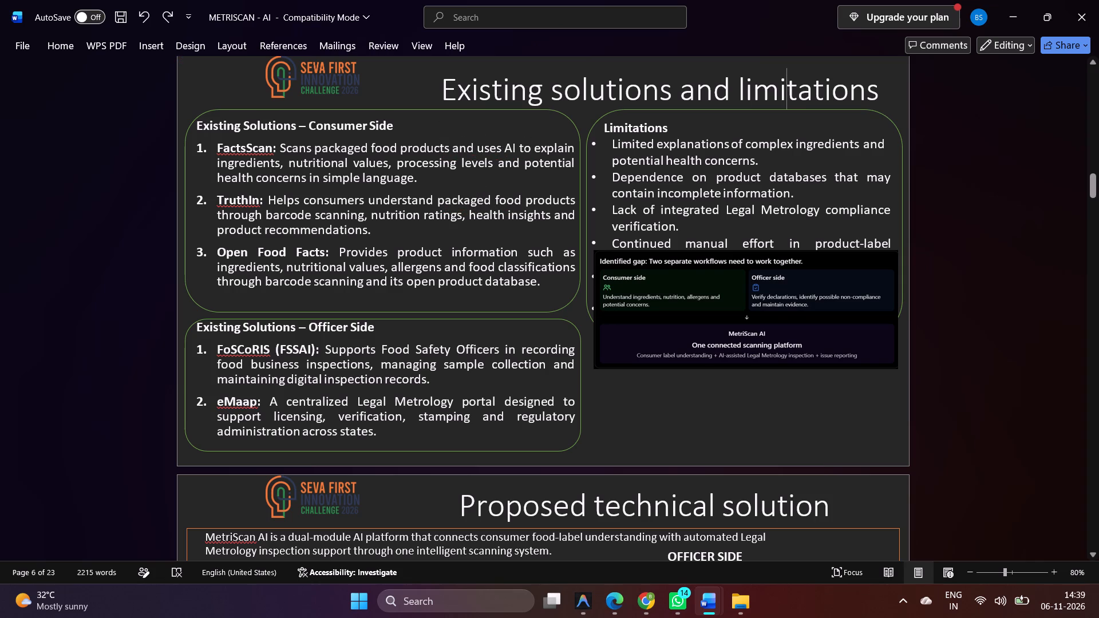
Add five line breaks after "administration across states." in the Existing Solutions – Officer Side box.
click(628, 431)
click(524, 426)
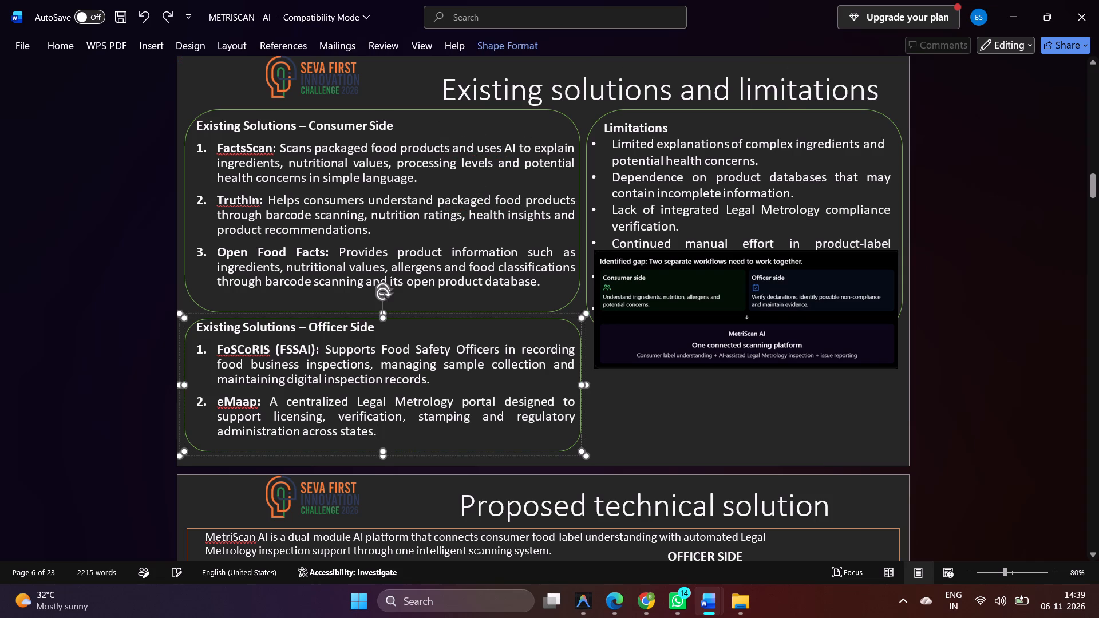
key(Return)
key(Return)
key(Return)
key(Return)
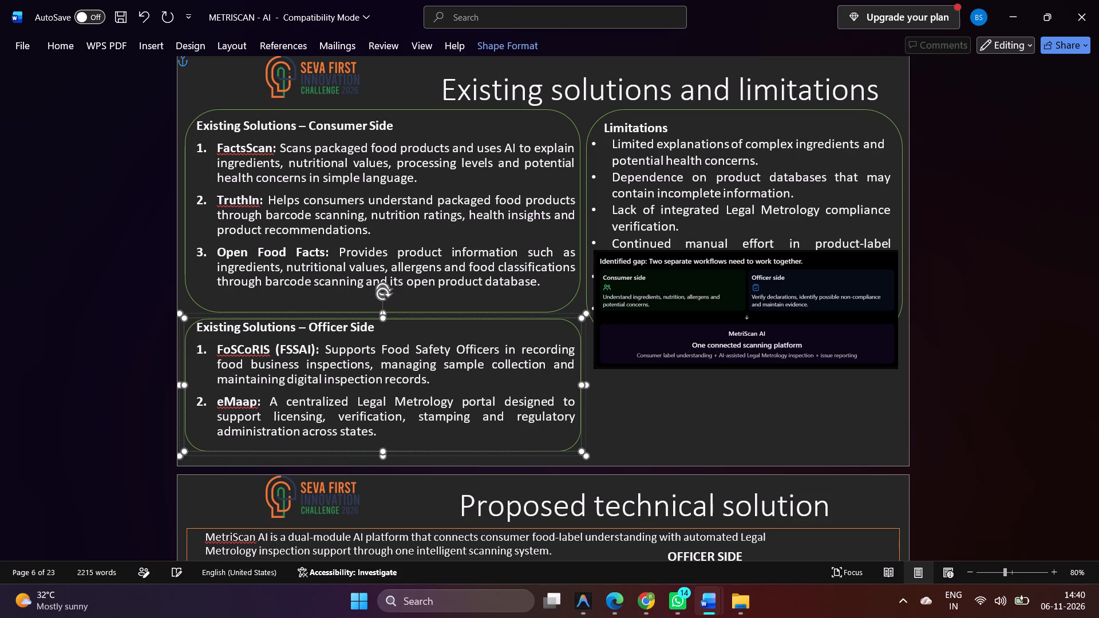
key(Return)
scroll(524, 426, down, 2)
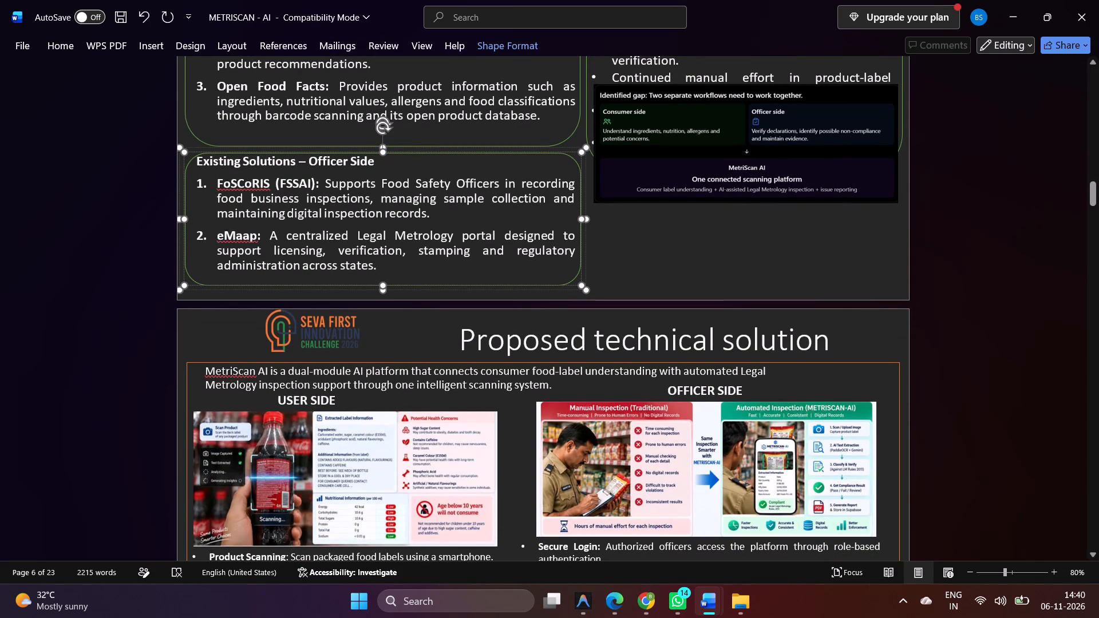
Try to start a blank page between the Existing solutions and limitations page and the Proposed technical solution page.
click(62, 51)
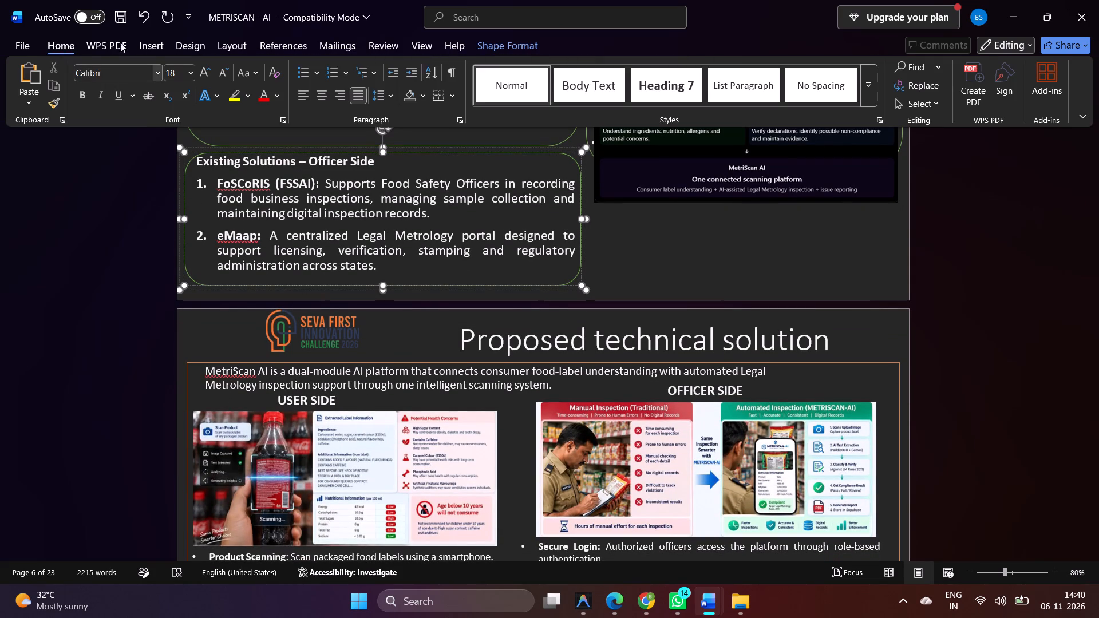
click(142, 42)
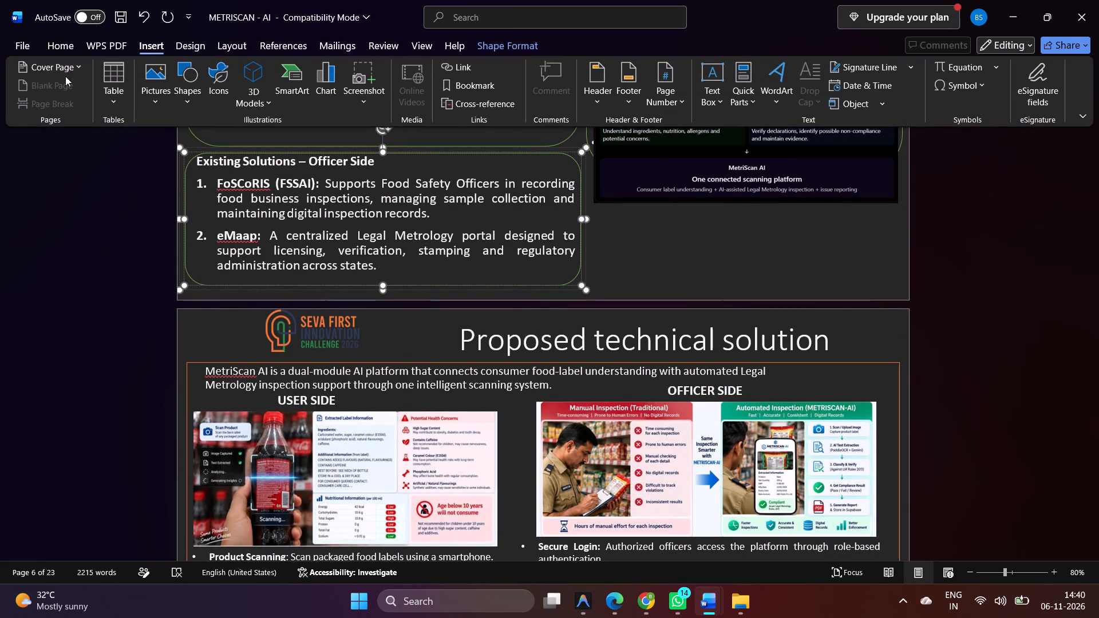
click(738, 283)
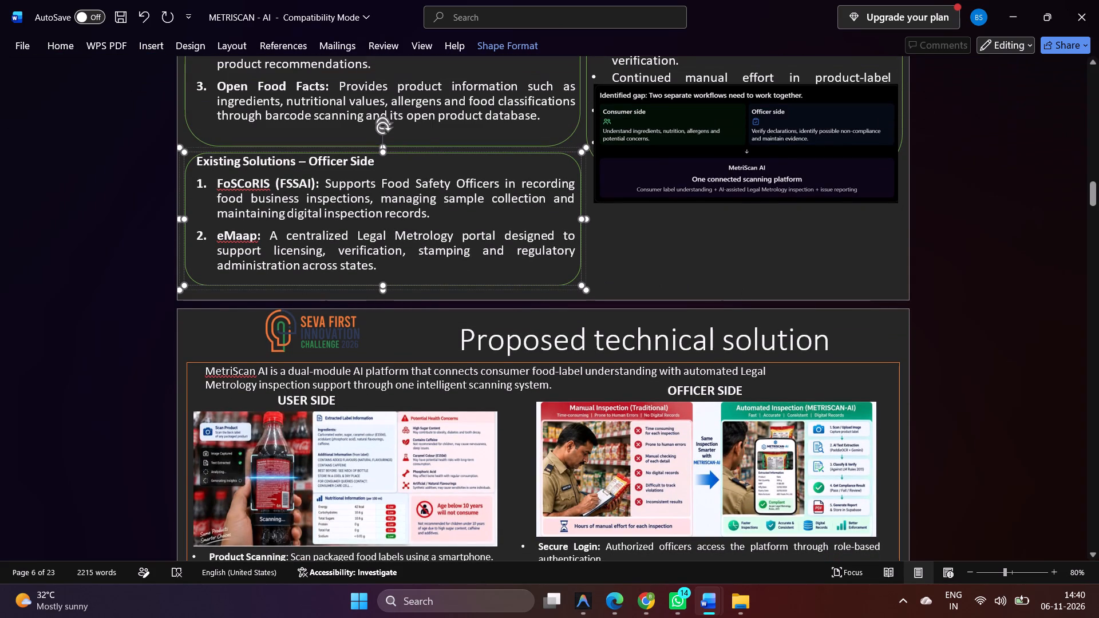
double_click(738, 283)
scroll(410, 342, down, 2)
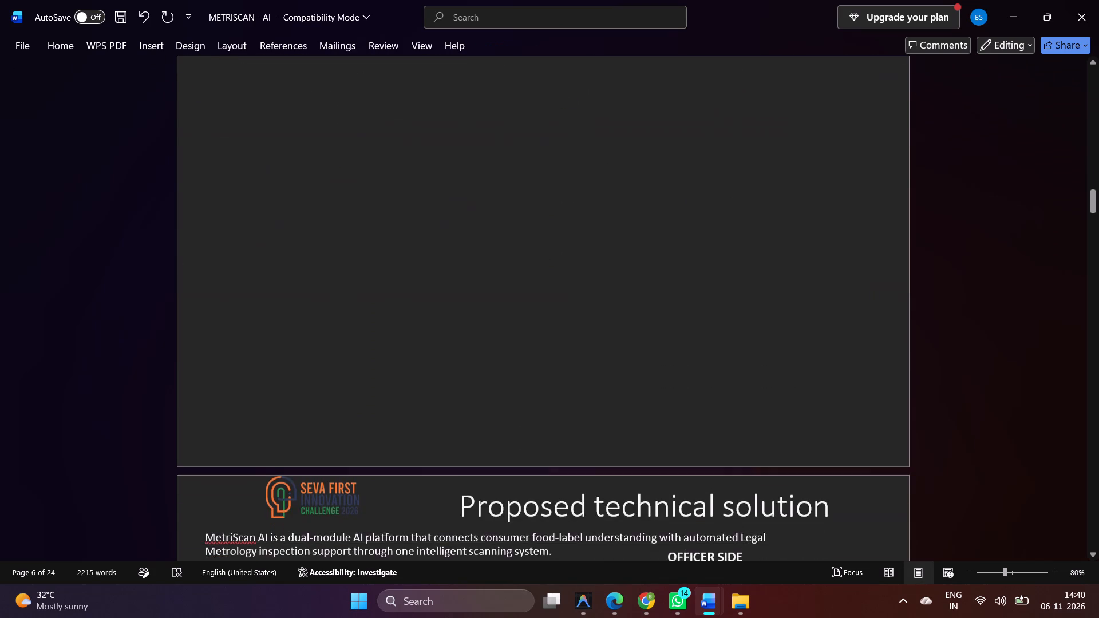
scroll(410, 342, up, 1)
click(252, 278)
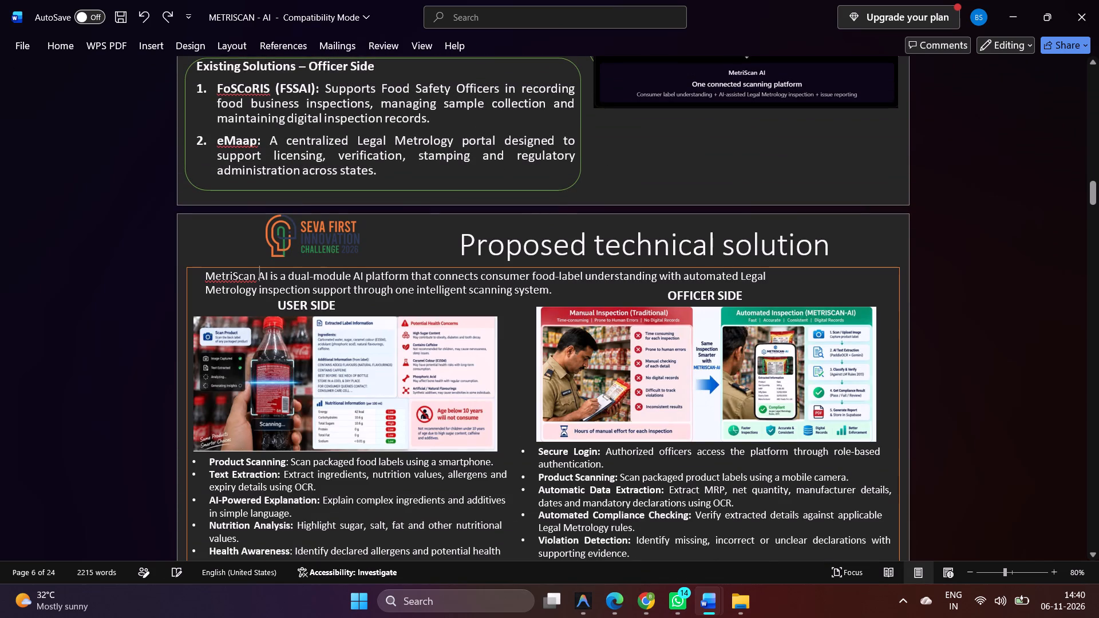
Add a paragraph in the empty area below the "Identified gap" picture to create a blank page before Proposed technical solution.
click(699, 176)
click(699, 176)
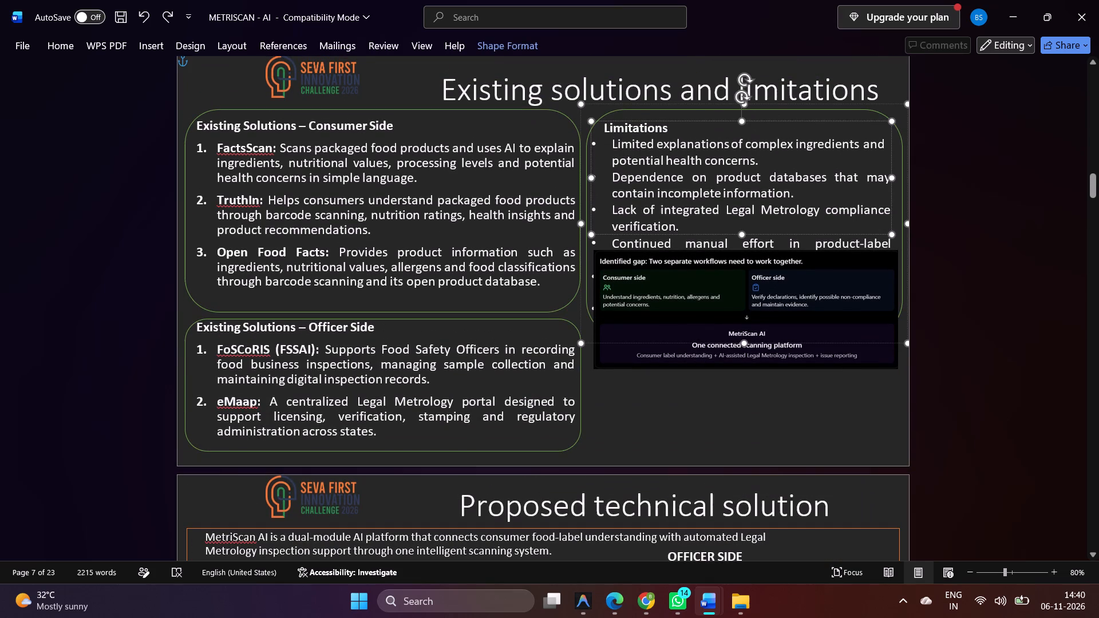
double_click(649, 423)
key(Return)
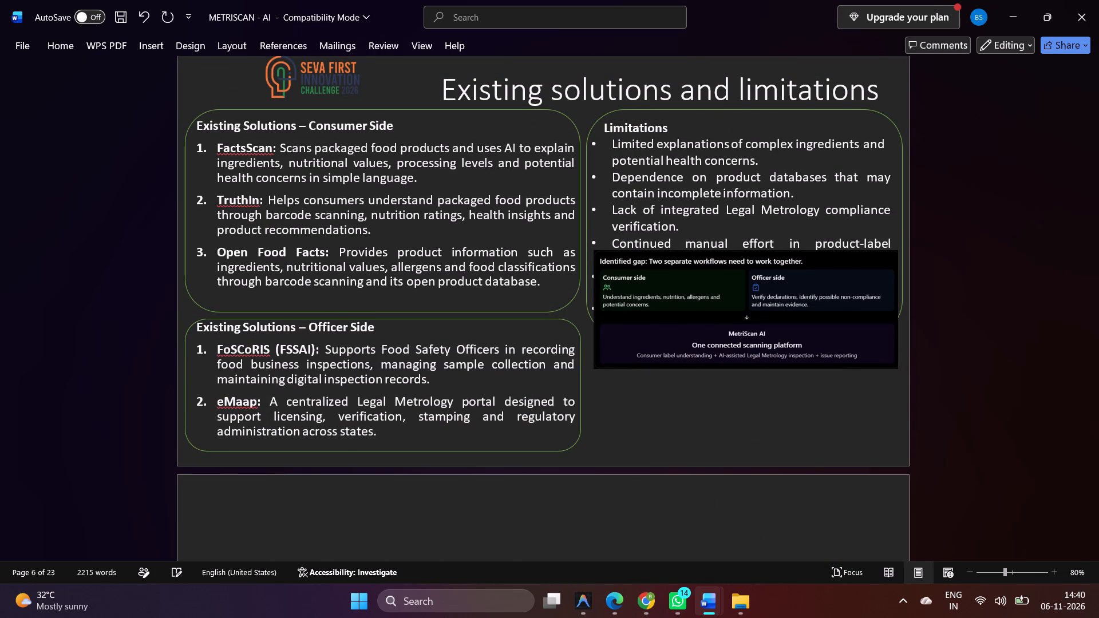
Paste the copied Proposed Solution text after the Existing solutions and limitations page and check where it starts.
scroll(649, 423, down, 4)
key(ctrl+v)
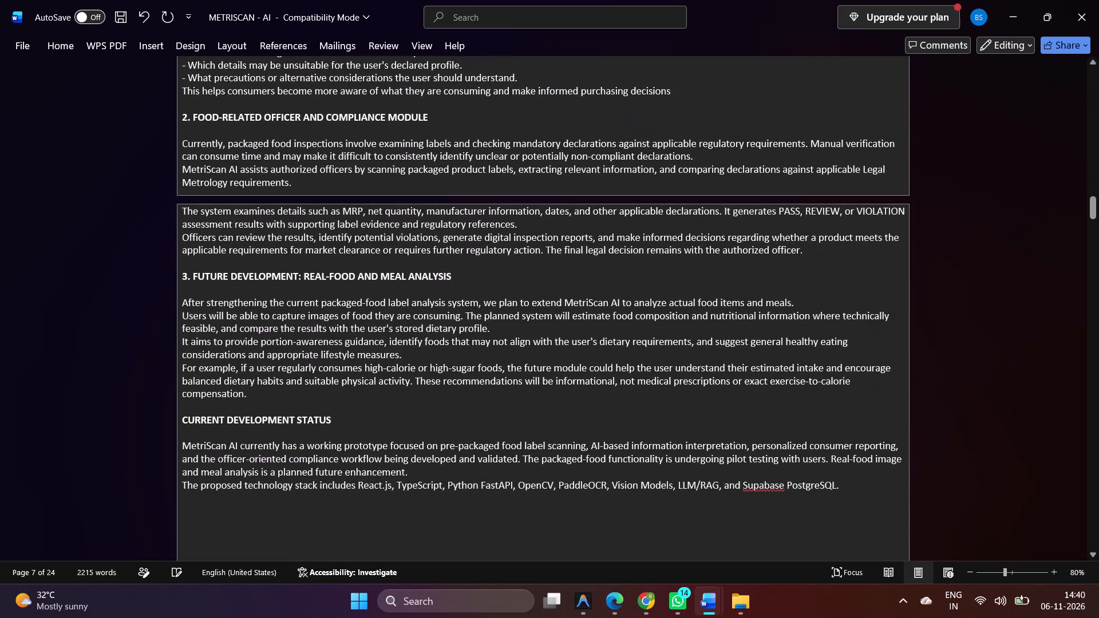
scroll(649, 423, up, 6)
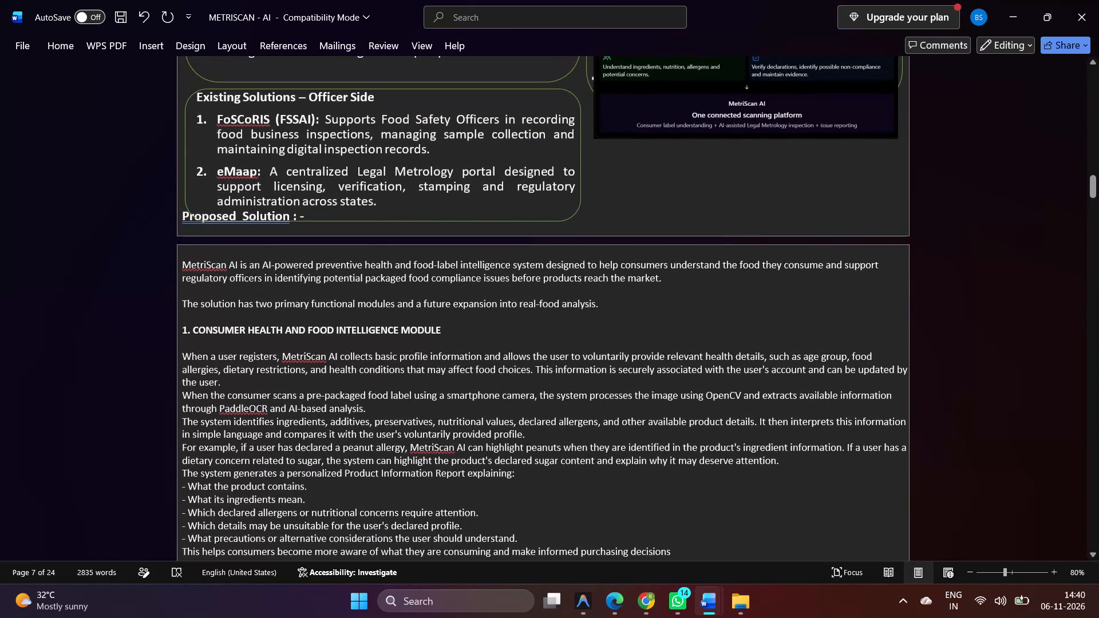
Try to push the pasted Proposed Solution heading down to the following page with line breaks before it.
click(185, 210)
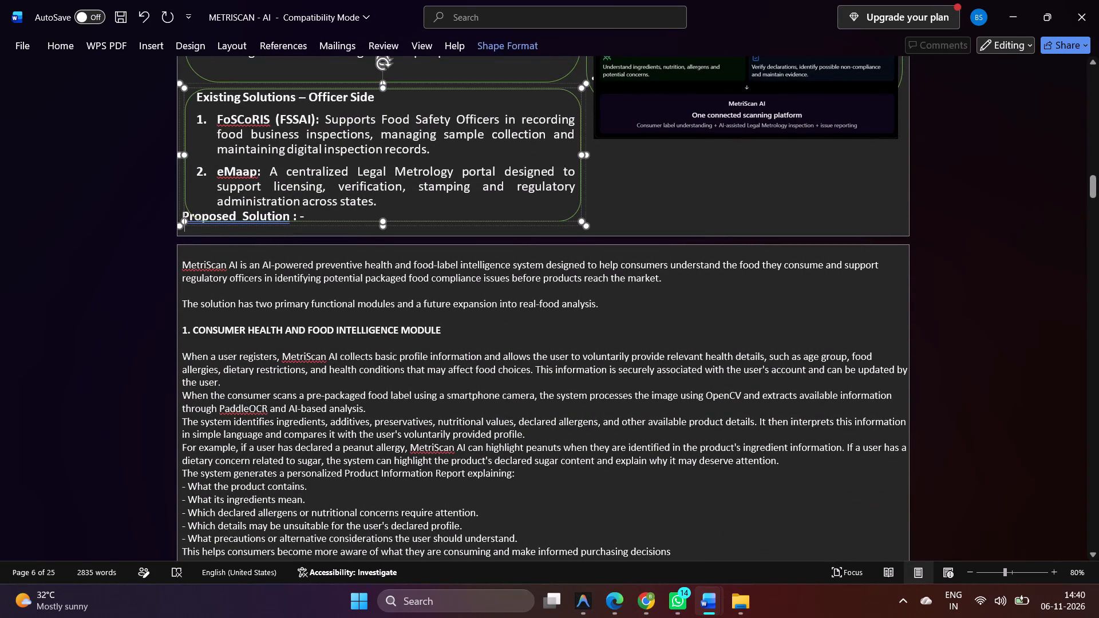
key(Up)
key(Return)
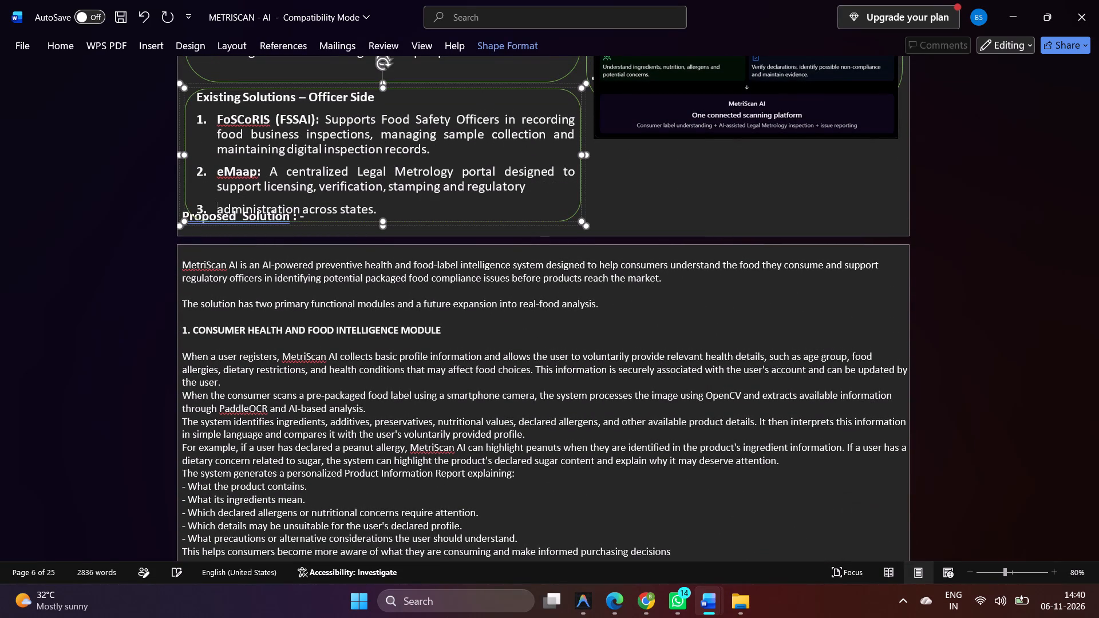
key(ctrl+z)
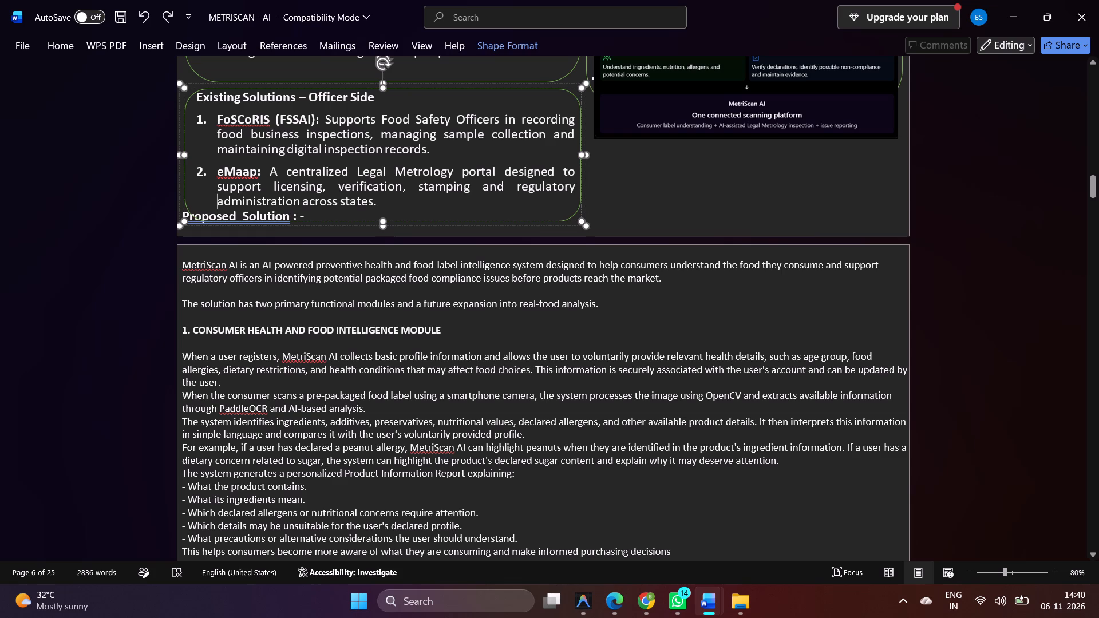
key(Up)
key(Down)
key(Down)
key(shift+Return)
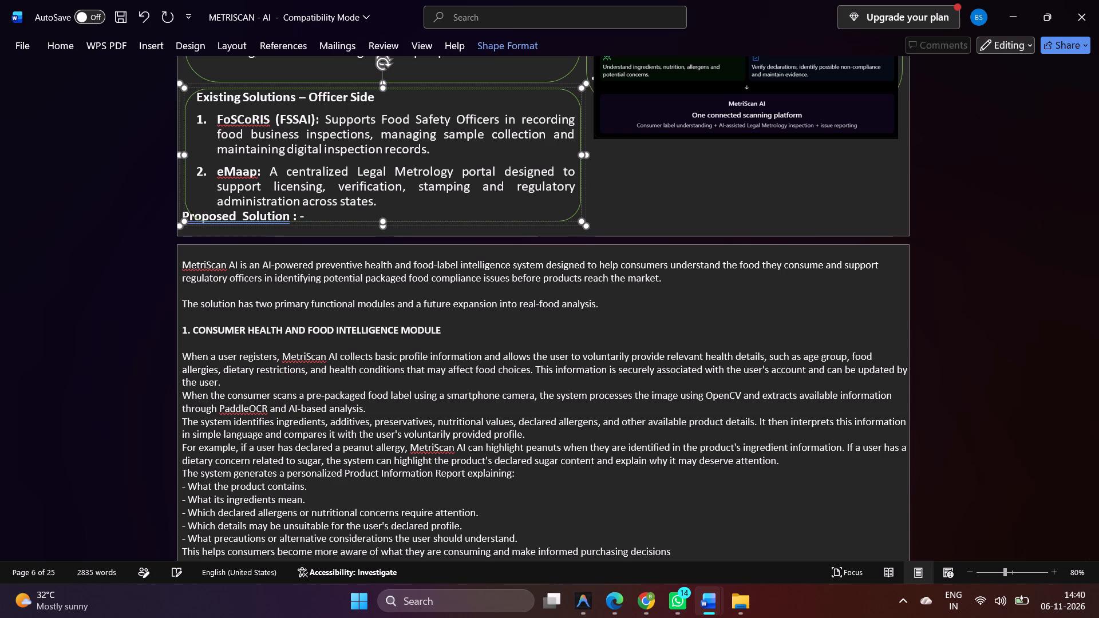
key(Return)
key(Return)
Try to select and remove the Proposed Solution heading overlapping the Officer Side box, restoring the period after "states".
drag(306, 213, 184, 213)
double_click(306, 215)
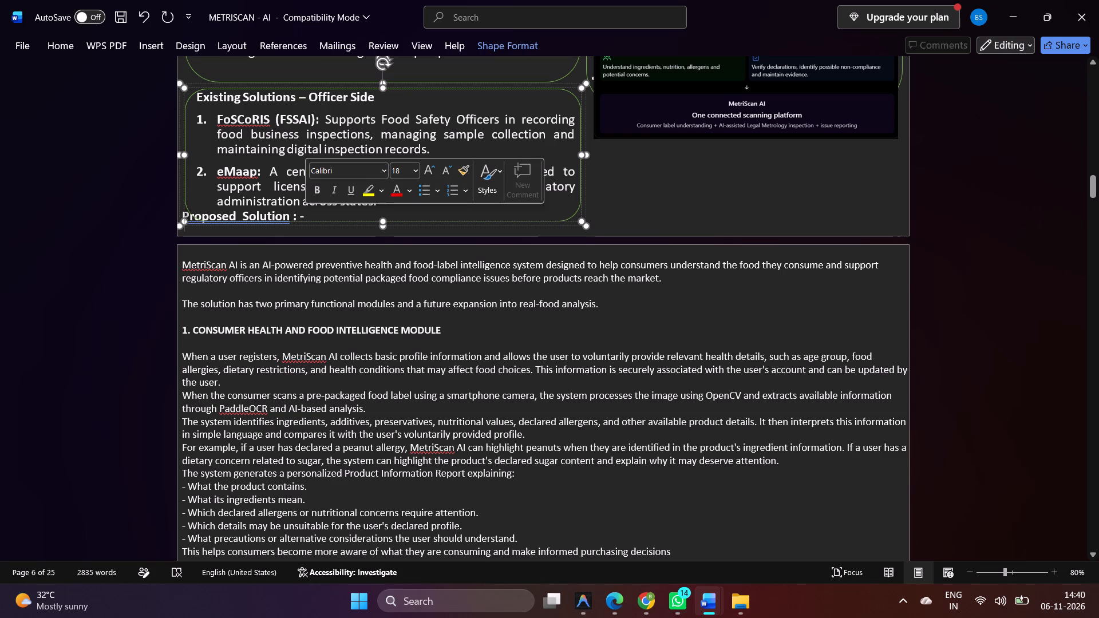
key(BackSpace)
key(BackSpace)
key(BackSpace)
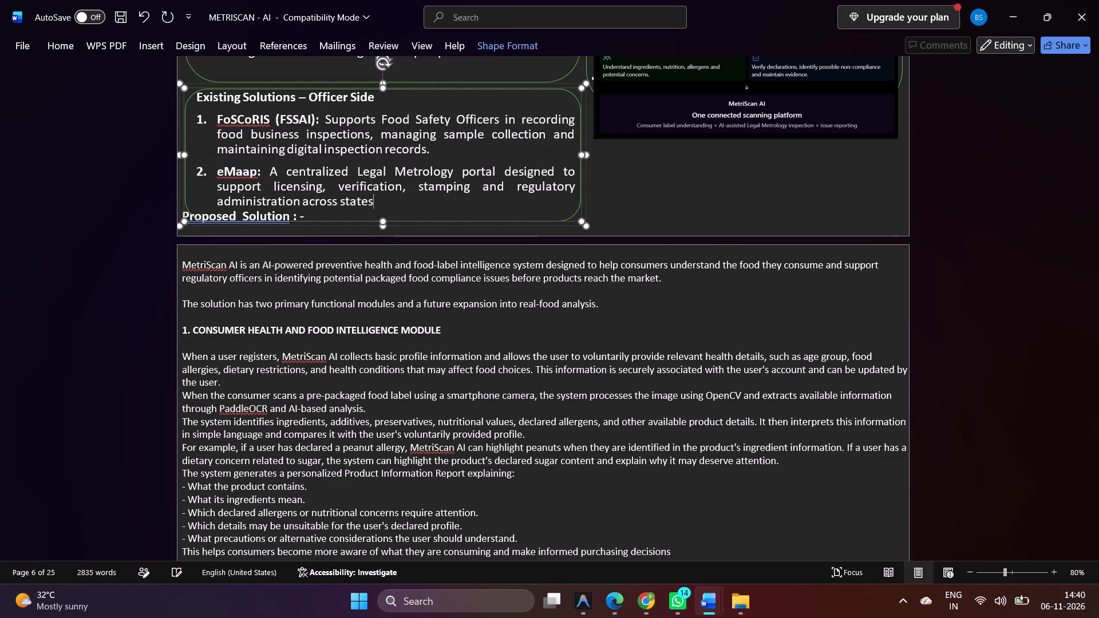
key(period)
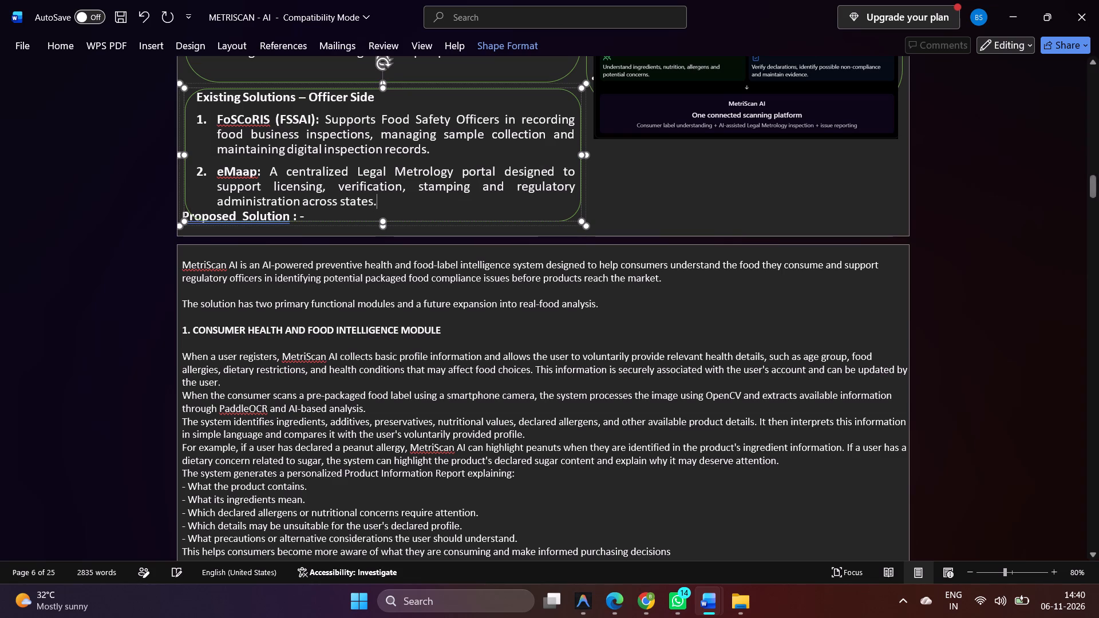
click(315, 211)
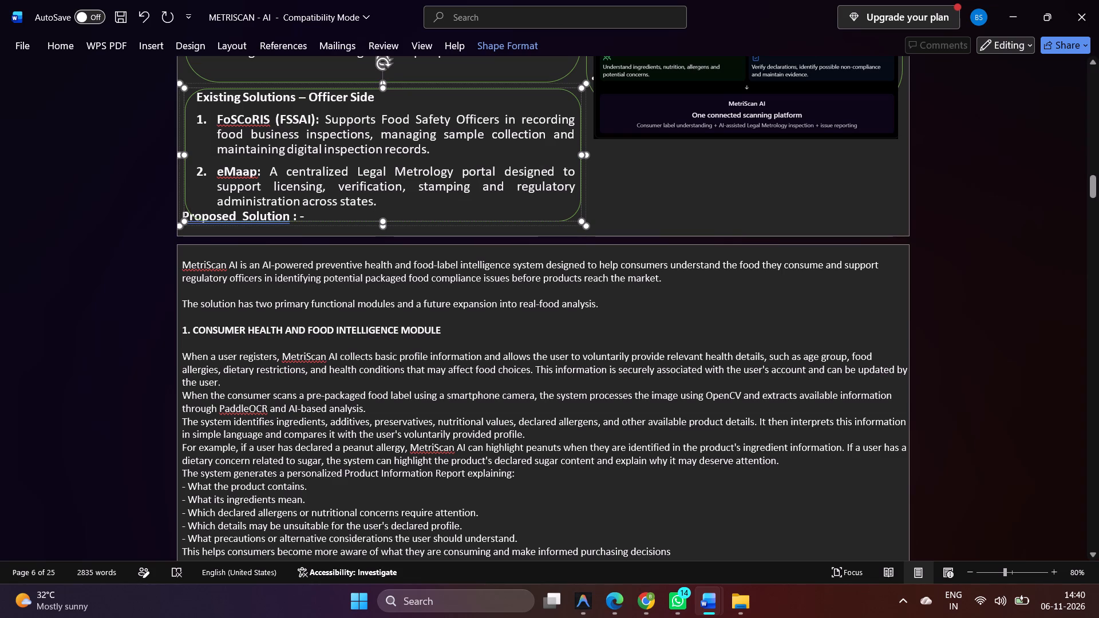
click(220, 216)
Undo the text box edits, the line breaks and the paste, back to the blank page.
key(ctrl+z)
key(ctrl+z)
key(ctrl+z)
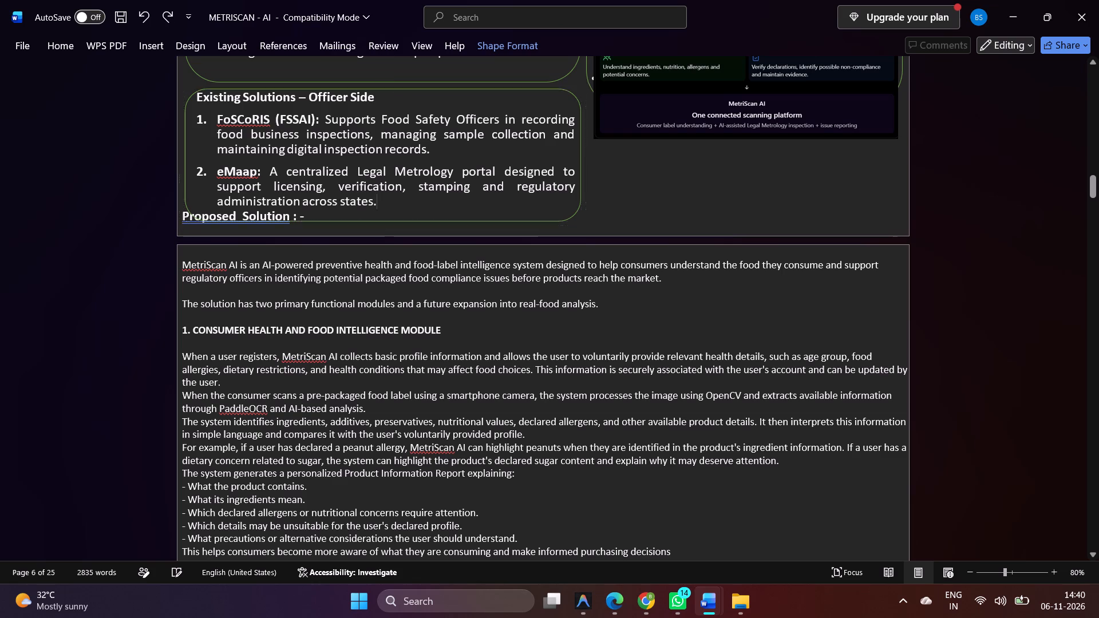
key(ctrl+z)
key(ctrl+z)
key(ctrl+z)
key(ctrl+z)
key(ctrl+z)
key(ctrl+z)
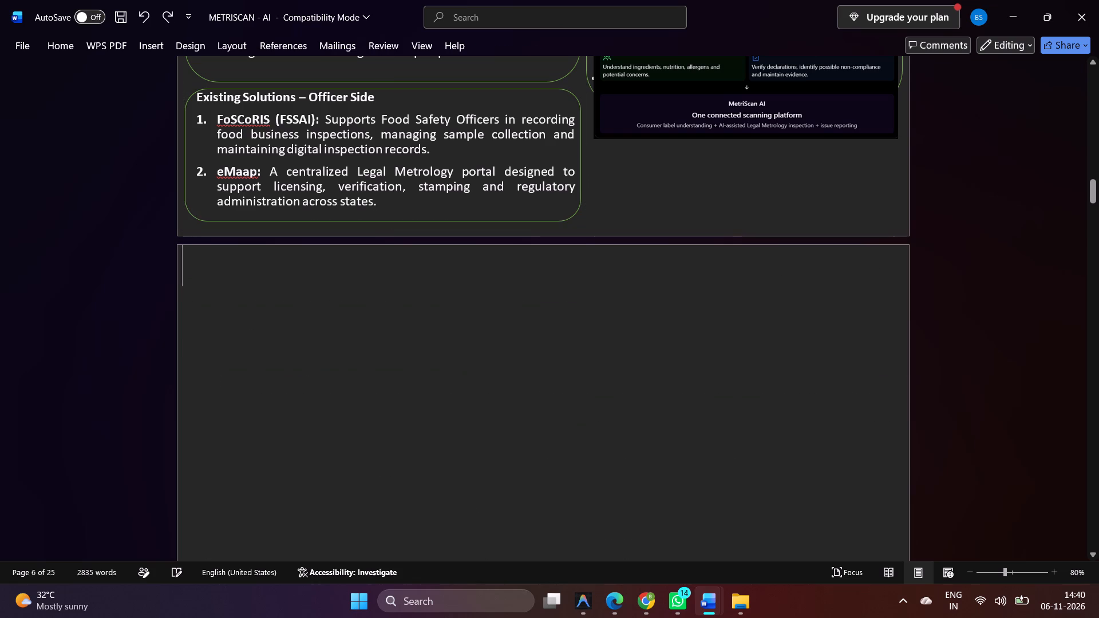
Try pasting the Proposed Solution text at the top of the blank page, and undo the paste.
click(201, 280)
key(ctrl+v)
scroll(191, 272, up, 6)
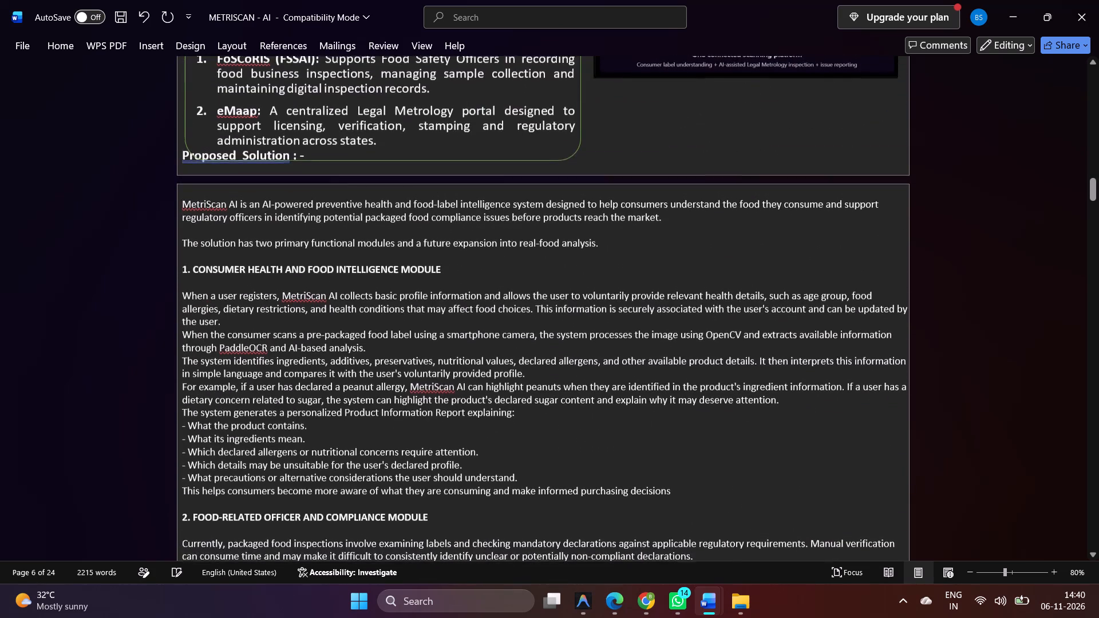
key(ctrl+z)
Add three line breaks at the top of the blank page and paste the Proposed Solution text below them.
click(191, 272)
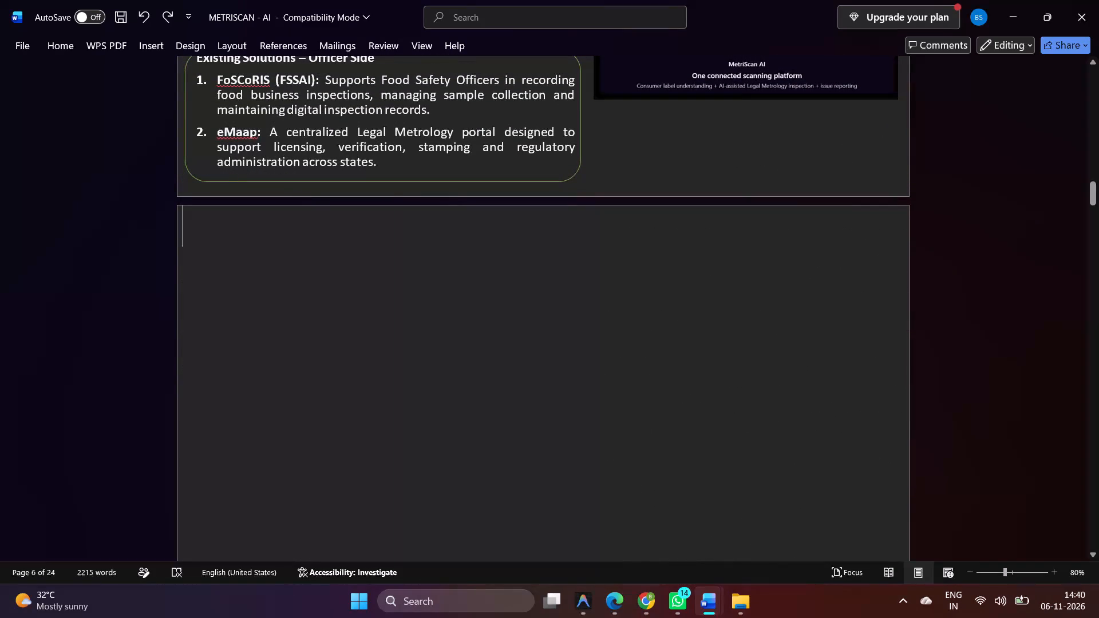
key(Return)
key(Return)
key(Return)
key(ctrl+b)
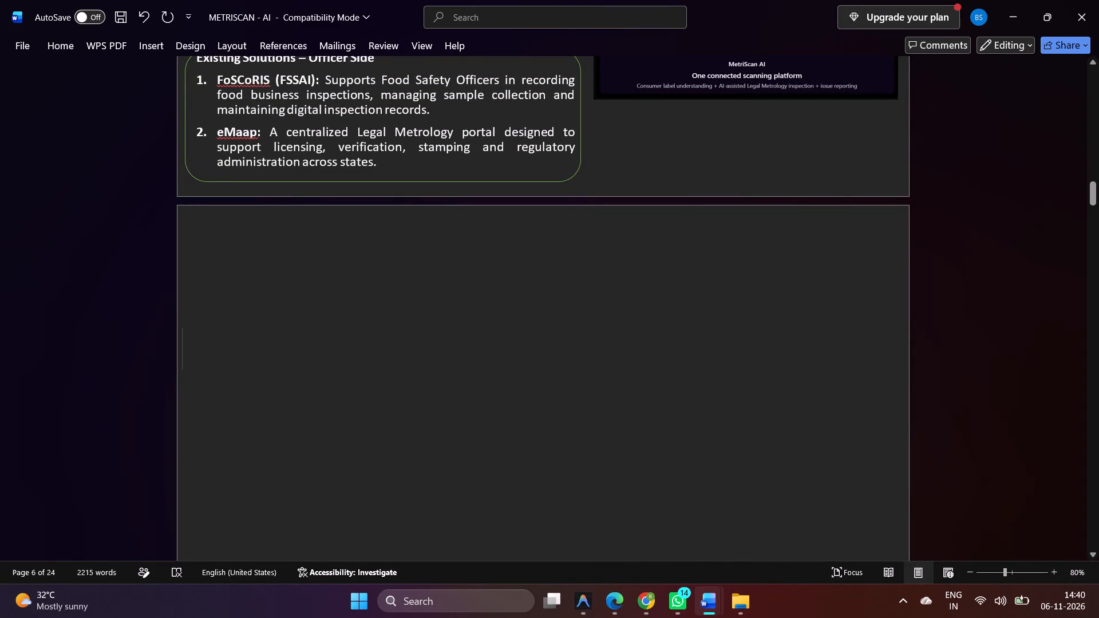
key(ctrl+v)
scroll(166, 276, up, 5)
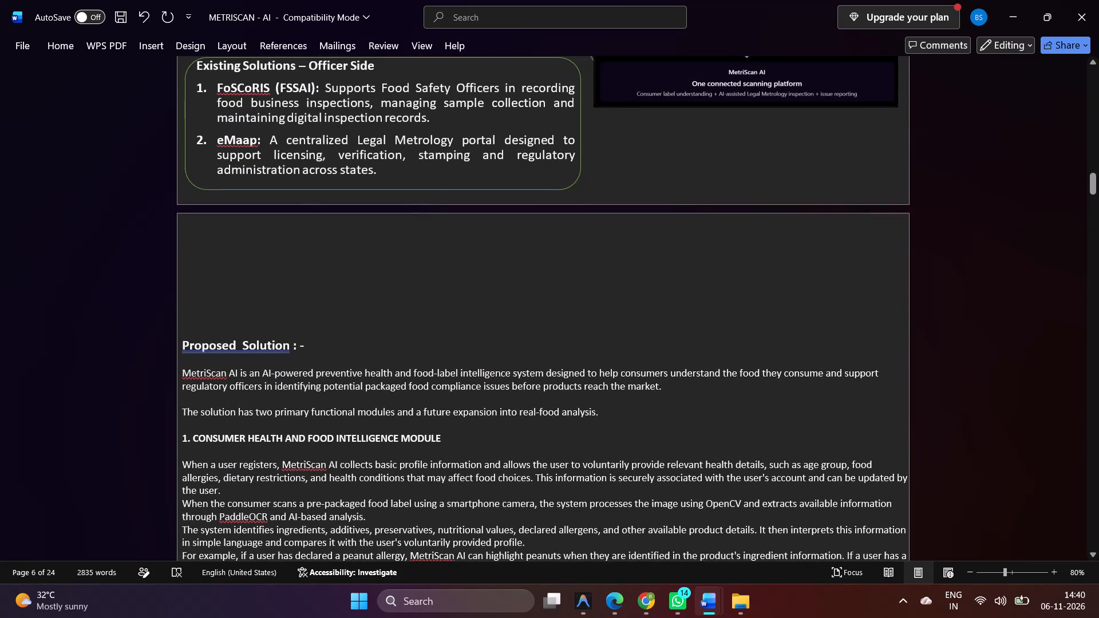
Reduce the space above the Proposed Solution heading to a single blank line.
click(189, 337)
key(Left)
key(BackSpace)
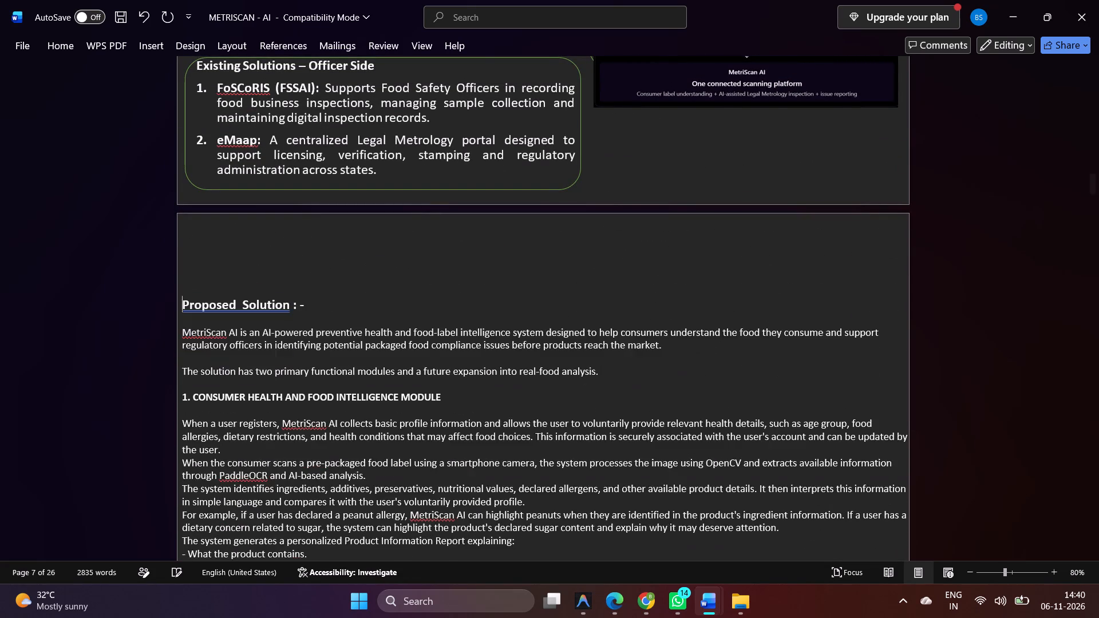
key(BackSpace)
key(BackSpace)
key(Return)
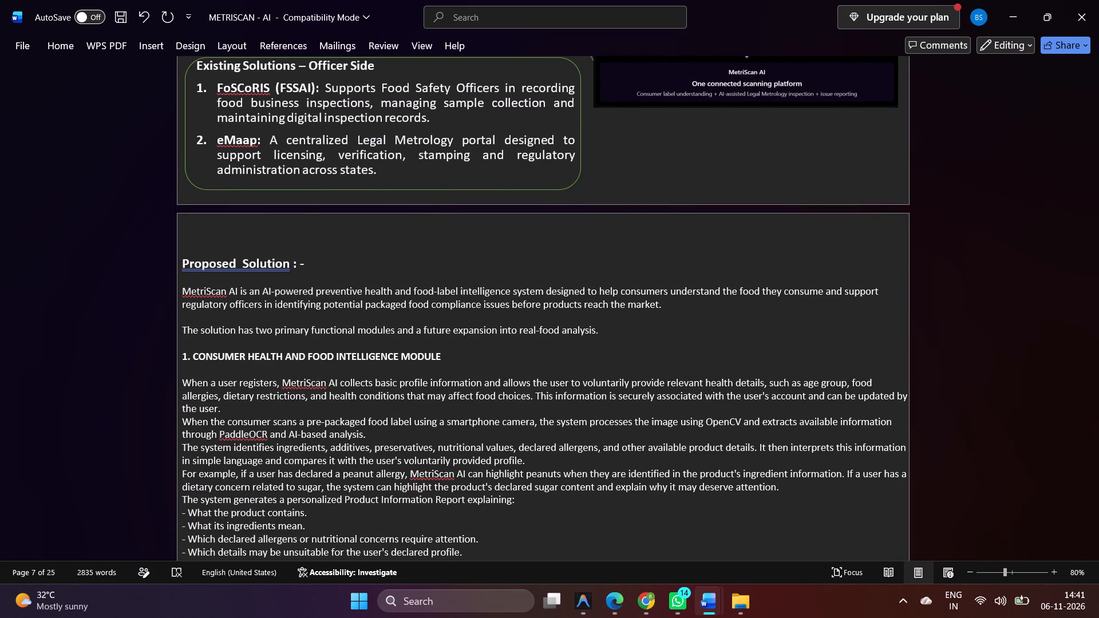
Move the "Identified gap" picture down on the Existing solutions and limitations page so it sits just below the Limitations box.
scroll(703, 204, up, 1)
click(737, 123)
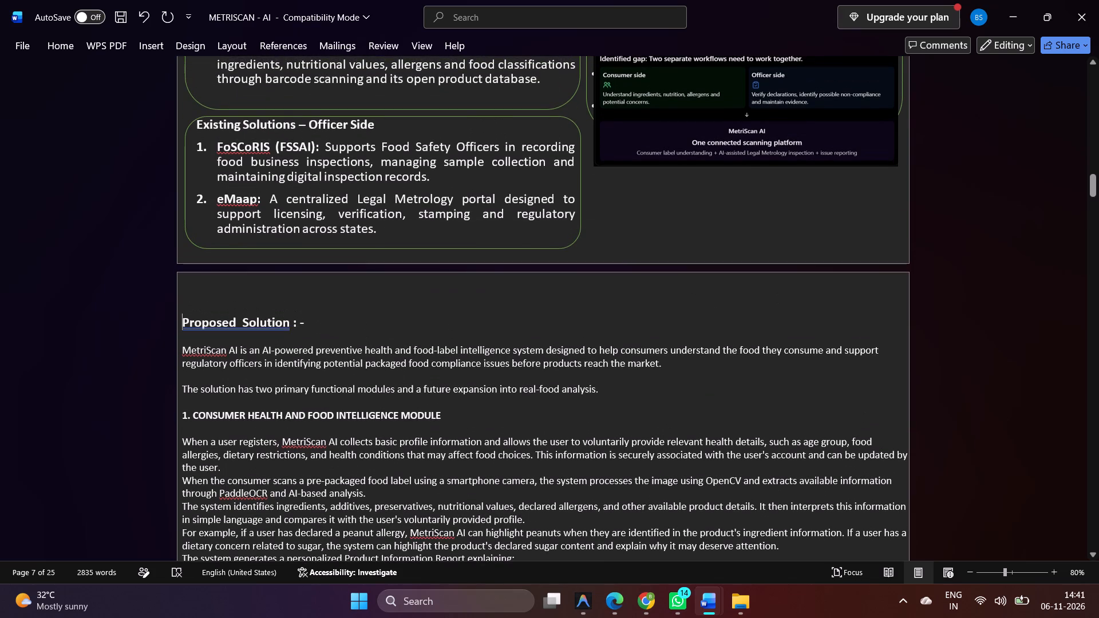
click(737, 123)
drag(737, 123, 725, 138)
drag(725, 138, 724, 153)
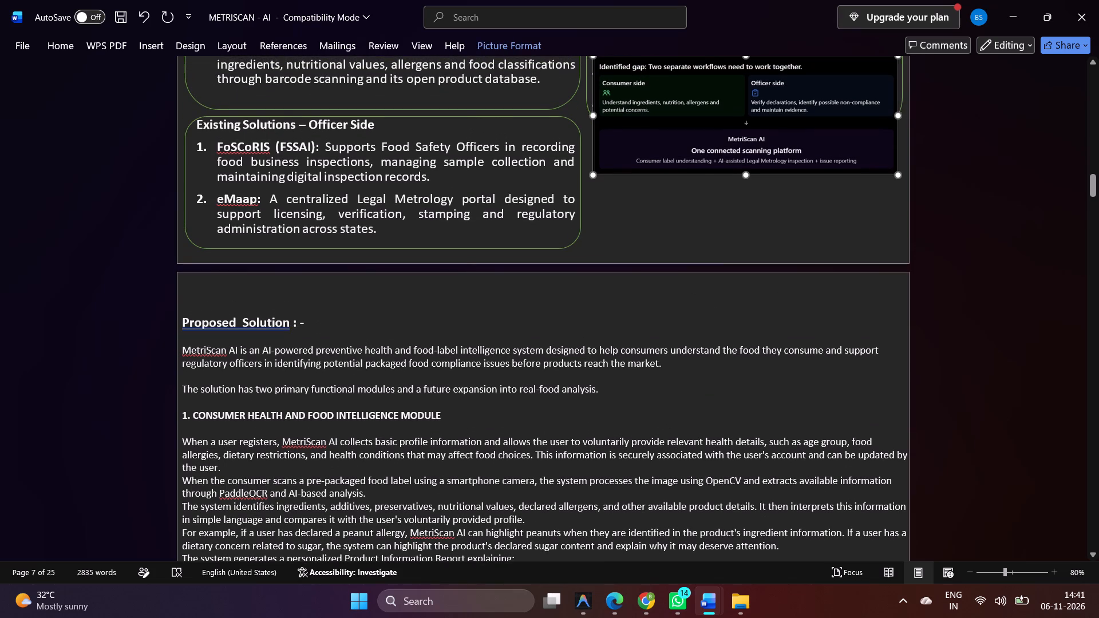
drag(724, 153, 725, 235)
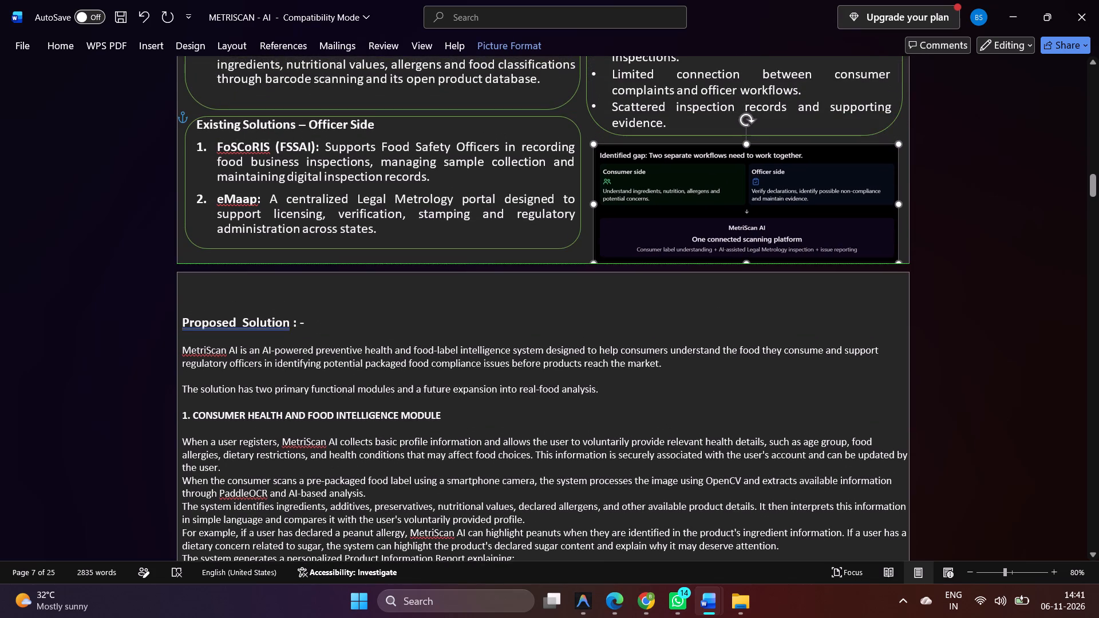
drag(725, 235, 725, 232)
click(1018, 131)
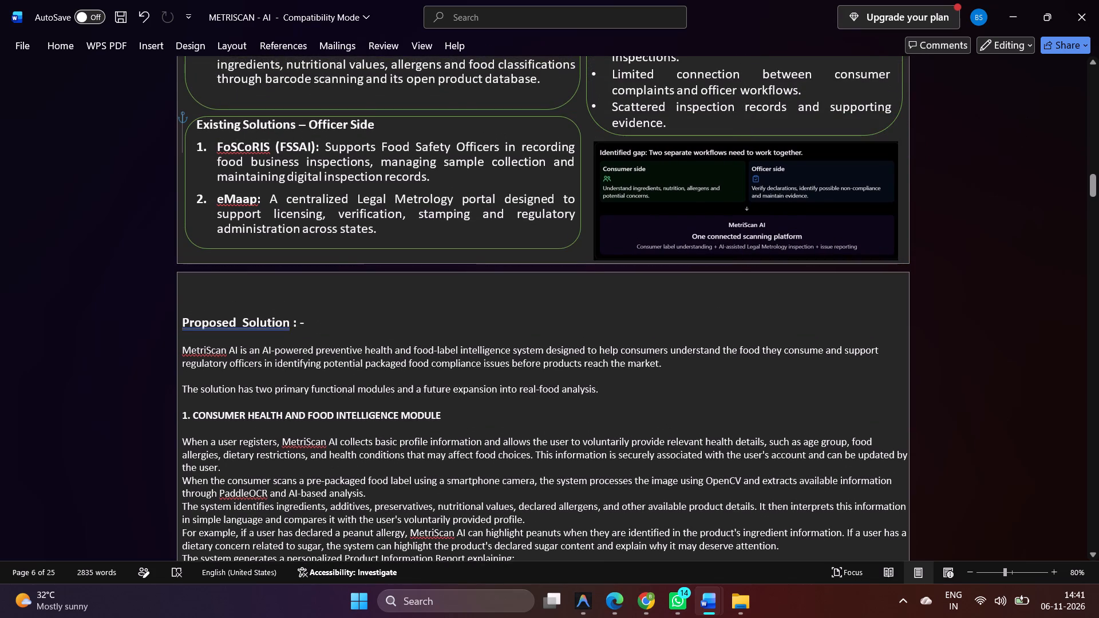
Add the word "Our" in front of the "Proposed Solution : -" heading at the top of page 7.
scroll(578, 251, up, 2)
scroll(578, 251, down, 2)
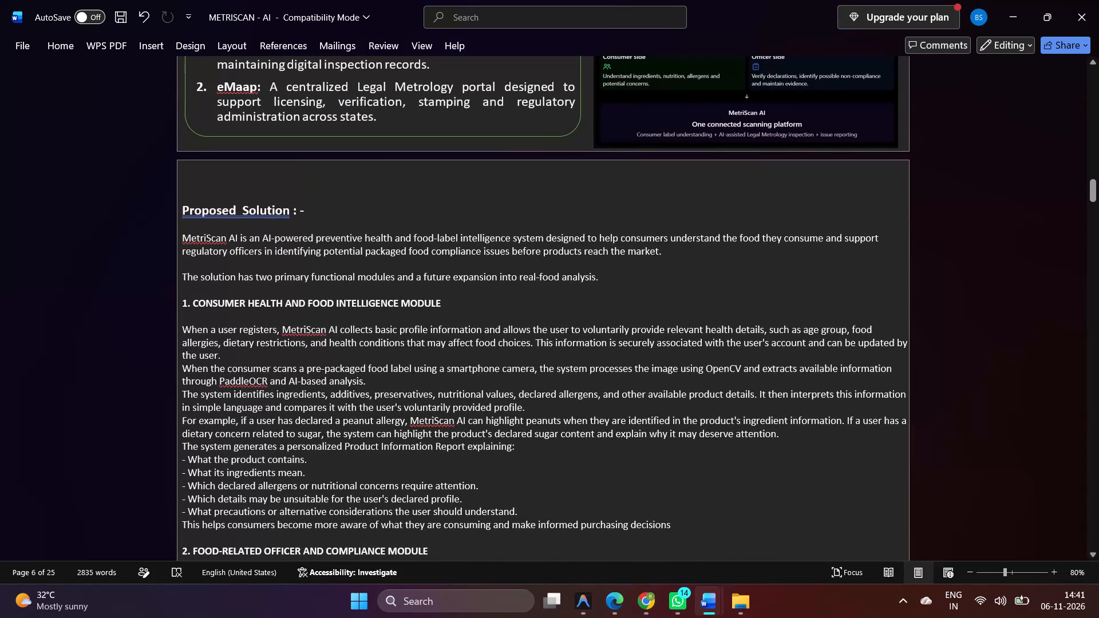
click(287, 179)
click(187, 208)
key(Left)
text(Our)
key(space)
key(Left)
key(Left)
key(Left)
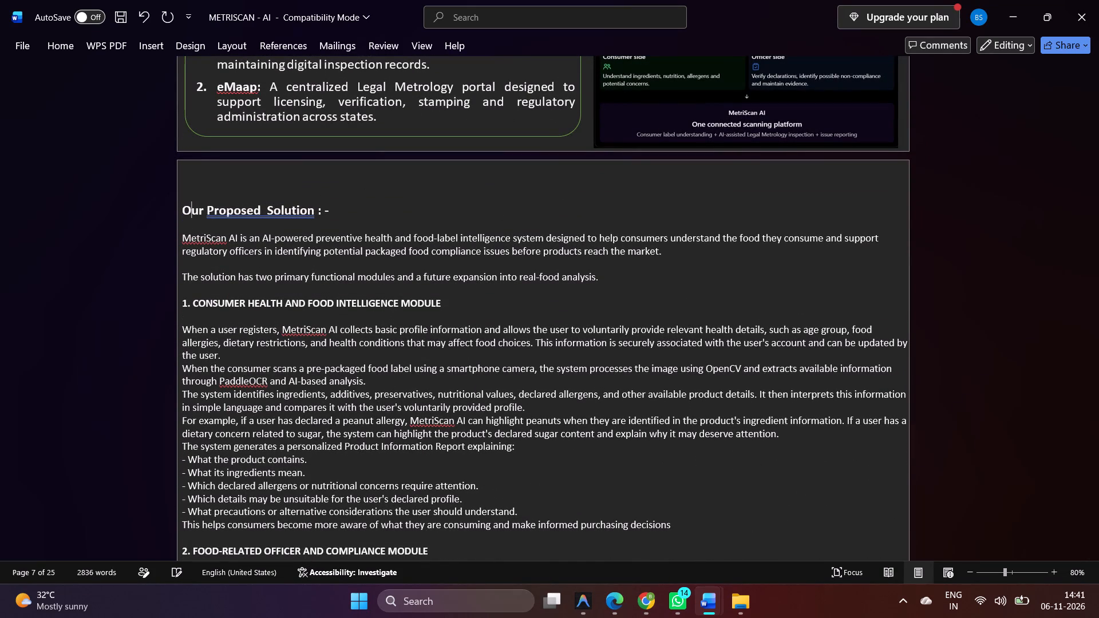
key(BackSpace)
key(shift+o)
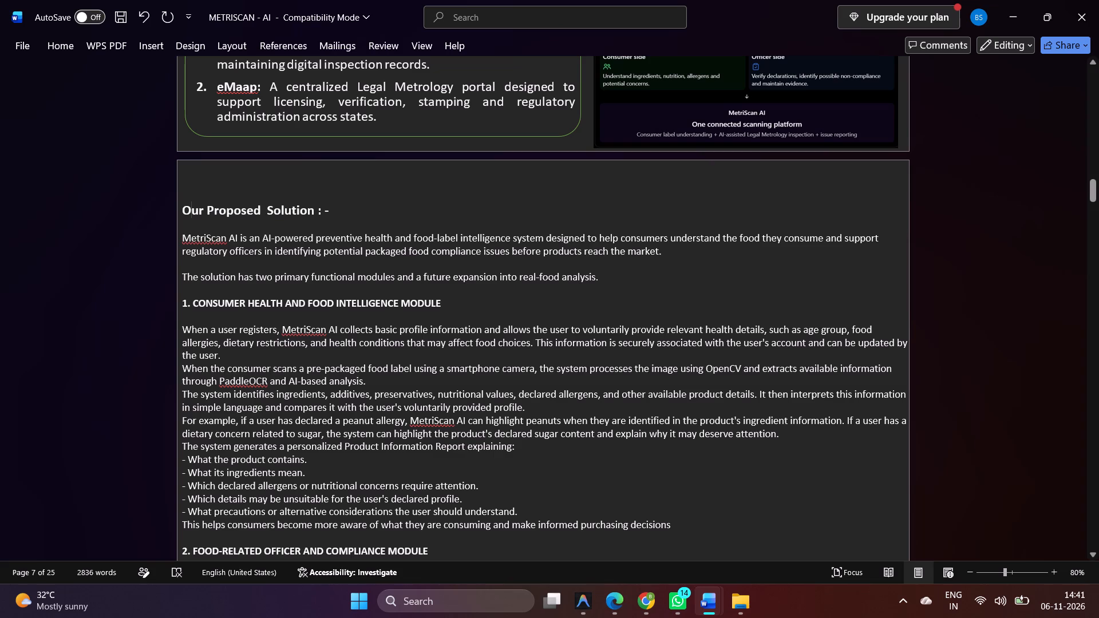
Copy the "Our Proposed Solution : -" heading and remove it from its current line.
drag(330, 212, 191, 208)
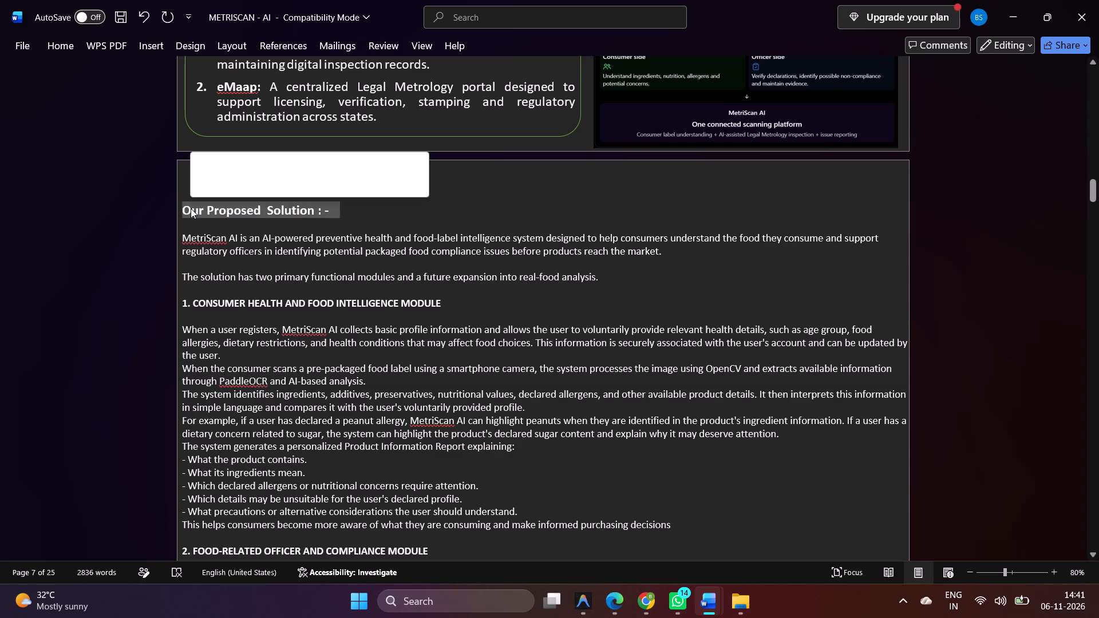
key(ctrl+c)
key(BackSpace)
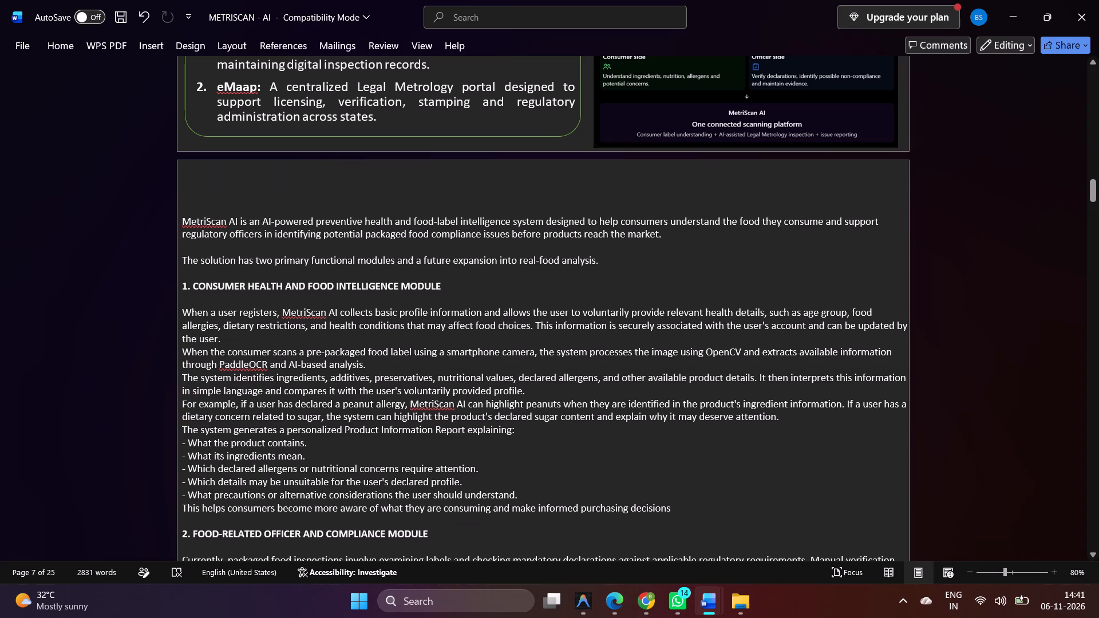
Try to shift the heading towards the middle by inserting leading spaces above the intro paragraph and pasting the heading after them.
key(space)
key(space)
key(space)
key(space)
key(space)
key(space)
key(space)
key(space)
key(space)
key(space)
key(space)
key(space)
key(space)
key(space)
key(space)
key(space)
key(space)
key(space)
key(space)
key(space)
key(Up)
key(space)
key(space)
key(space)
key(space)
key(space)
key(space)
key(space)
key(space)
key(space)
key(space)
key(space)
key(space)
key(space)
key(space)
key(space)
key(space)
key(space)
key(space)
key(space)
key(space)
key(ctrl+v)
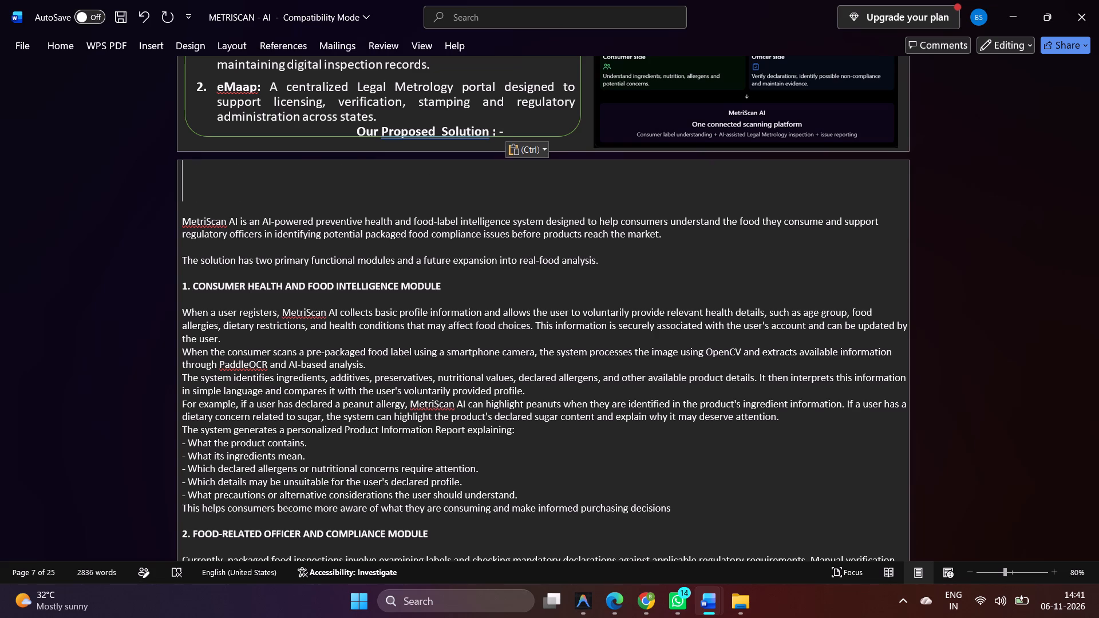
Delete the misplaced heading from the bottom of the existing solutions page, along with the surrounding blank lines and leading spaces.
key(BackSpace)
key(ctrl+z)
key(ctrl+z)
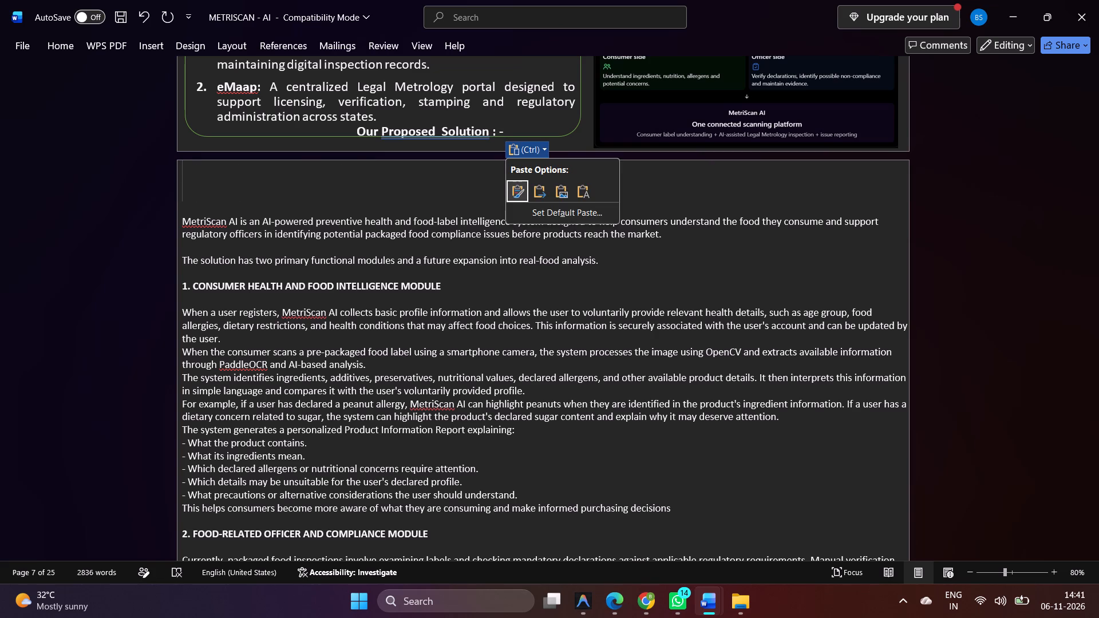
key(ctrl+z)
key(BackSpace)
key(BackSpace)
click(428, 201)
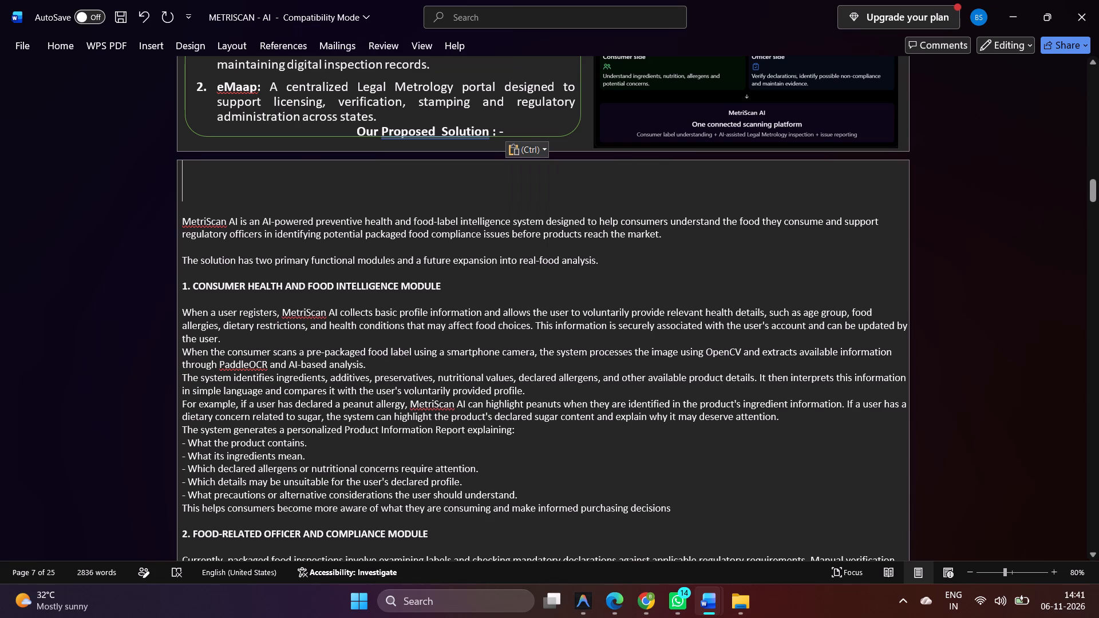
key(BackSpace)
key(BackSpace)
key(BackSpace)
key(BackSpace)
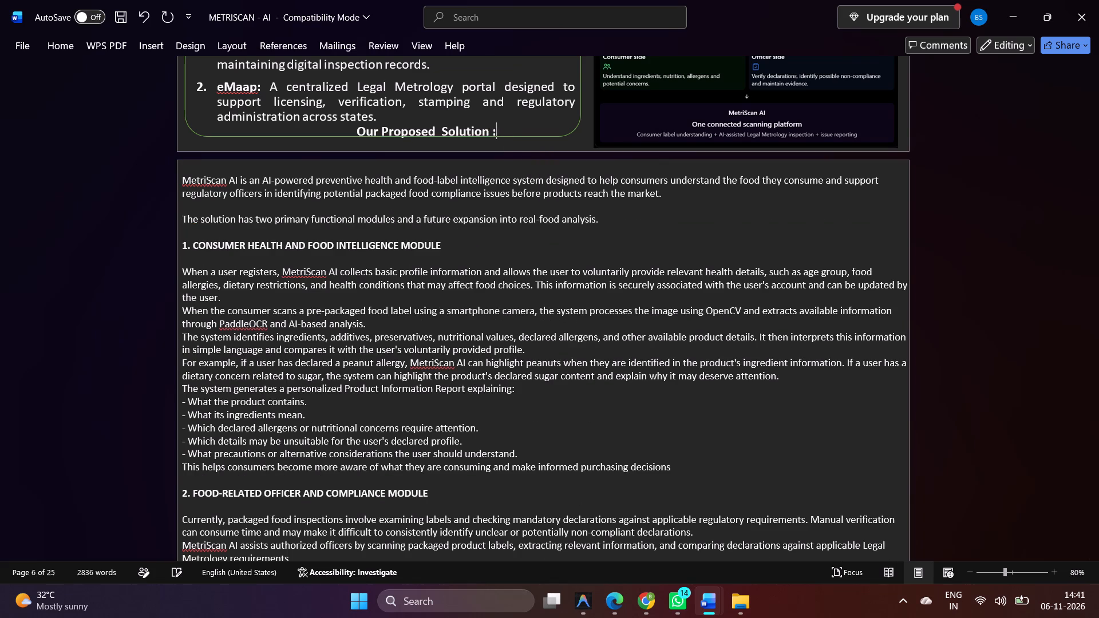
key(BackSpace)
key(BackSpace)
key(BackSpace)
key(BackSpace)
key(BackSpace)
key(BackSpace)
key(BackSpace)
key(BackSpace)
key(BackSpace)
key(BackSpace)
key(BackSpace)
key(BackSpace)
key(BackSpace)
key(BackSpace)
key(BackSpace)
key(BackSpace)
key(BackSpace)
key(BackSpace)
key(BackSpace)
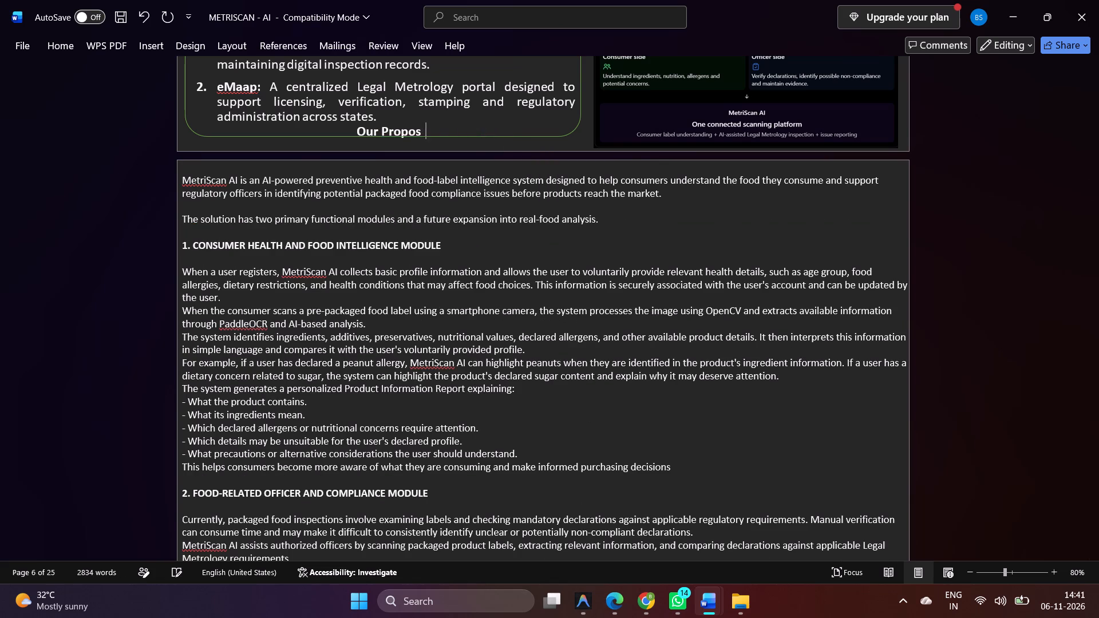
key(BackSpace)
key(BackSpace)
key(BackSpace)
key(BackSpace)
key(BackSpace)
Paste the "Our Proposed Solution : -" heading at the top of page 7 with a single blank line above and below it.
key(Return)
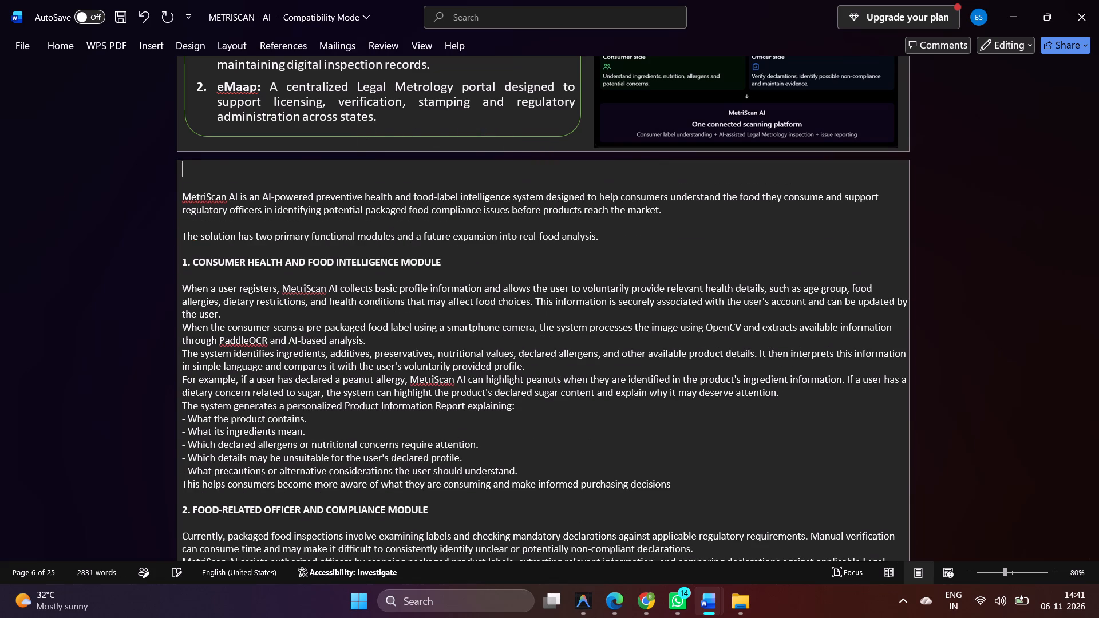
key(Return)
key(ctrl+v)
ctrl+click(397, 187)
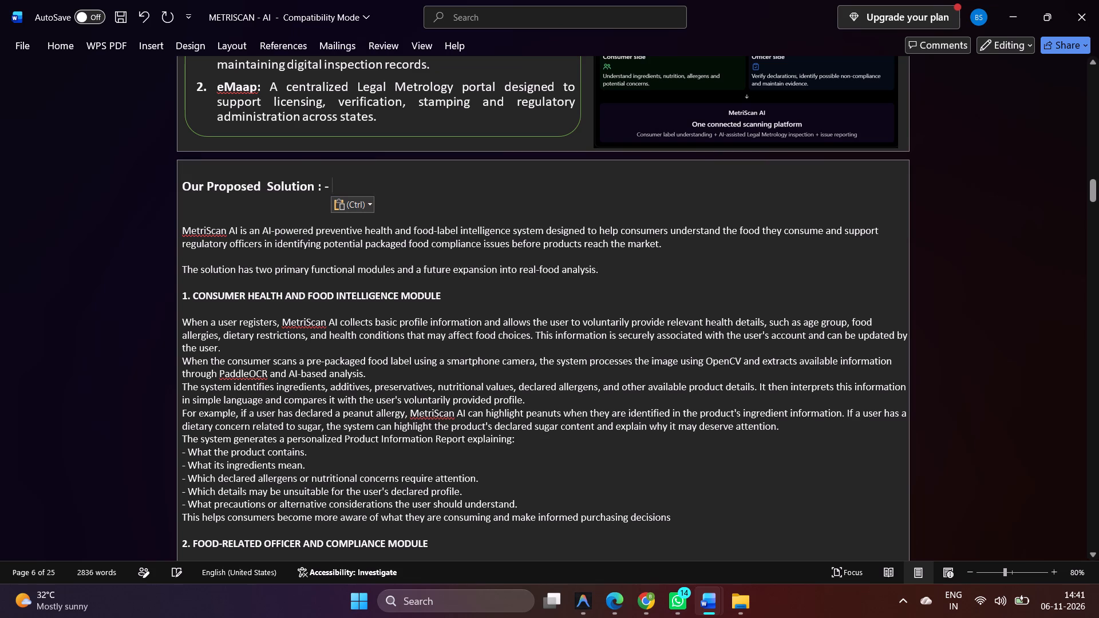
key(Down)
key(BackSpace)
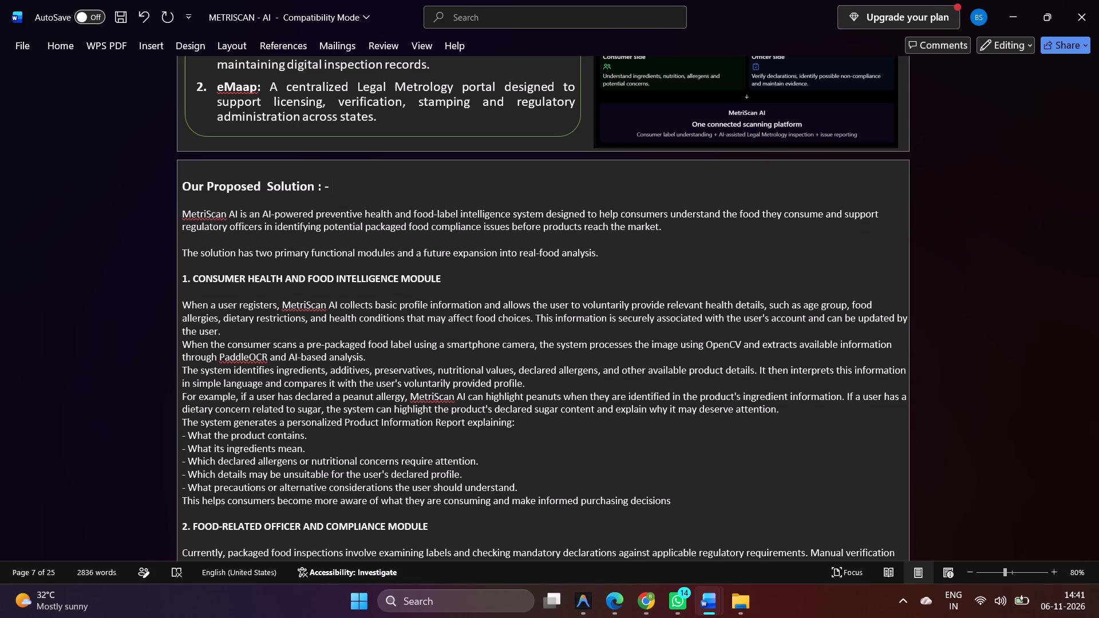
Format the "Our Proposed Solution : -" heading as bold at font size 20.
drag(332, 185, 190, 189)
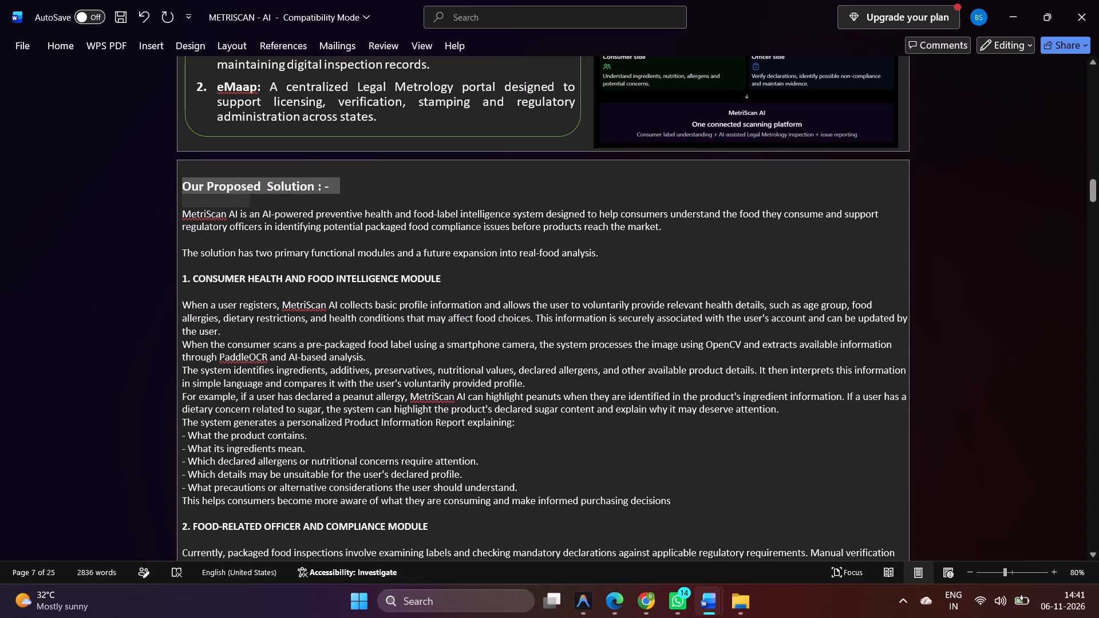
drag(190, 189, 187, 186)
click(201, 158)
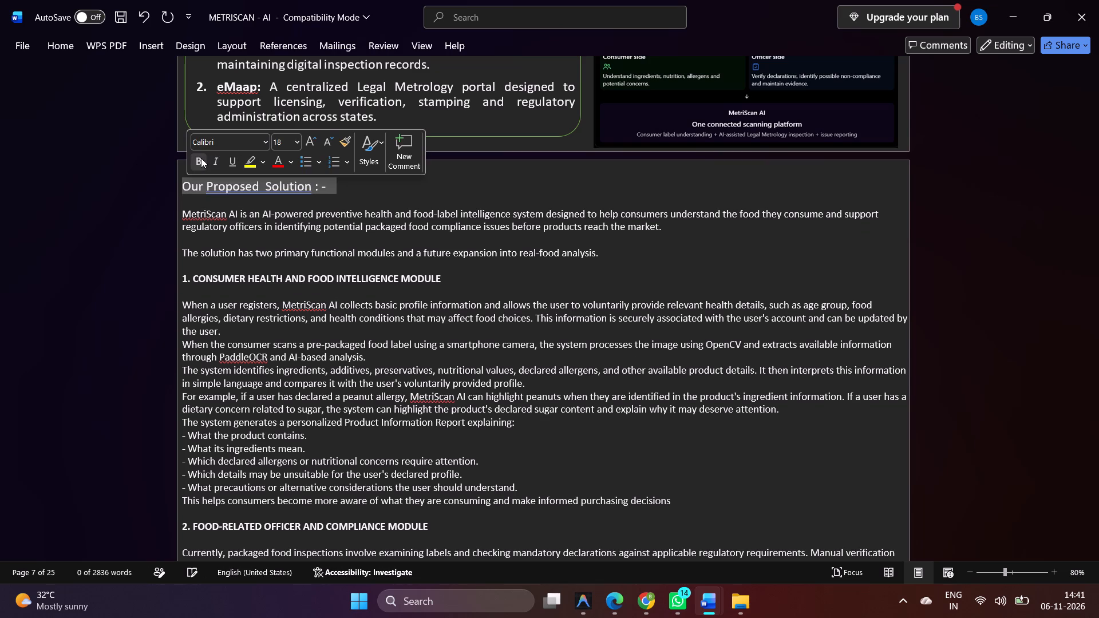
click(201, 158)
click(295, 141)
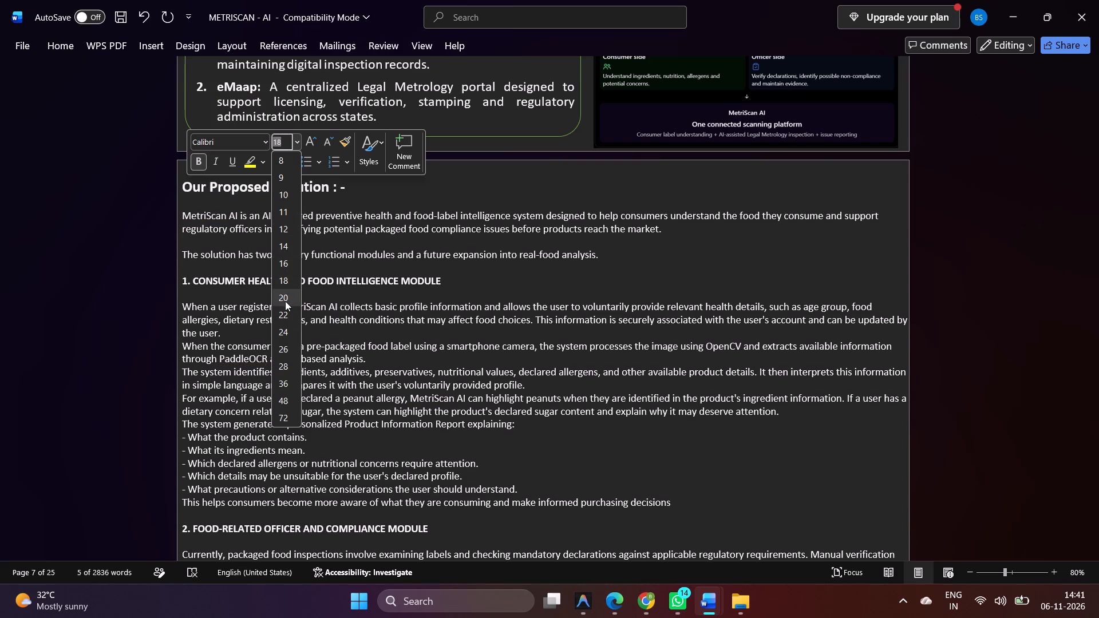
click(284, 300)
click(634, 231)
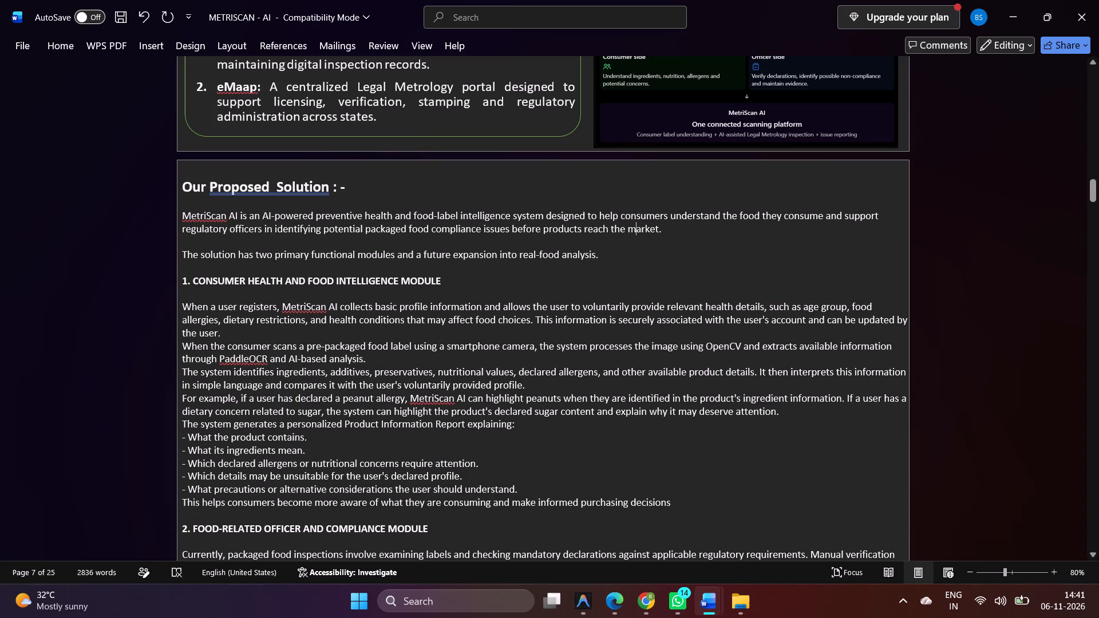
Switch to Chrome, search the web for "proposed" in a new tab, and return to the Word document.
scroll(263, 191, down, 2)
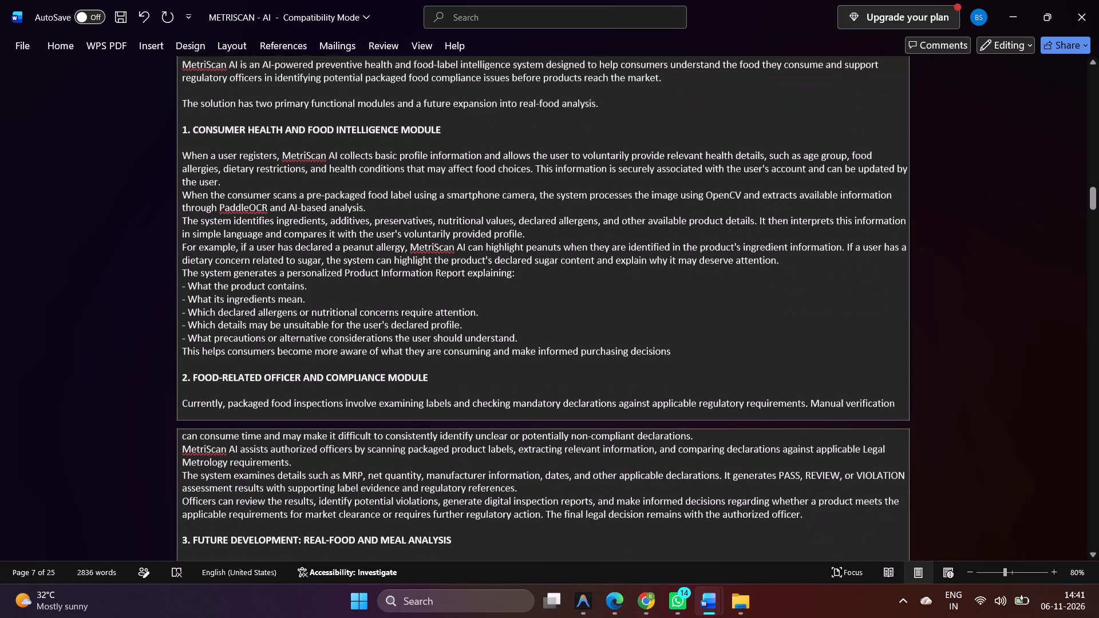
scroll(263, 191, down, 1)
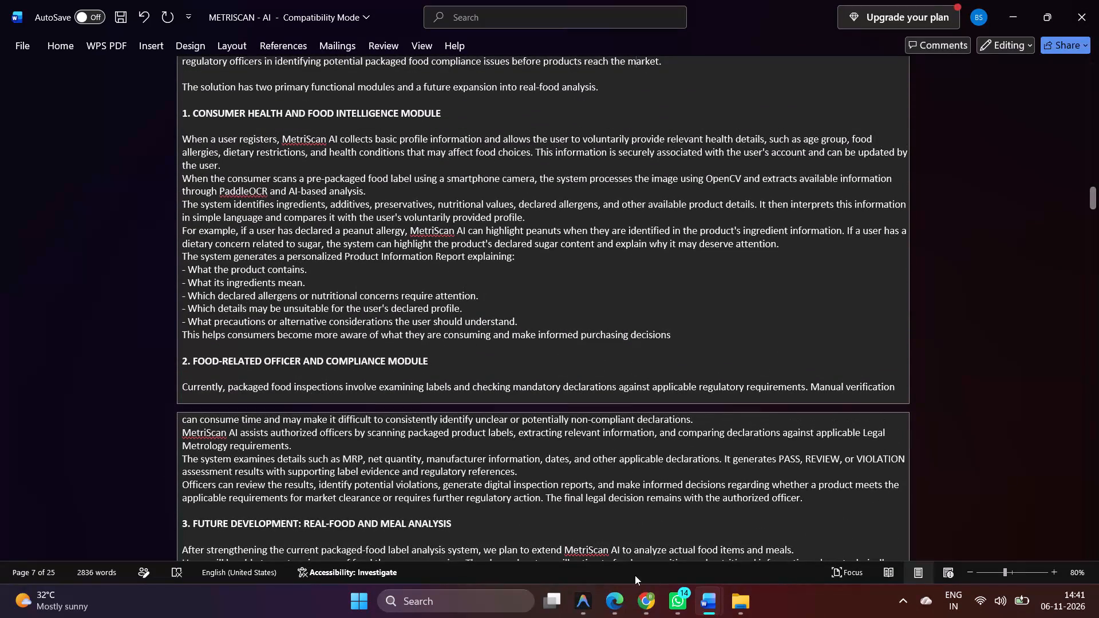
click(649, 608)
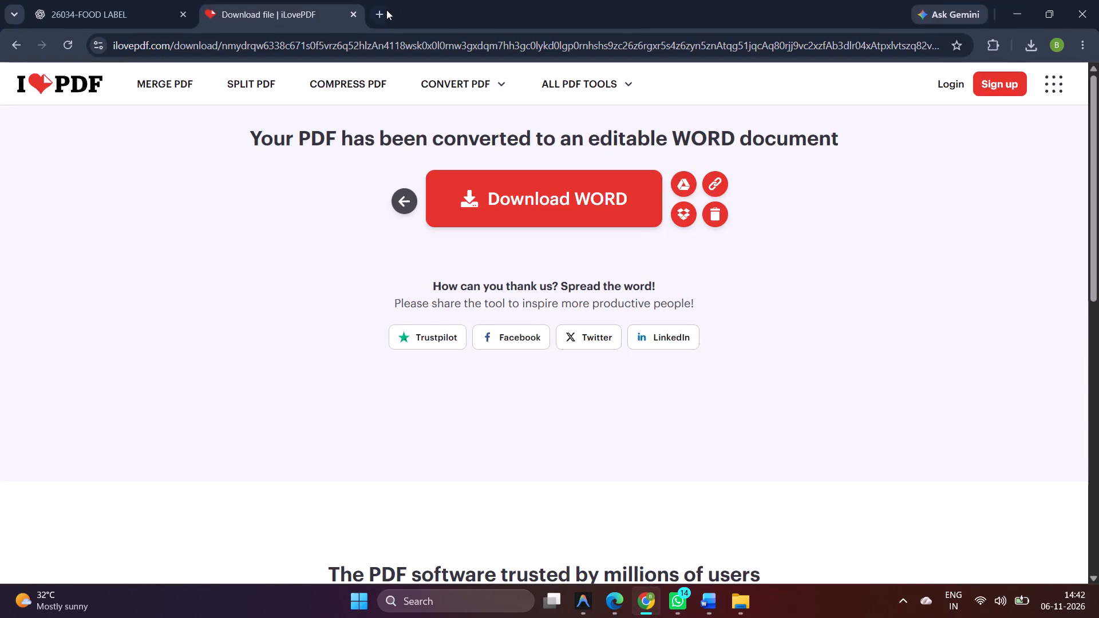
click(386, 10)
text(proposed)
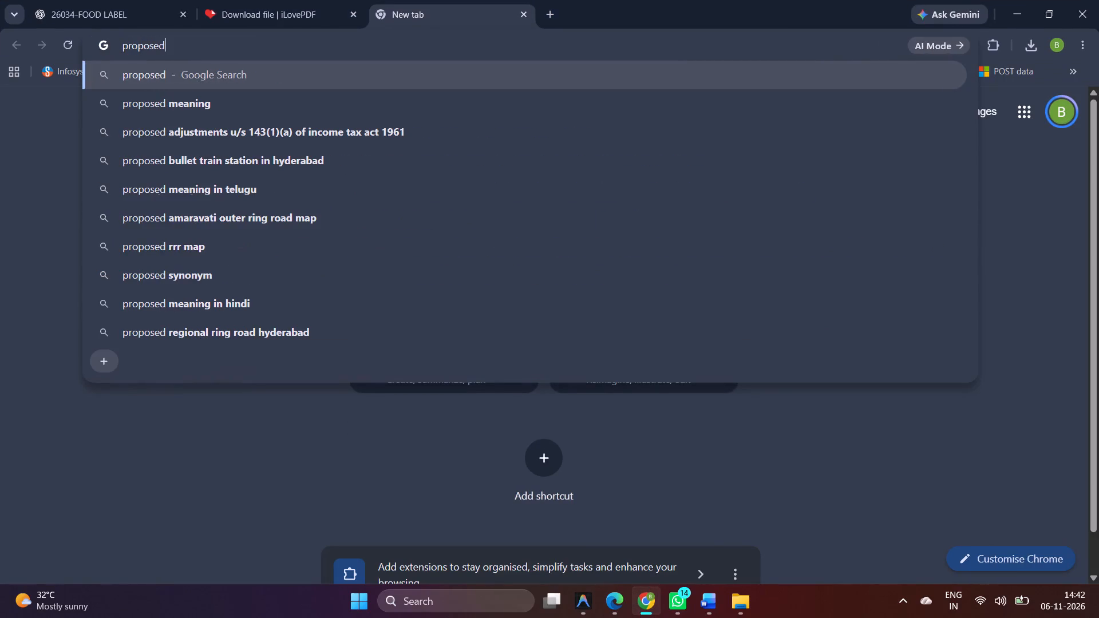
key(Return)
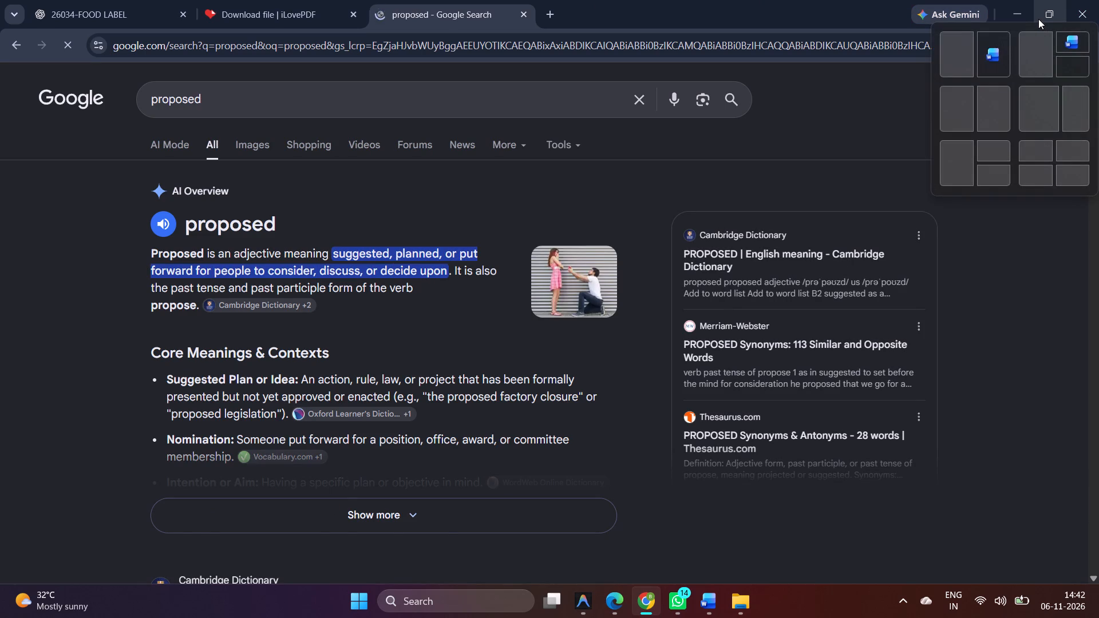
click(1014, 23)
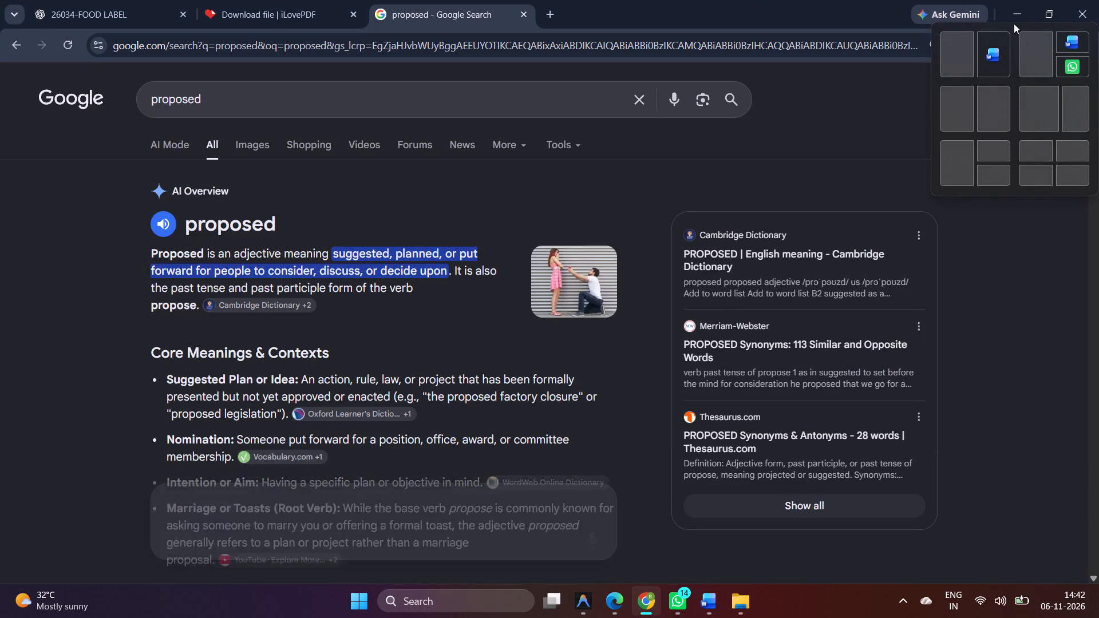
click(1010, 14)
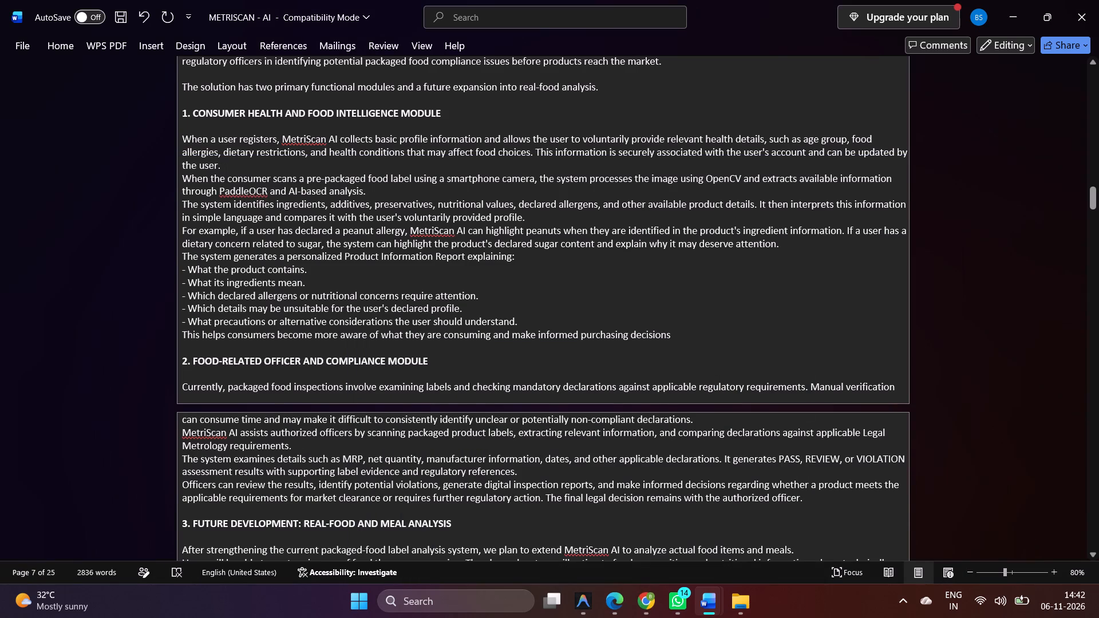
Remove the extra spaces before "Solution" and before the colon so the heading reads "Our Proposed Solution: -".
scroll(340, 267, up, 3)
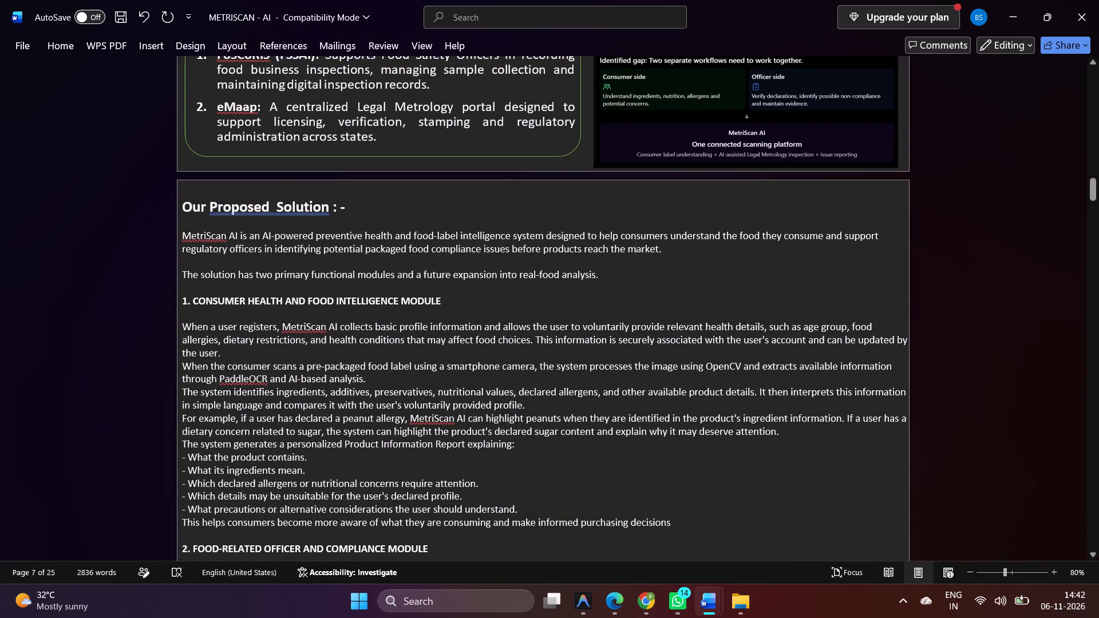
click(279, 204)
key(BackSpace)
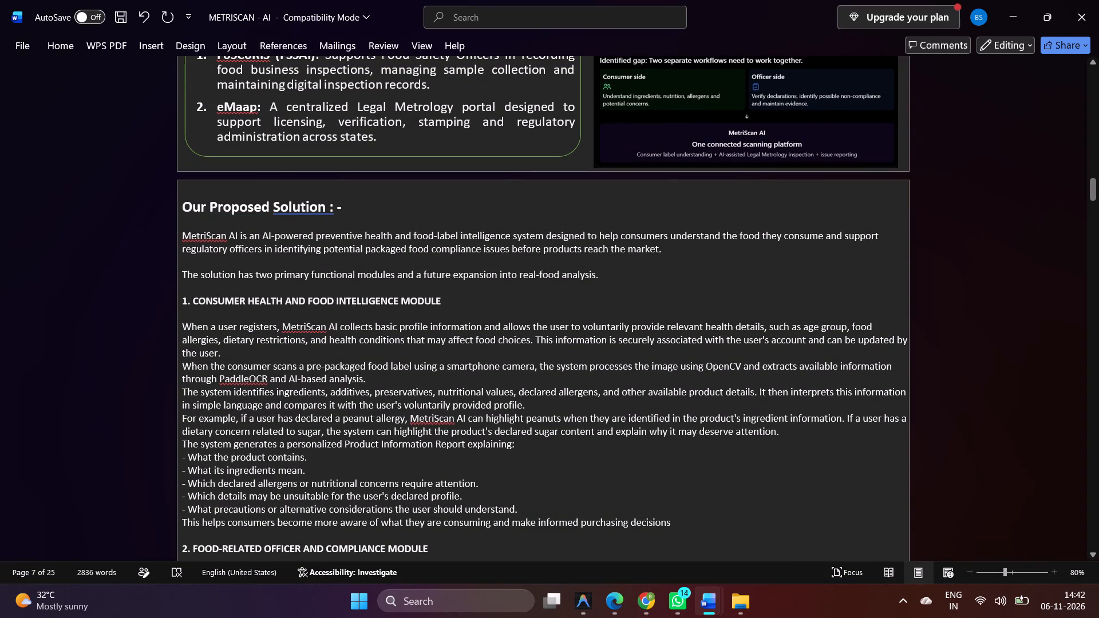
click(330, 205)
key(BackSpace)
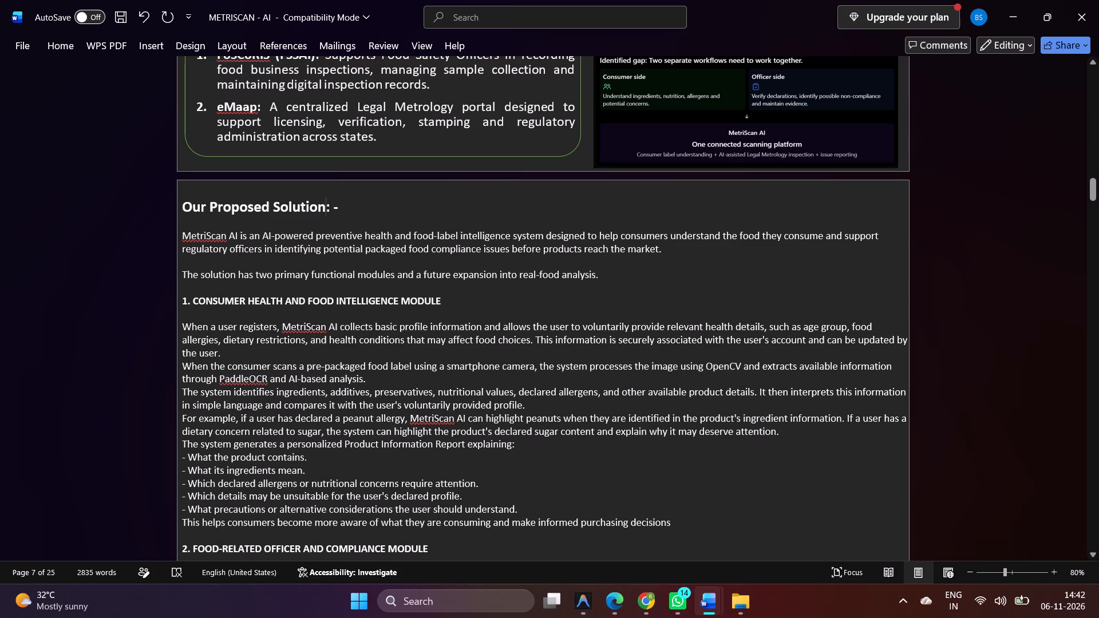
Review the document from the Our Proposed Solution page through to the 75-day work plan page.
scroll(236, 290, down, 3)
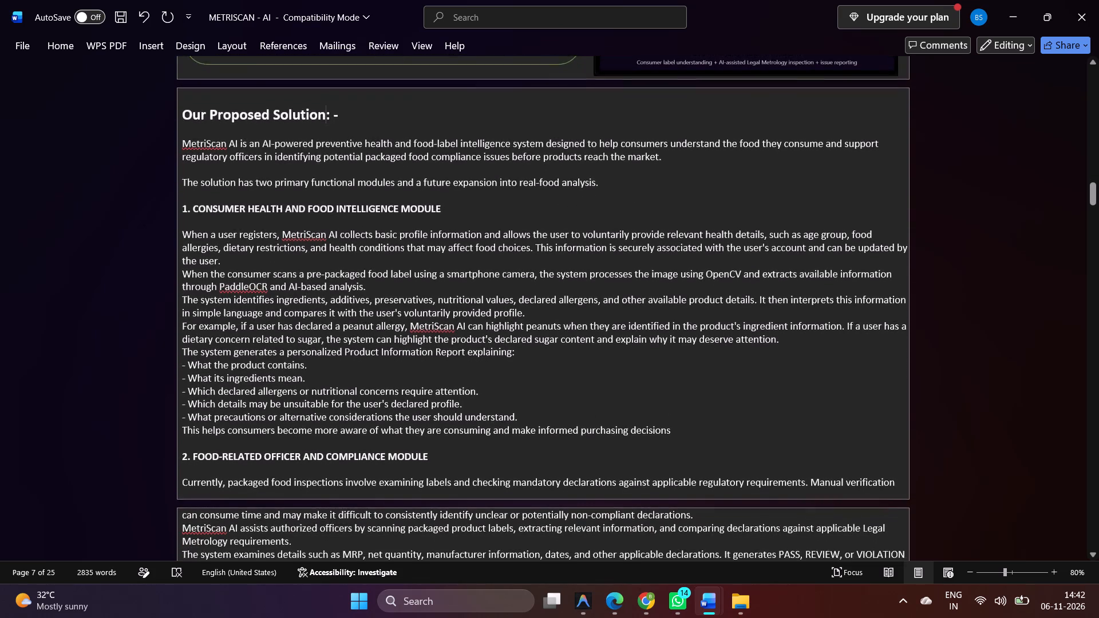
scroll(236, 290, down, 3)
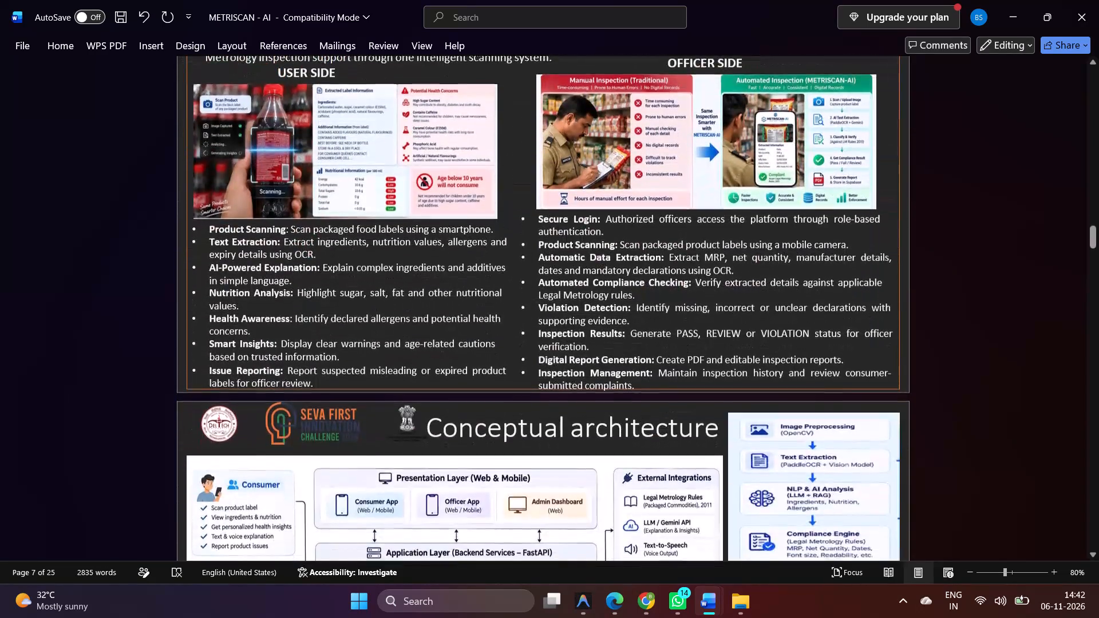
scroll(236, 290, down, 3)
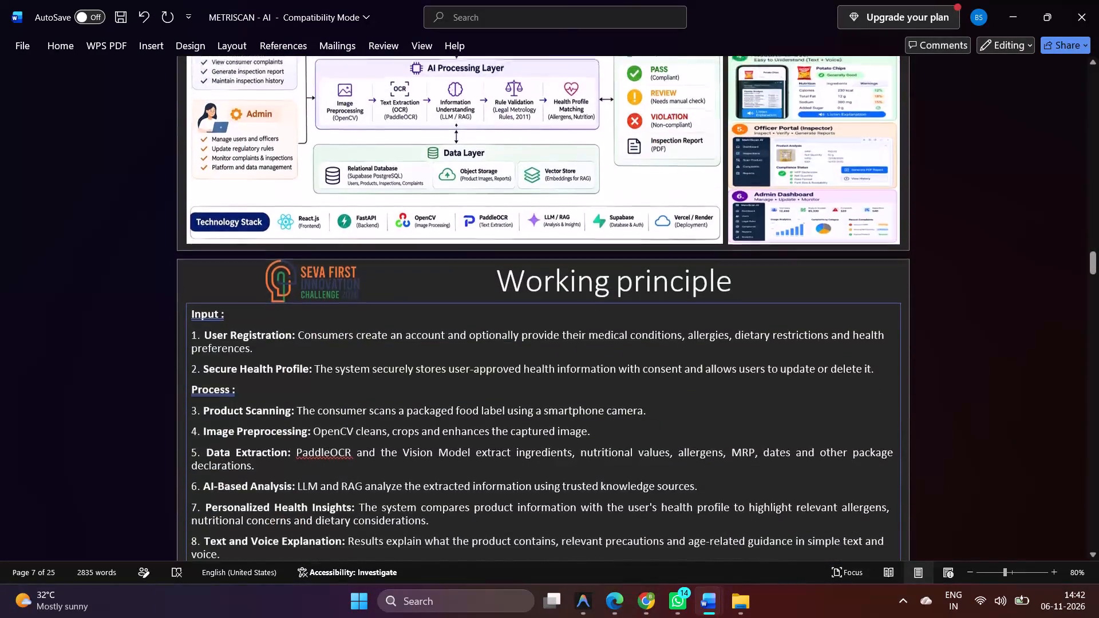
scroll(236, 290, down, 4)
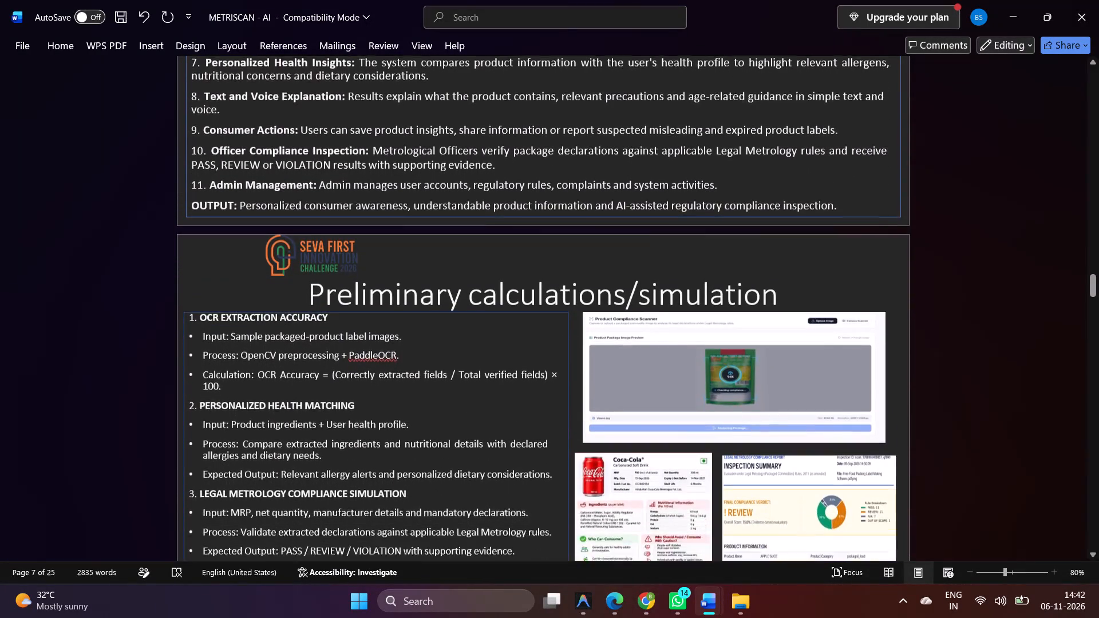
scroll(236, 290, down, 2)
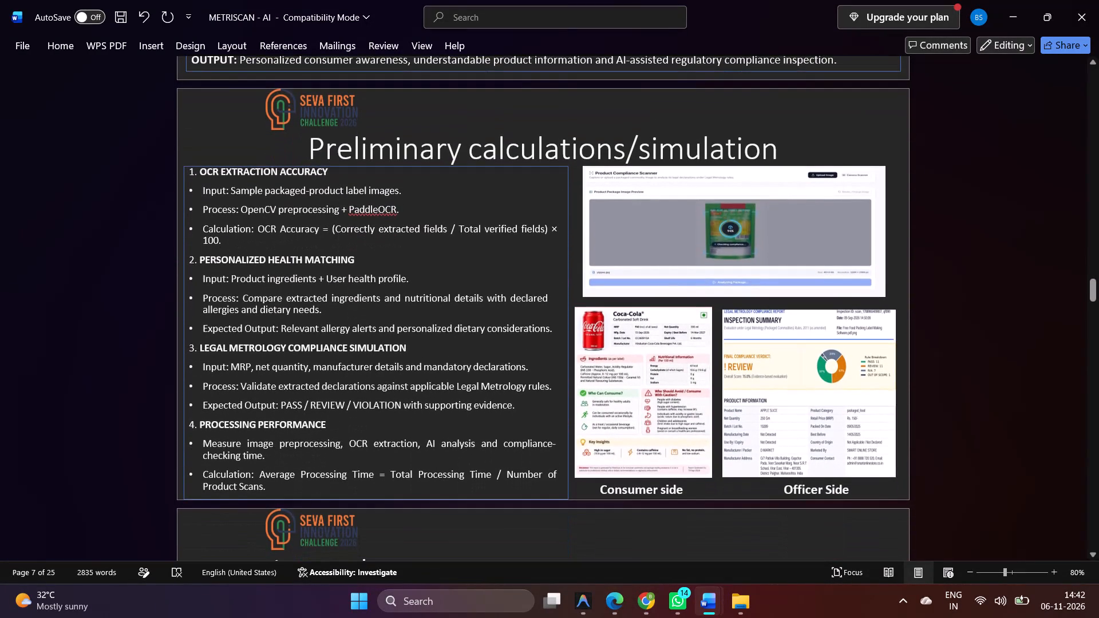
scroll(236, 290, down, 6)
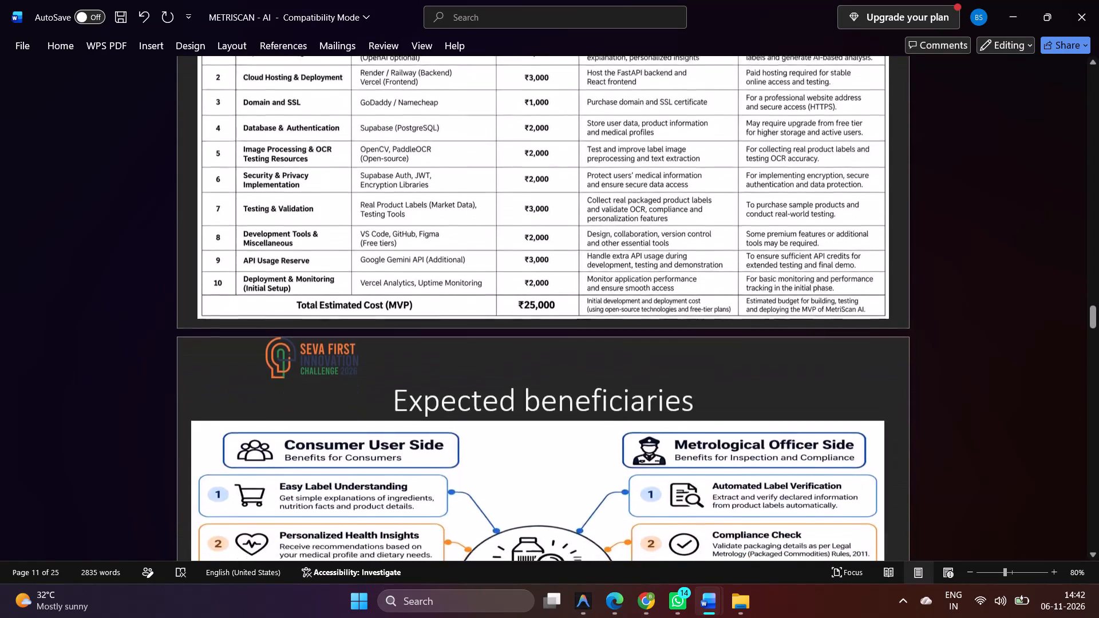
scroll(236, 290, down, 4)
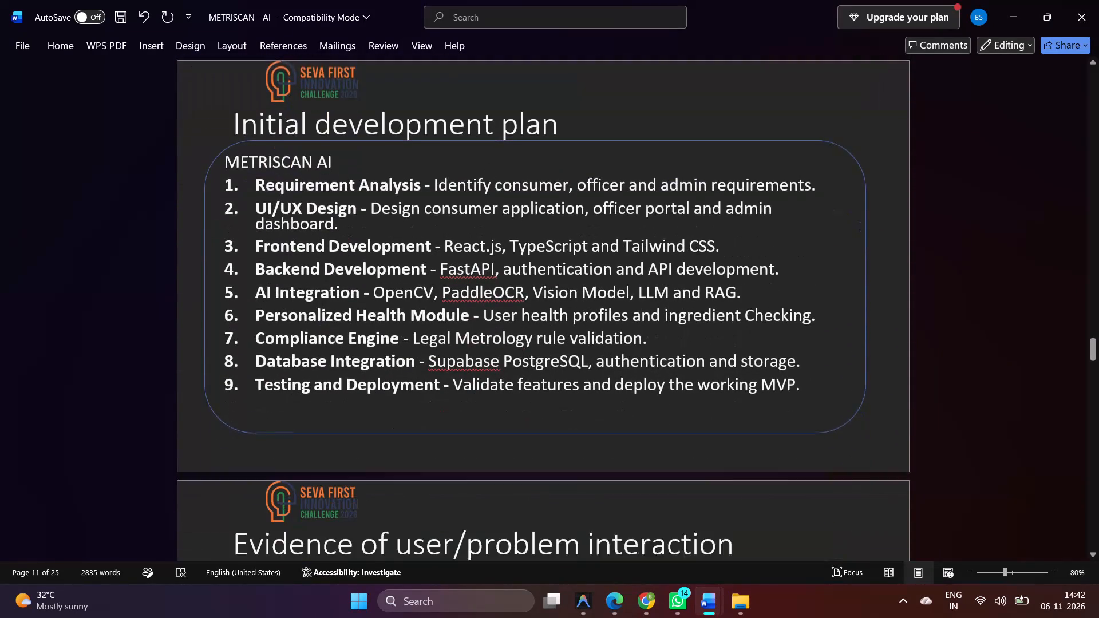
scroll(236, 290, down, 2)
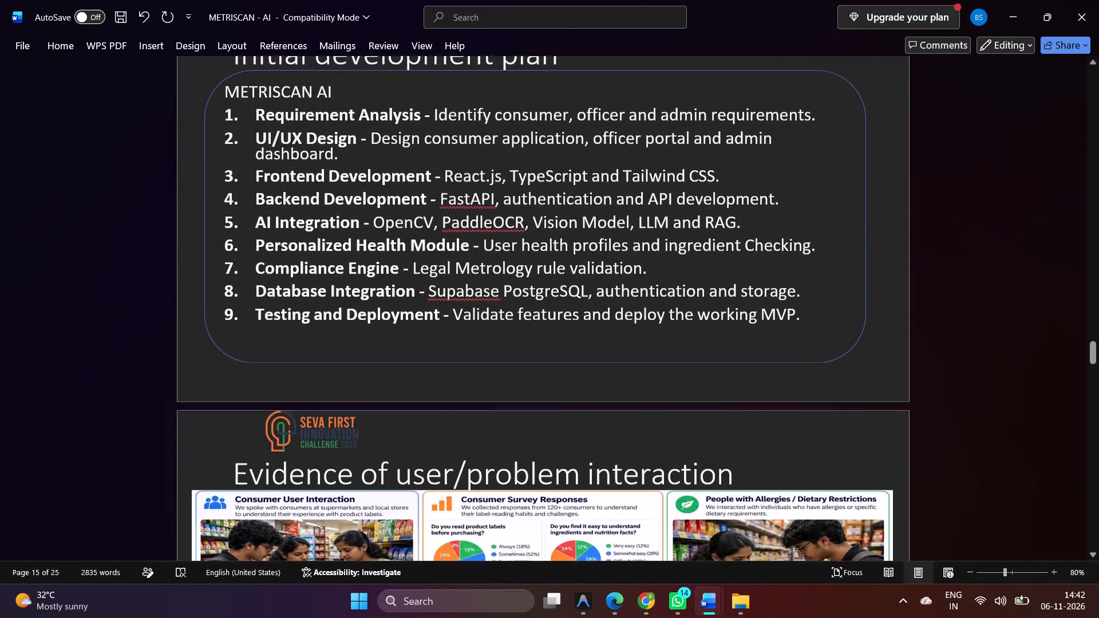
scroll(236, 290, down, 2)
scroll(379, 306, down, 3)
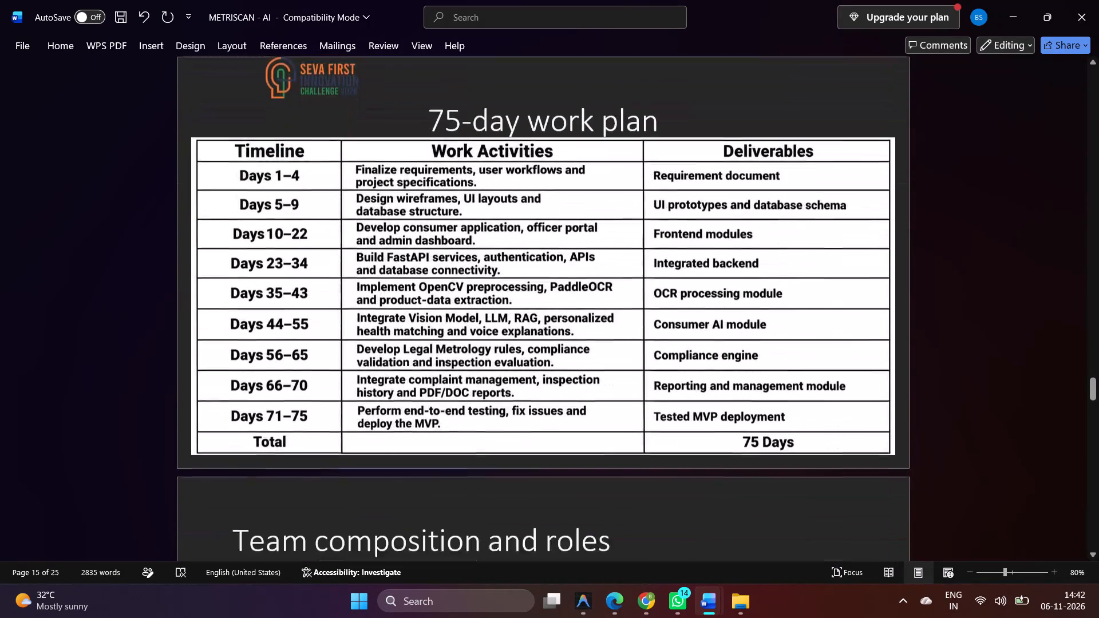
Delete the timeline table image from the 75-day work plan page.
click(447, 300)
key(BackSpace)
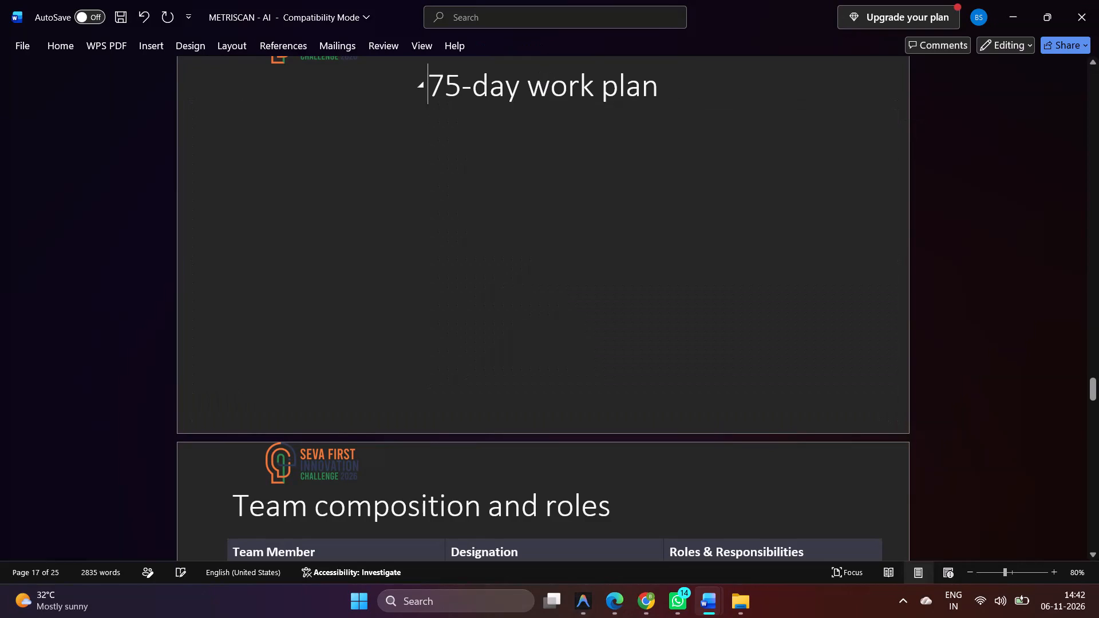
Delete the "75-day work plan" heading text from its page.
key(BackSpace)
key(BackSpace)
scroll(447, 300, up, 2)
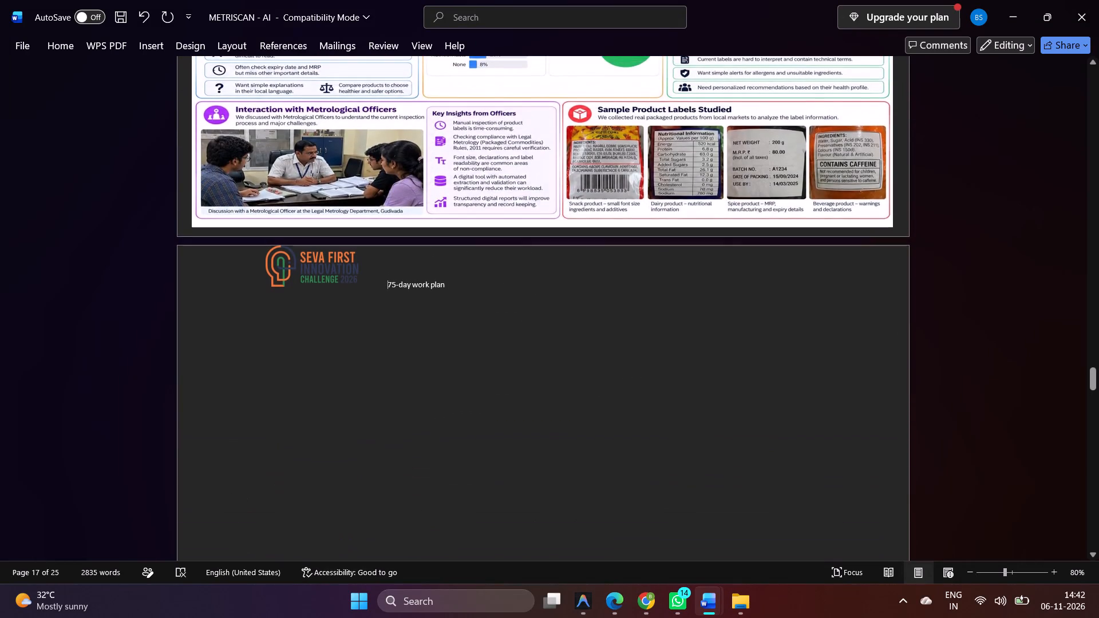
click(443, 288)
key(BackSpace)
key(BackSpace)
key(BackSpace)
key(BackSpace)
key(BackSpace)
key(BackSpace)
key(BackSpace)
key(BackSpace)
key(BackSpace)
key(BackSpace)
key(BackSpace)
key(BackSpace)
key(BackSpace)
key(BackSpace)
key(BackSpace)
key(BackSpace)
key(BackSpace)
key(BackSpace)
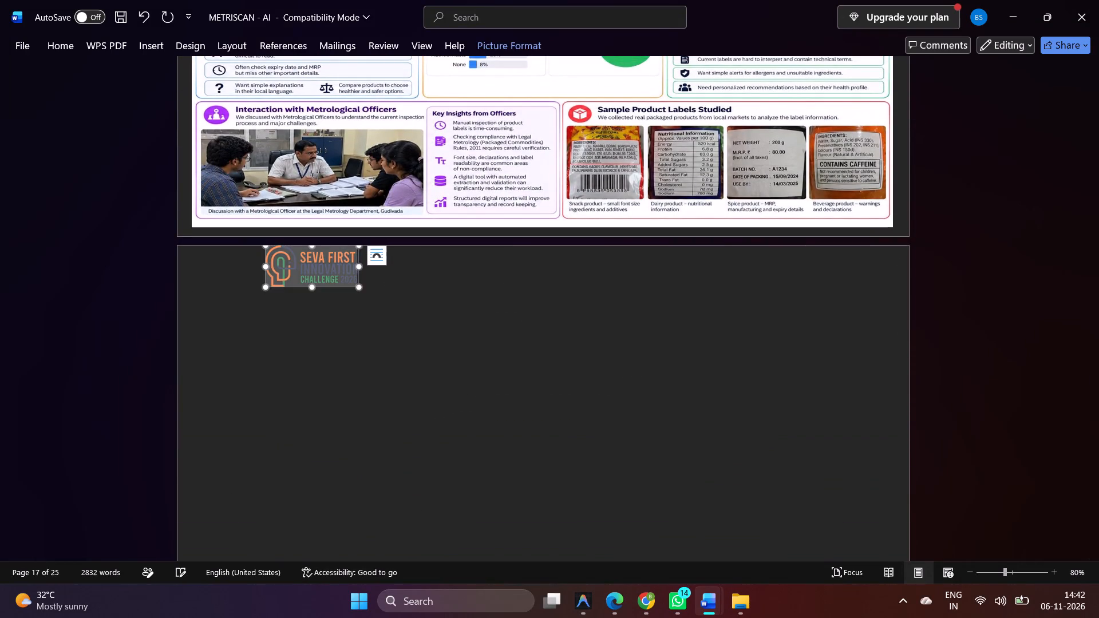
Remove the Seva First logo and the emptied page between Evidence of user/problem interaction and Team composition and roles.
key(BackSpace)
key(BackSpace)
key(BackSpace)
key(BackSpace)
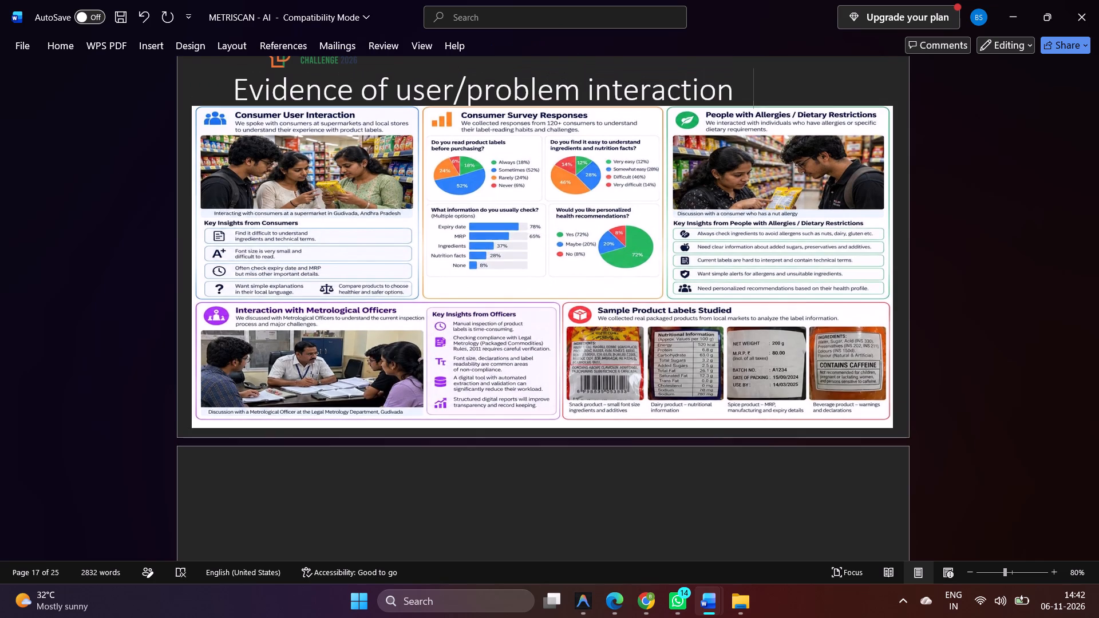
key(BackSpace)
scroll(443, 288, down, 3)
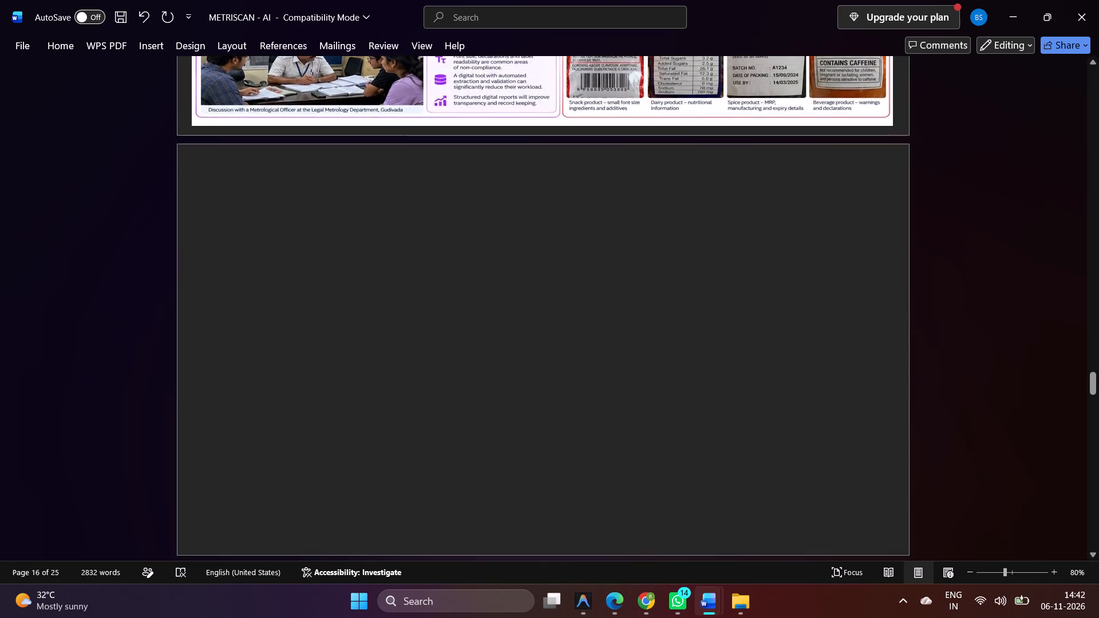
click(233, 292)
click(218, 145)
key(Delete)
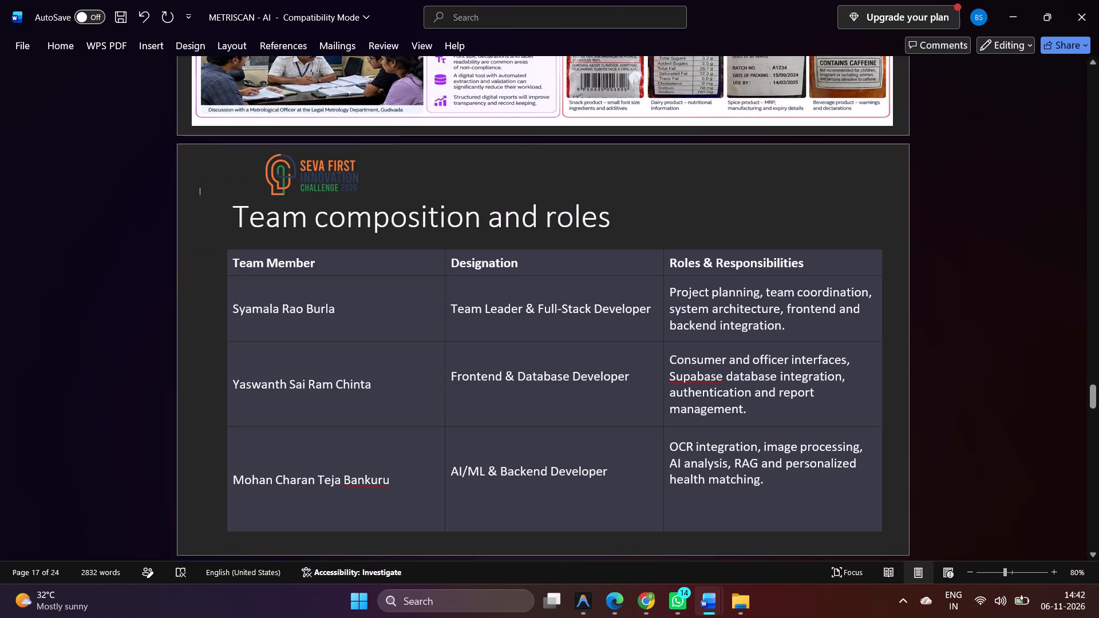
Remove ", if any" from the TRL page heading so it reads "Entry and Target TRL".
scroll(346, 195, down, 6)
scroll(346, 195, up, 1)
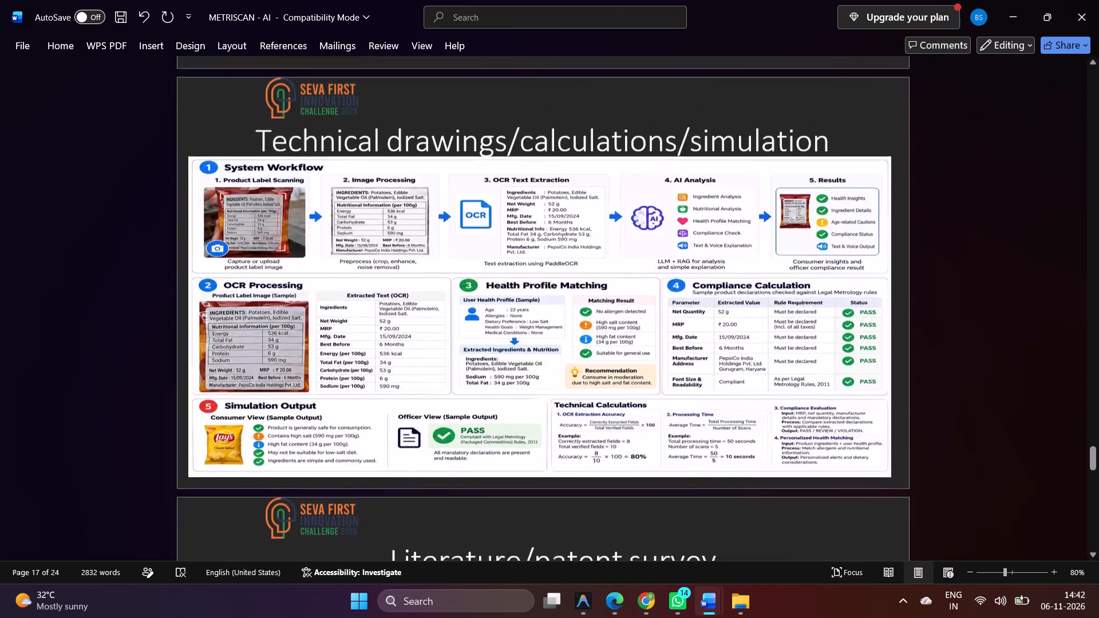
scroll(346, 195, up, 1)
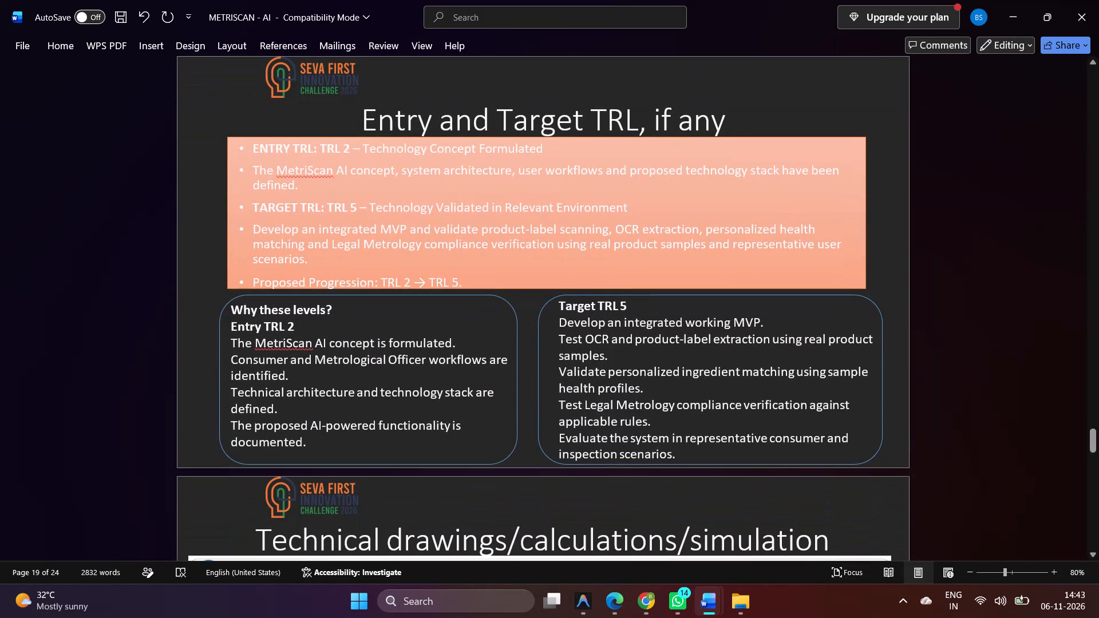
click(970, 168)
scroll(547, 314, down, 1)
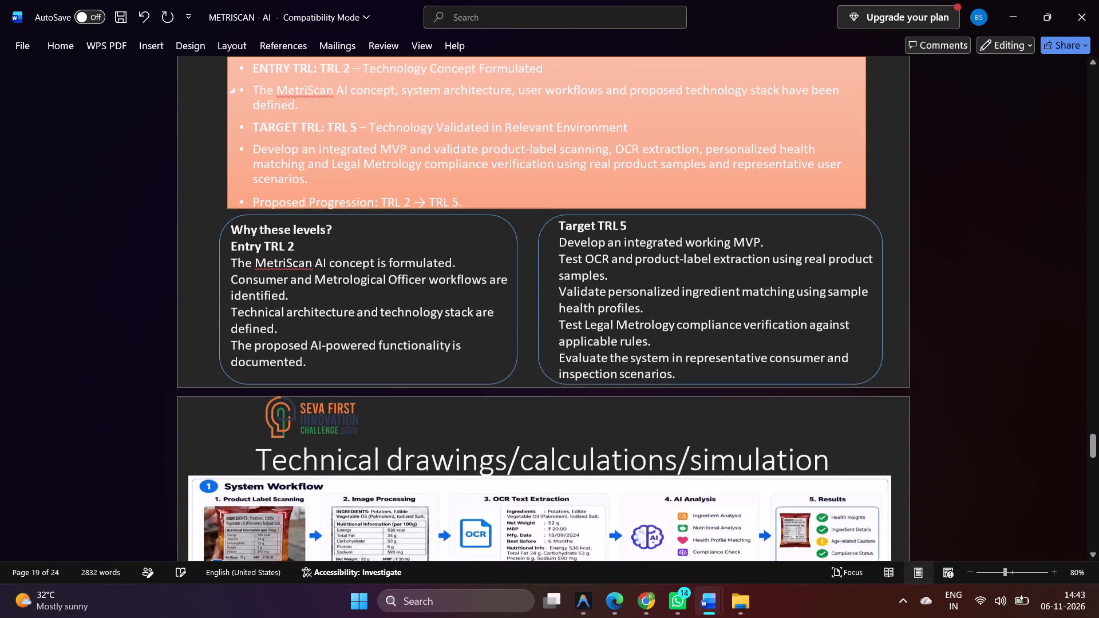
scroll(547, 314, down, 1)
scroll(547, 314, up, 2)
click(726, 217)
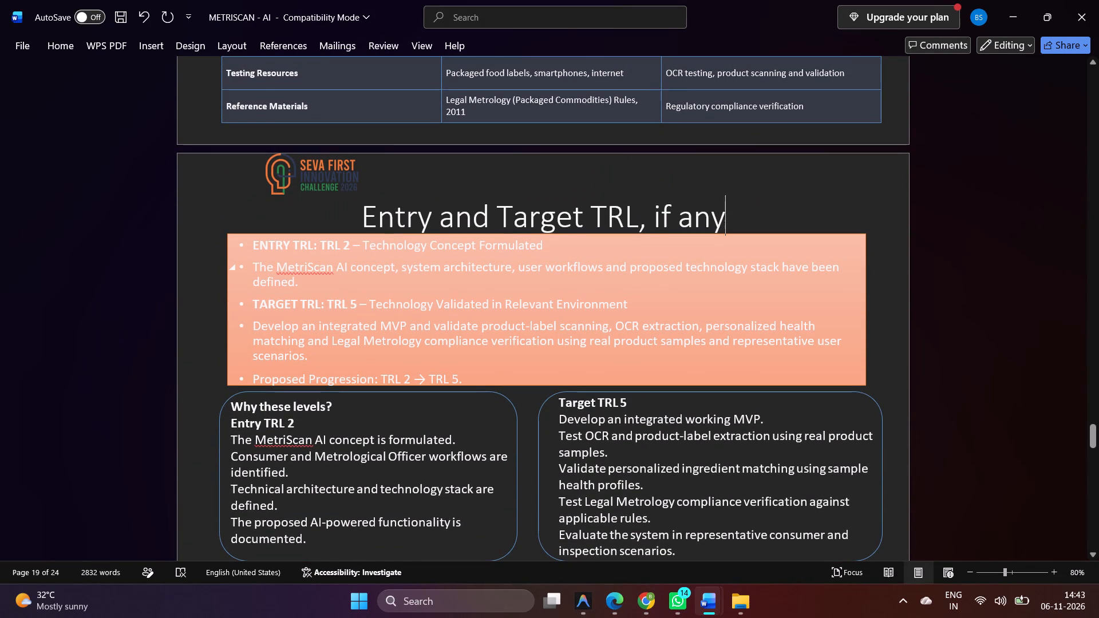
key(BackSpace)
key(BackSpace)
key(BackSpace)
key(BackSpace)
key(BackSpace)
key(BackSpace)
key(BackSpace)
key(BackSpace)
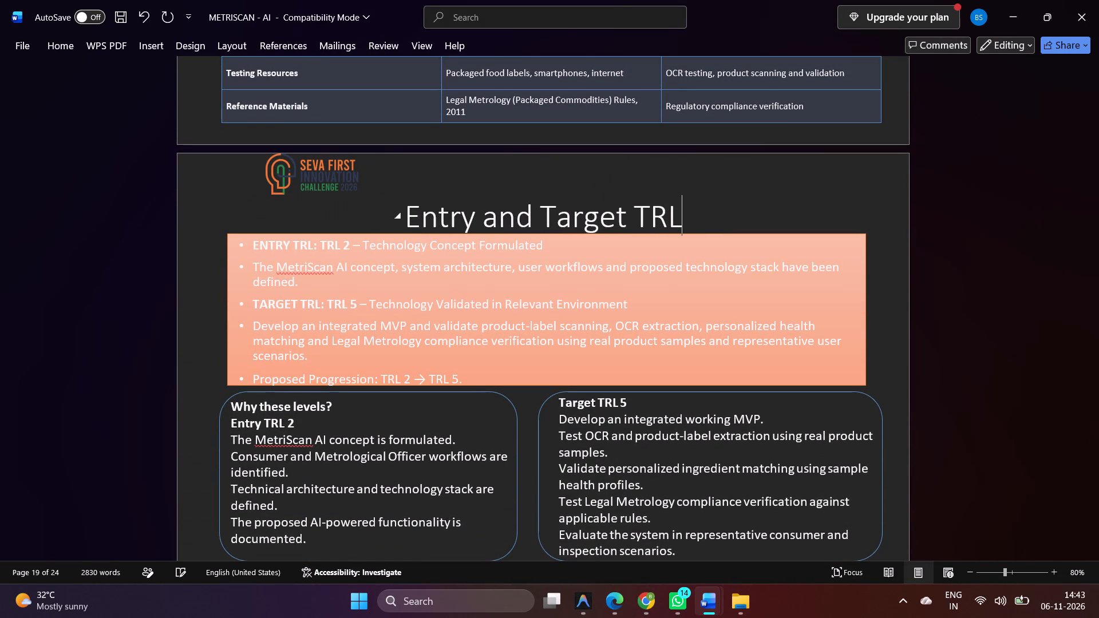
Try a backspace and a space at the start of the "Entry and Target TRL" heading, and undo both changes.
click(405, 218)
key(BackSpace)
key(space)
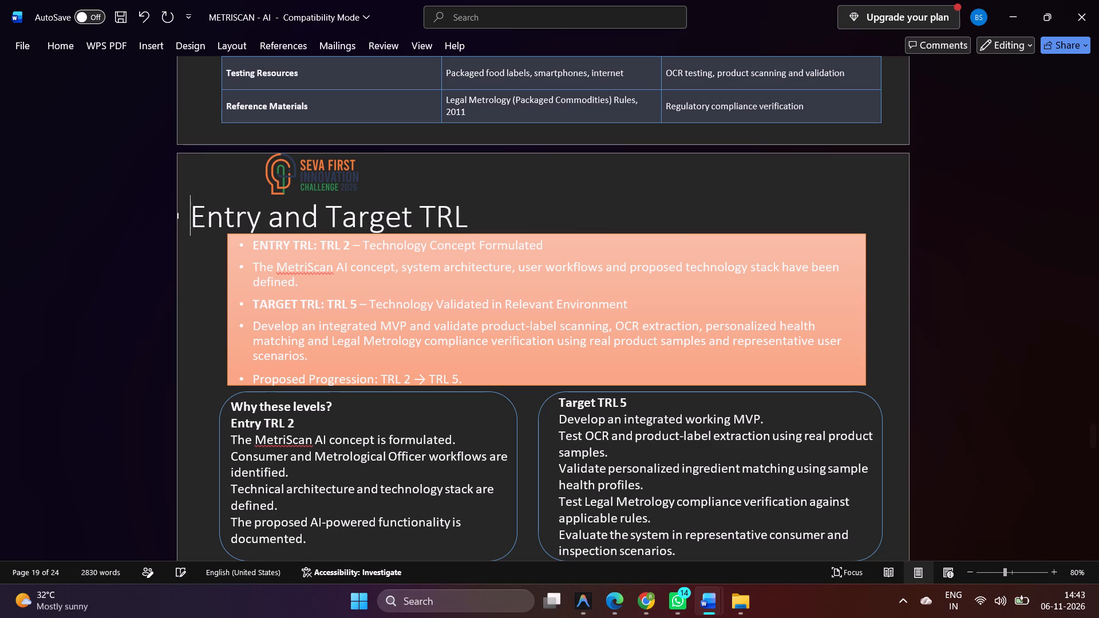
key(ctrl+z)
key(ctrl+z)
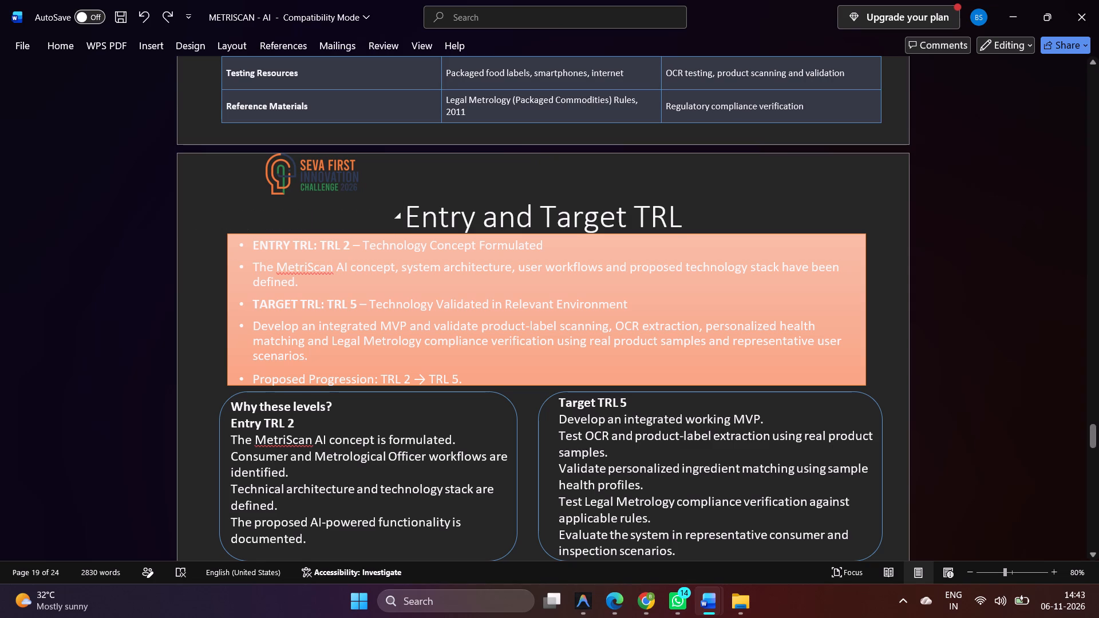
Review the remaining pages from the Literature/patent survey through Laboratory access, Novelty and IPR potential, and References.
scroll(603, 205, down, 5)
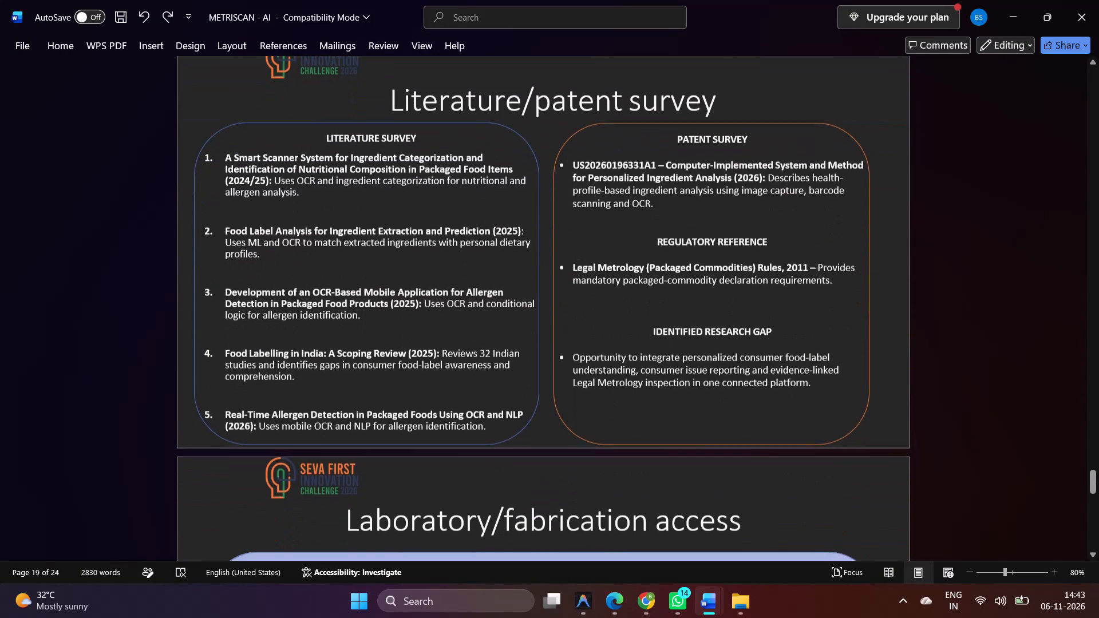
scroll(603, 205, down, 5)
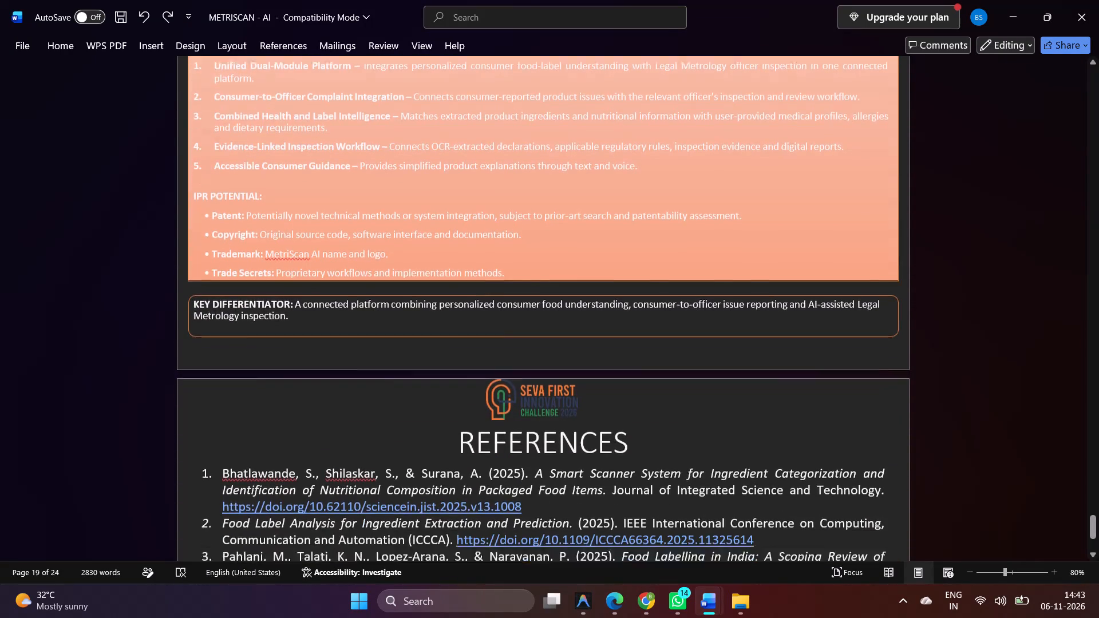
scroll(603, 205, down, 3)
scroll(603, 205, up, 6)
scroll(603, 205, down, 2)
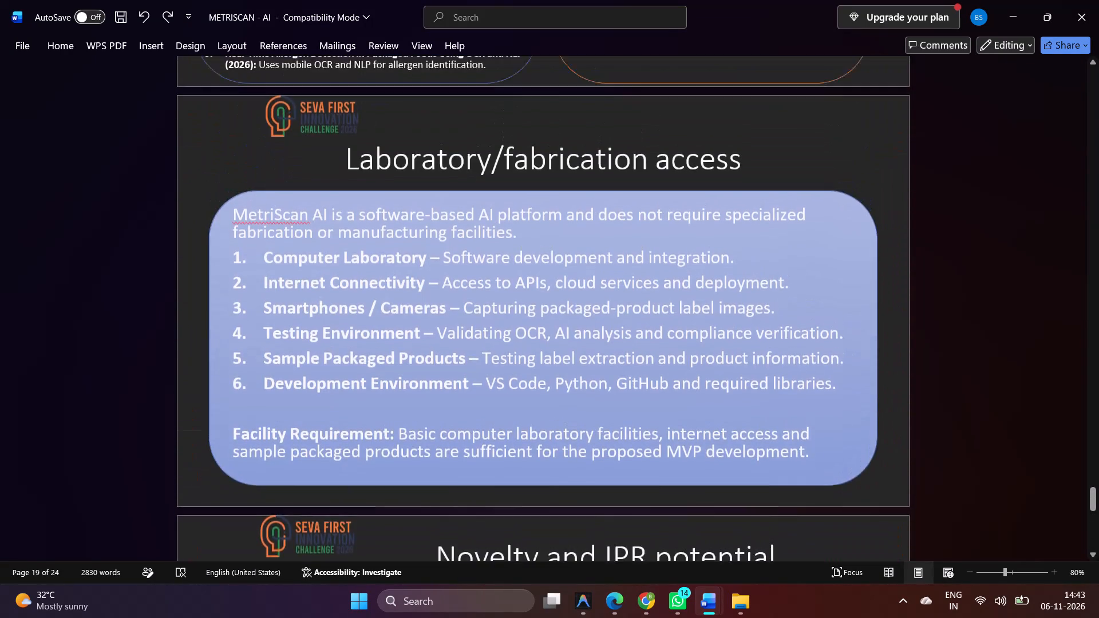
scroll(603, 205, down, 2)
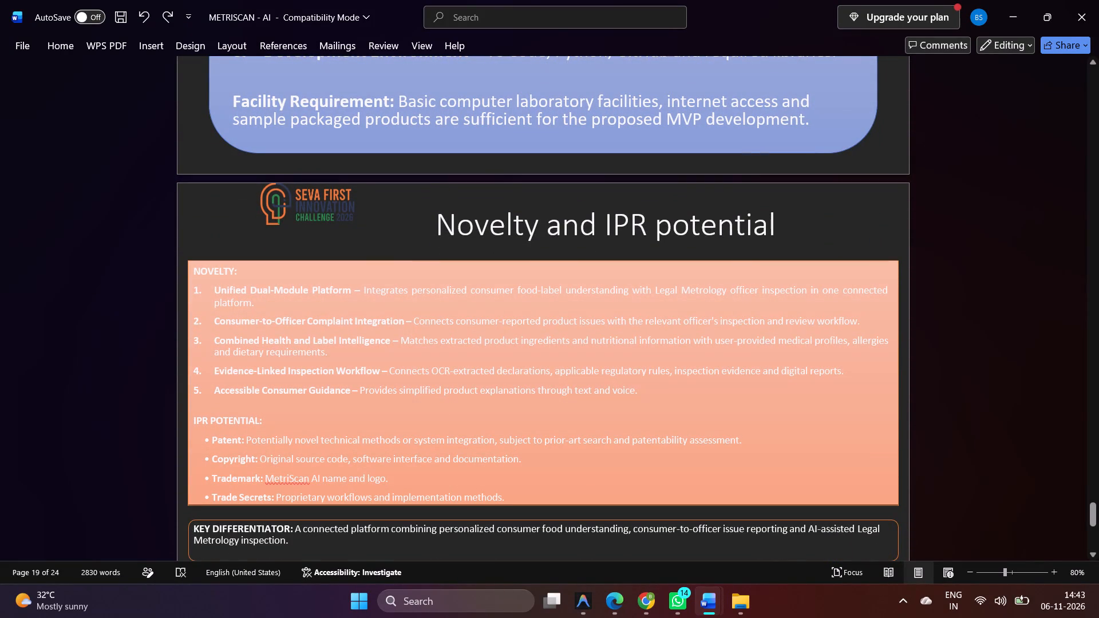
scroll(363, 353, down, 2)
scroll(363, 353, up, 12)
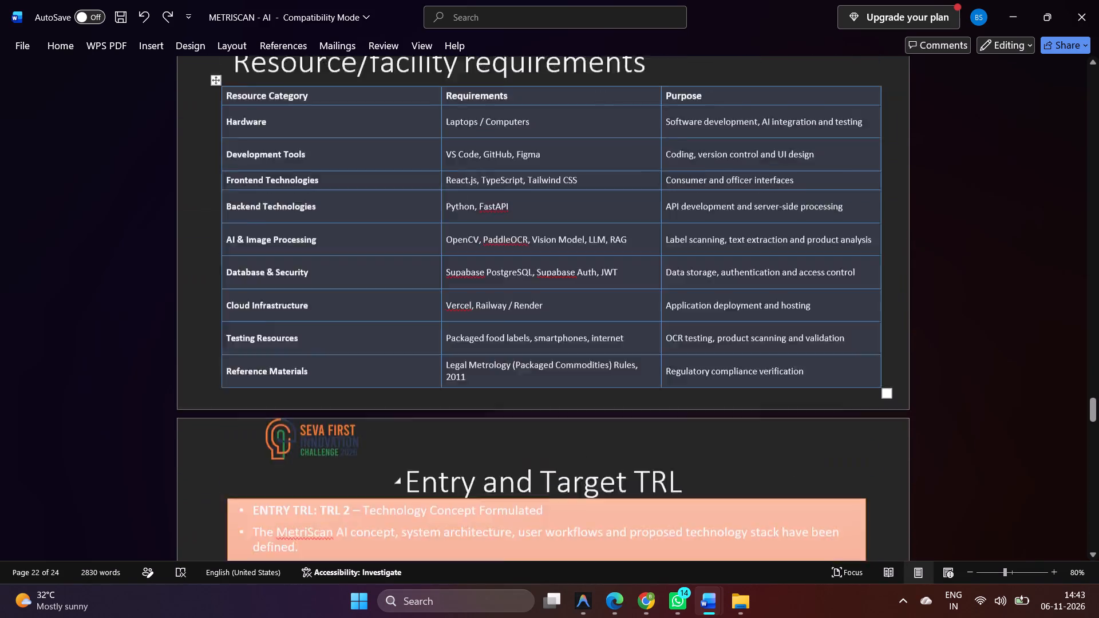
scroll(363, 353, down, 8)
Delete the IPR POTENTIAL subheading and its four bullets from the Novelty and IPR potential page.
scroll(363, 353, up, 2)
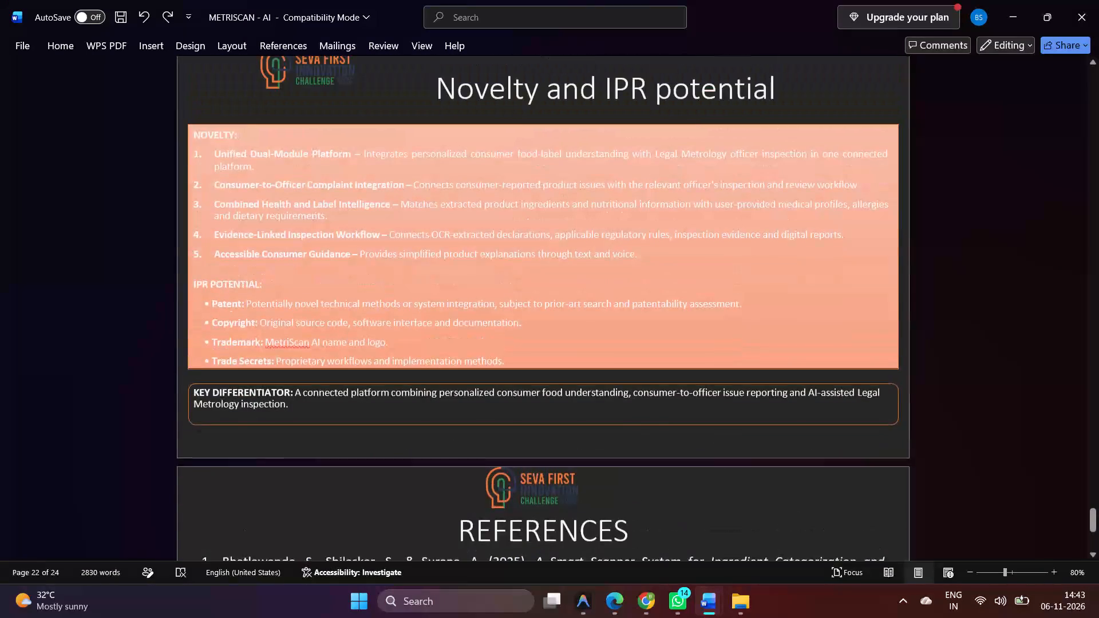
scroll(363, 353, up, 1)
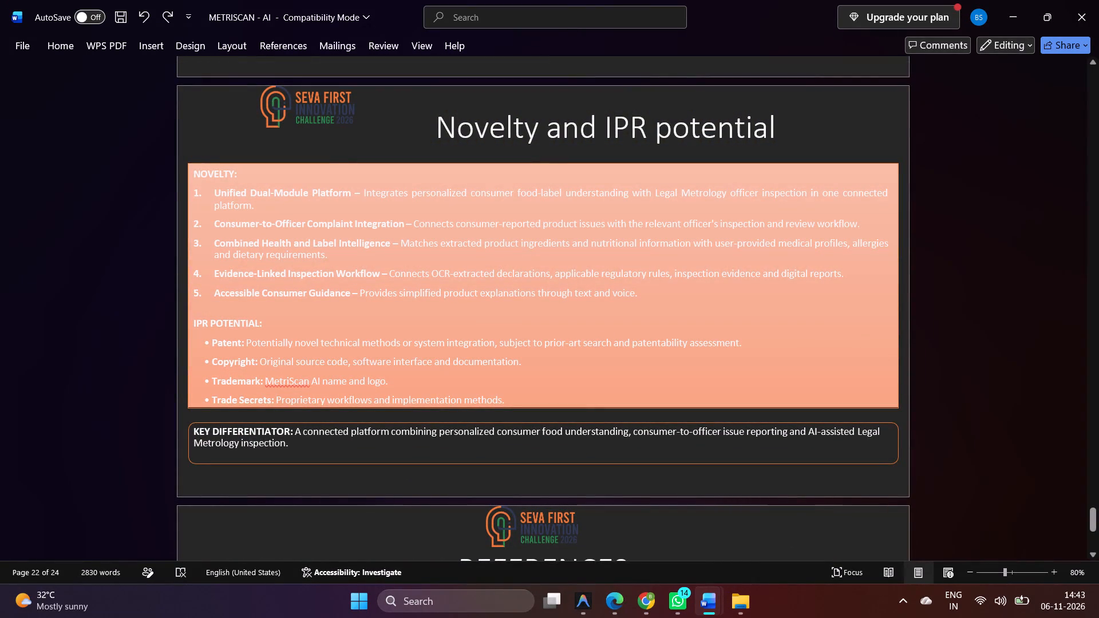
drag(505, 398, 193, 318)
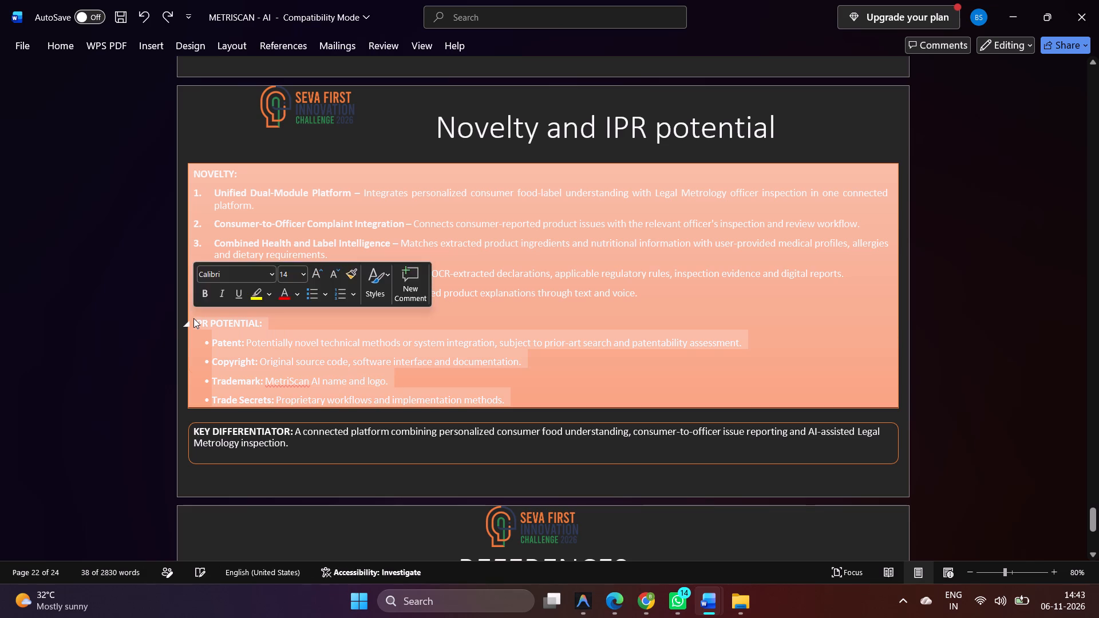
key(BackSpace)
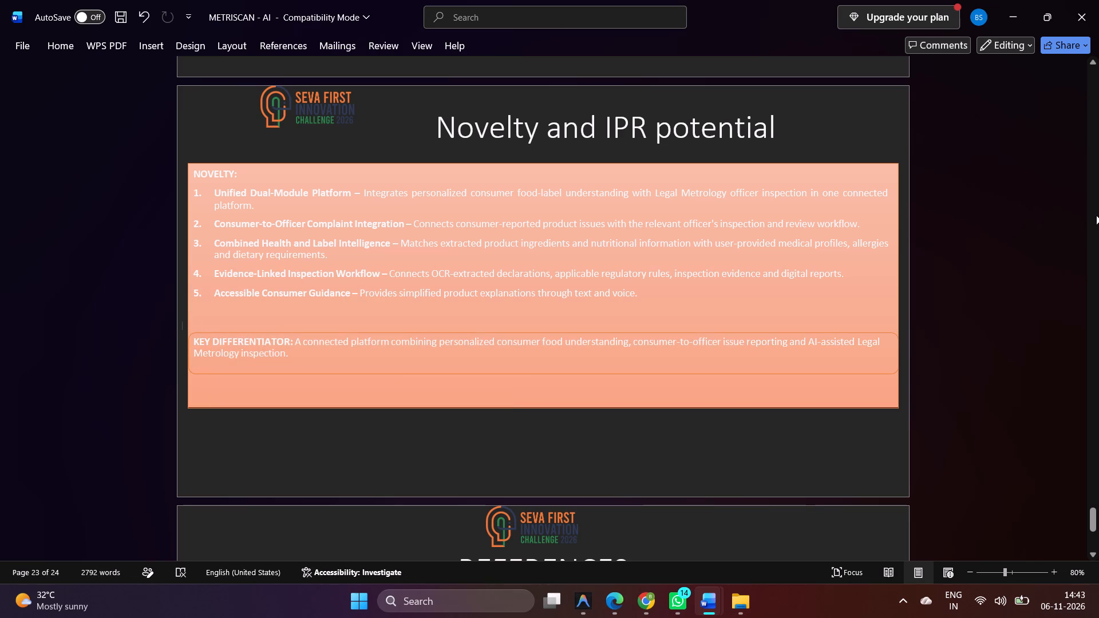
Restyle the NOVELTY box, trying the solid black theme style before applying the glossy blue one from the last Theme Styles row.
click(813, 175)
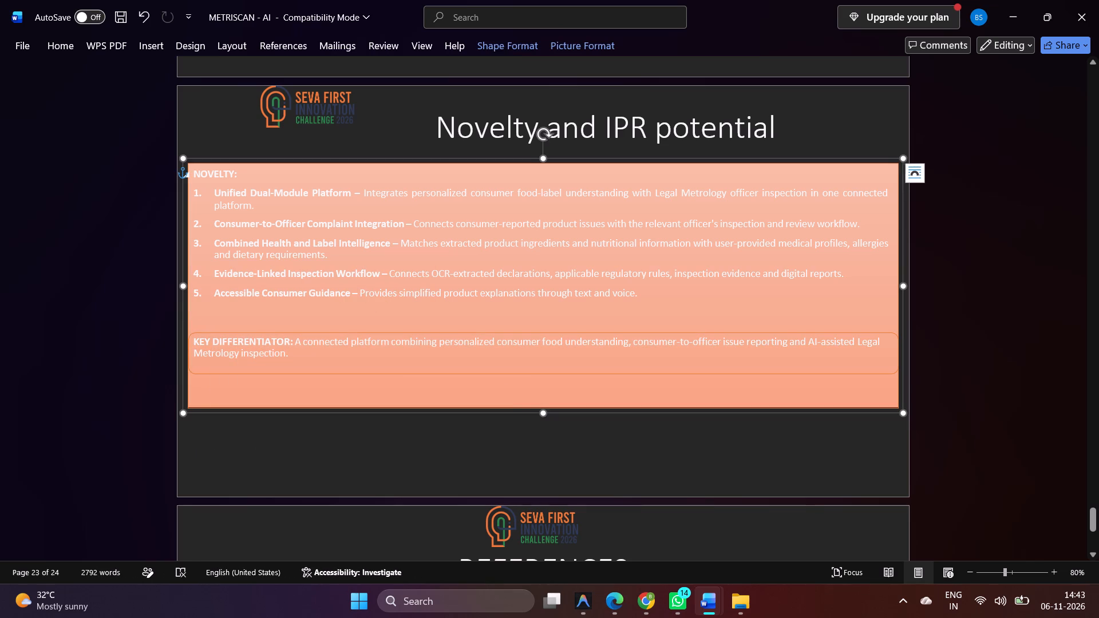
click(517, 47)
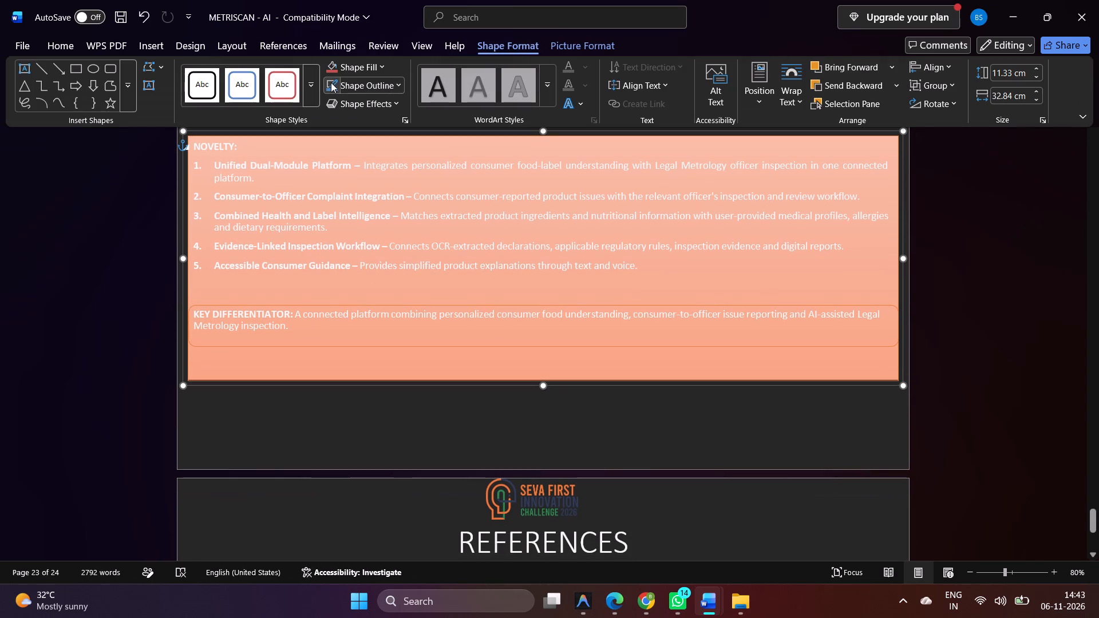
click(319, 84)
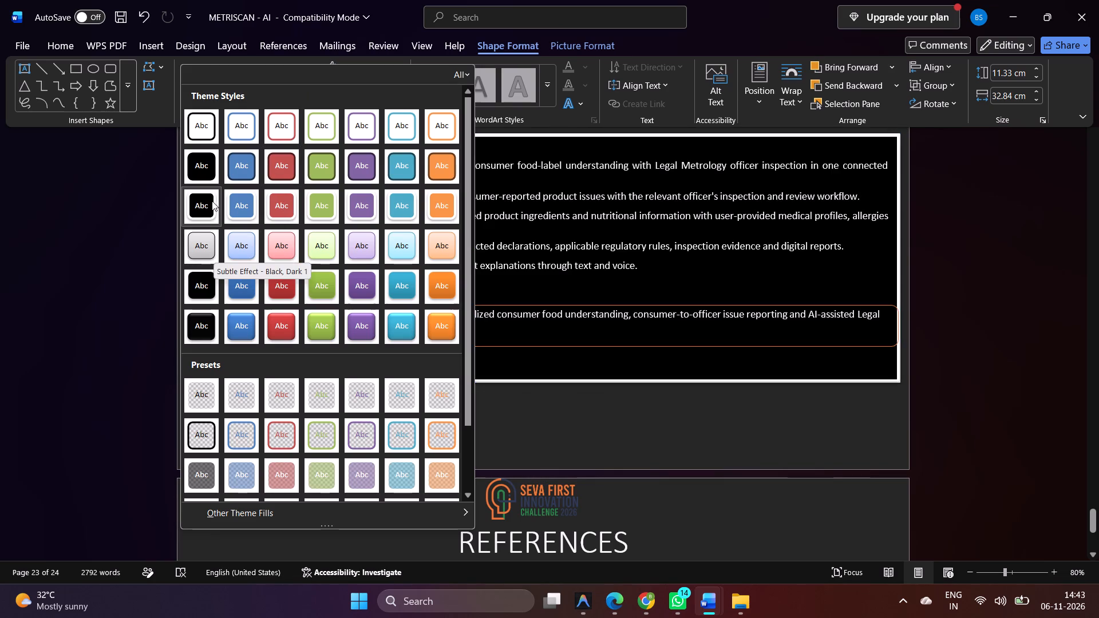
click(209, 153)
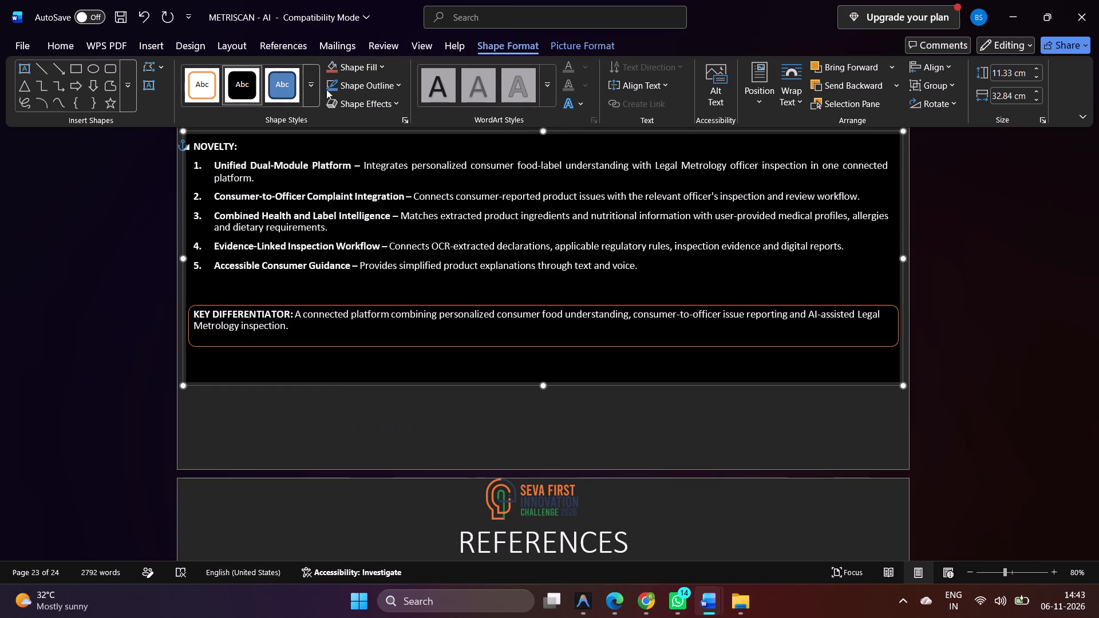
click(311, 90)
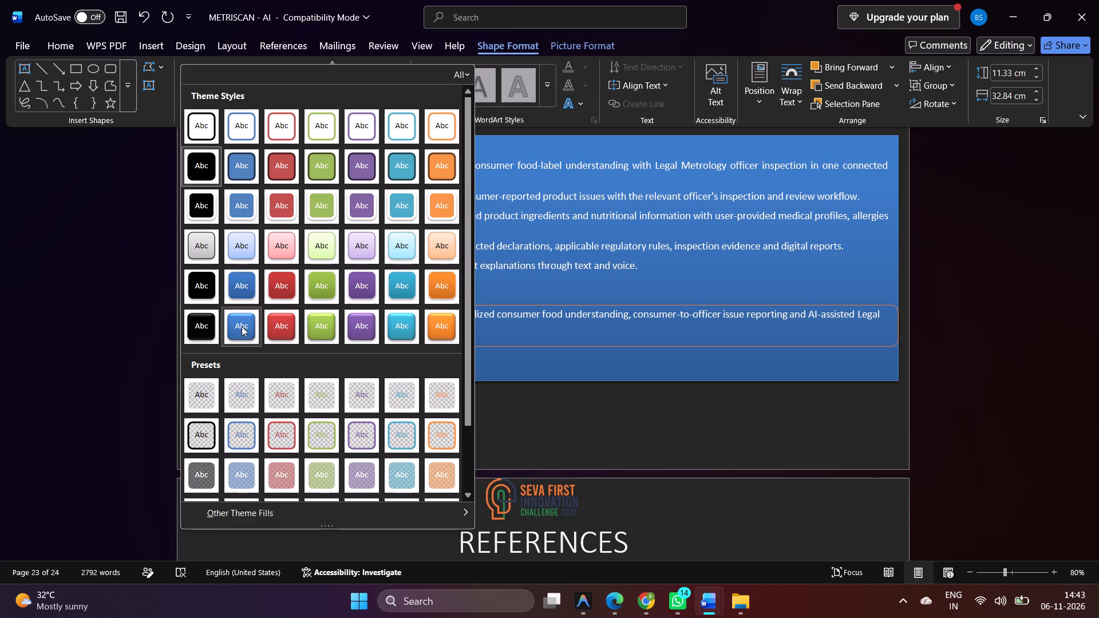
click(242, 326)
click(922, 233)
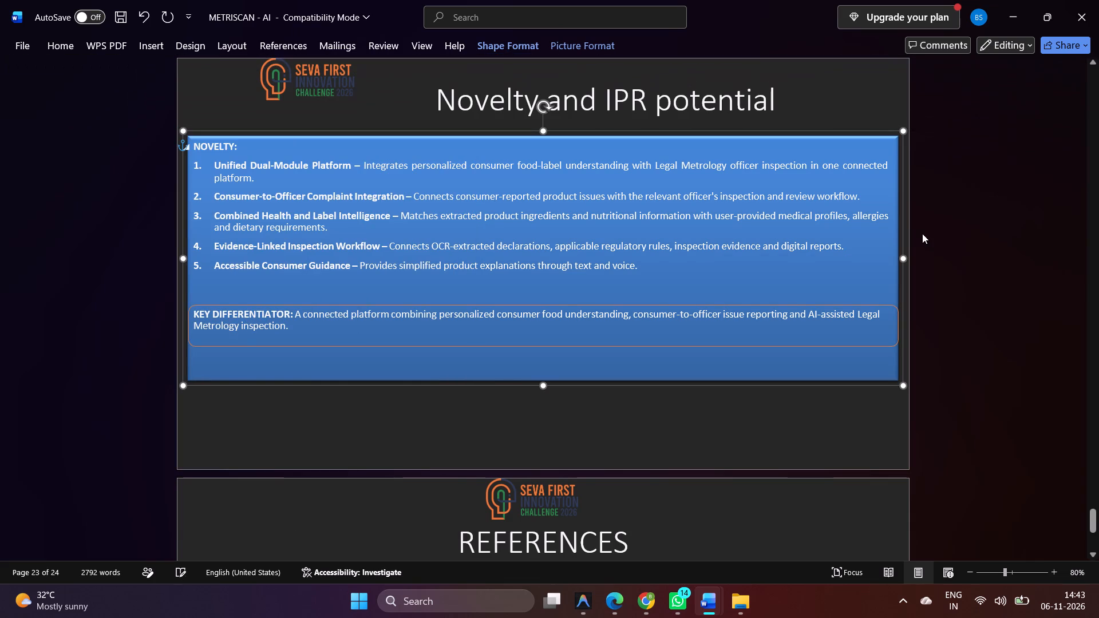
Apply the white shape style with a blue outline to the KEY DIFFERENTIATOR box.
click(741, 306)
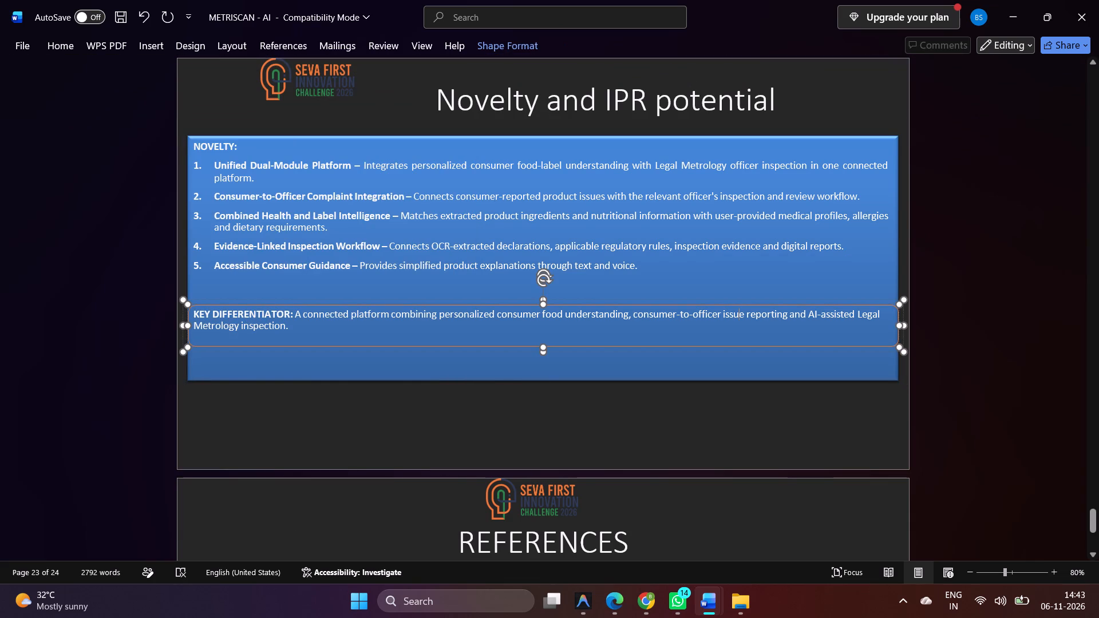
click(488, 45)
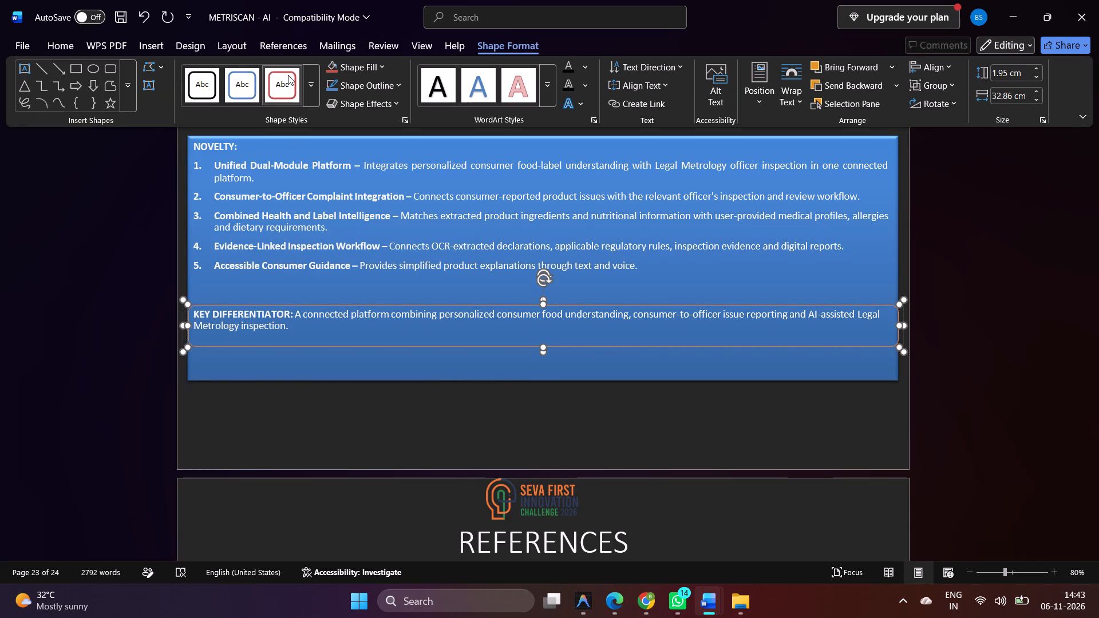
click(235, 84)
click(1010, 268)
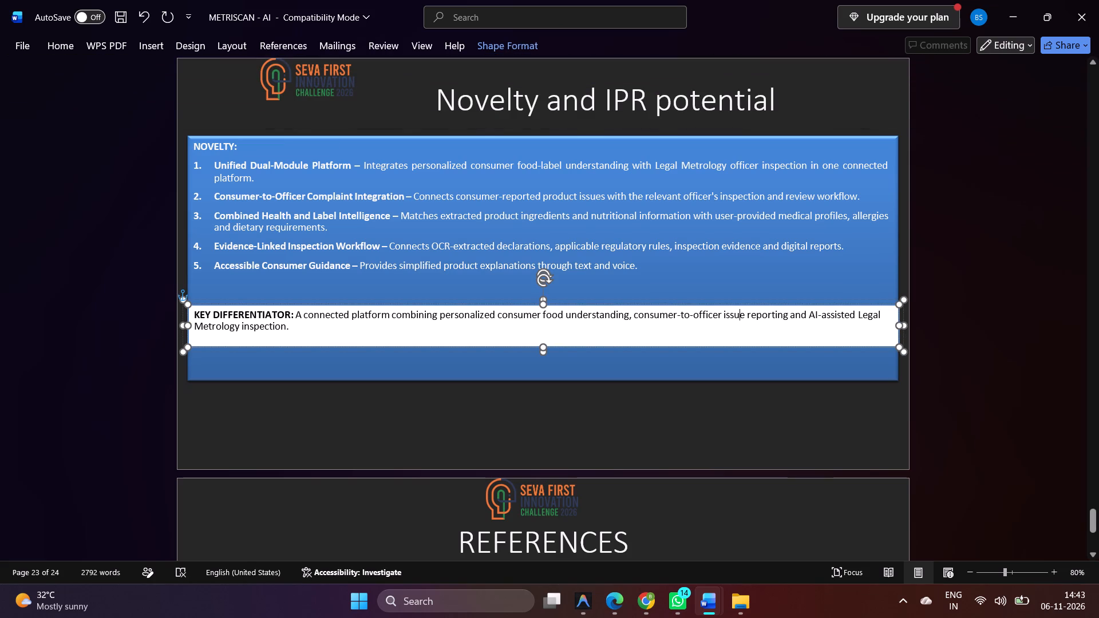
click(987, 154)
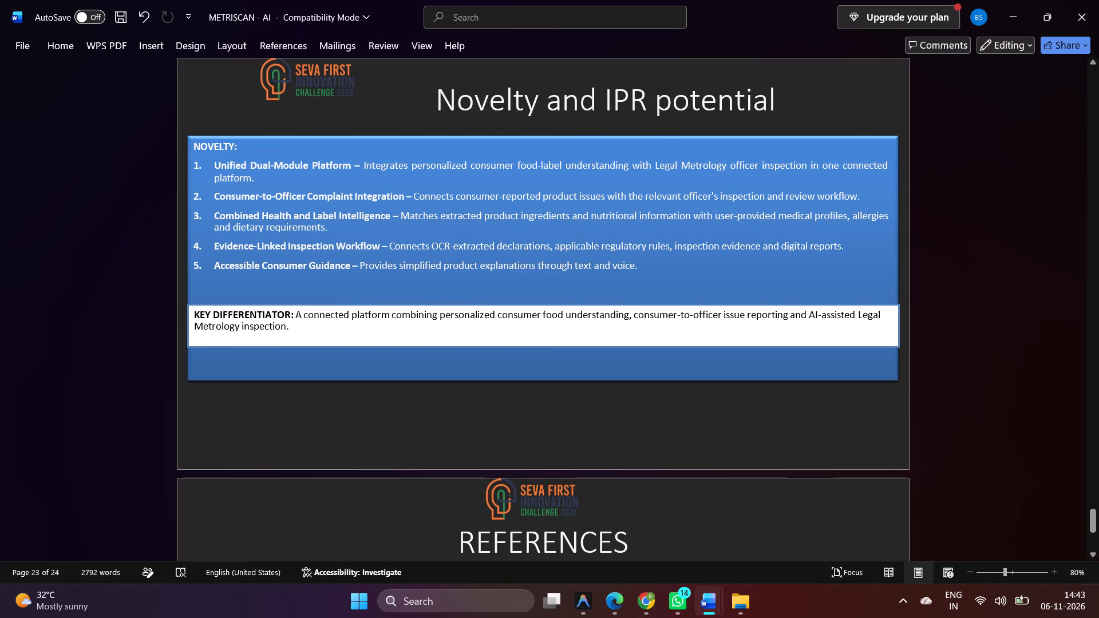
Remove "and IPR potential" from the page heading so it reads "Novelty".
click(773, 101)
key(BackSpace)
key(BackSpace)
key(BackSpace)
key(BackSpace)
key(BackSpace)
key(BackSpace)
key(BackSpace)
key(BackSpace)
key(BackSpace)
key(BackSpace)
key(BackSpace)
key(BackSpace)
key(BackSpace)
key(BackSpace)
key(BackSpace)
key(BackSpace)
key(BackSpace)
key(BackSpace)
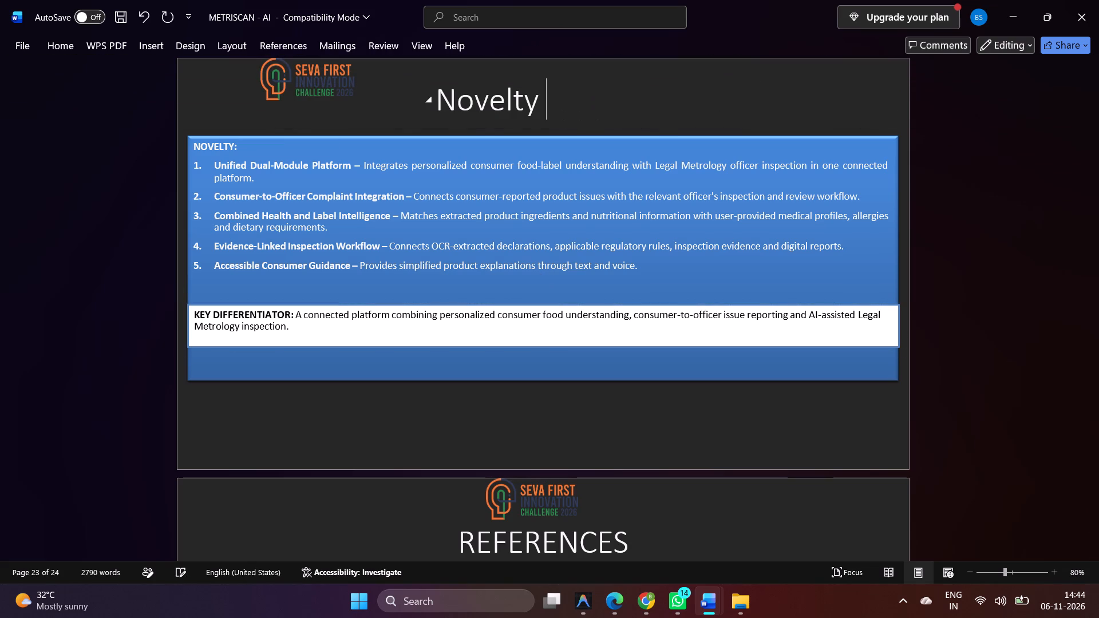
click(1034, 194)
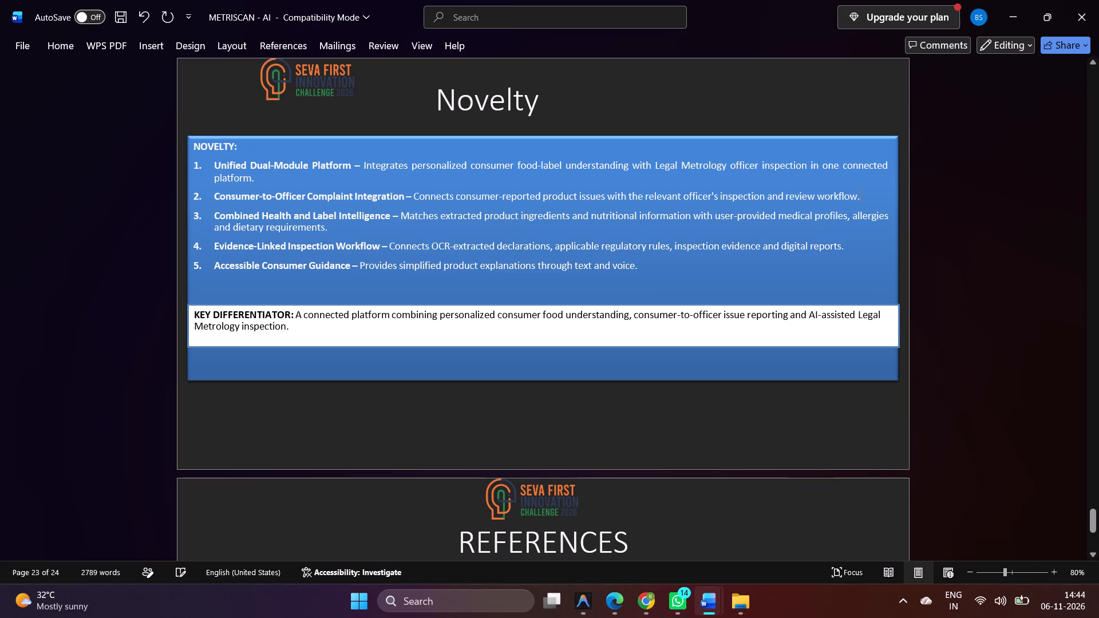
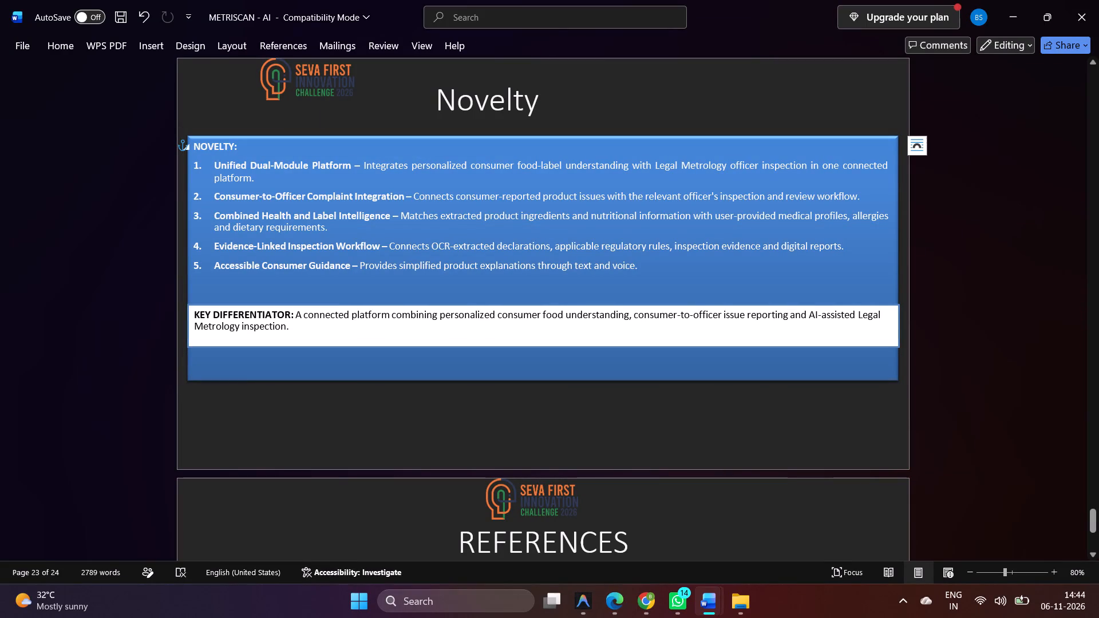
Narrow the blue NOVELTY box enough to expose the orange rectangle behind it, and delete that orange rectangle.
click(562, 182)
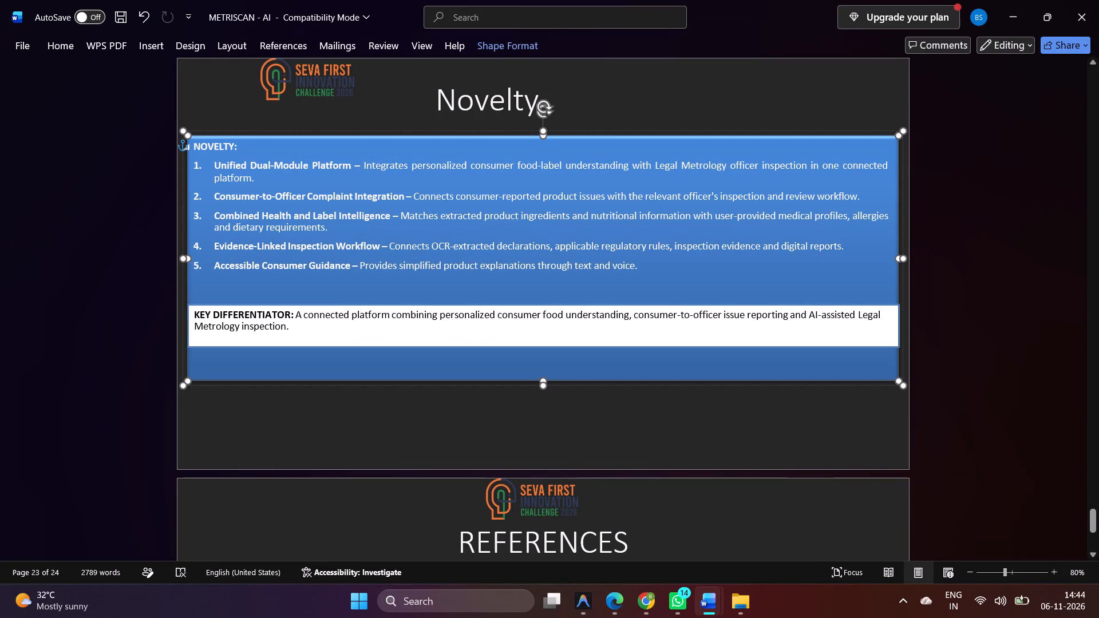
click(899, 259)
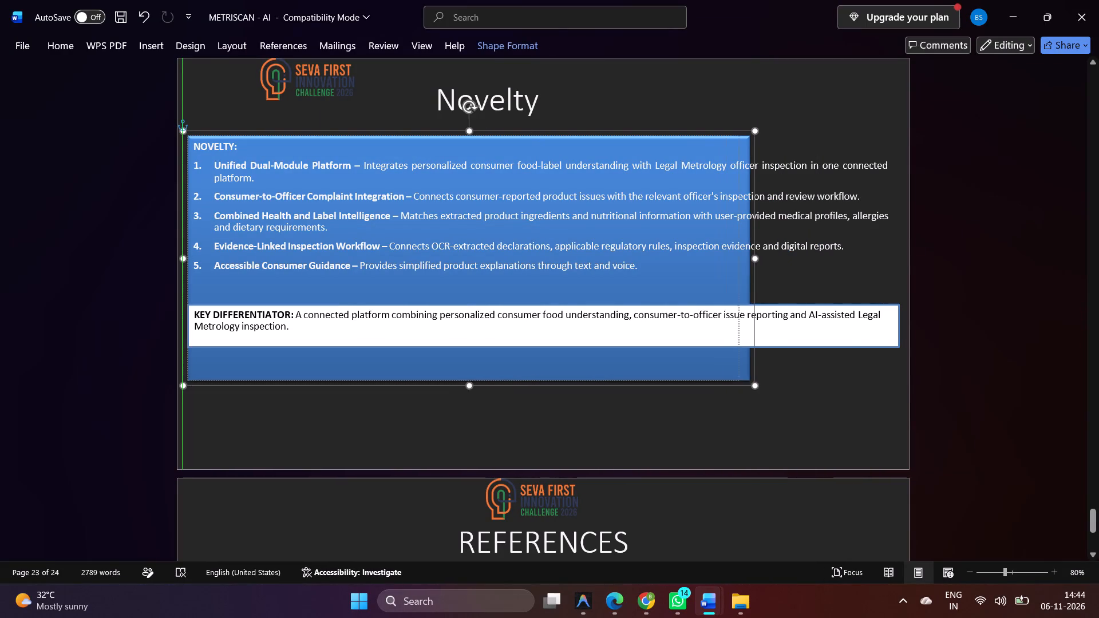
click(858, 244)
click(802, 224)
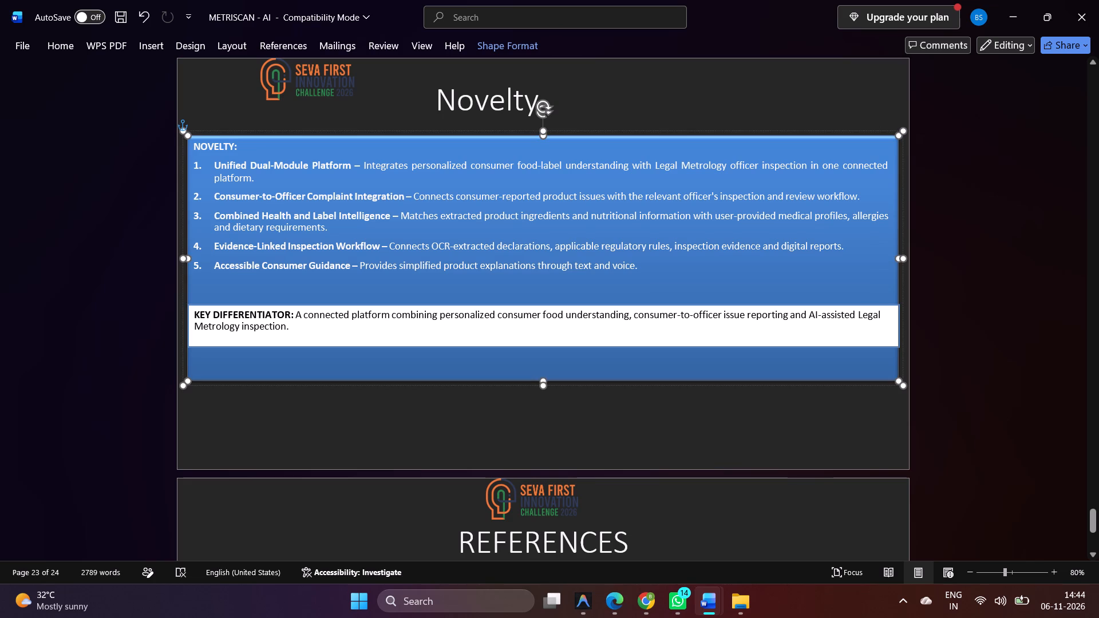
drag(894, 257, 892, 257)
drag(892, 257, 873, 256)
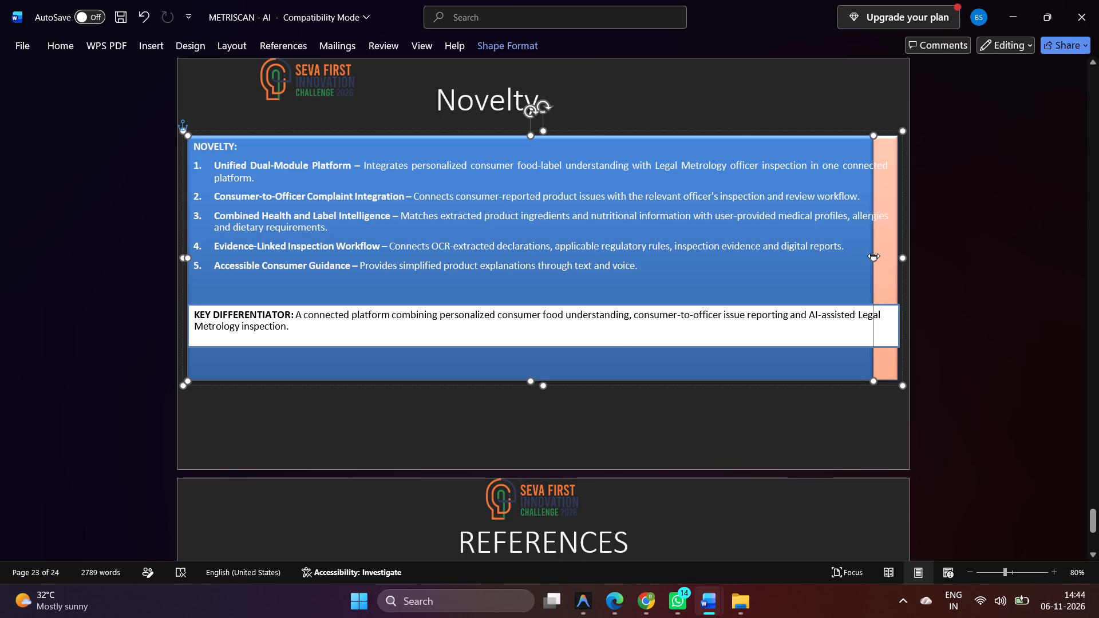
drag(873, 256, 777, 298)
click(856, 272)
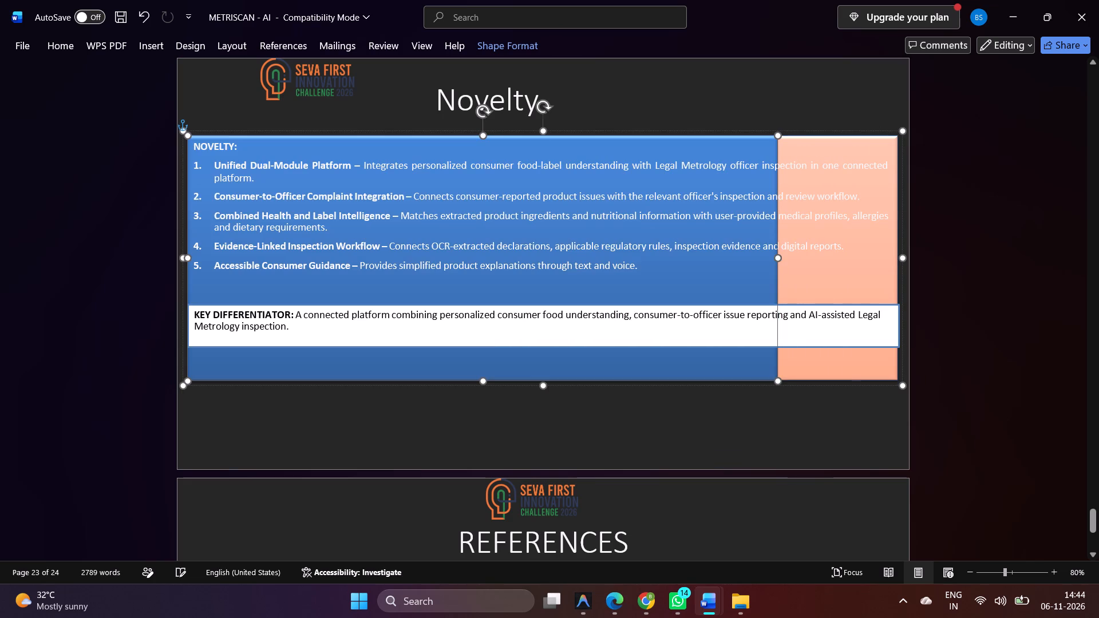
key(BackSpace)
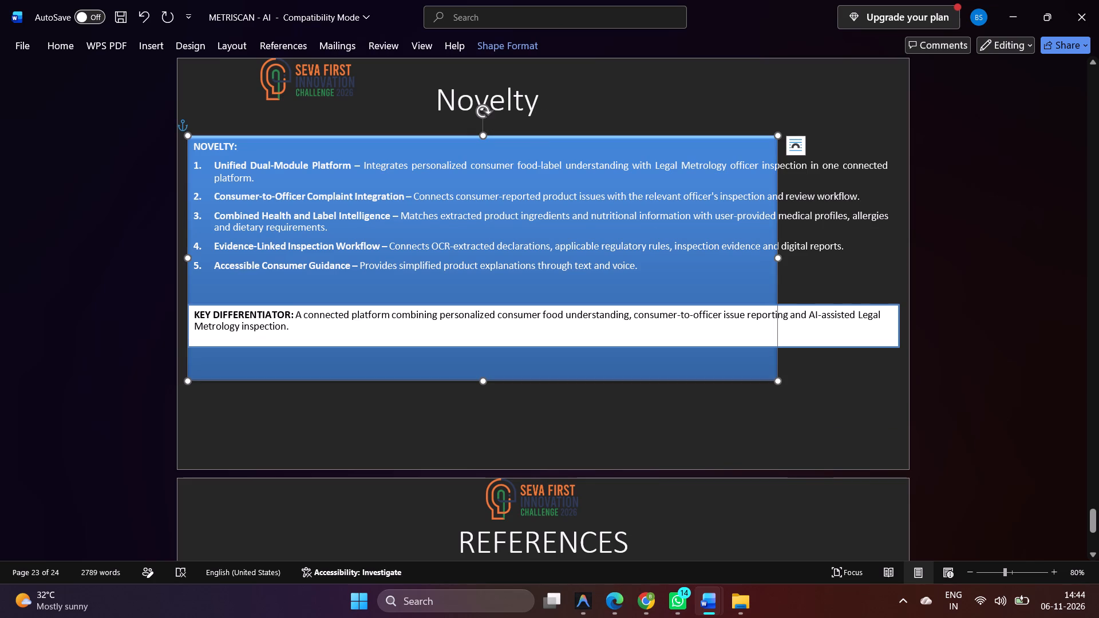
Widen the blue NOVELTY box back out to match the width of the KEY DIFFERENTIATOR box.
click(832, 248)
click(882, 217)
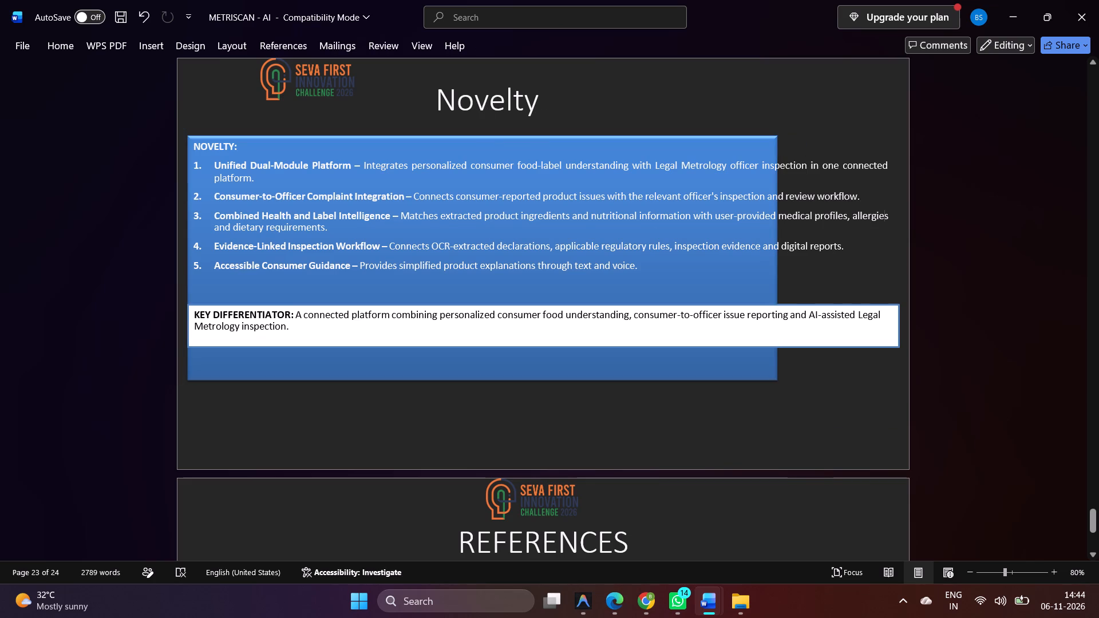
click(816, 211)
click(747, 144)
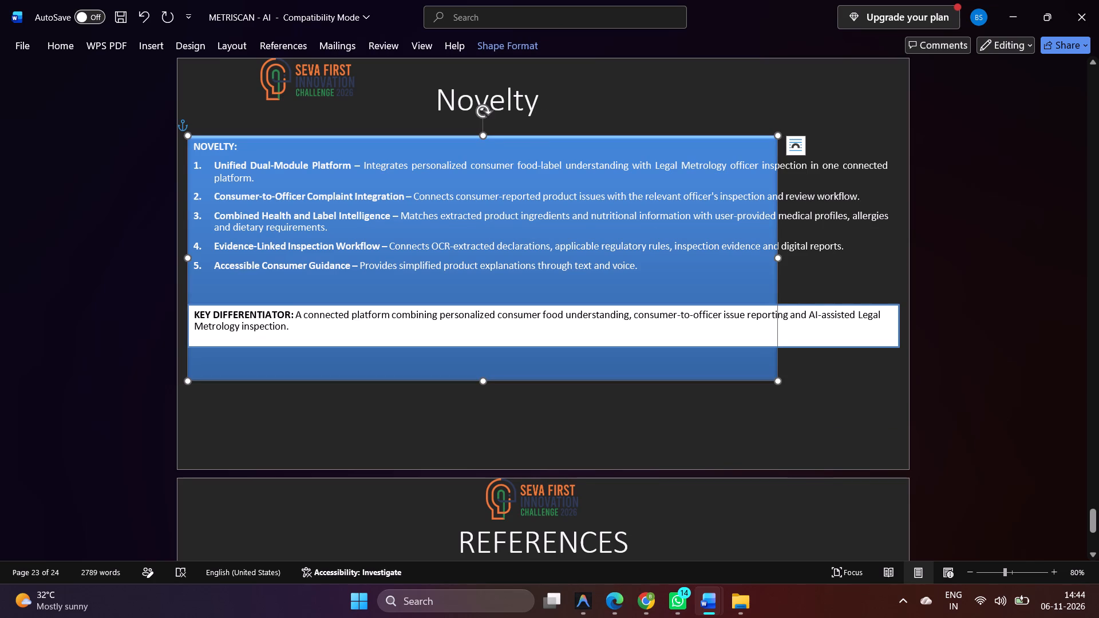
drag(778, 259, 894, 246)
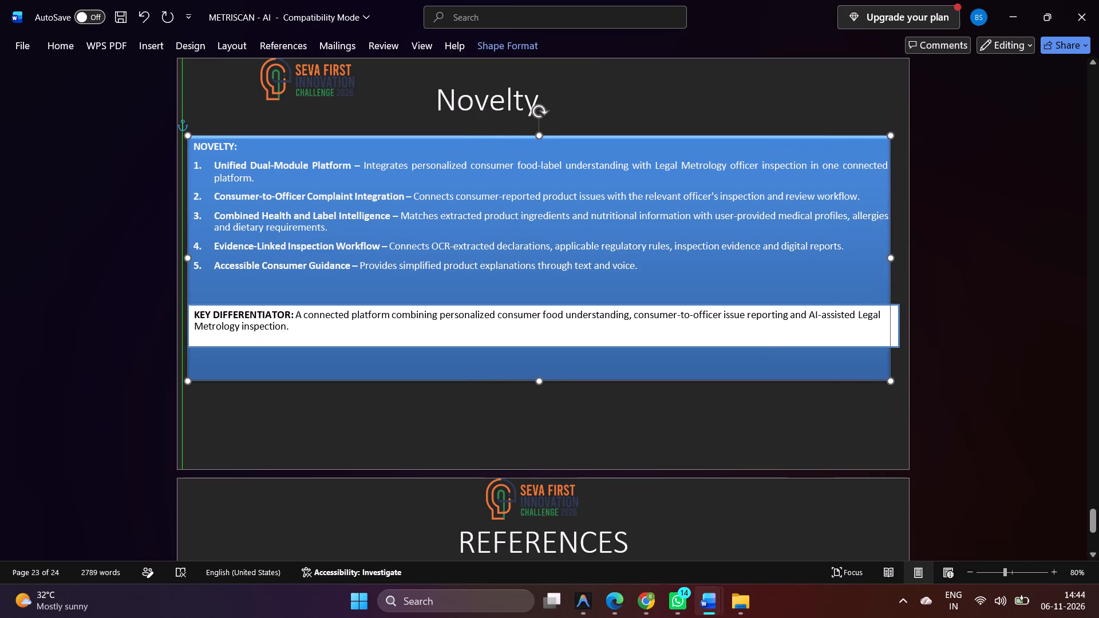
drag(894, 246, 900, 244)
click(1000, 203)
triple_click(709, 208)
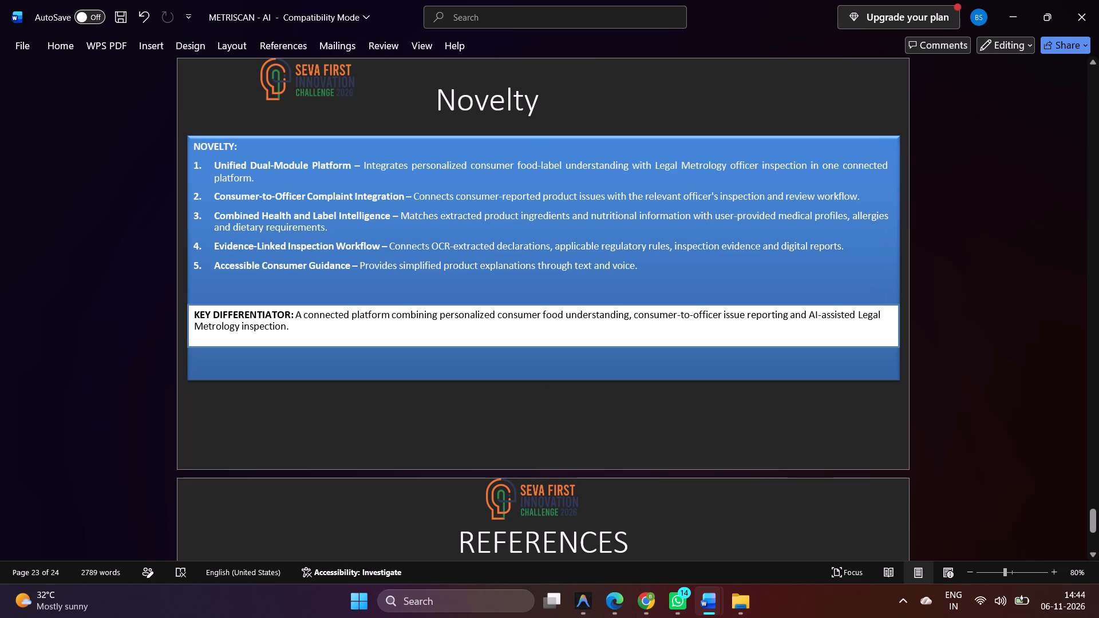
click(698, 297)
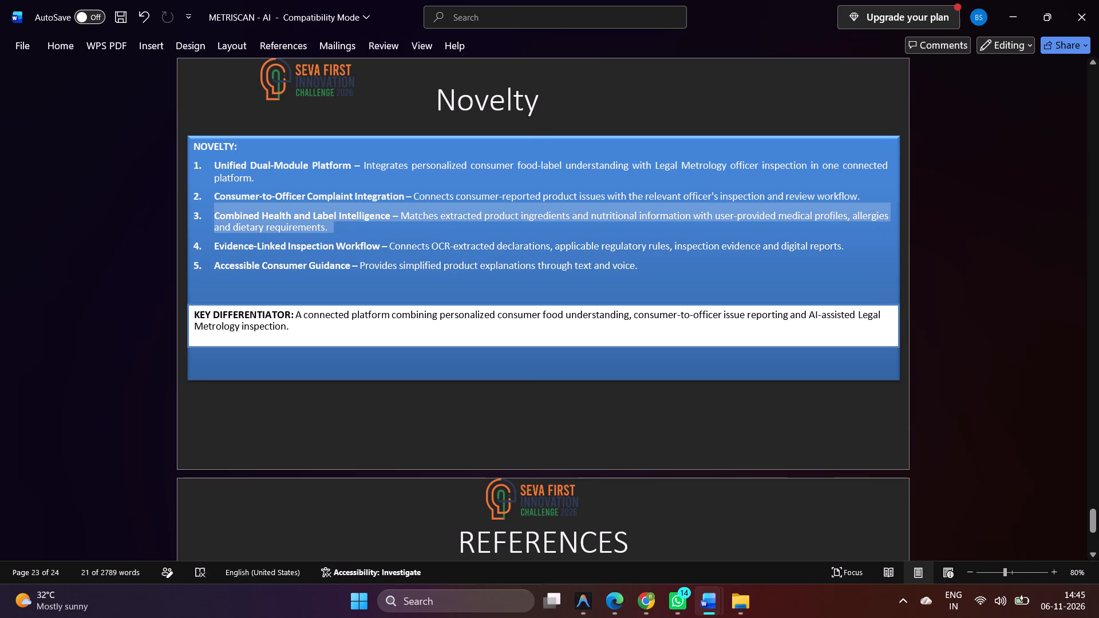
click(496, 382)
scroll(496, 382, down, 2)
scroll(496, 382, up, 2)
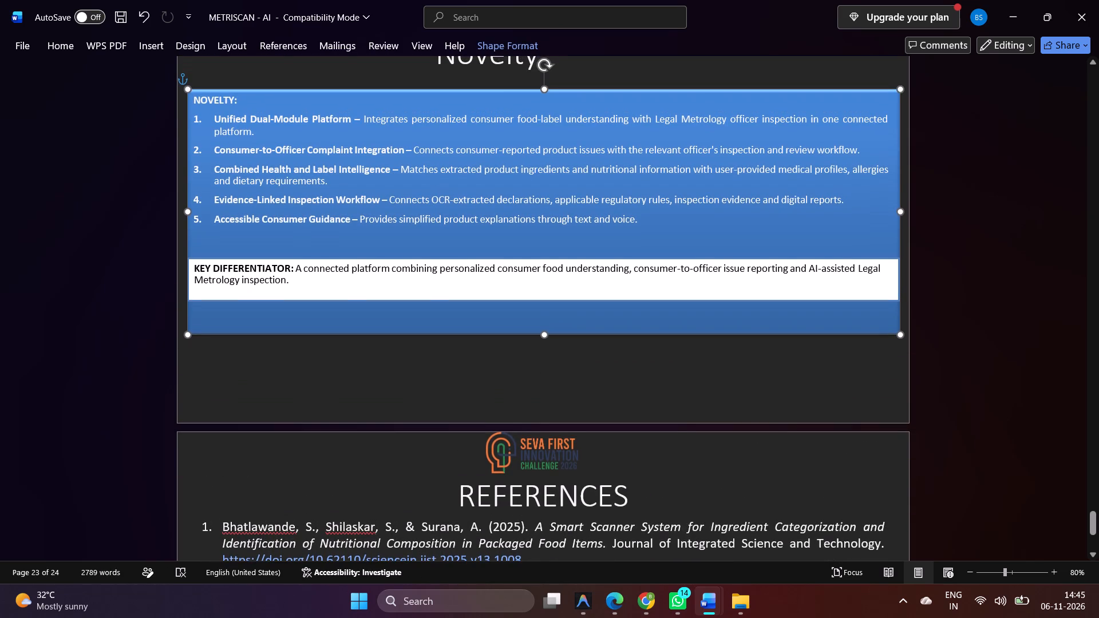
Extend the page heading with the copied phrase so it reads "Novelty Innovative or different about your solution", supplying its missing initial capital.
scroll(334, 278, up, 1)
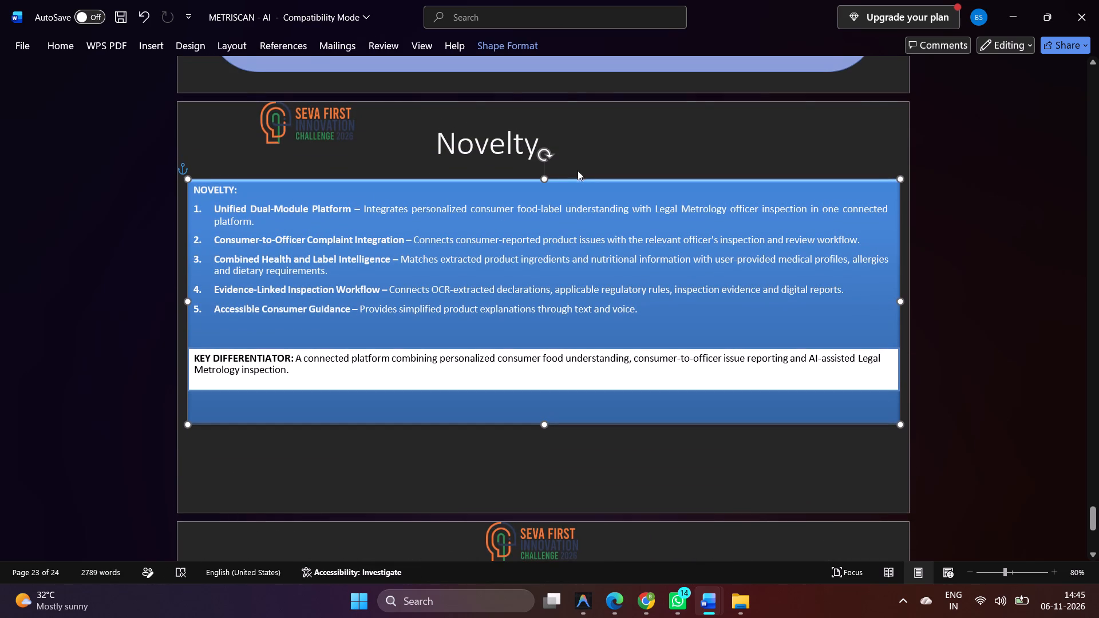
click(568, 152)
key(space)
key(ctrl+v)
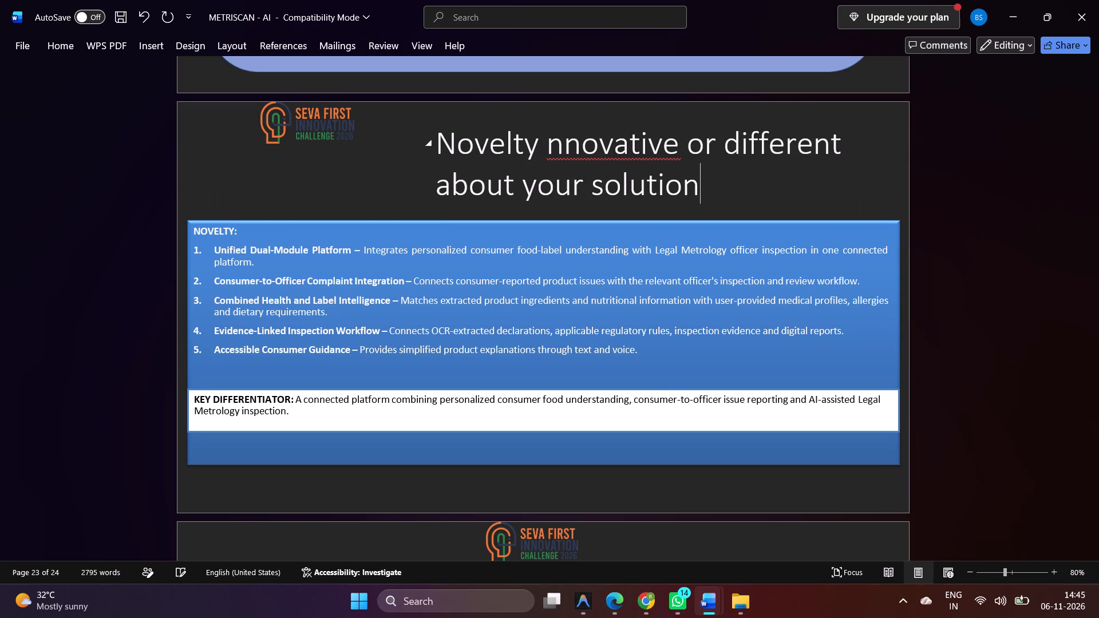
click(548, 142)
key(shift+i)
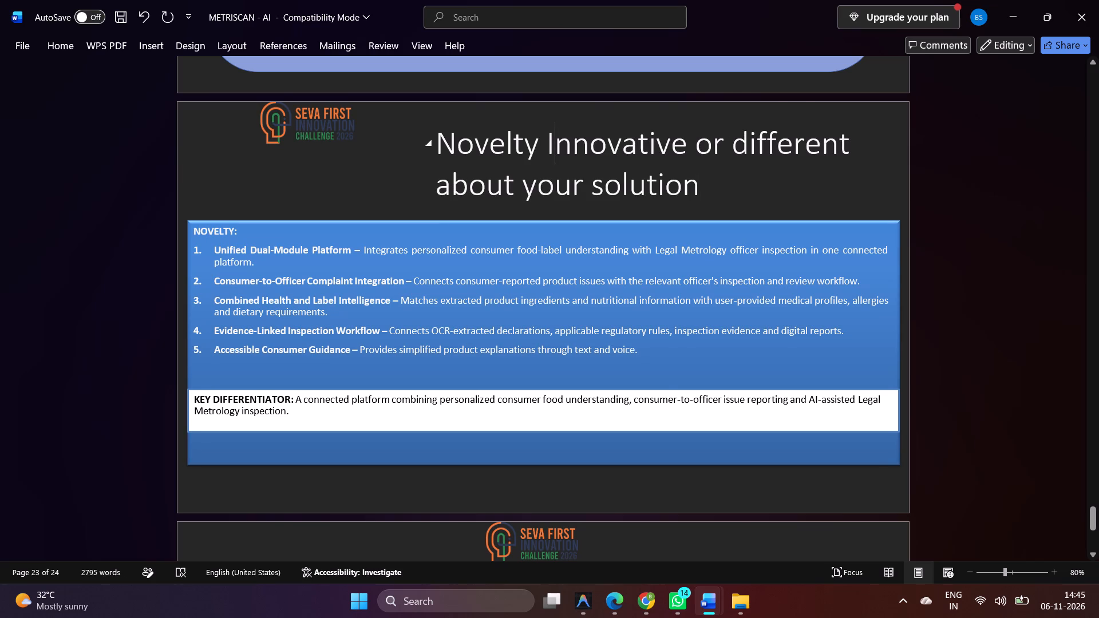
Delete the word "Innovative" from the heading, leaving "or different about your solution" after "Novelty".
click(689, 140)
key(BackSpace)
key(BackSpace)
key(BackSpace)
key(BackSpace)
key(BackSpace)
key(BackSpace)
key(BackSpace)
key(BackSpace)
key(BackSpace)
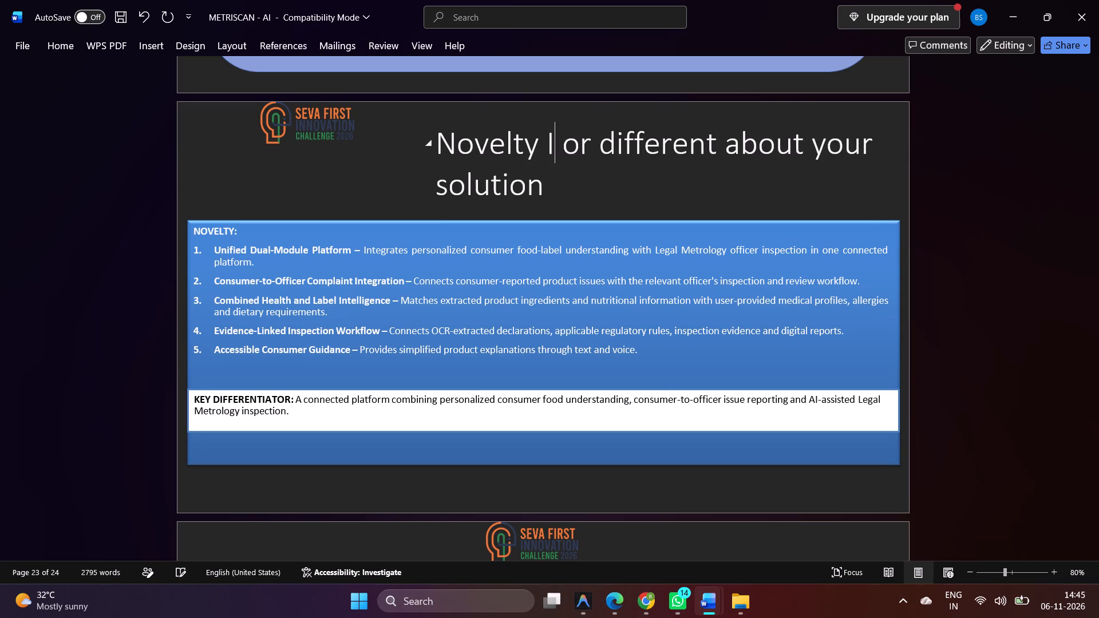
key(BackSpace)
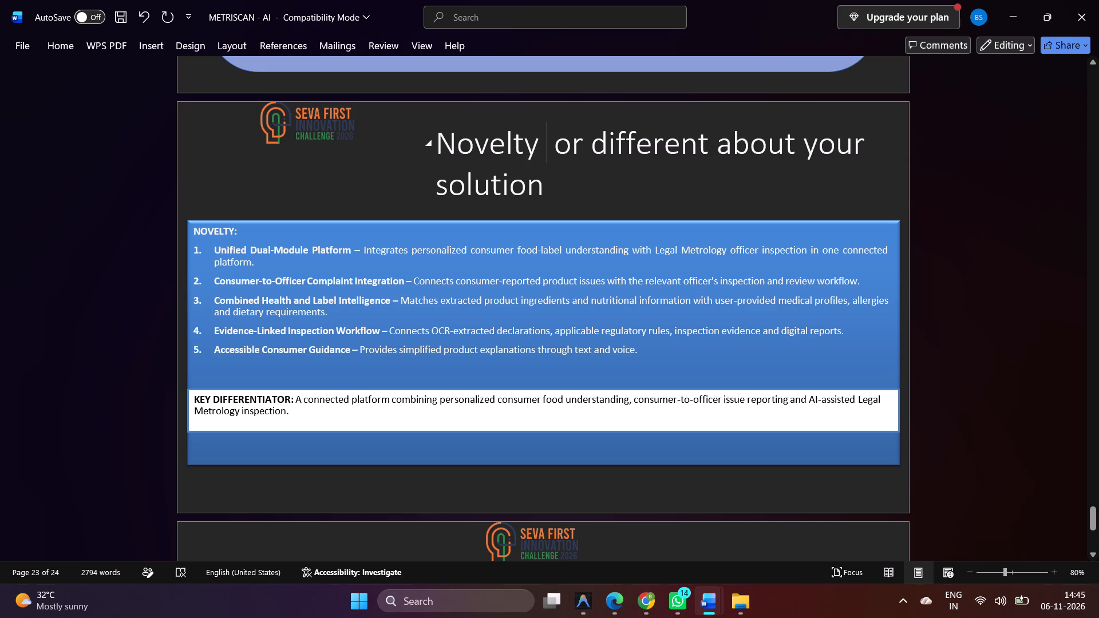
Insert "Innovative" after "or" in the heading using the copied phrase, trimming the duplicated words and joining it to "different" with a slash.
click(580, 137)
key(ctrl+v)
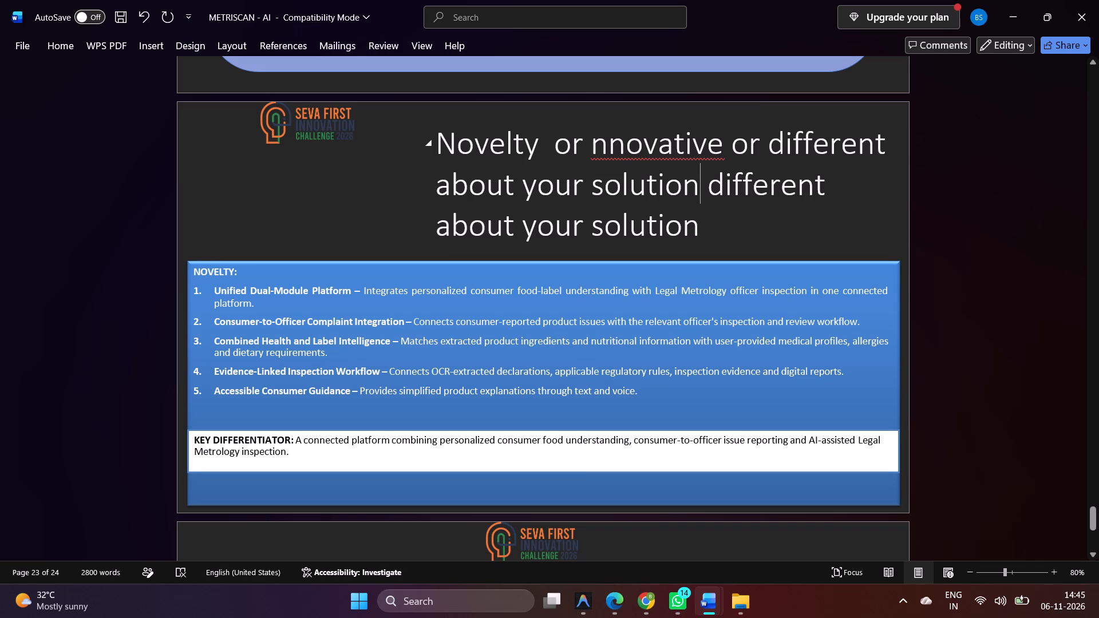
drag(702, 185, 749, 138)
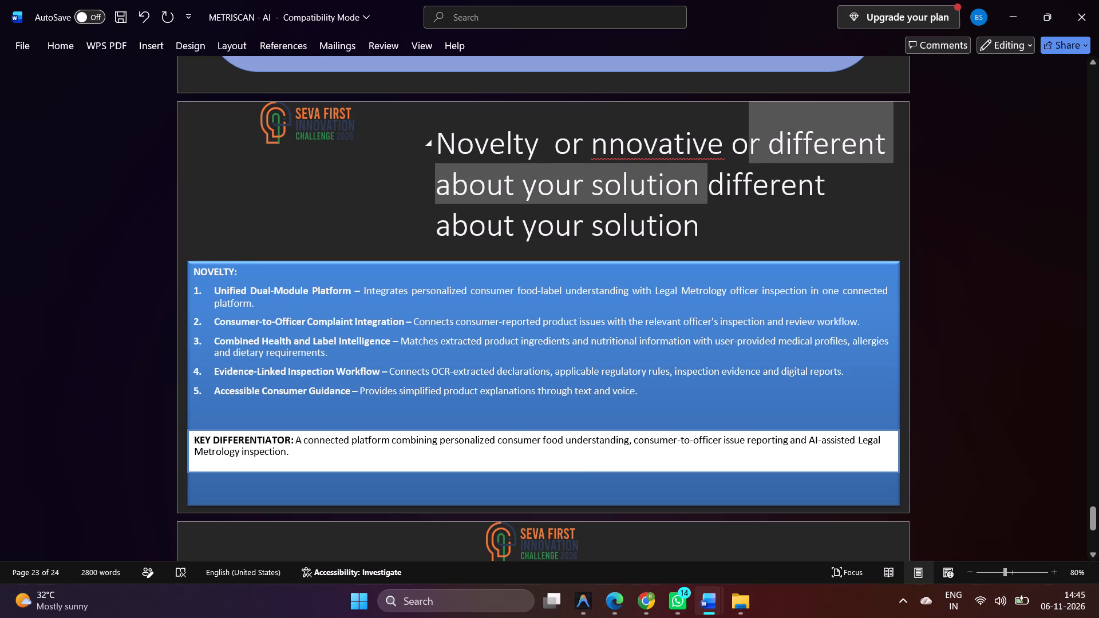
drag(749, 138, 749, 137)
key(BackSpace)
key(BackSpace)
key(Right)
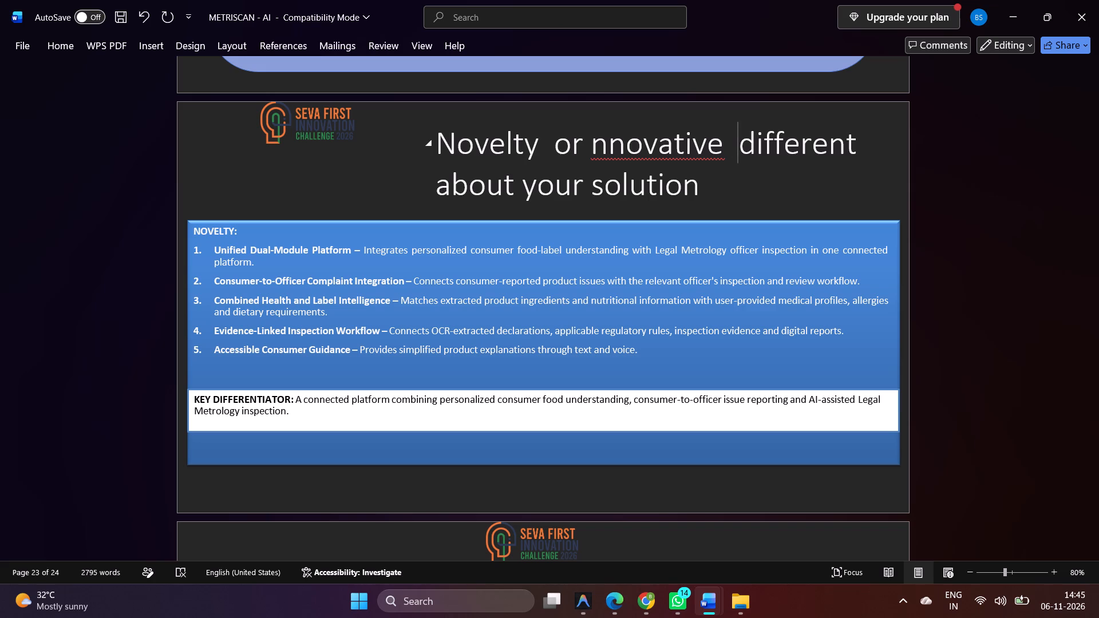
key(BackSpace)
key(BackSpace)
key(slash)
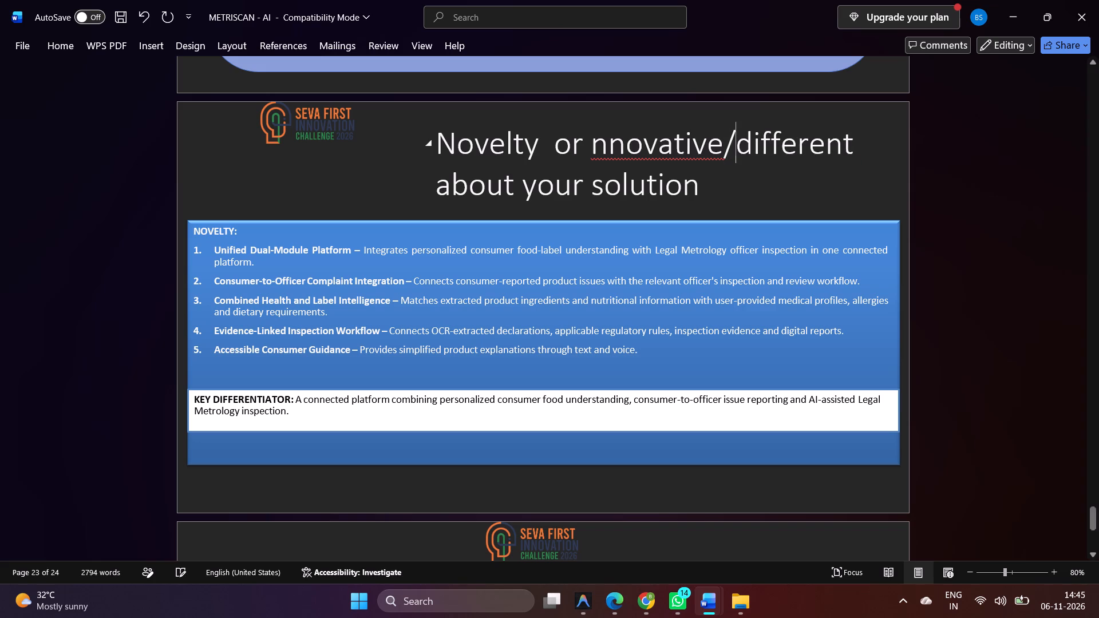
click(595, 144)
key(shift+i)
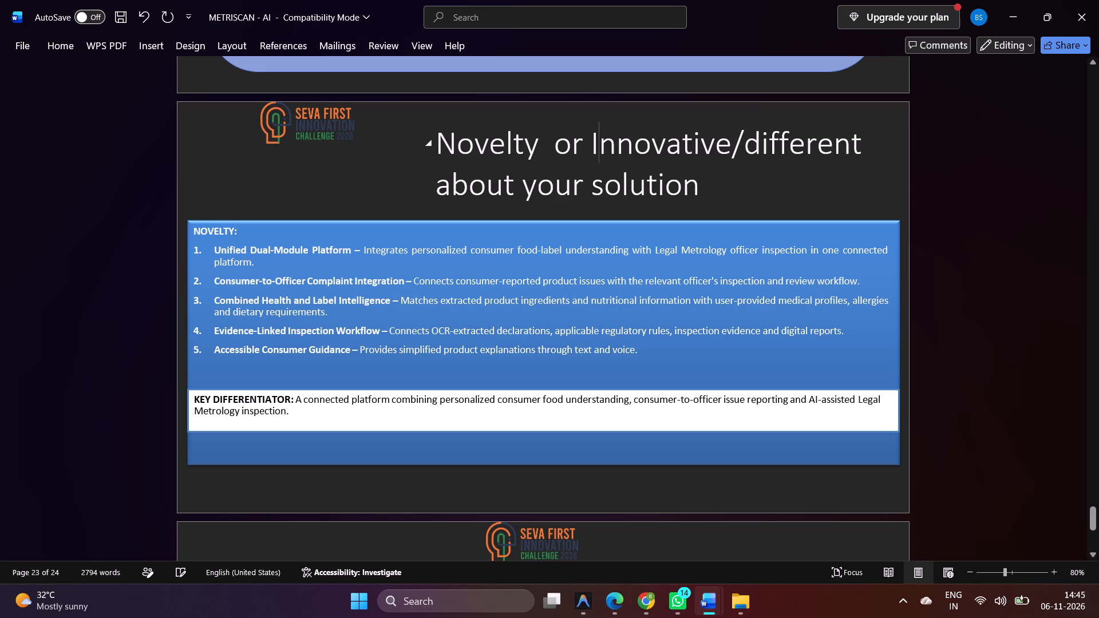
Change "your" to "our" in the heading so it ends with "about our solution".
click(537, 184)
key(BackSpace)
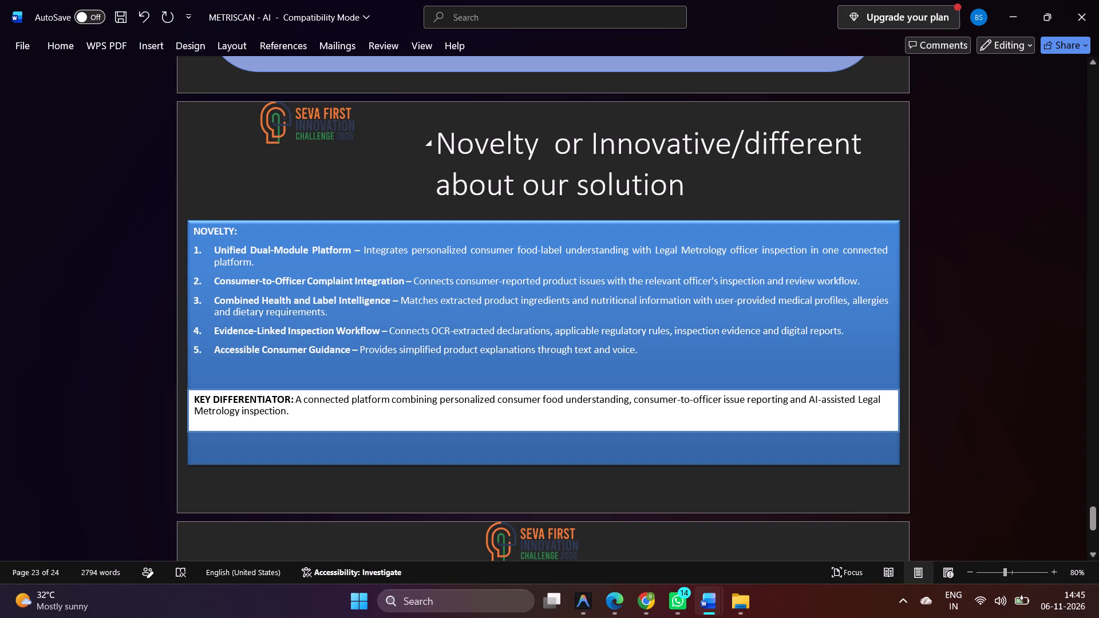
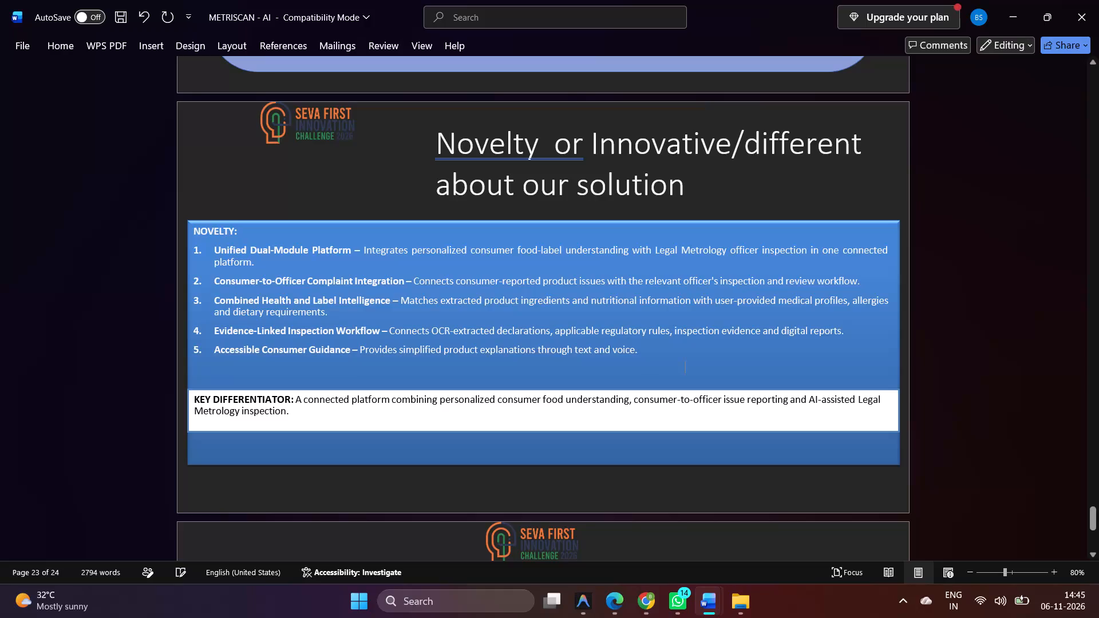
Paste the copied innovation points as new list items after "Accessible Consumer Guidance" in the Novelty list.
click(657, 350)
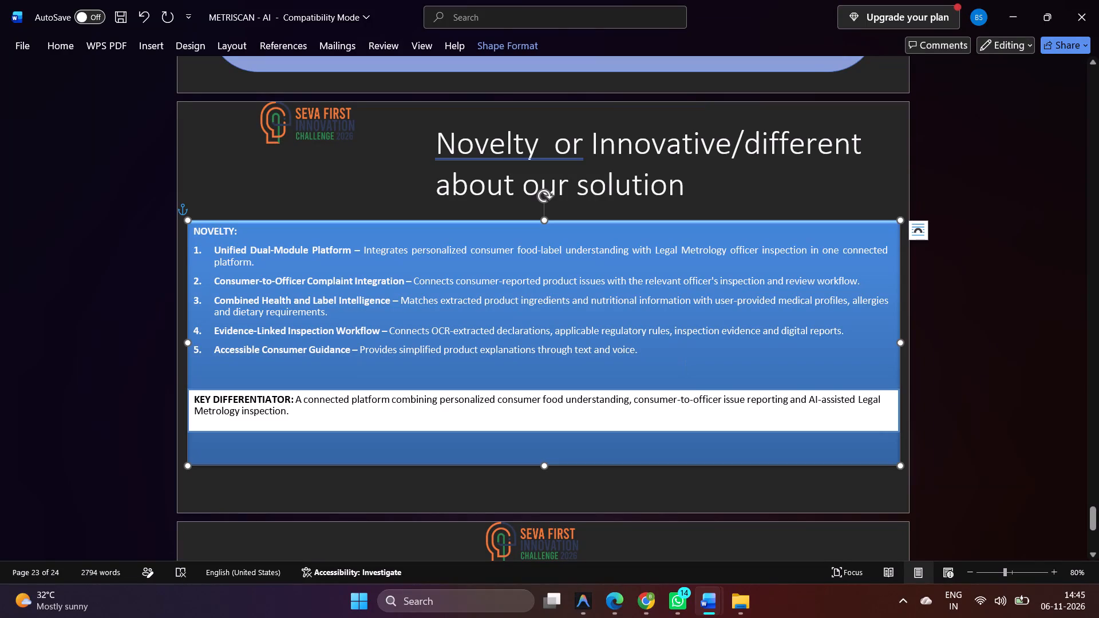
click(642, 346)
key(Return)
key(ctrl+v)
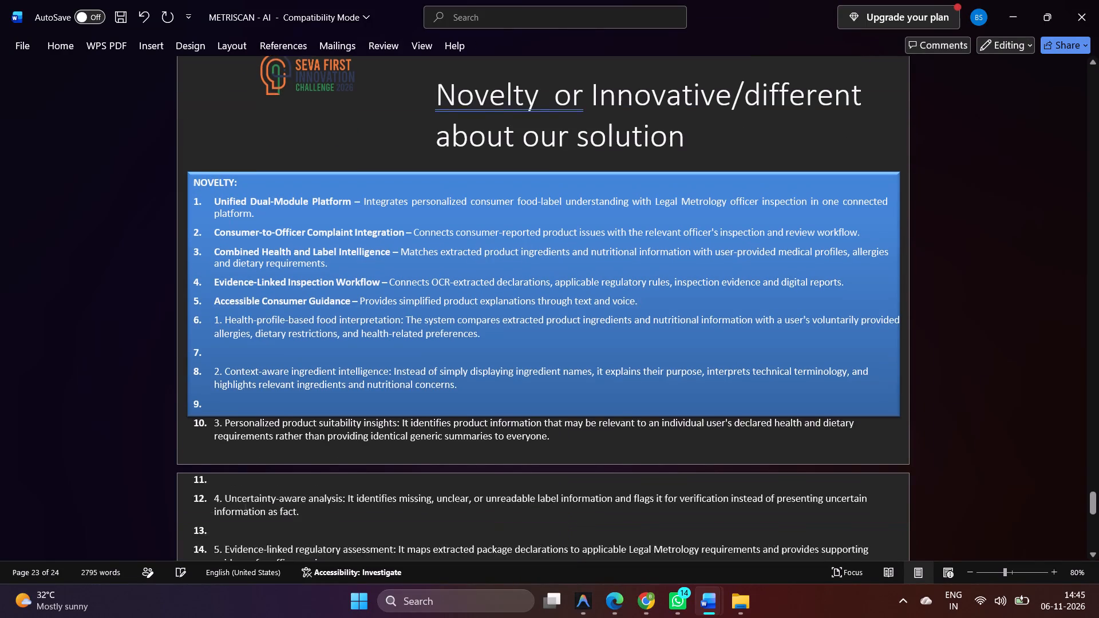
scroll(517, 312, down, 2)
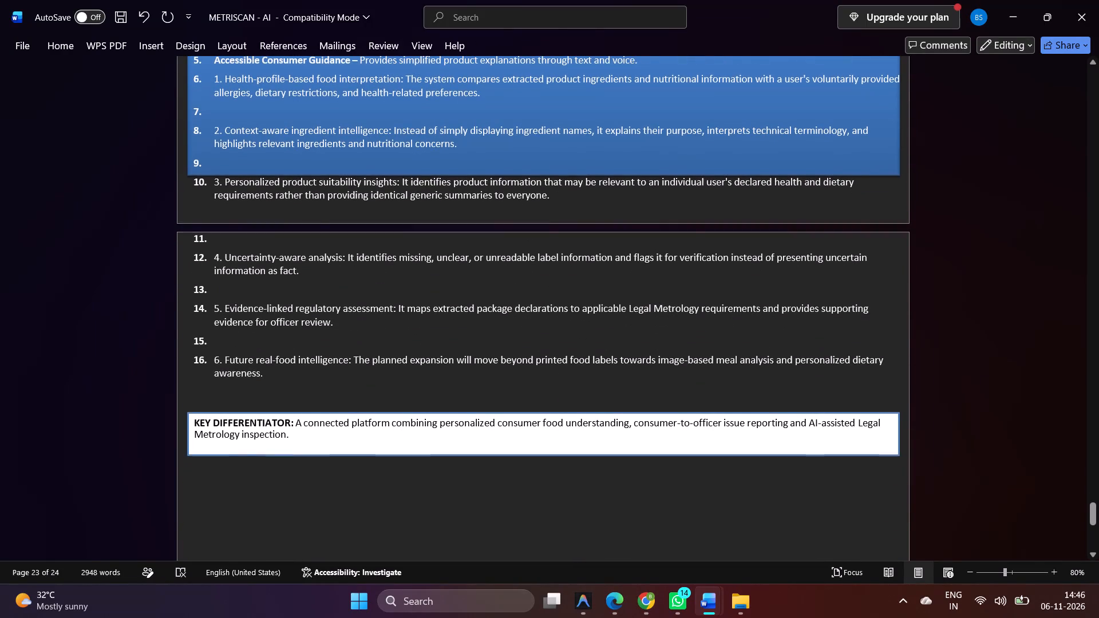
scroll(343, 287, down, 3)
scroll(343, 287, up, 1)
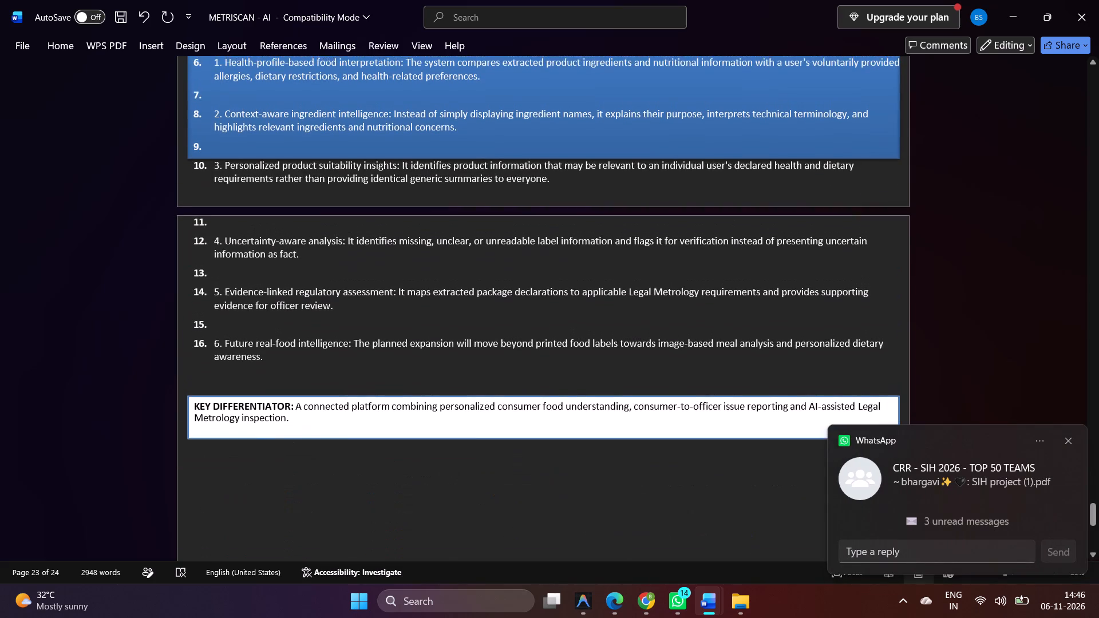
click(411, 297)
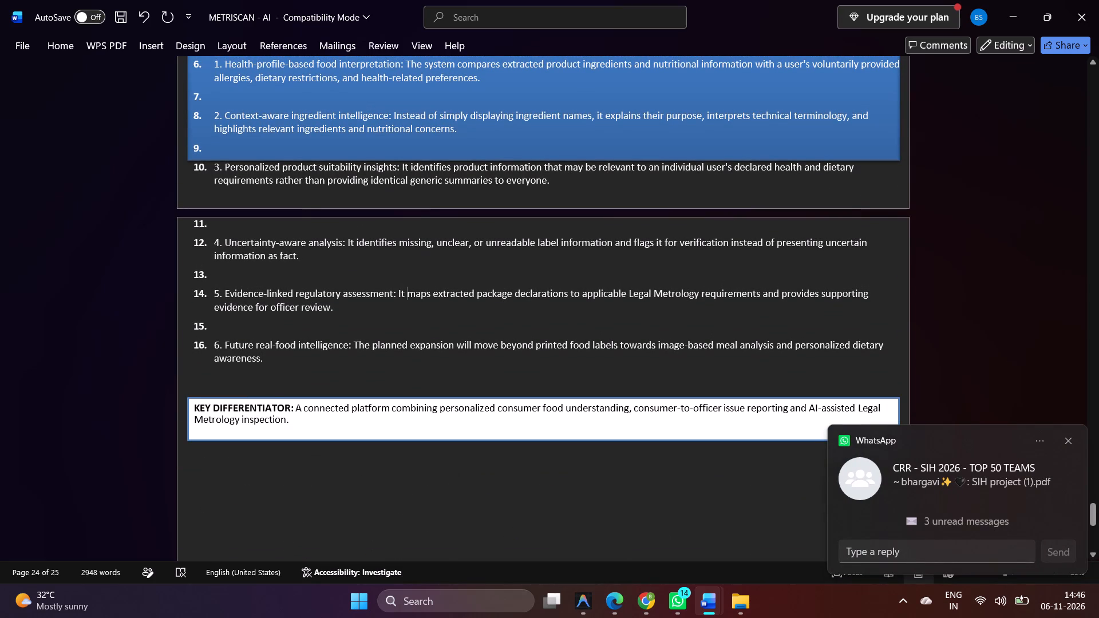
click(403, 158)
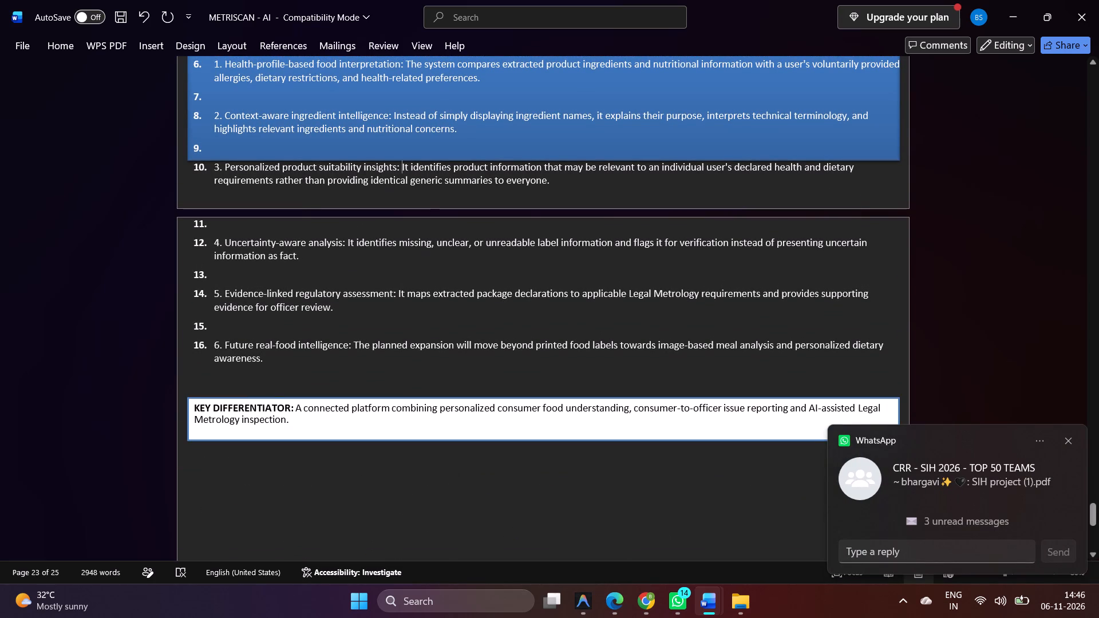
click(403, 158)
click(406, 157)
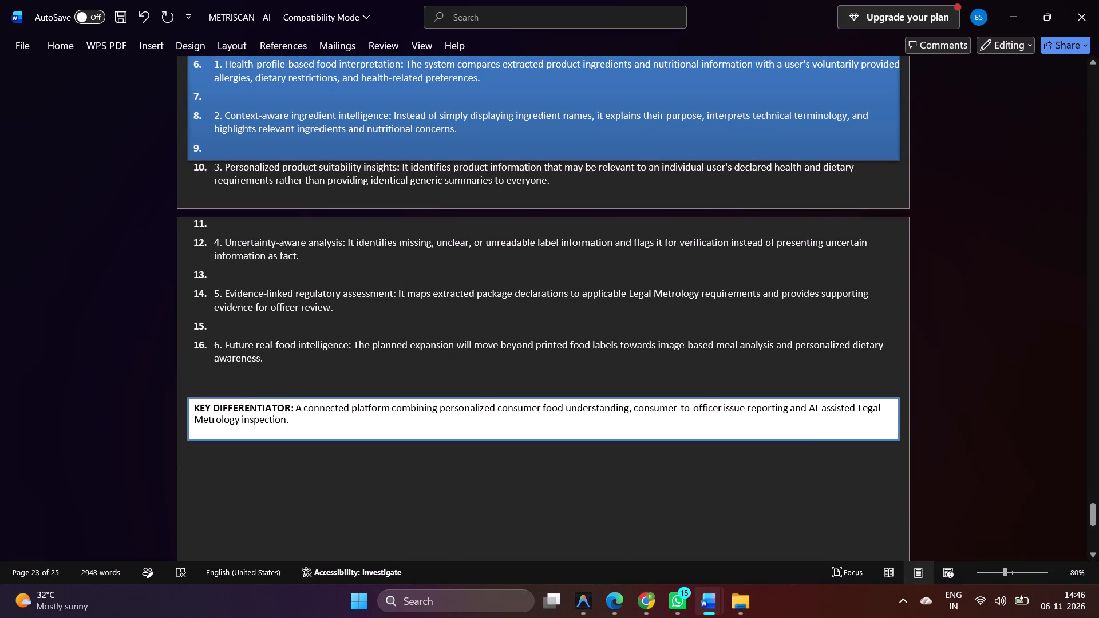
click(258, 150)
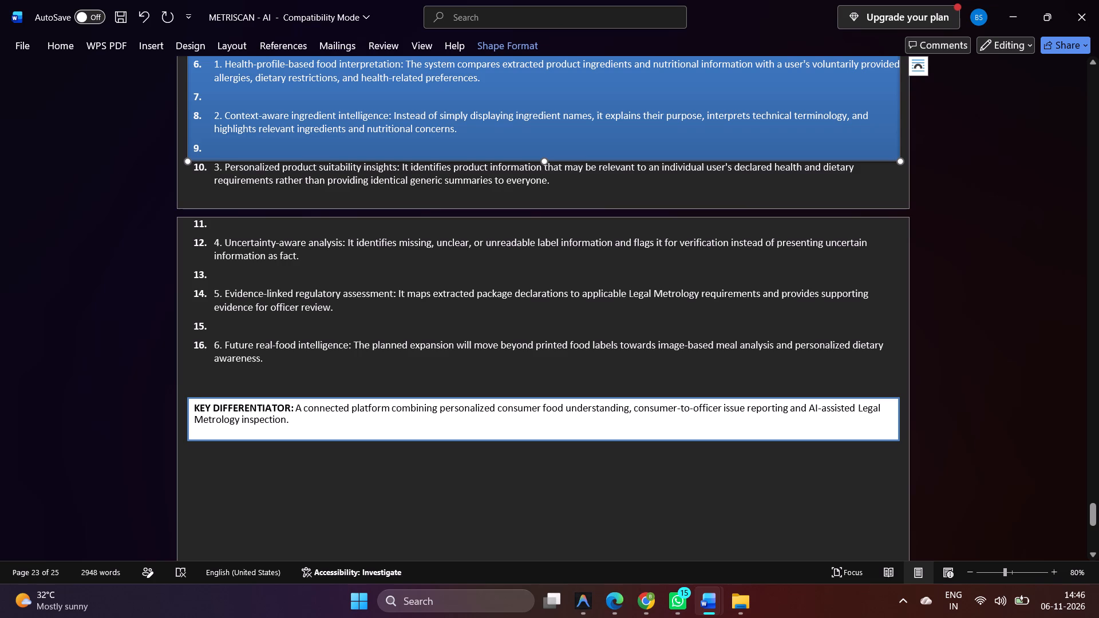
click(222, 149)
Delete the empty list items directly before "Evidence-linked regulatory assessment" and "Future real-food intelligence" in the Novelty list.
click(223, 280)
key(BackSpace)
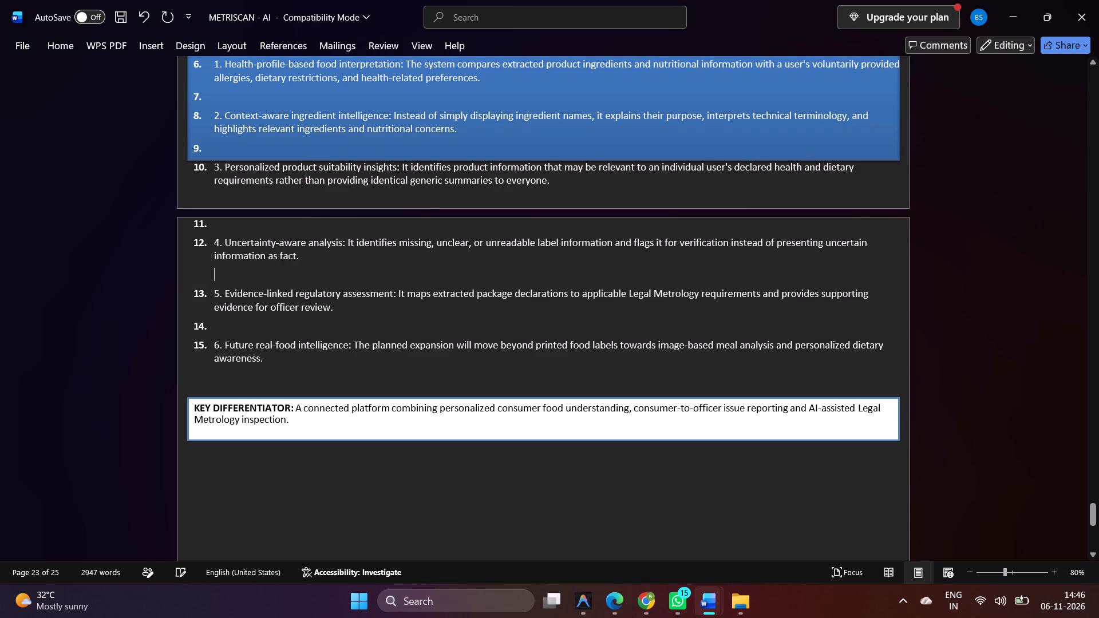
key(BackSpace)
key(BackSpace)
key(BackSpace)
key(Down)
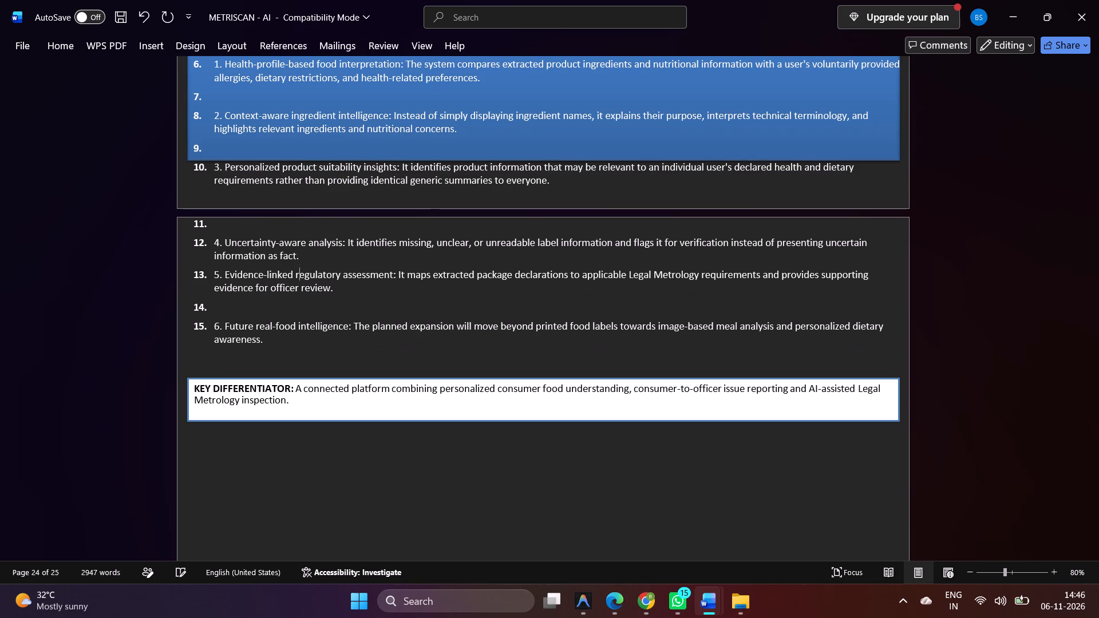
key(Down)
key(Down)
key(BackSpace)
key(BackSpace)
key(BackSpace)
key(BackSpace)
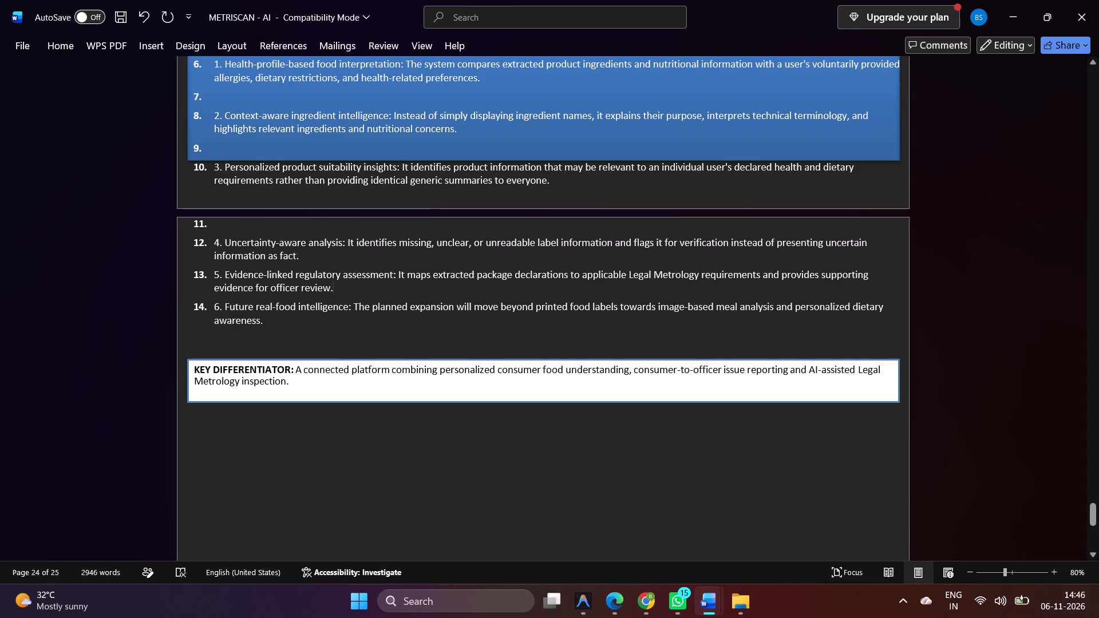
Remove the duplicate "6." and "5." prefixes from the "Future real-food intelligence" and "Evidence-linked regulatory assessment" items.
click(224, 304)
key(BackSpace)
key(BackSpace)
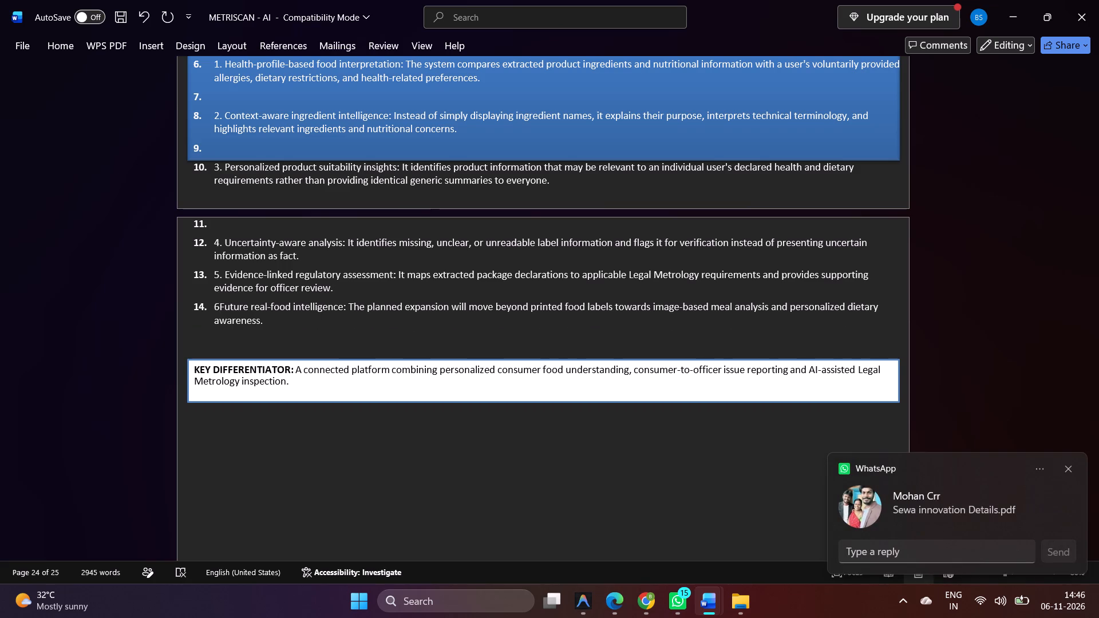
key(BackSpace)
key(Up)
key(Up)
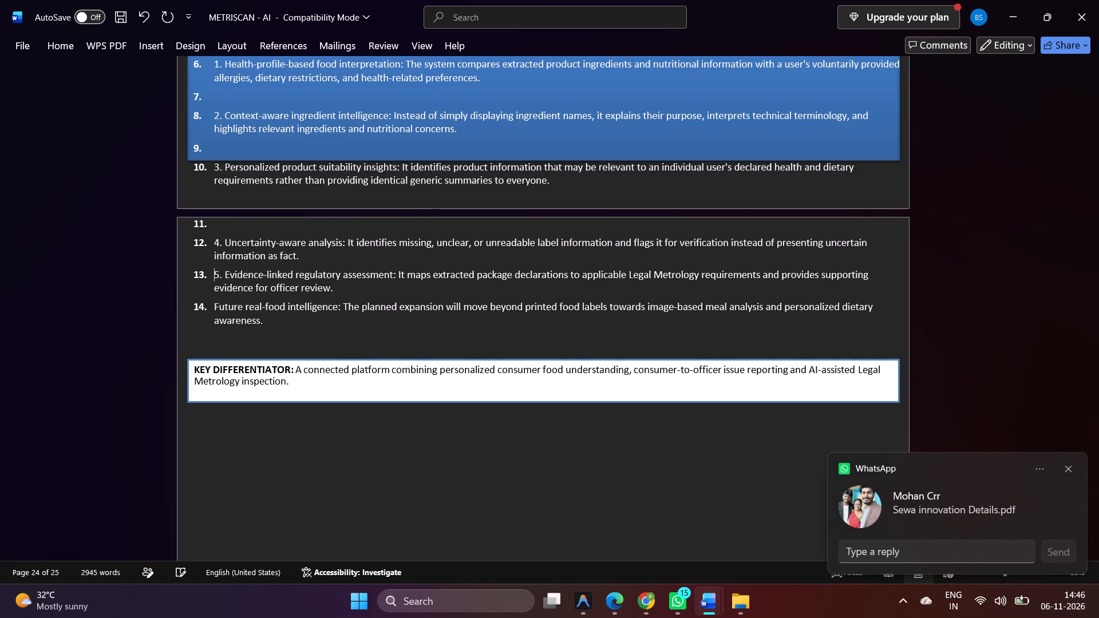
key(Right)
key(Right)
key(BackSpace)
key(Right)
key(BackSpace)
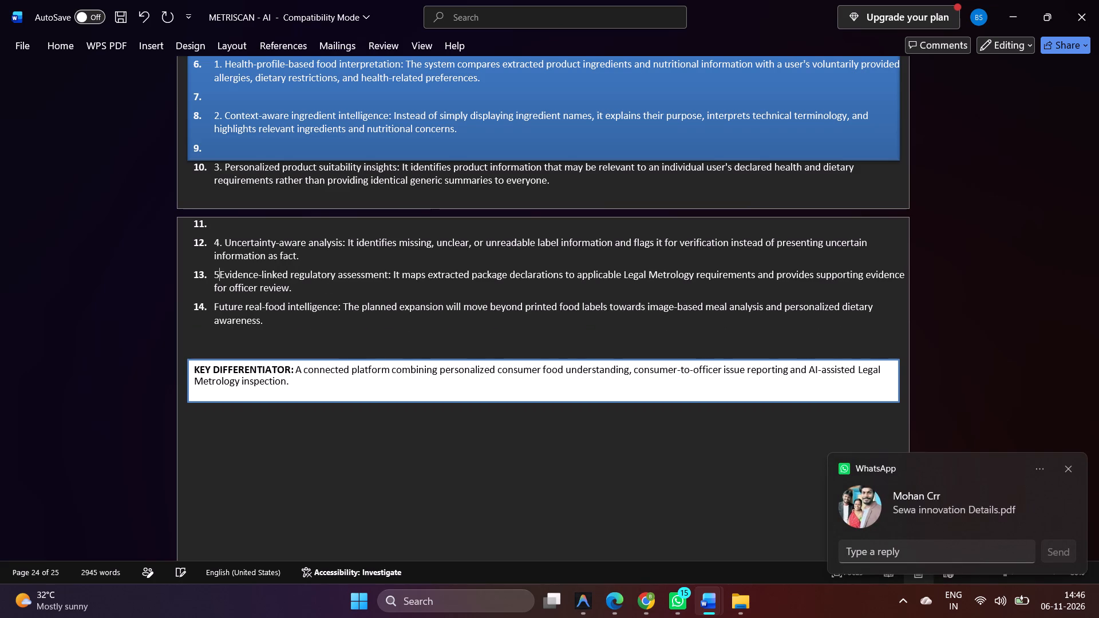
key(BackSpace)
Remove the duplicate "4." prefix from "Uncertainty-aware analysis" and merge that item into the empty list item above it.
key(Up)
key(Up)
key(Right)
key(Right)
key(BackSpace)
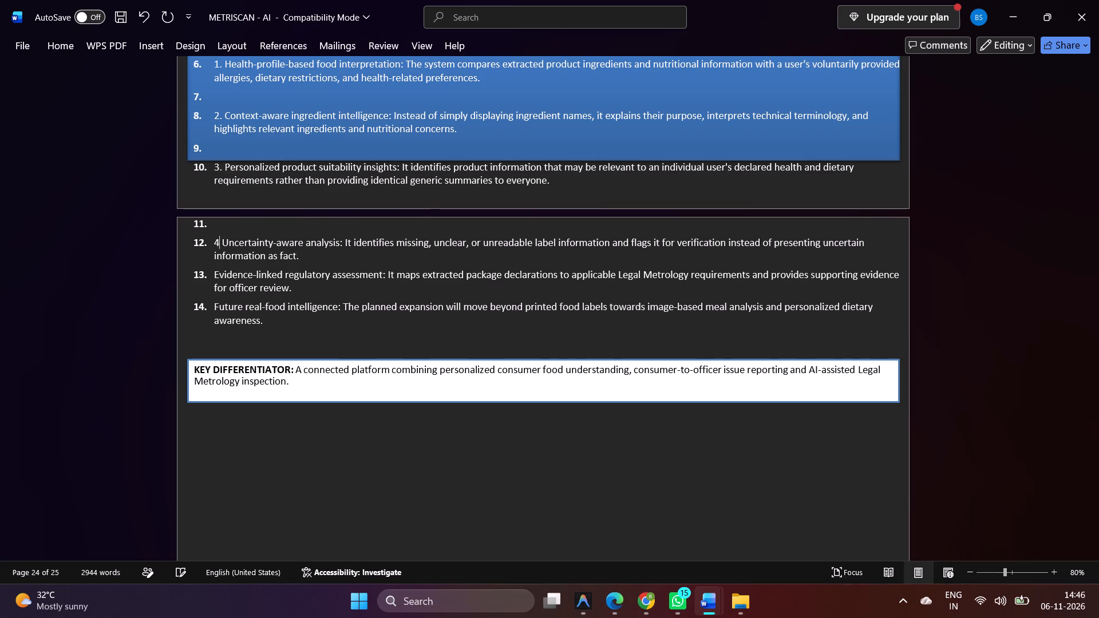
key(BackSpace)
key(BackSpace)
key(BackSpace)
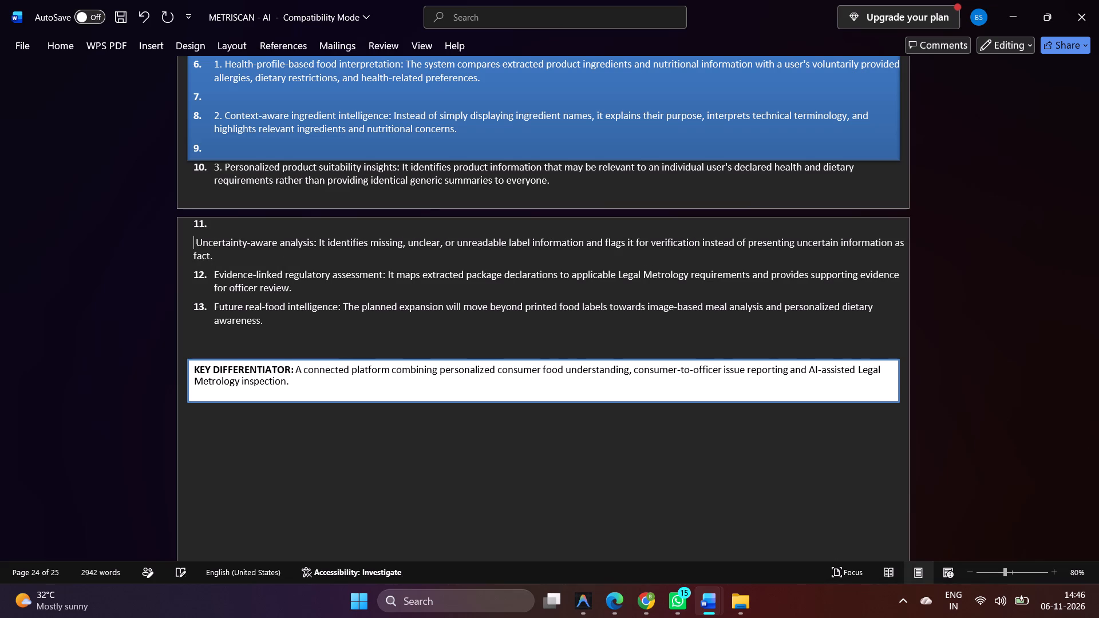
key(BackSpace)
key(BackSpace)
key(Up)
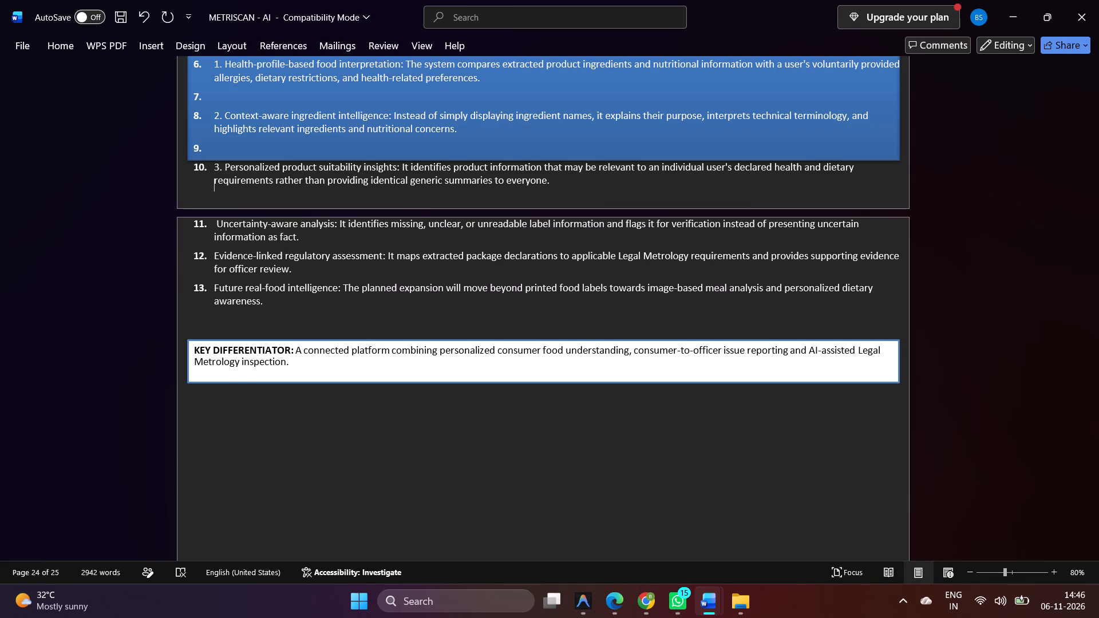
Remove the duplicate "3." prefix from the "Personalized product suitability insights" item.
key(BackSpace)
key(Up)
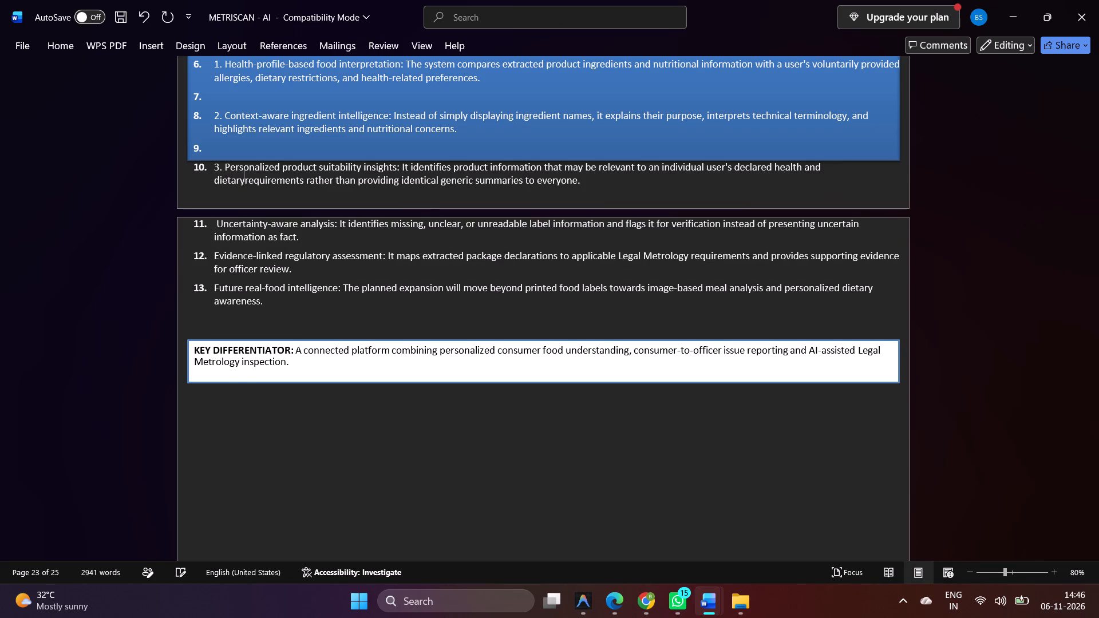
key(Up)
key(Down)
key(Left)
key(Left)
key(Left)
key(Left)
key(BackSpace)
key(BackSpace)
key(BackSpace)
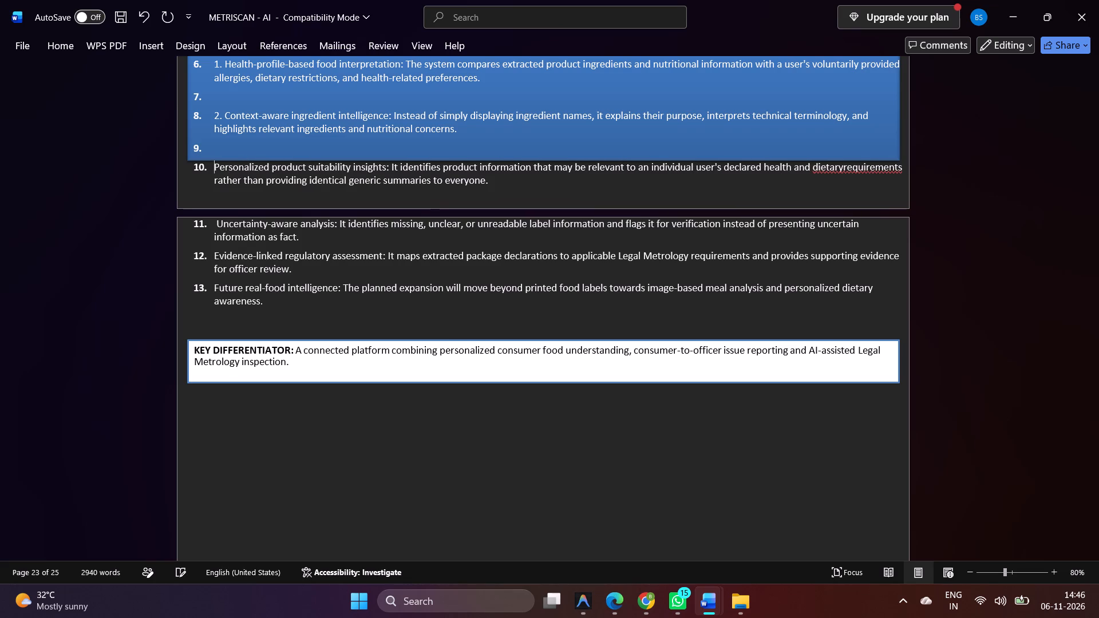
Delete the empty list item between "Context-aware ingredient intelligence" and "Personalized product suitability insights".
key(BackSpace)
key(bracketright)
key(BackSpace)
key(BackSpace)
key(BackSpace)
key(BackSpace)
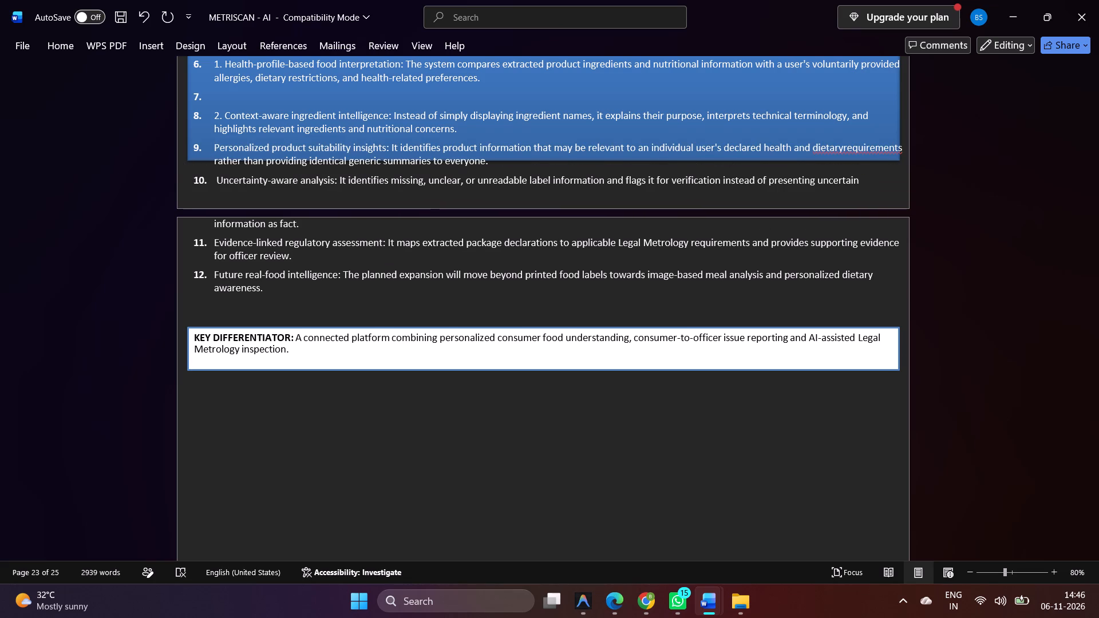
Remove the duplicate "2." and the blank list item before "Context-aware ingredient intelligence".
key(Down)
key(Down)
key(Down)
scroll(255, 229, up, 1)
click(219, 209)
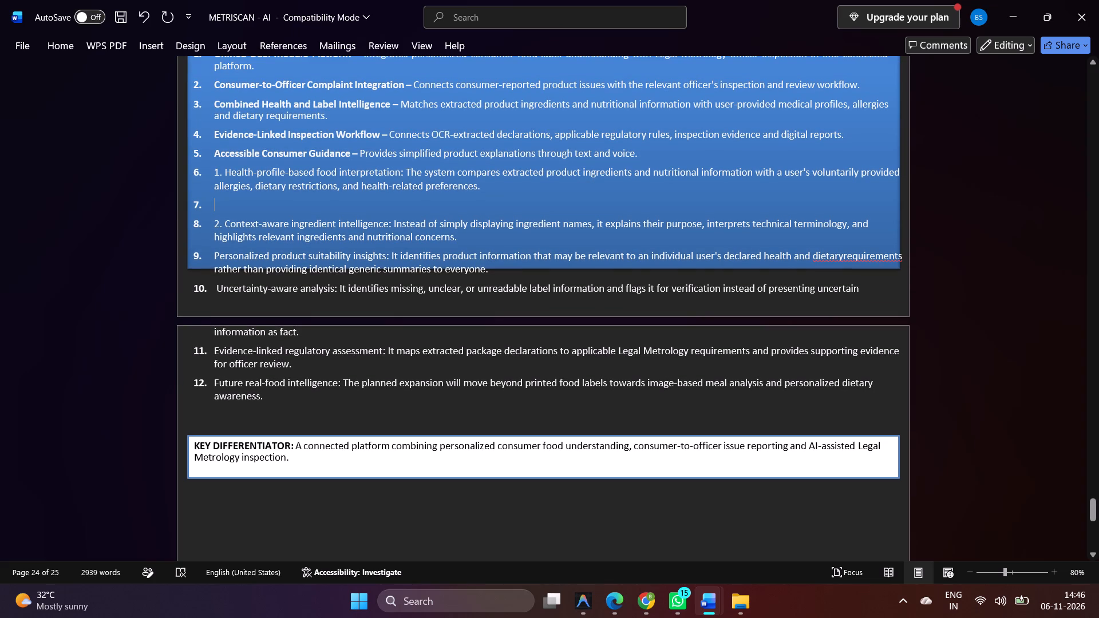
key(Down)
key(Right)
key(Right)
key(Right)
key(BackSpace)
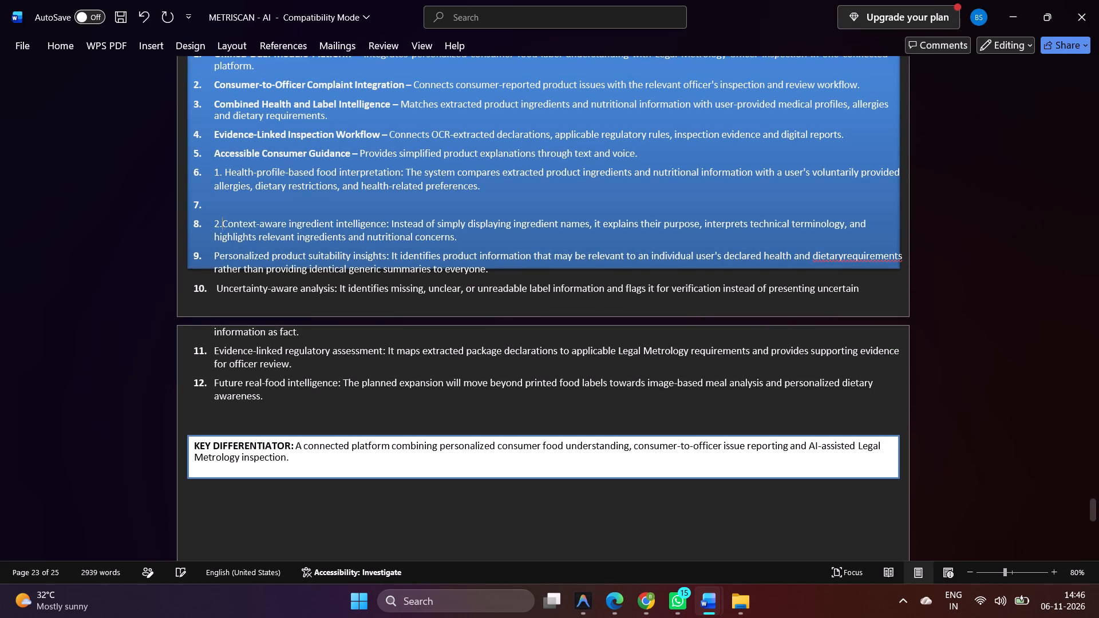
key(BackSpace)
key(BackSpace)
key(BackSpace)
key(BackSpace)
key(BackSpace)
key(BackSpace)
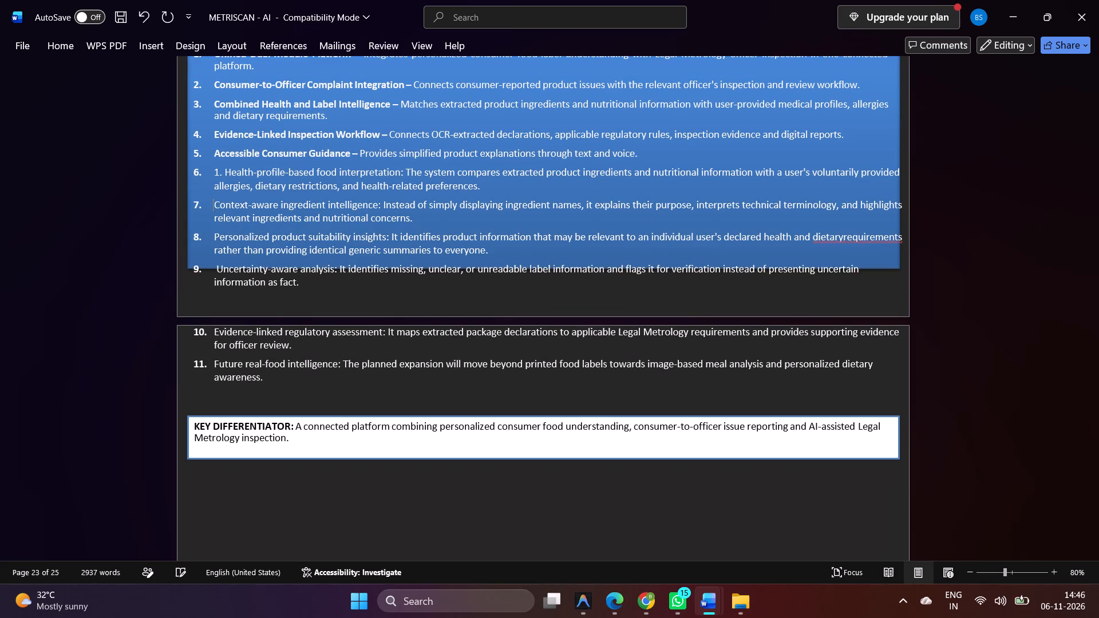
Remove the duplicate "1." before "Health-profile-based food interpretation", keeping that point as its own item after "Accessible Consumer Guidance".
key(Up)
key(Up)
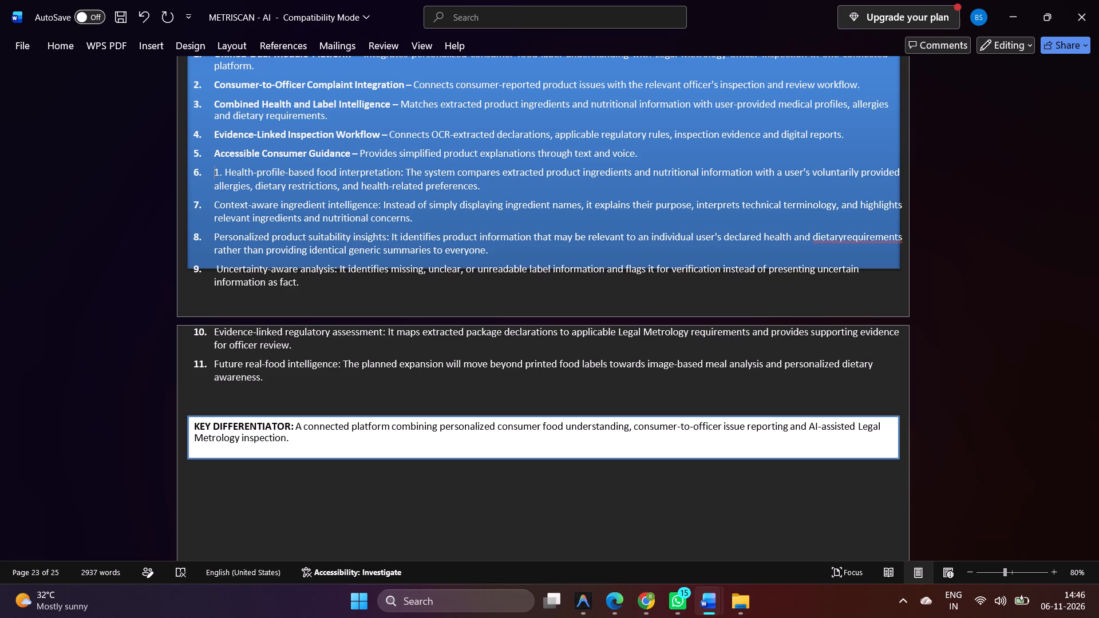
key(Right)
key(Right)
key(BackSpace)
key(BackSpace)
key(BackSpace)
key(BackSpace)
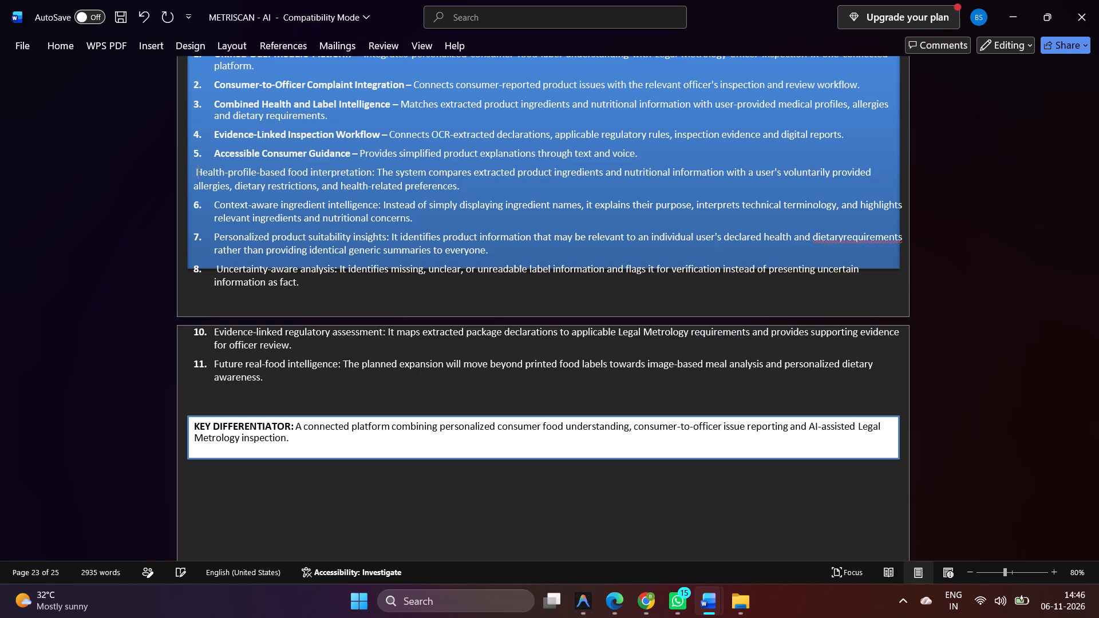
key(BackSpace)
key(BackSpace)
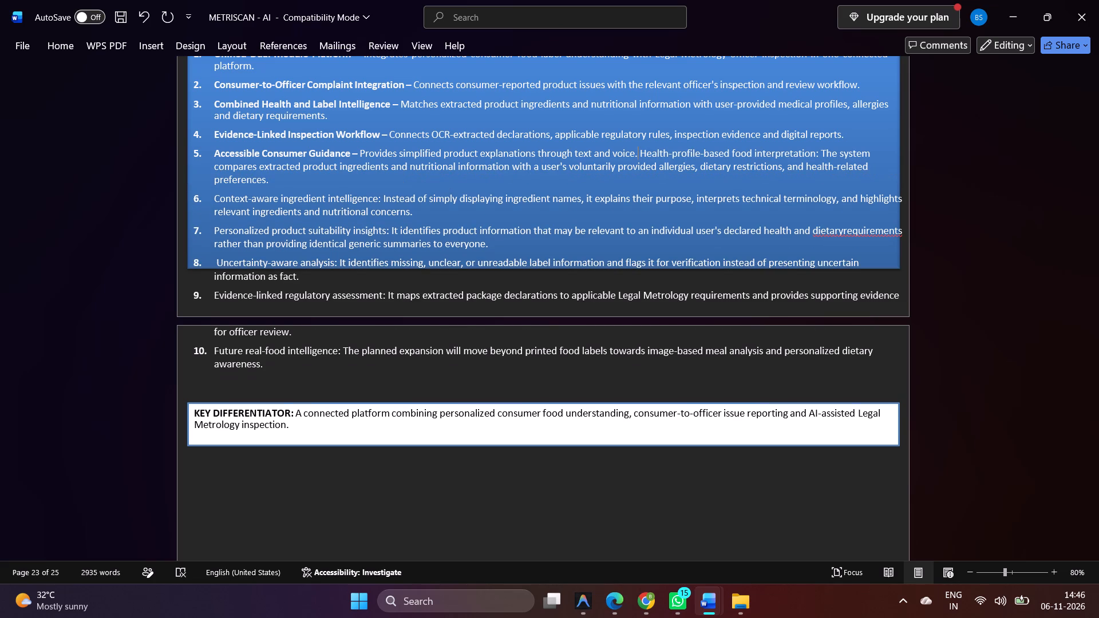
key(shift+Return)
key(BackSpace)
key(Return)
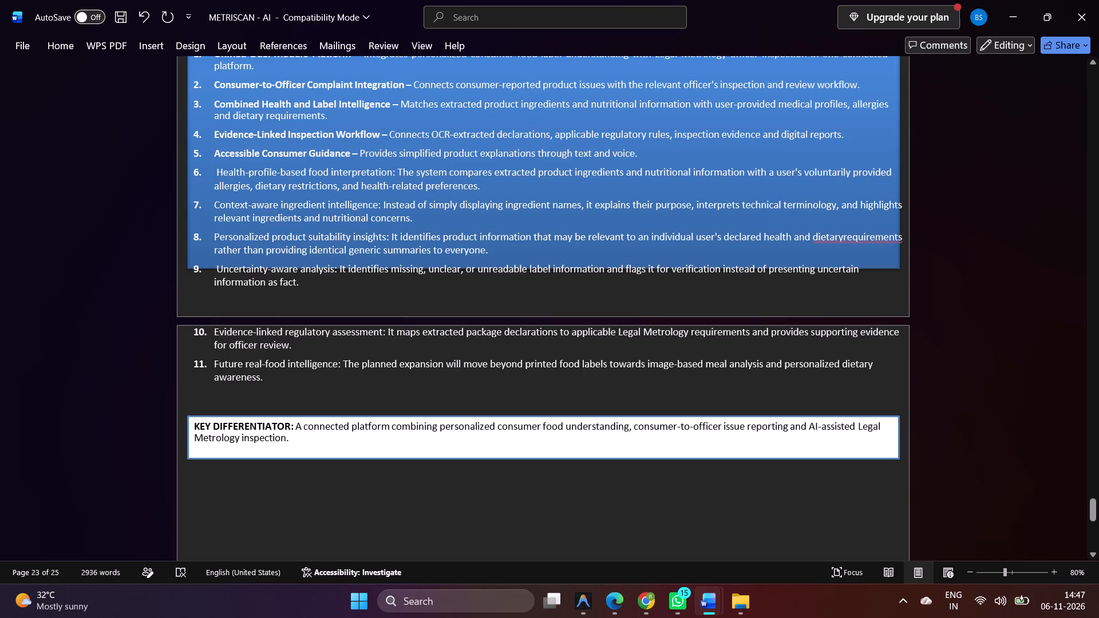
Stretch the blue Novelty box downward to make room for the added list items.
scroll(346, 257, up, 1)
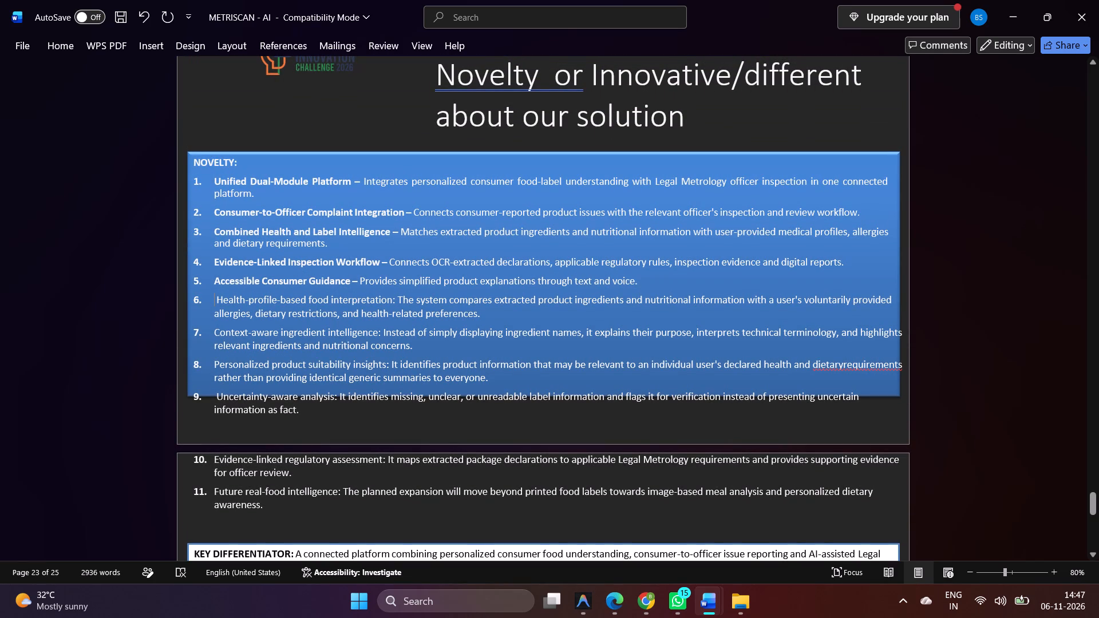
click(536, 394)
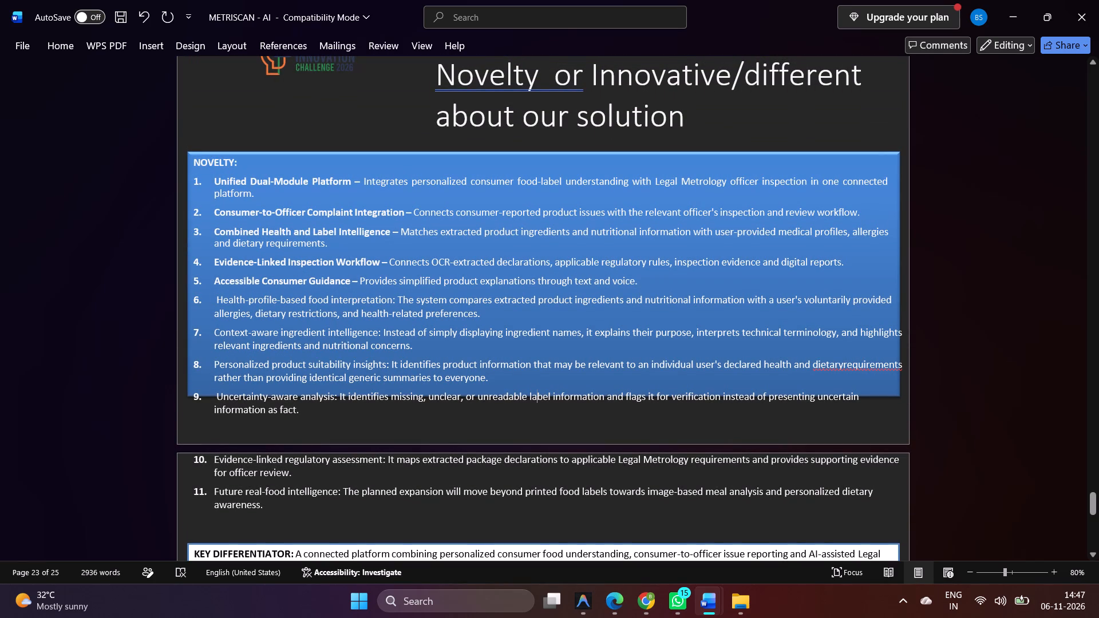
click(900, 395)
click(898, 397)
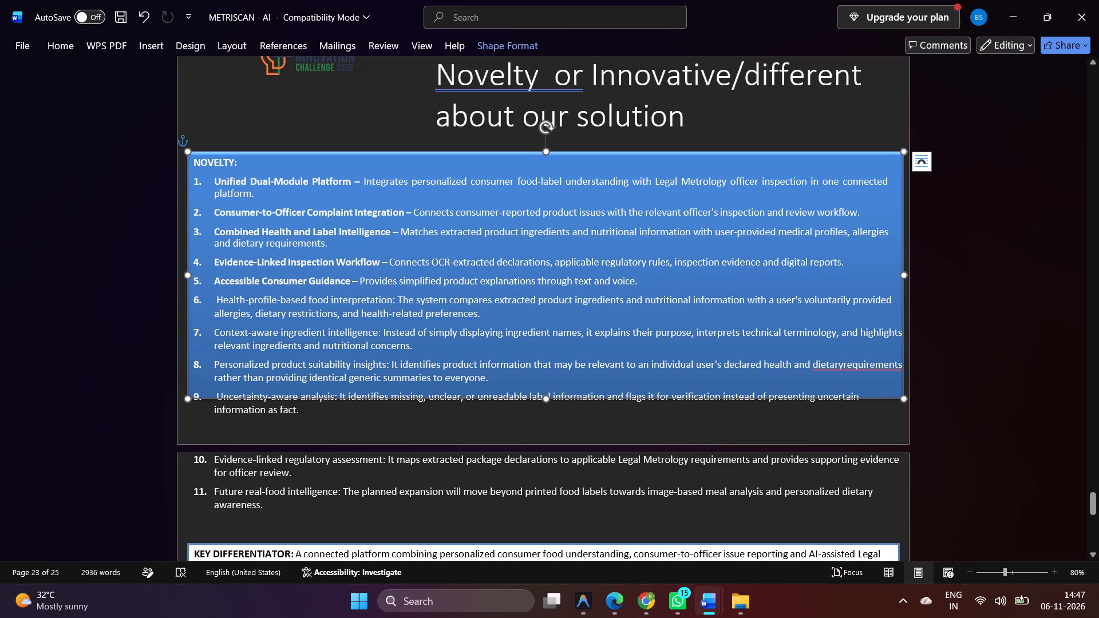
drag(545, 399, 559, 569)
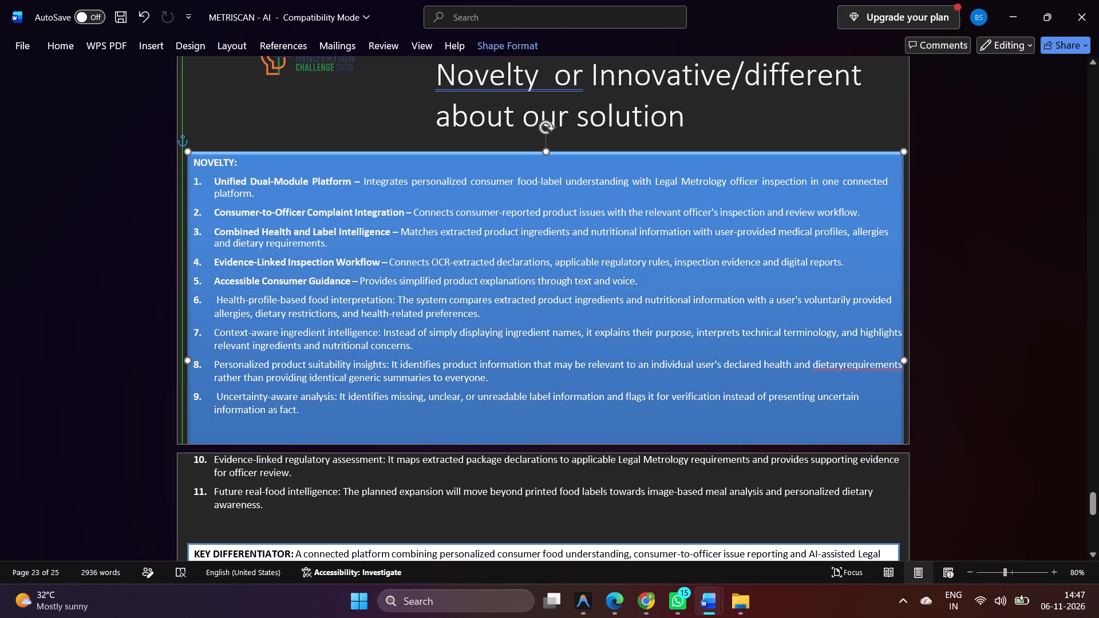
drag(559, 569, 558, 525)
drag(558, 525, 553, 501)
Remove the extra space between "Novelty" and "or" in the page heading.
scroll(494, 410, down, 1)
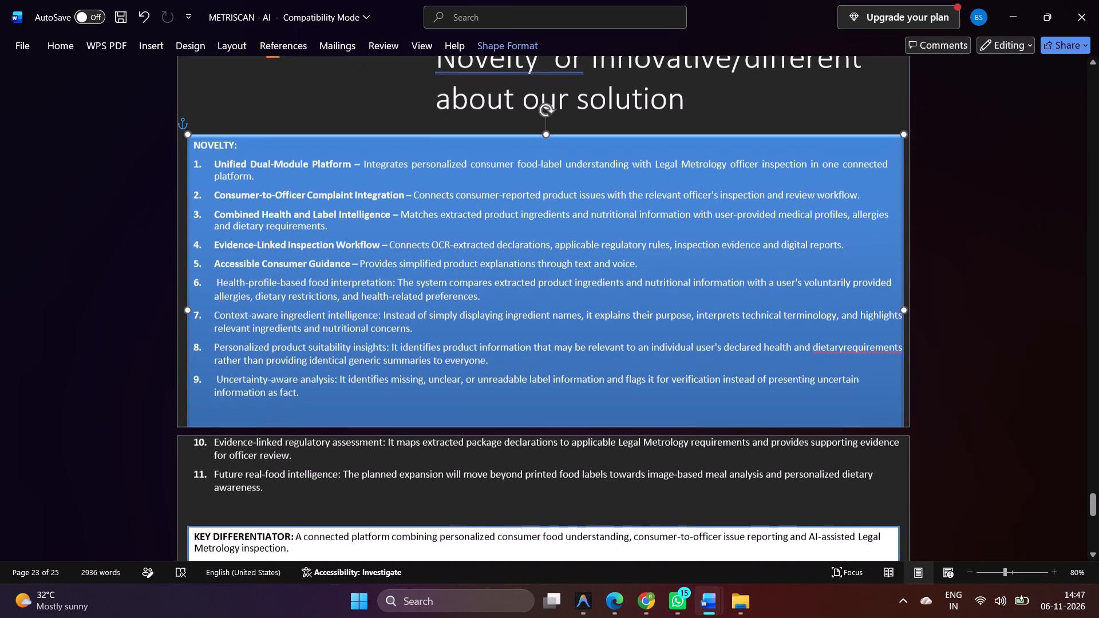
scroll(494, 410, down, 1)
scroll(548, 121, up, 2)
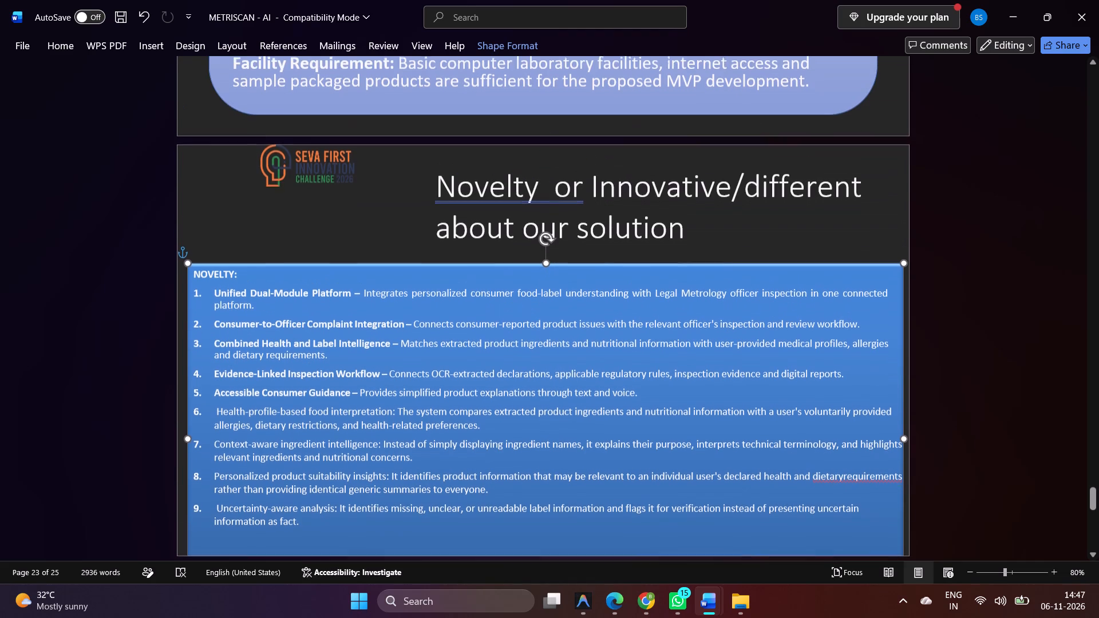
click(505, 177)
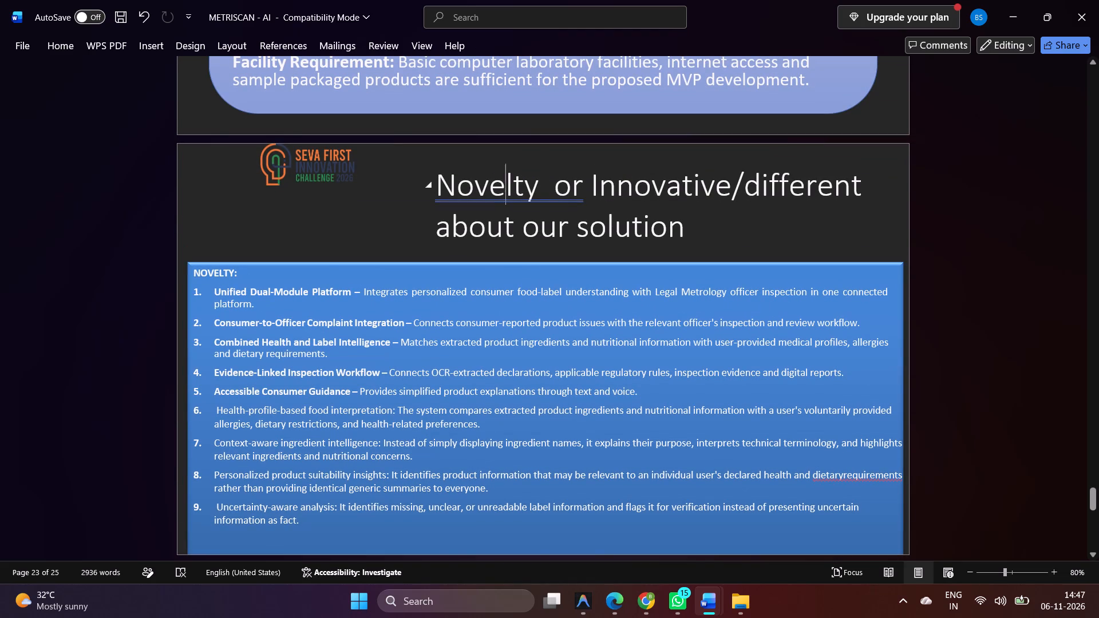
key(Right)
key(Right)
key(Right)
key(Right)
key(Right)
key(BackSpace)
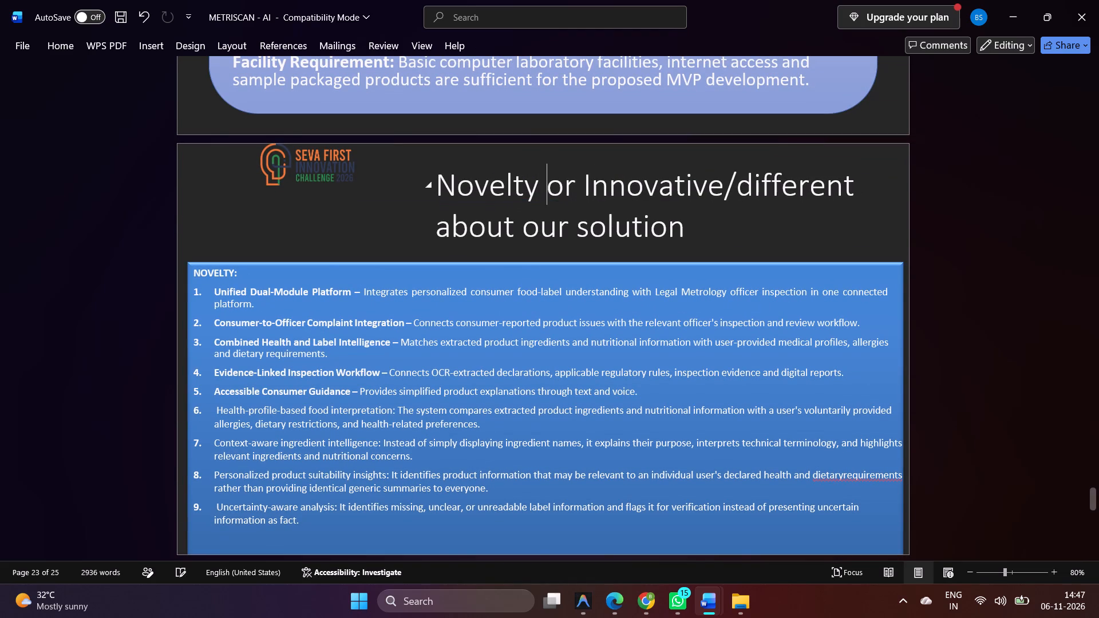
Set the heading "Novelty or Innovative/different about our solution" to font size 14.
drag(436, 180, 694, 220)
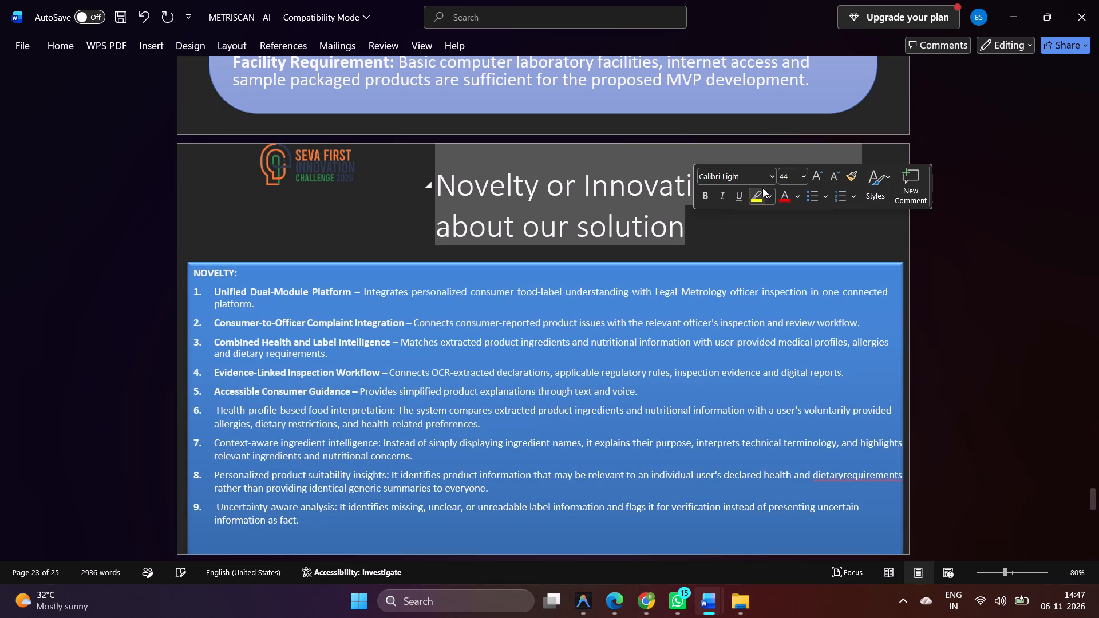
click(799, 175)
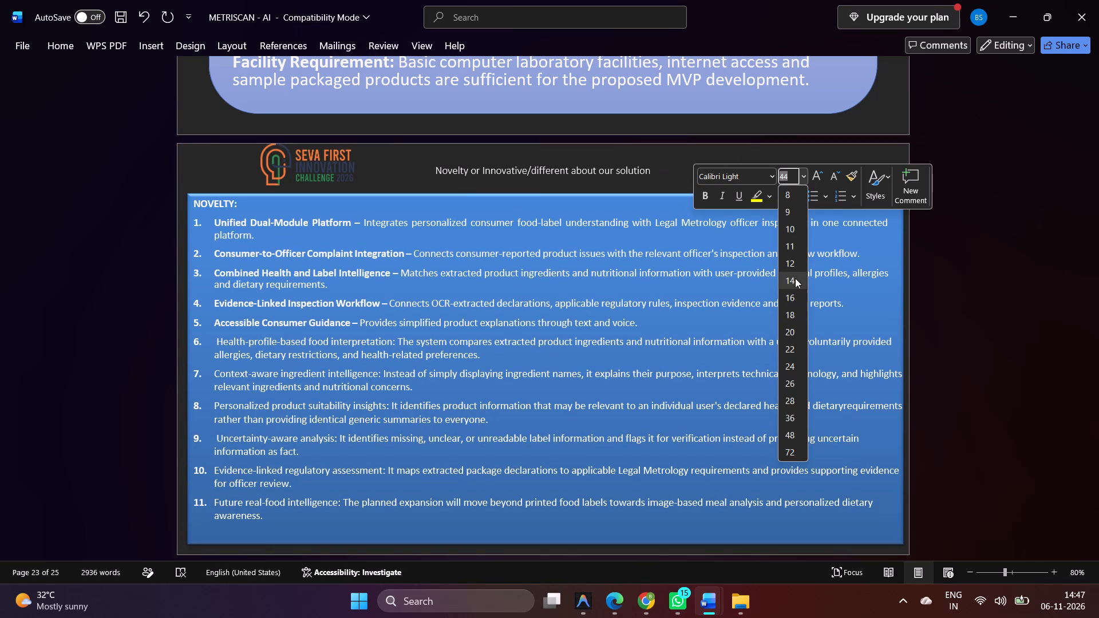
click(795, 278)
click(932, 274)
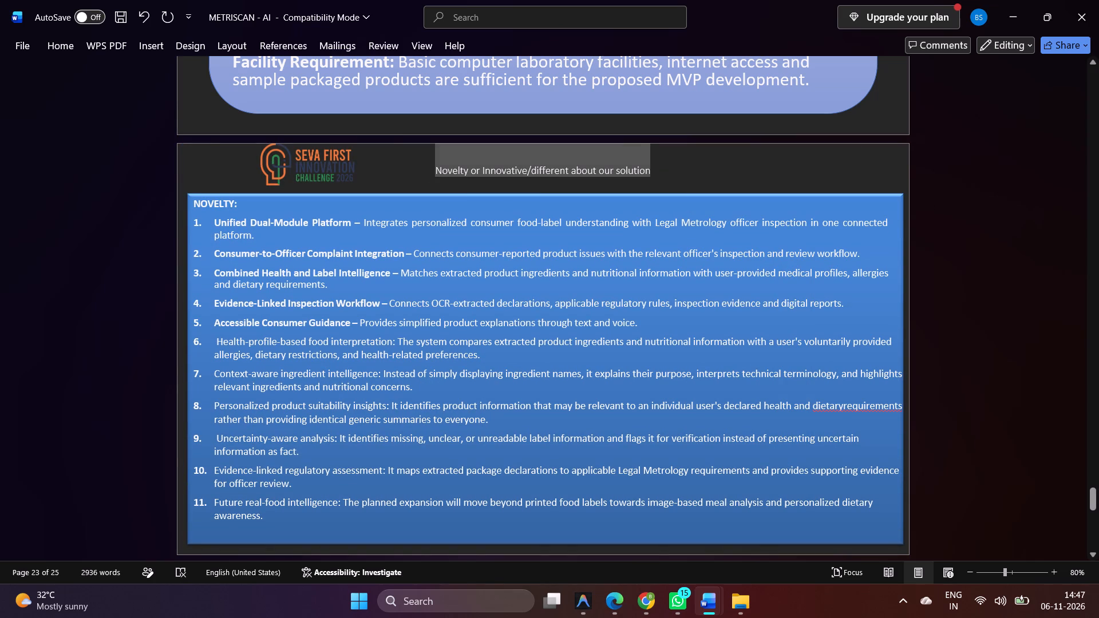
Delete the KEY DIFFERENTIATOR box with its text and the leftover empty page below the Novelty list.
scroll(551, 315, down, 2)
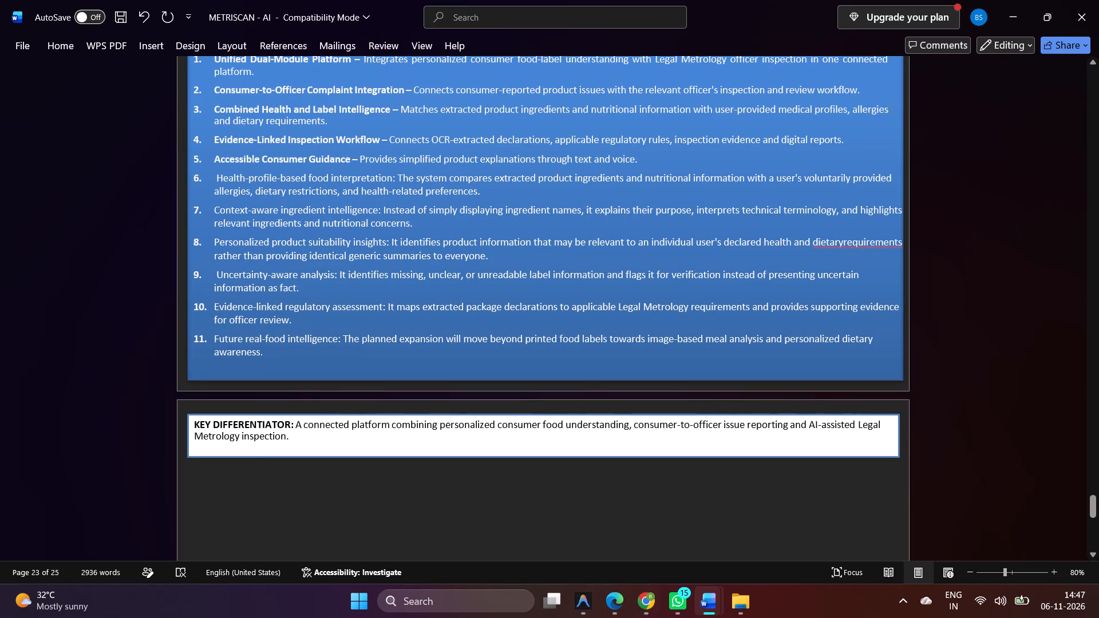
click(395, 433)
key(ctrl+a)
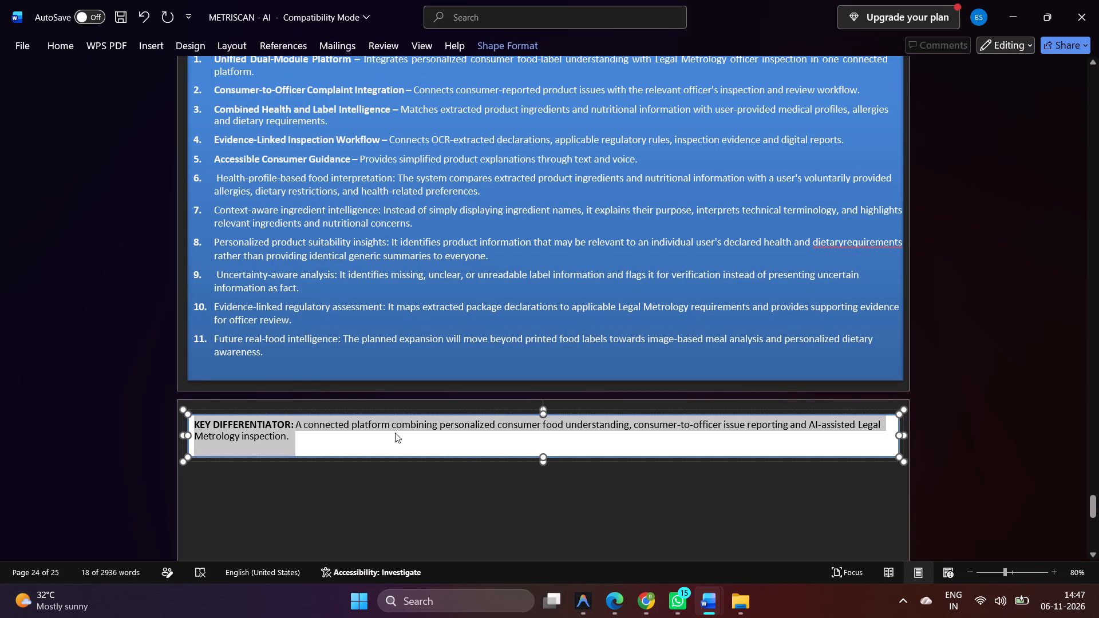
key(BackSpace)
key(BackSpace)
key(a)
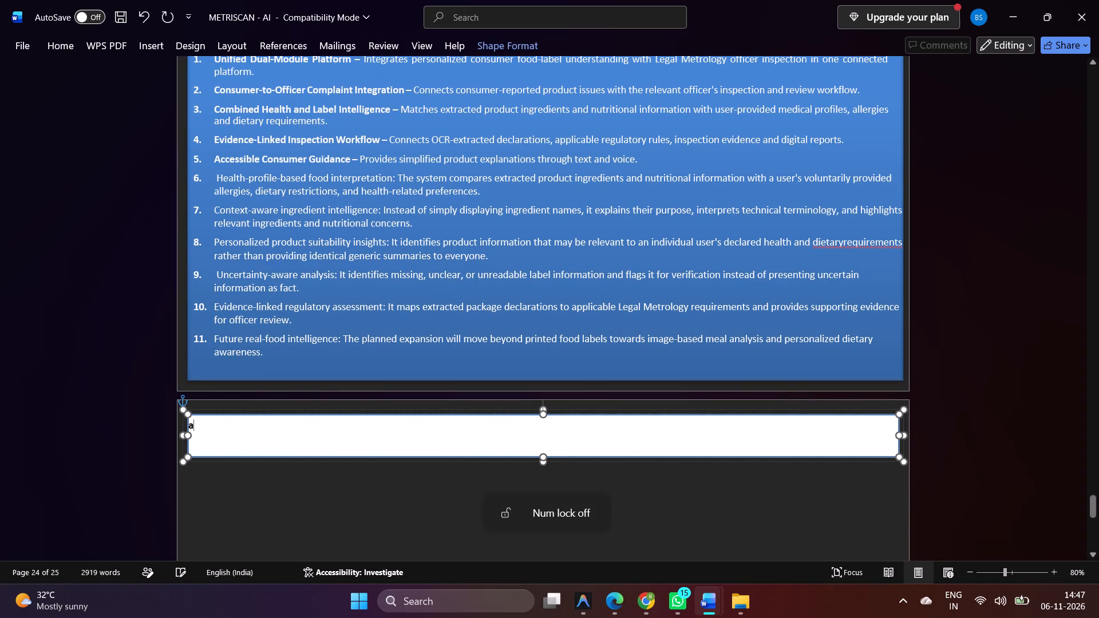
click(425, 415)
key(BackSpace)
key(Delete)
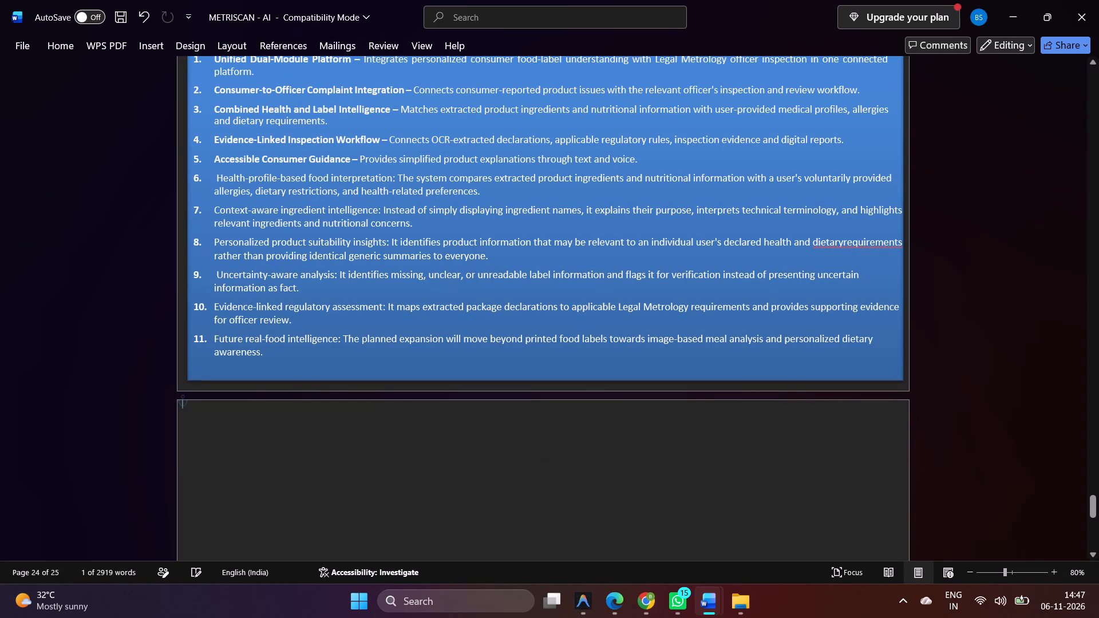
key(BackSpace)
Set the whole heading "Novelty or Innovative/different about our solution" to font size 18.
scroll(553, 331, up, 3)
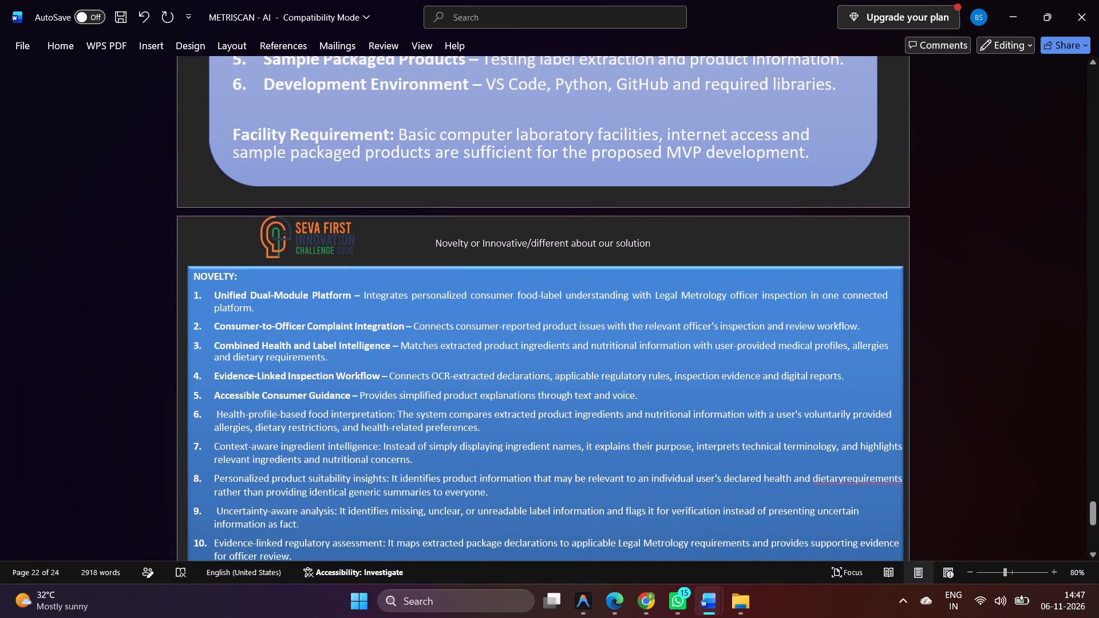
drag(440, 240, 642, 244)
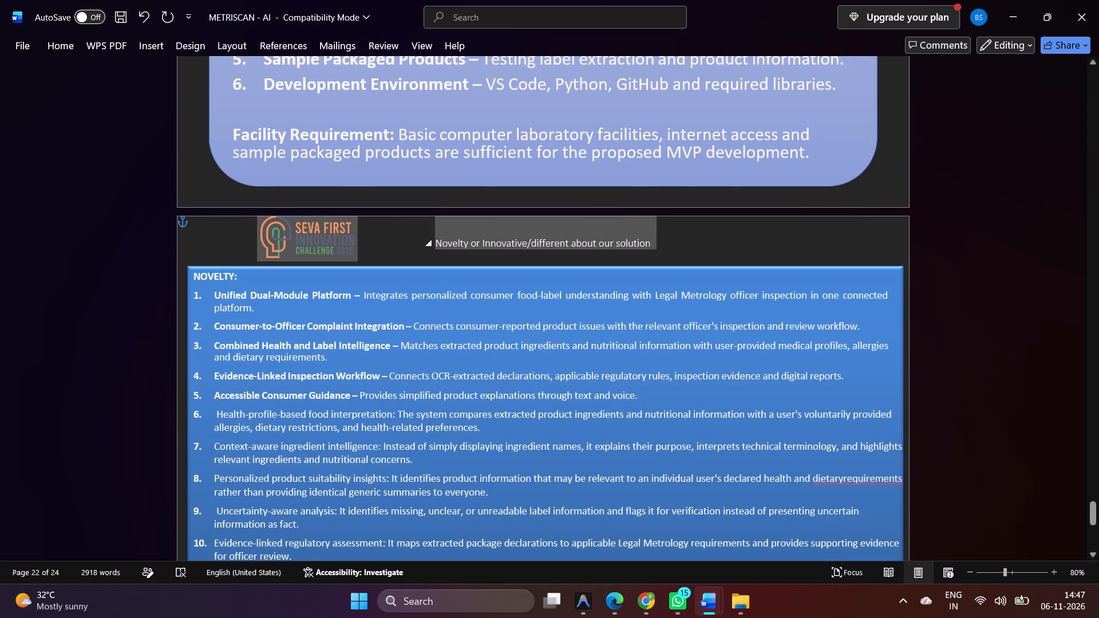
drag(642, 244, 642, 244)
click(642, 244)
drag(649, 244, 599, 249)
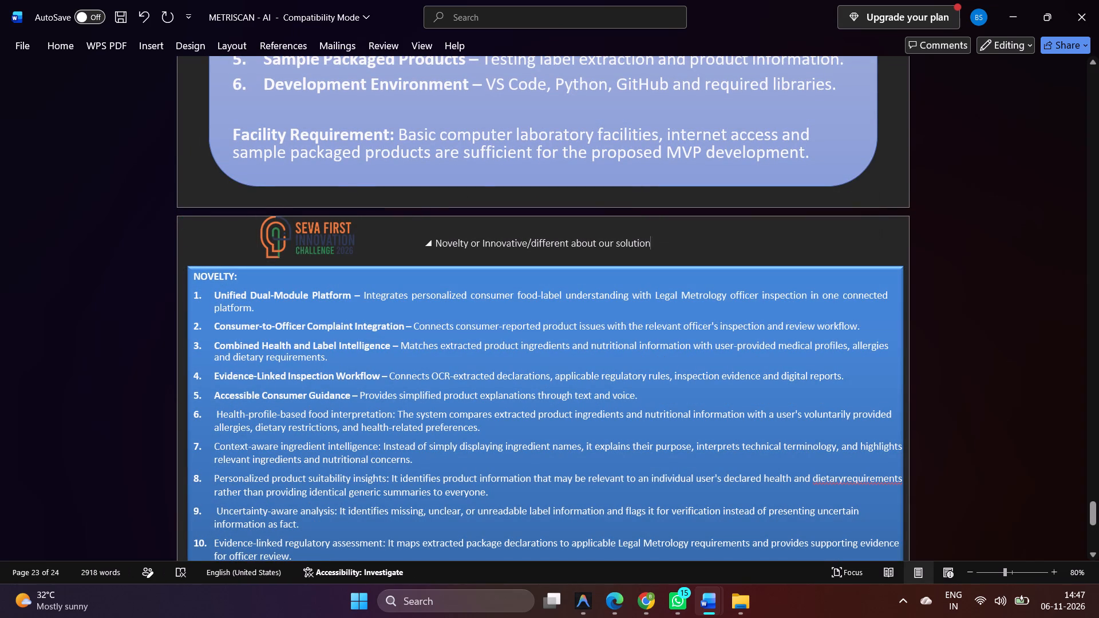
drag(599, 249, 442, 247)
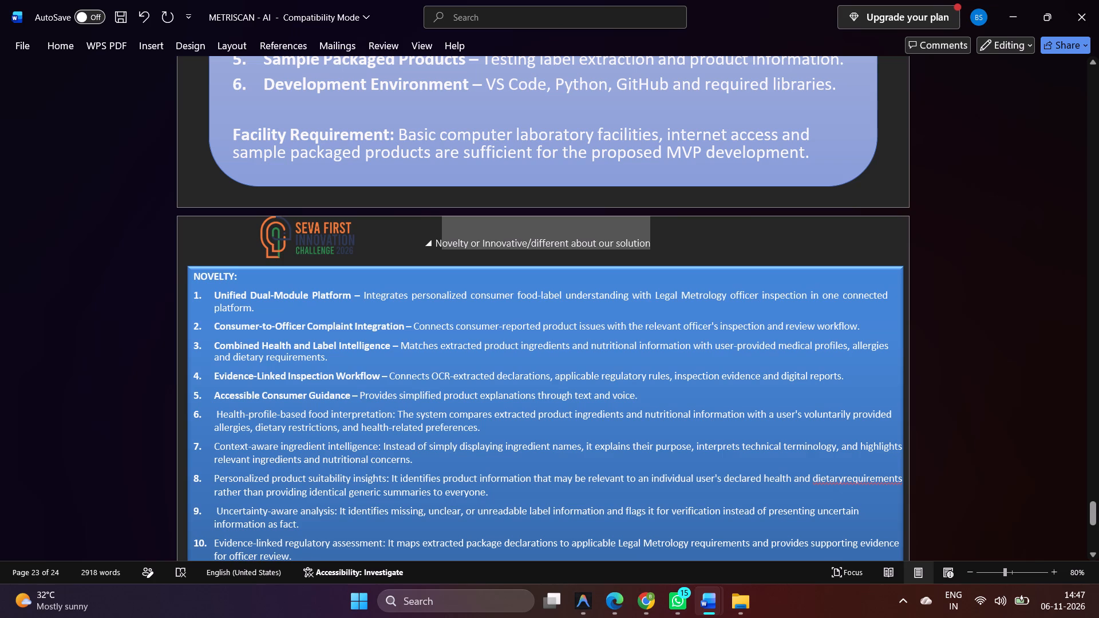
drag(442, 247, 439, 244)
drag(439, 244, 440, 245)
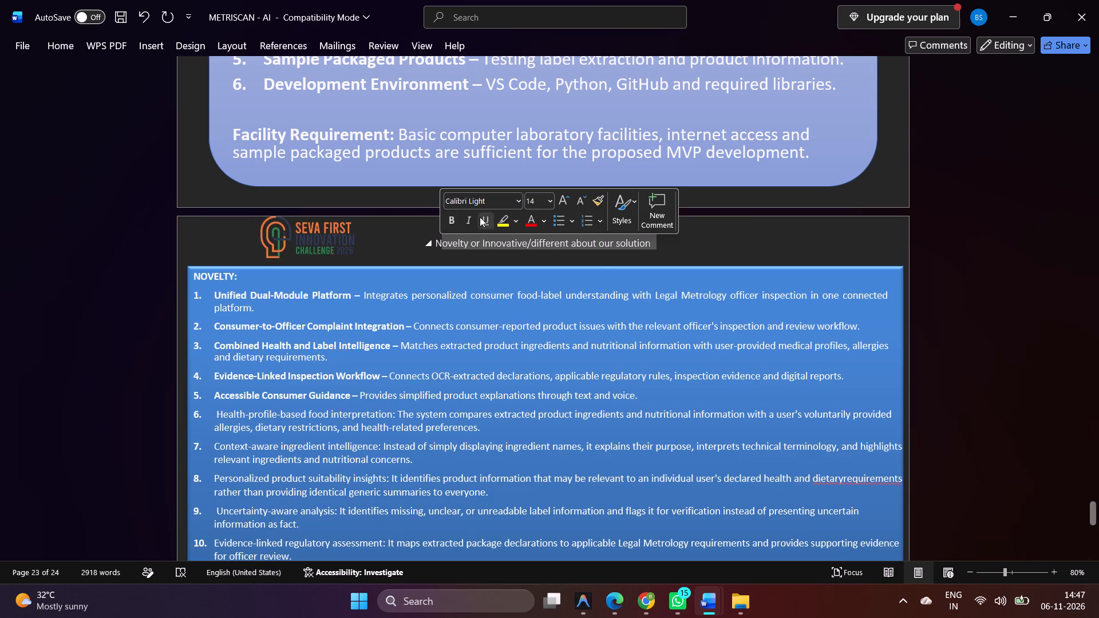
click(547, 204)
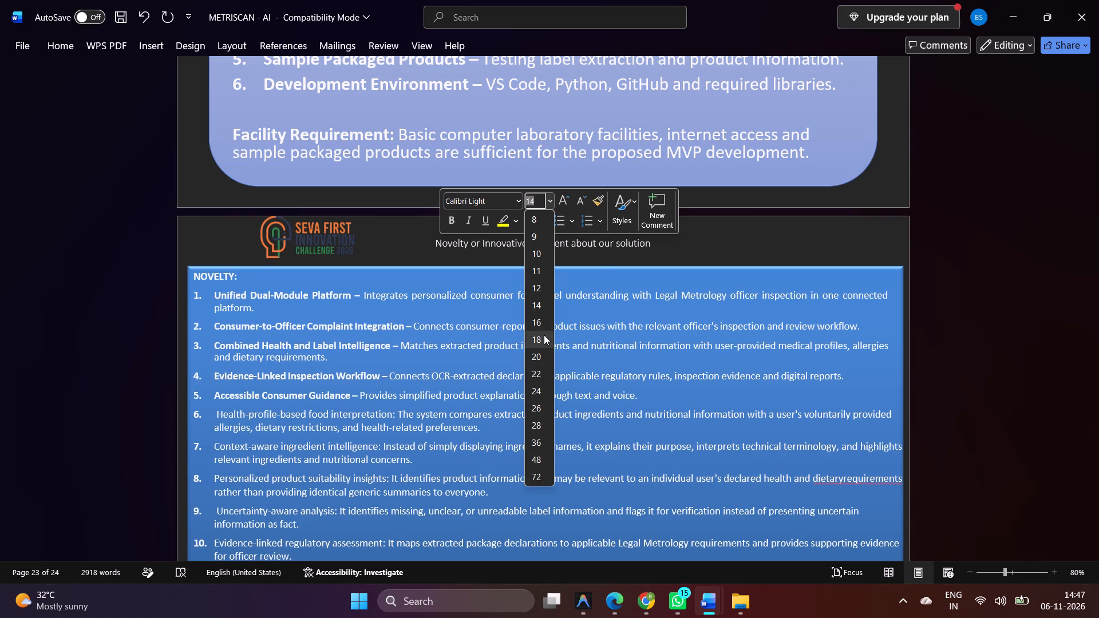
click(544, 335)
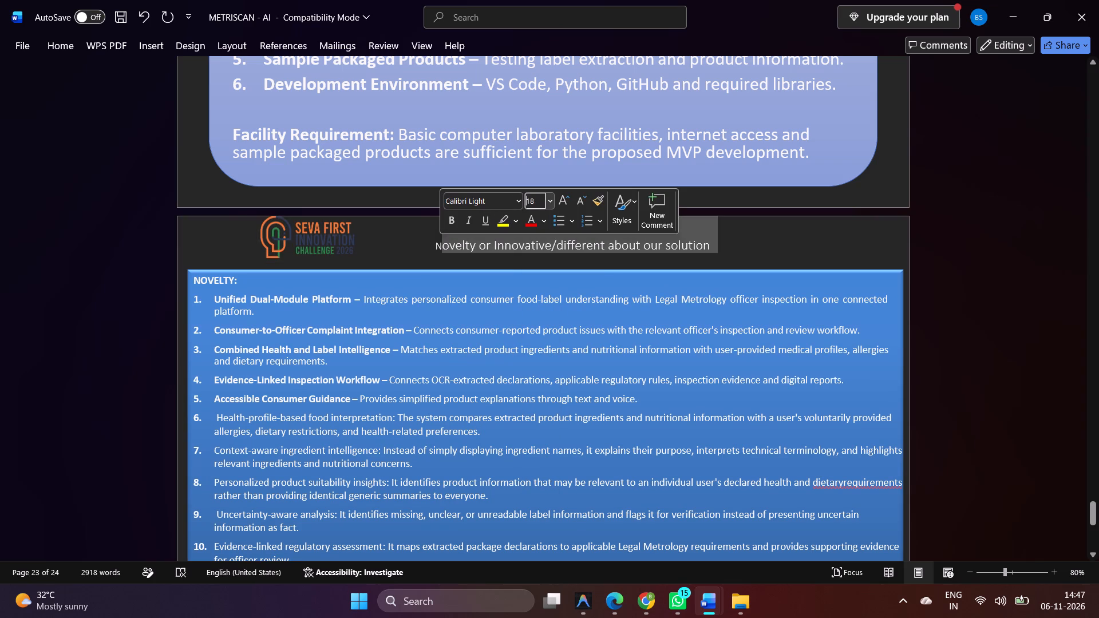
drag(434, 244, 439, 245)
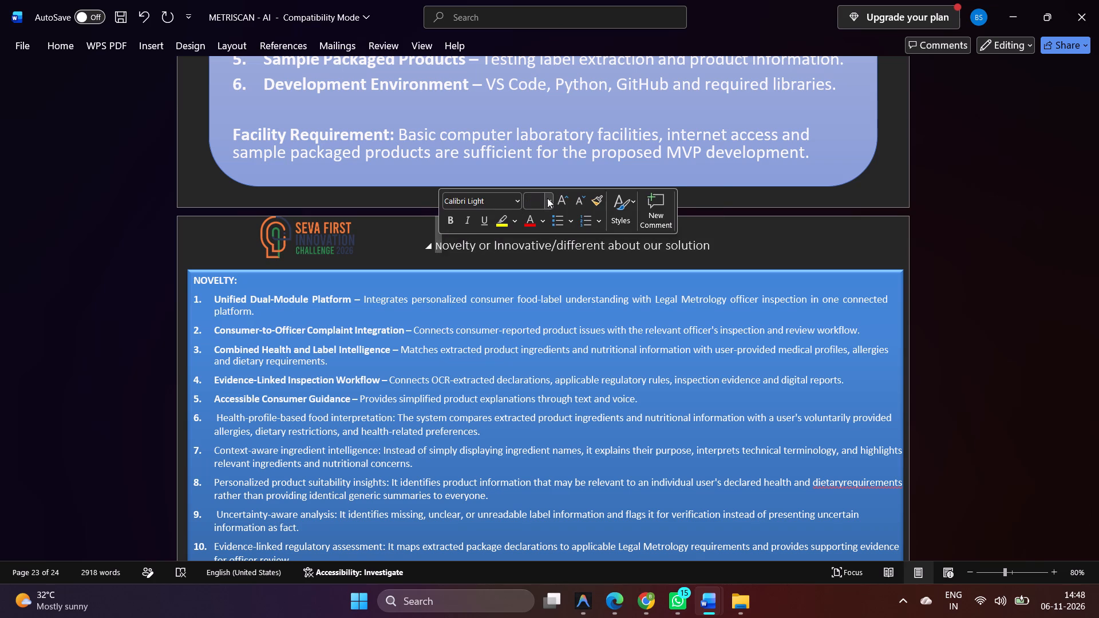
click(548, 199)
click(539, 343)
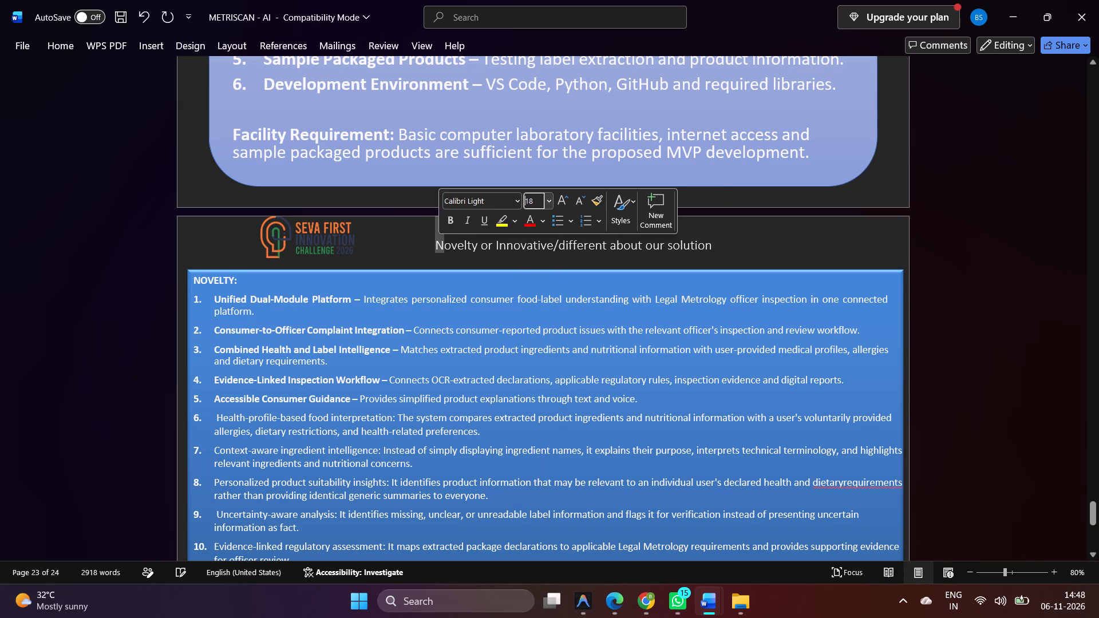
click(973, 253)
Look through the References, Novelty, Laboratory/fabrication access and Literature/patent survey pages for content that still needs tidying.
scroll(573, 342, down, 5)
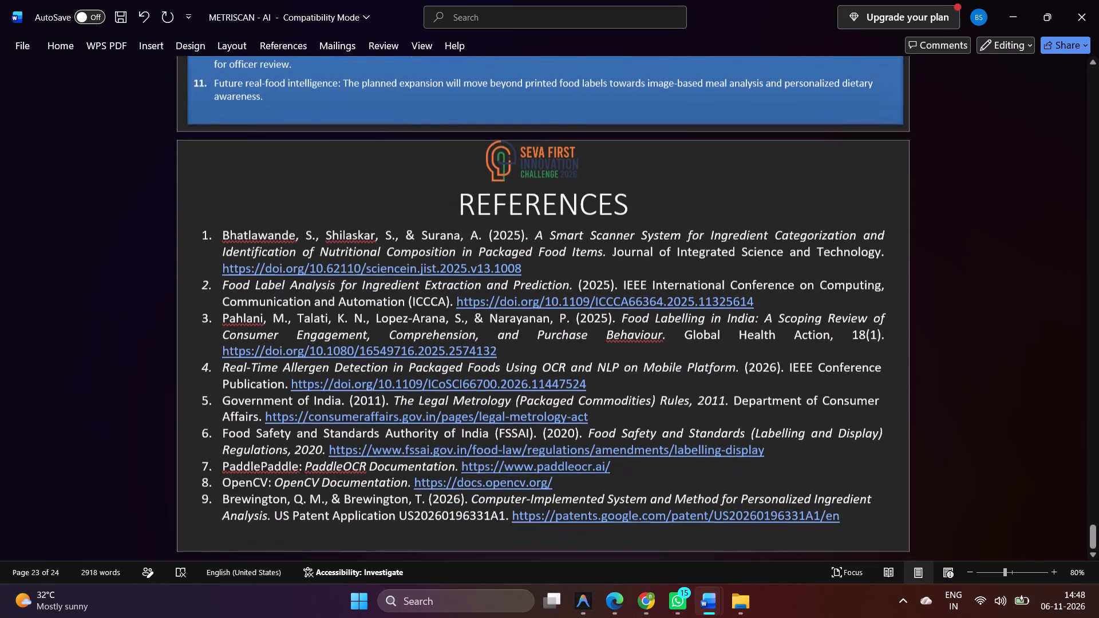
scroll(573, 342, down, 1)
scroll(573, 342, up, 8)
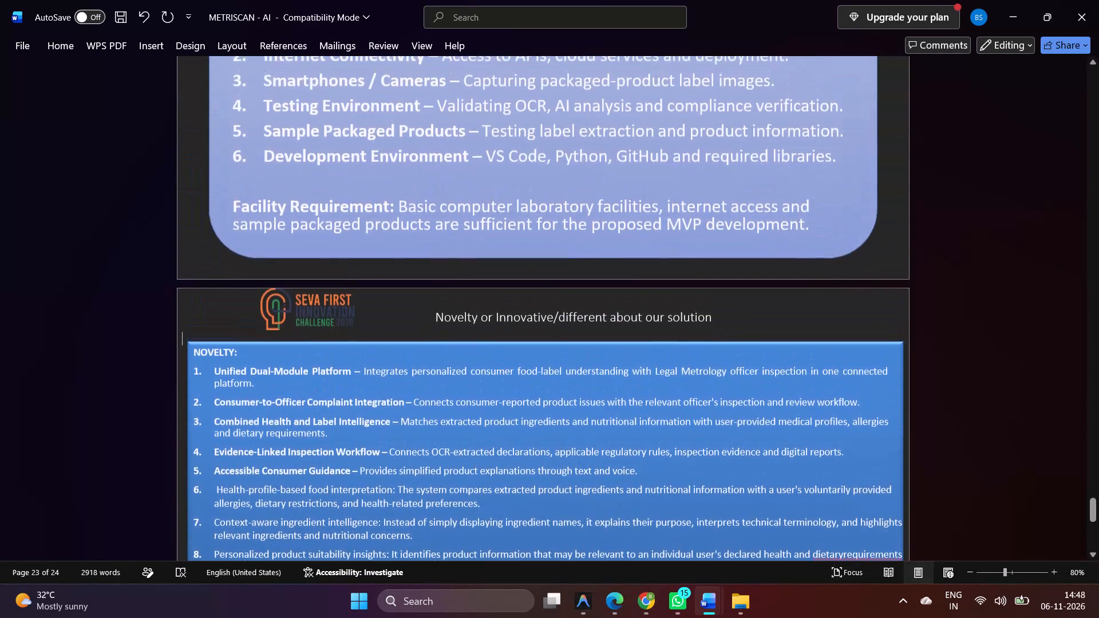
scroll(573, 342, up, 7)
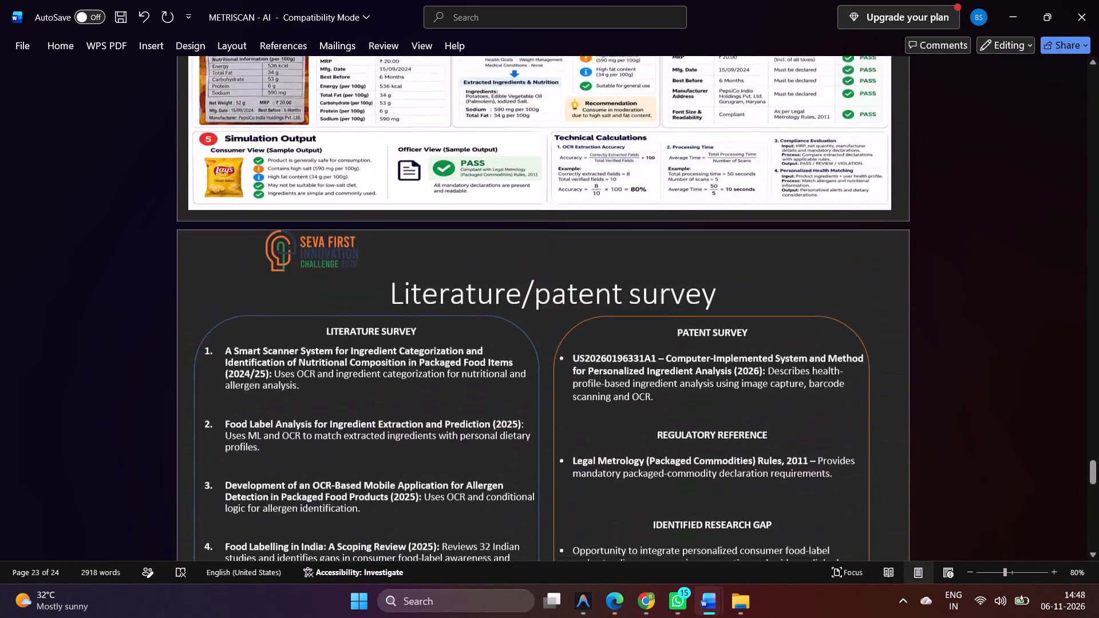
scroll(573, 342, down, 3)
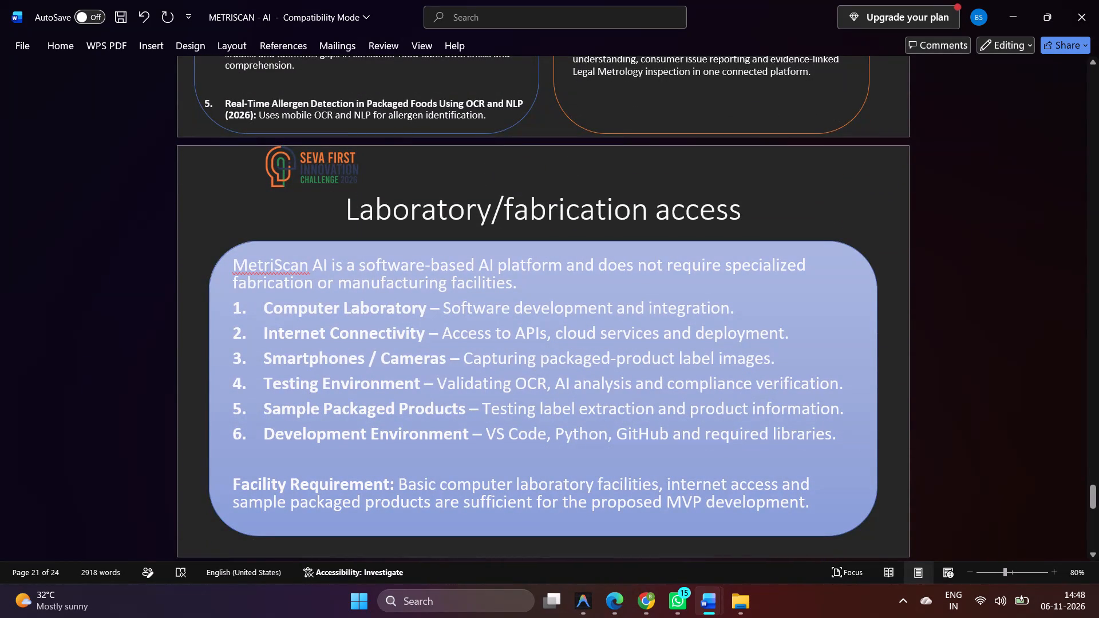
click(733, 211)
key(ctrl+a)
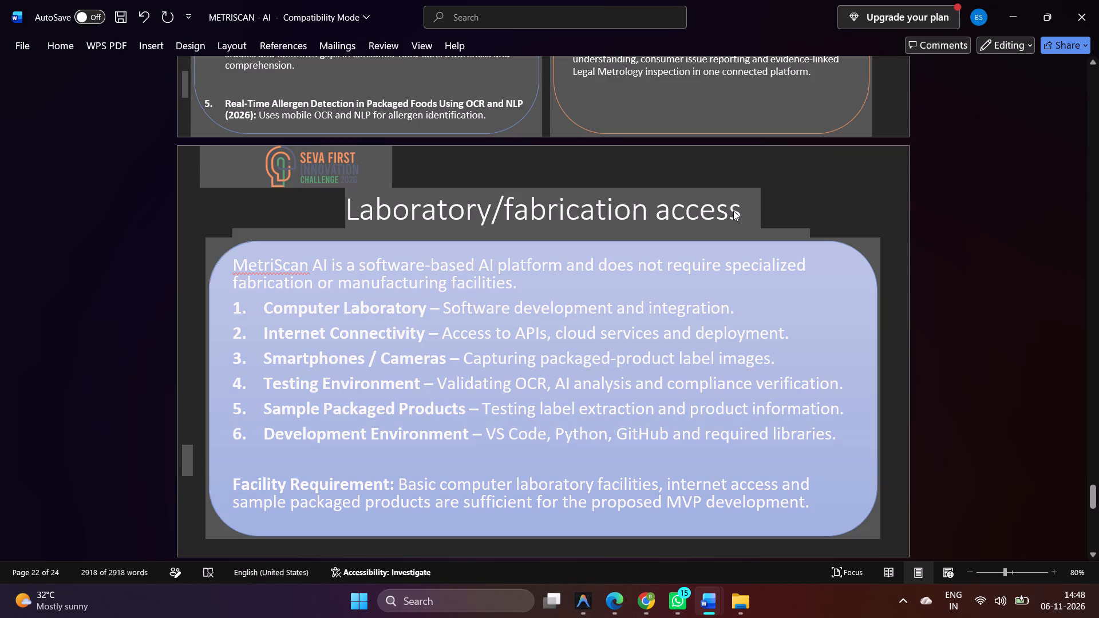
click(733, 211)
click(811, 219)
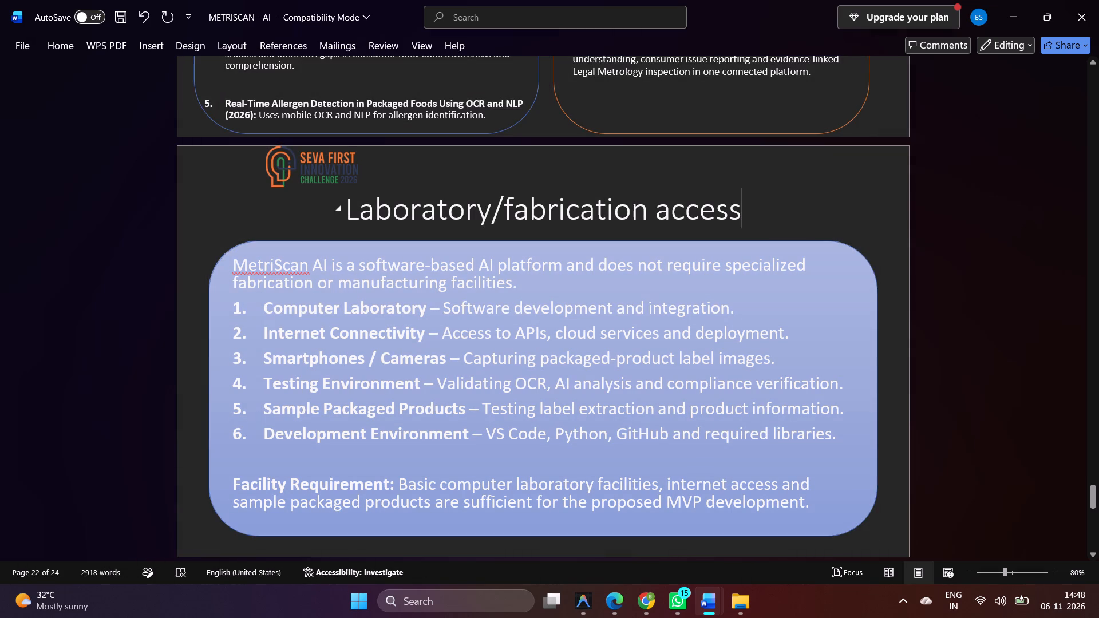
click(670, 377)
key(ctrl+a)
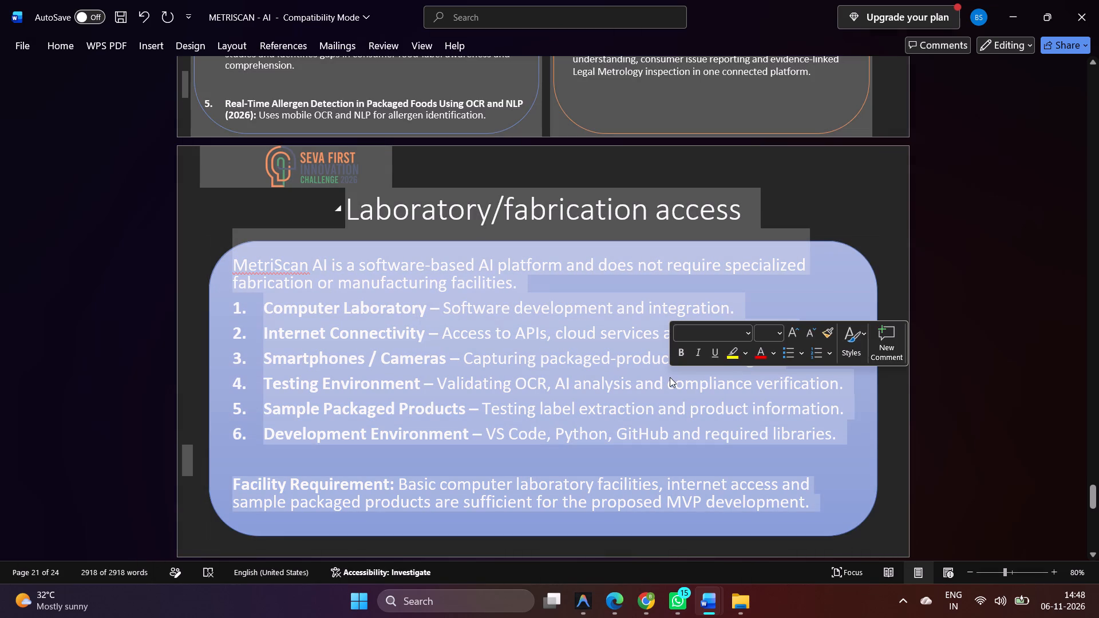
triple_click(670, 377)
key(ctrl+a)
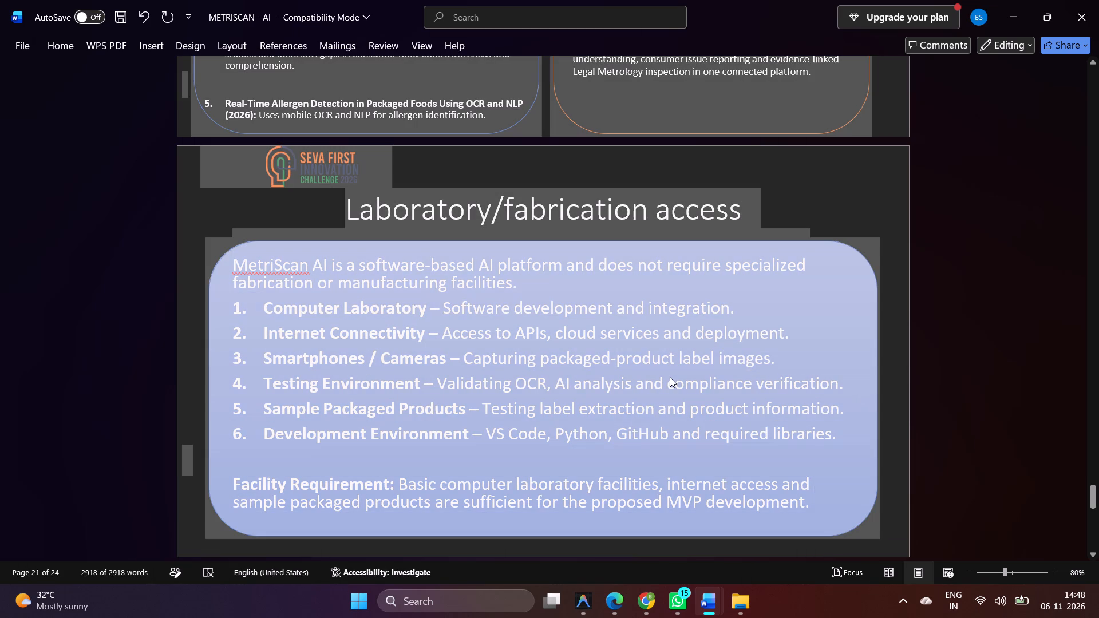
Delete the blue rounded background shape behind the Laboratory/fabrication access text.
click(670, 377)
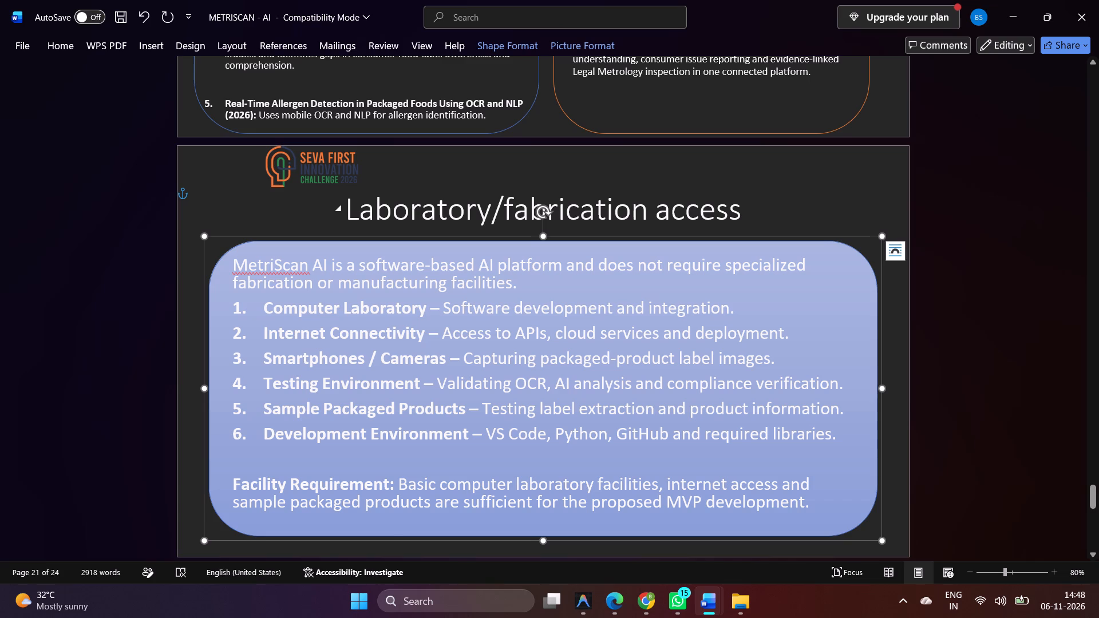
key(BackSpace)
key(BackSpace)
key(BackSpace)
key(ctrl+a)
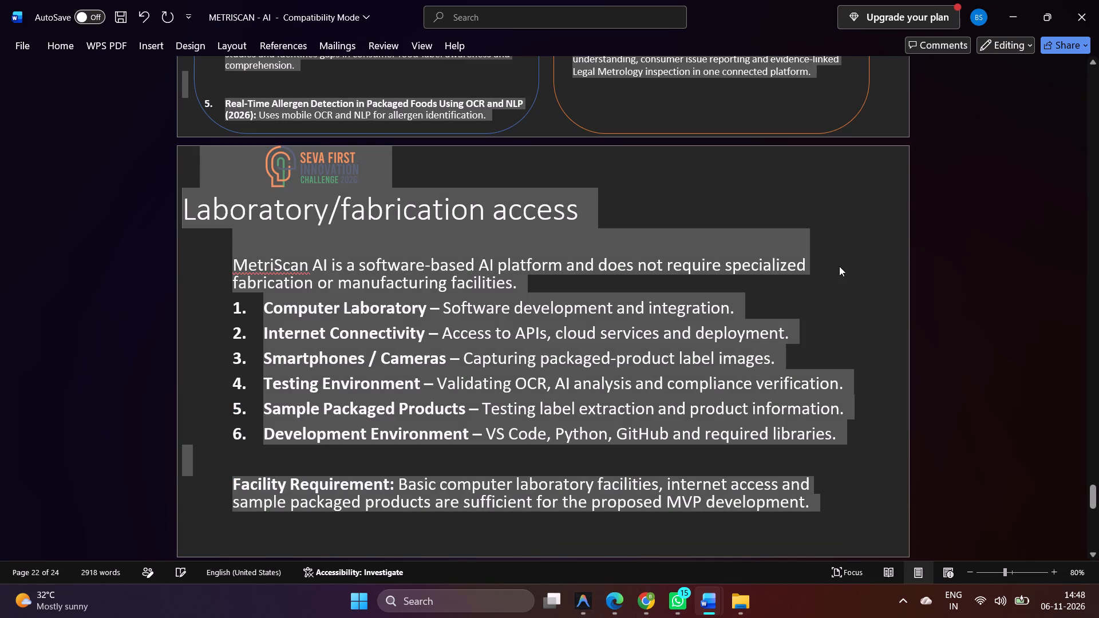
click(839, 266)
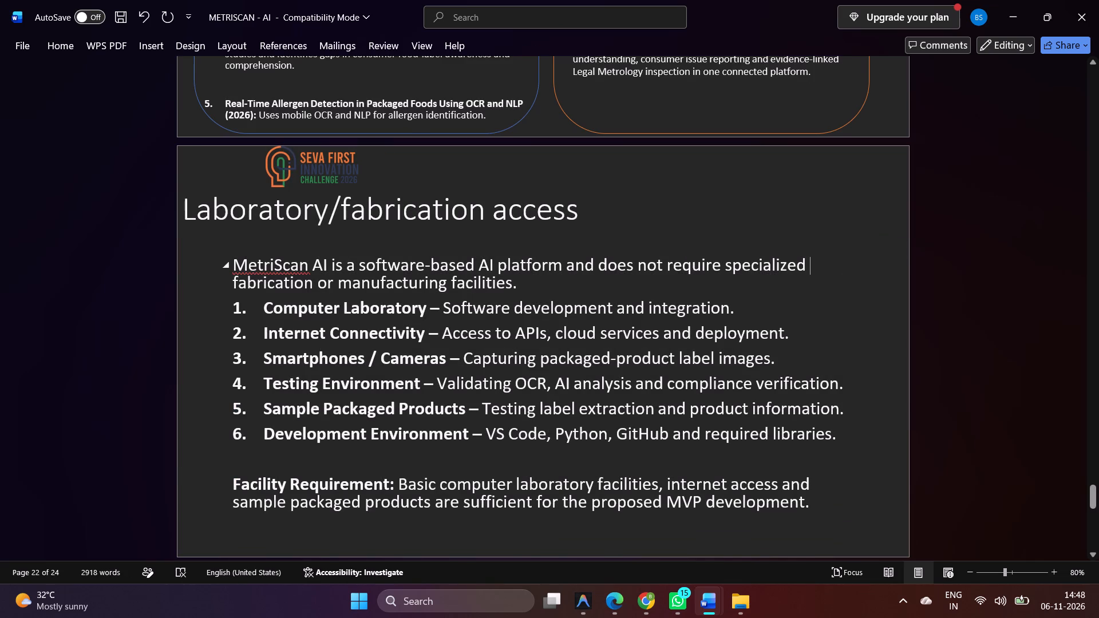
Delete the Laboratory/fabrication access page's logo, heading, numbered list and Facility Requirement paragraph.
drag(818, 508, 450, 270)
scroll(465, 279, left, 1)
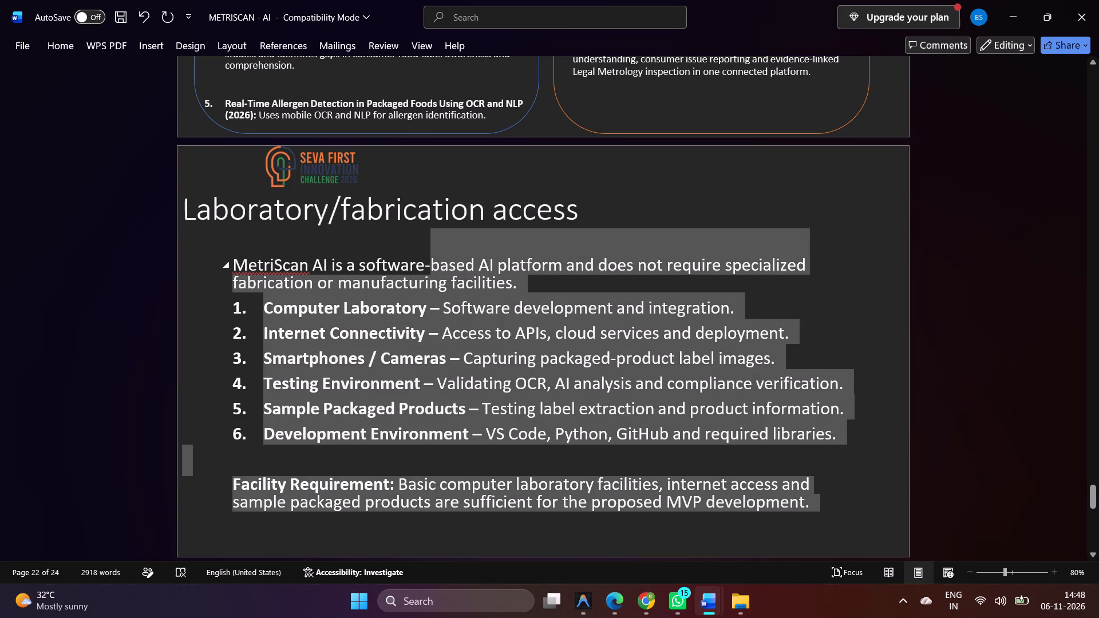
scroll(450, 270, left, 1)
drag(450, 270, 259, 255)
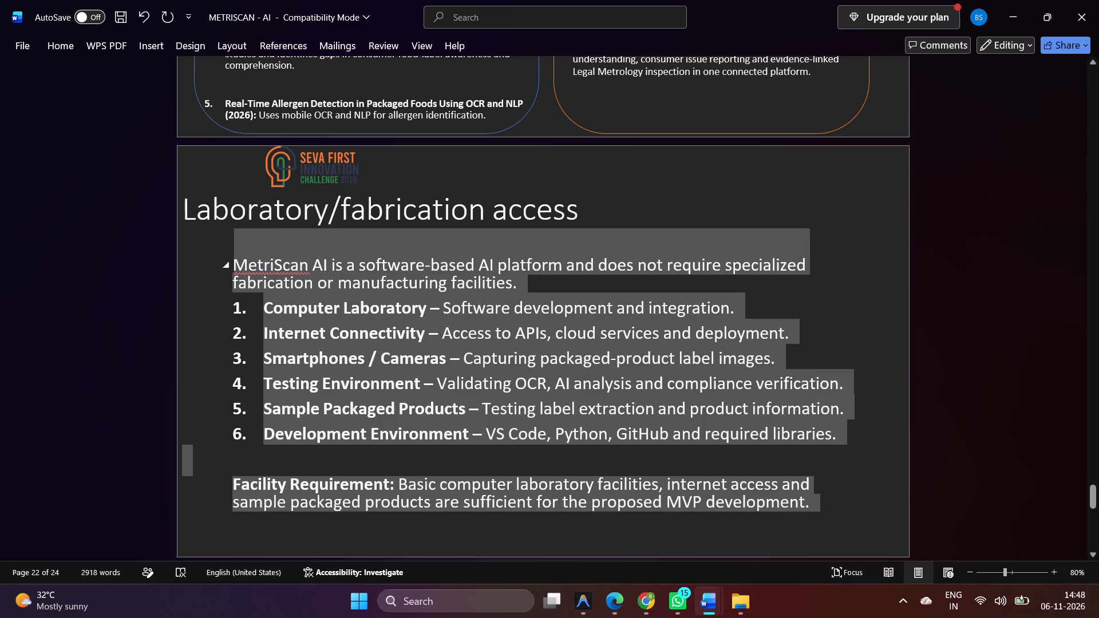
drag(259, 255, 109, 188)
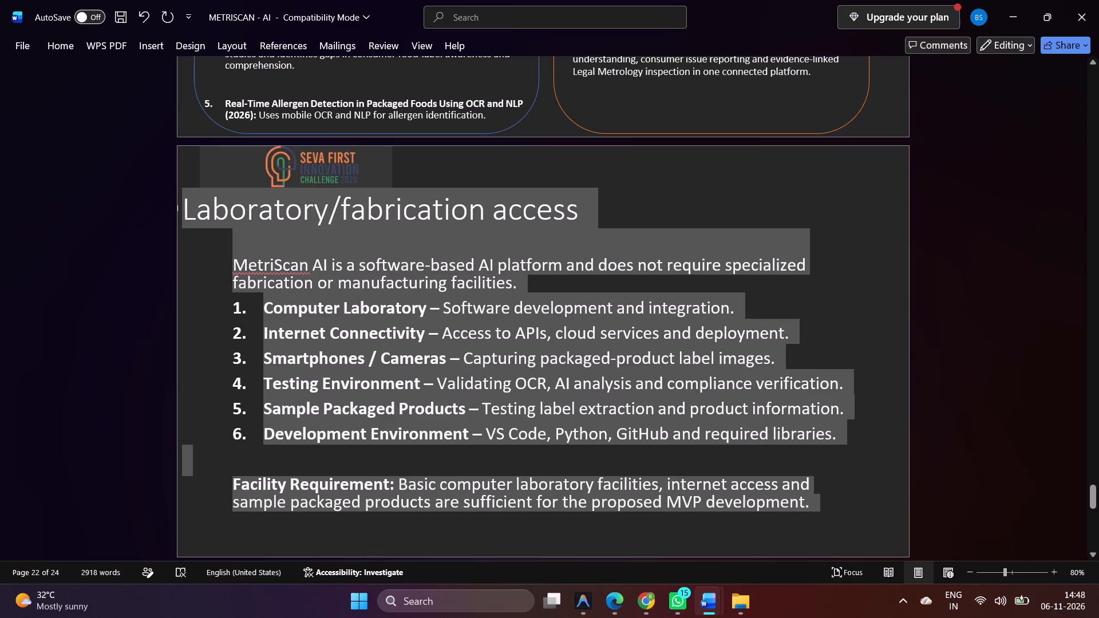
drag(109, 188, 114, 183)
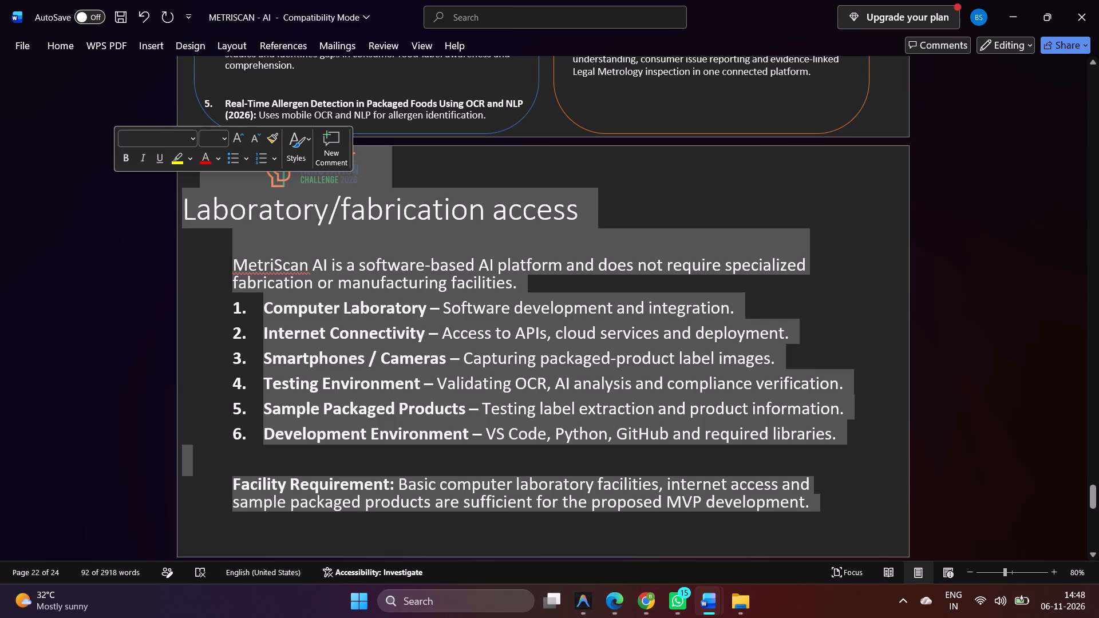
key(BackSpace)
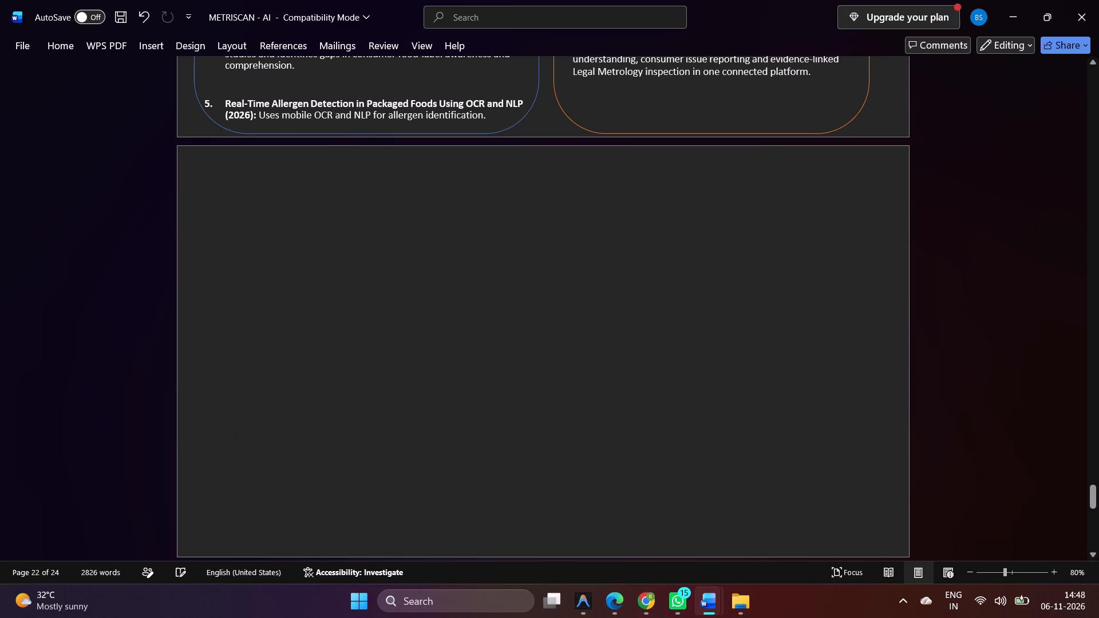
key(BackSpace)
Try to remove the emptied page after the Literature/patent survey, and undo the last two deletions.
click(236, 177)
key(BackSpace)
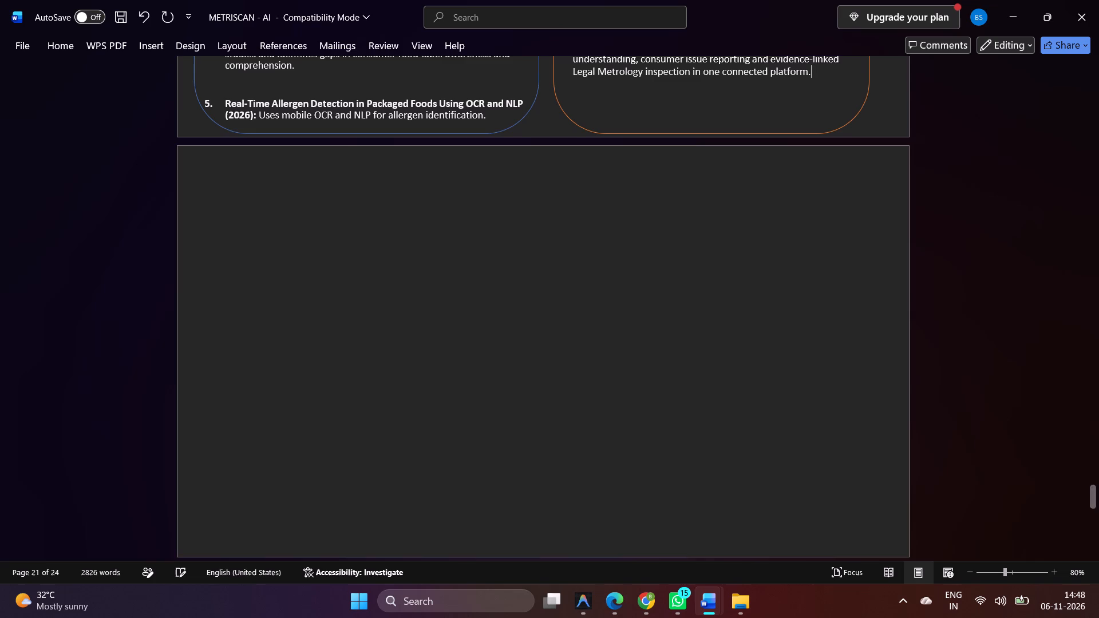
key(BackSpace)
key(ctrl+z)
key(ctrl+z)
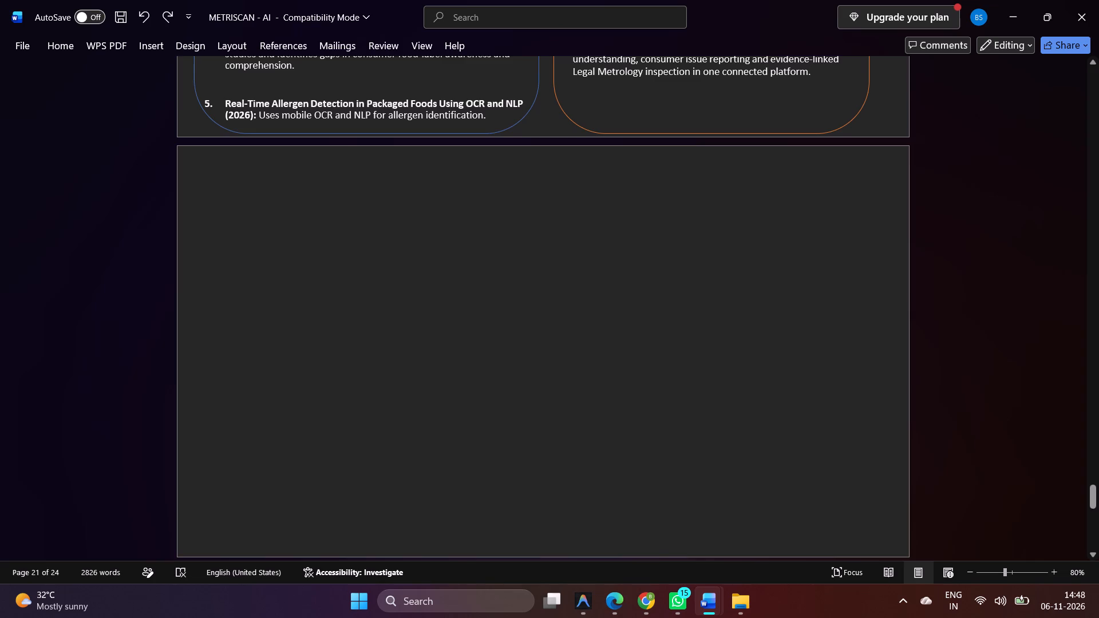
Remove the blank page between the Literature/patent survey page and the Novelty page.
click(704, 147)
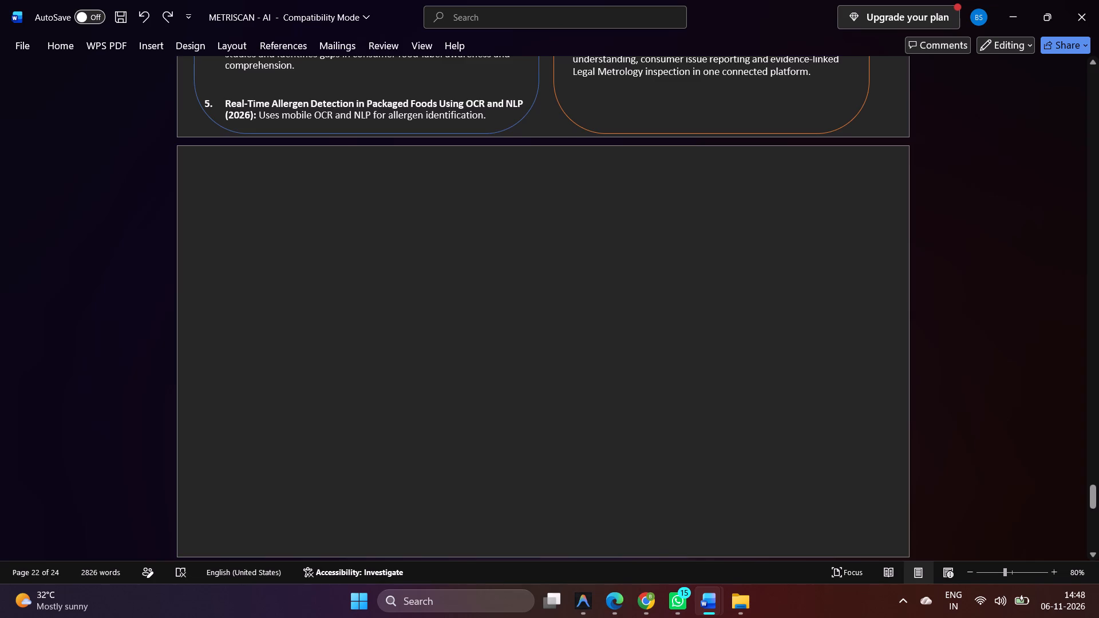
click(704, 196)
double_click(661, 195)
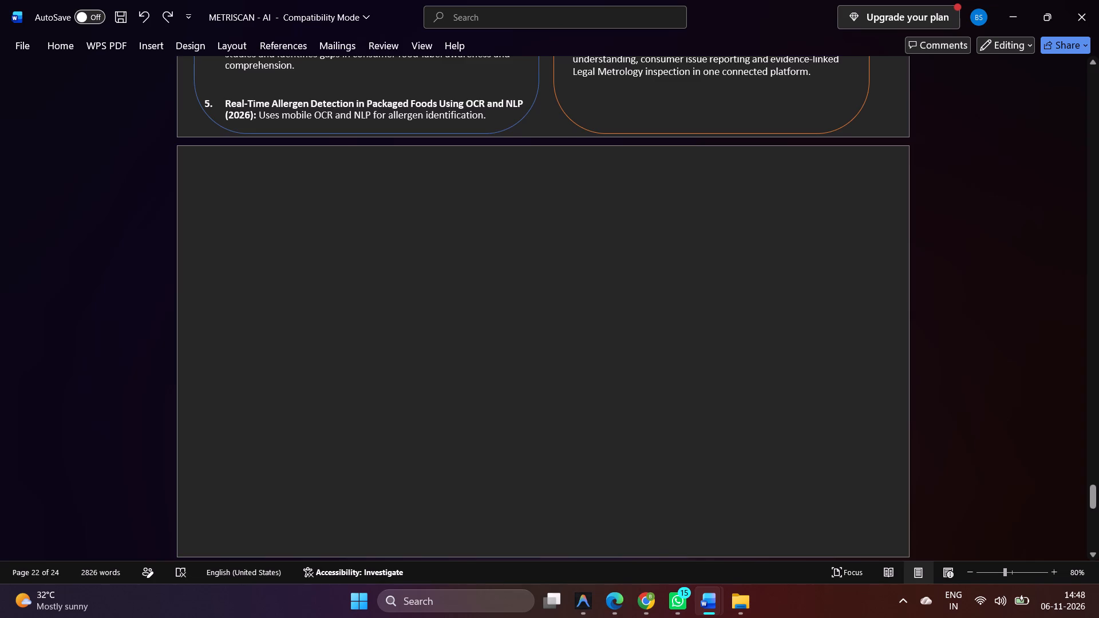
click(661, 195)
double_click(288, 401)
scroll(264, 399, down, 1)
key(BackSpace)
key(BackSpace)
key(BackSpace)
key(BackSpace)
key(BackSpace)
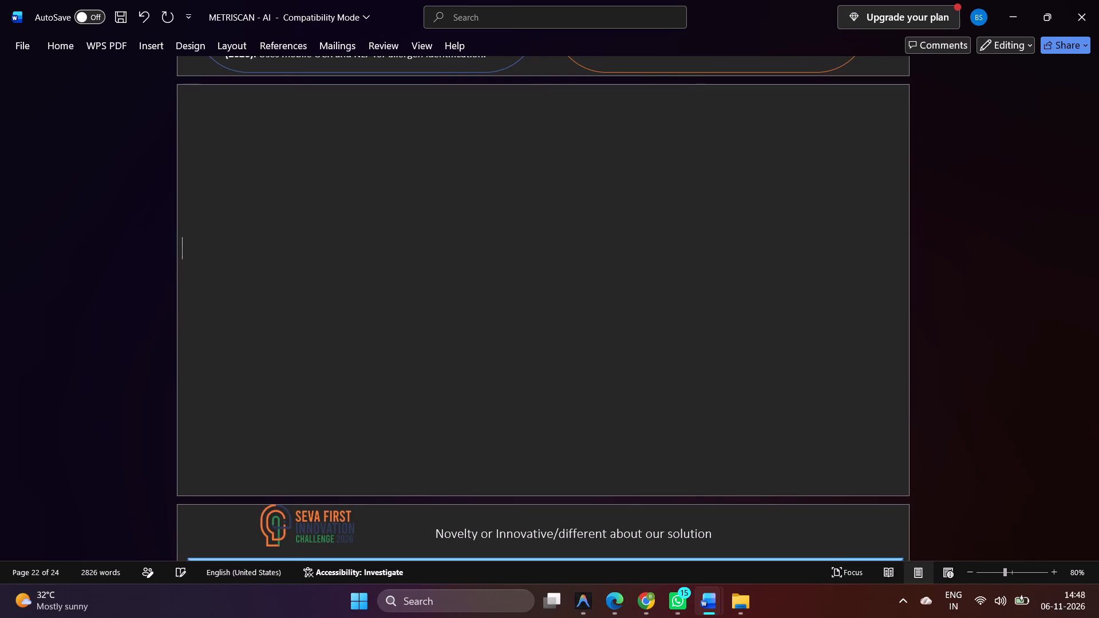
key(BackSpace)
key(BackSpace)
key(BackSpace)
key(BackSpace)
key(BackSpace)
key(BackSpace)
key(BackSpace)
key(BackSpace)
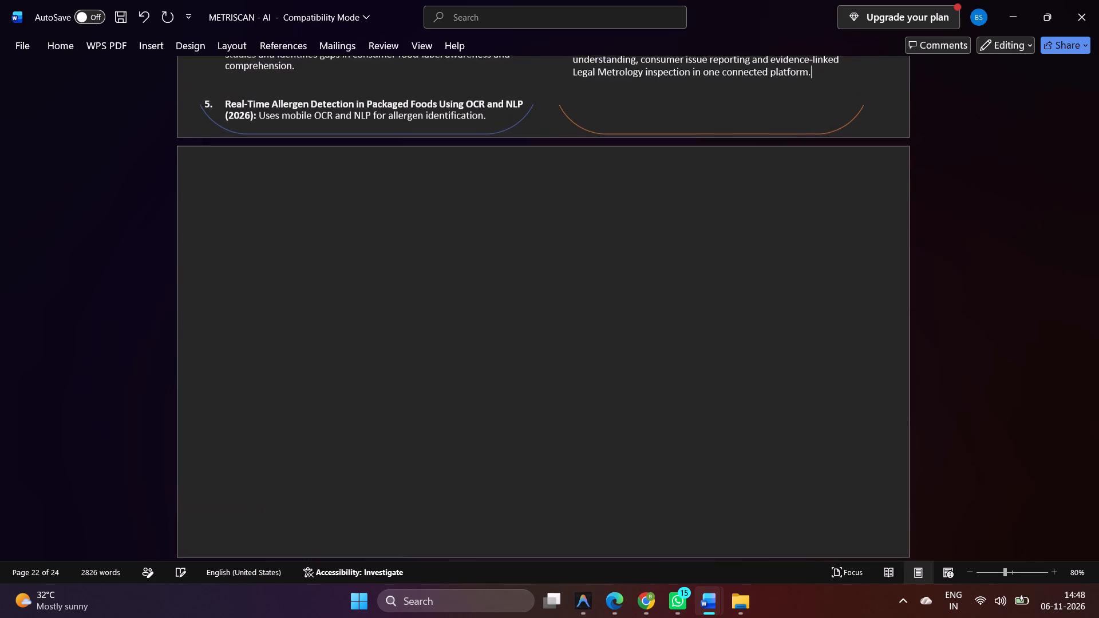
click(299, 267)
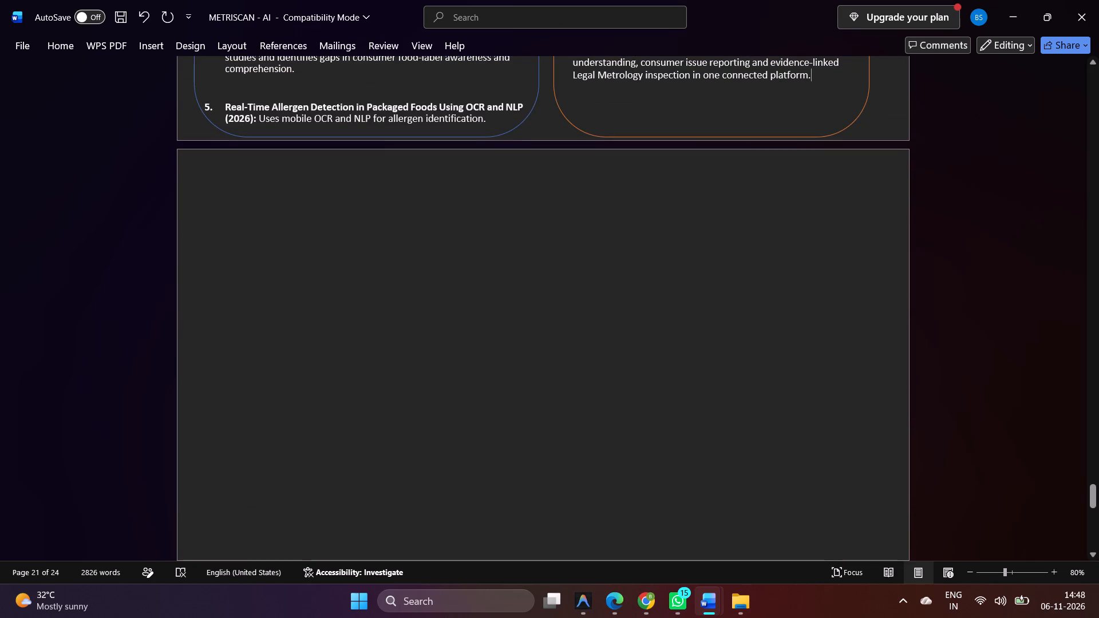
key(Delete)
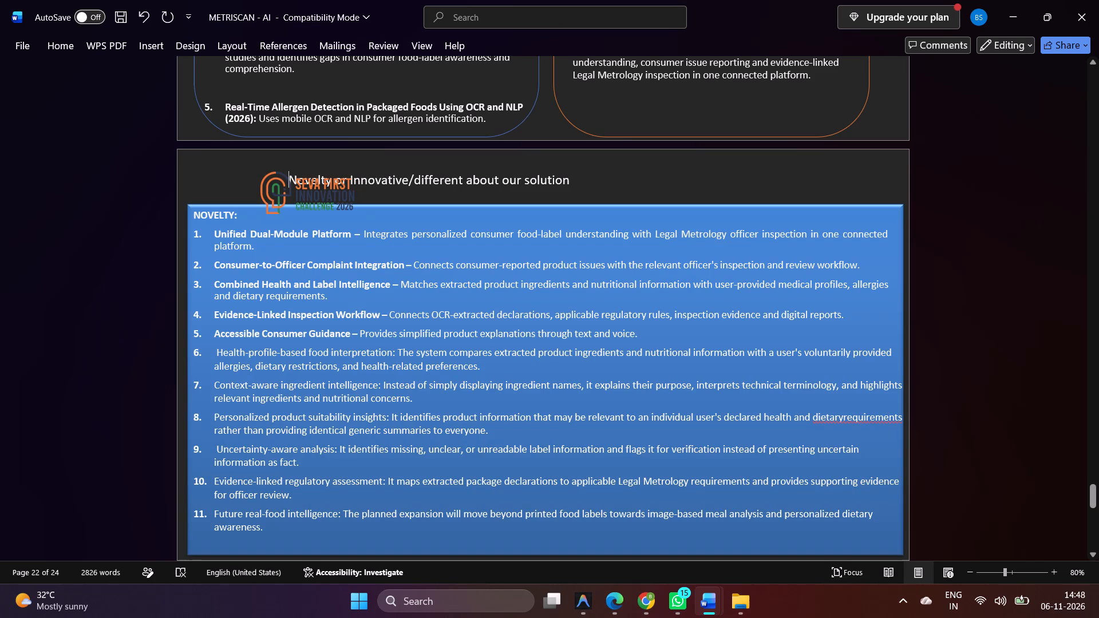
Indent the "Novelty or Innovative/different about our solution" heading with leading spaces so it clears the logo and sits near the page's centre.
click(374, 184)
key(space)
key(BackSpace)
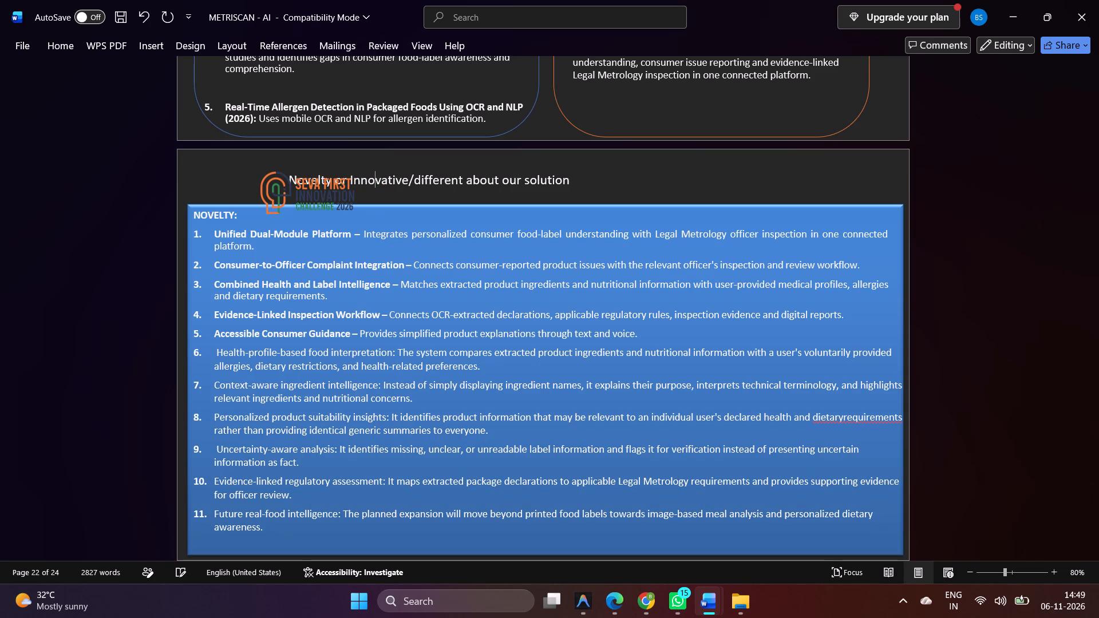
key(Left)
key(Left)
key(Left)
key(Left)
key(Left)
key(Left)
key(Left)
key(Left)
key(Left)
key(Left)
key(Left)
key(Left)
key(Left)
key(Left)
key(Left)
key(space)
key(space)
key(space)
key(space)
key(space)
key(space)
key(space)
key(space)
key(space)
key(space)
key(space)
key(space)
key(space)
key(space)
key(space)
key(space)
key(space)
key(space)
key(space)
key(space)
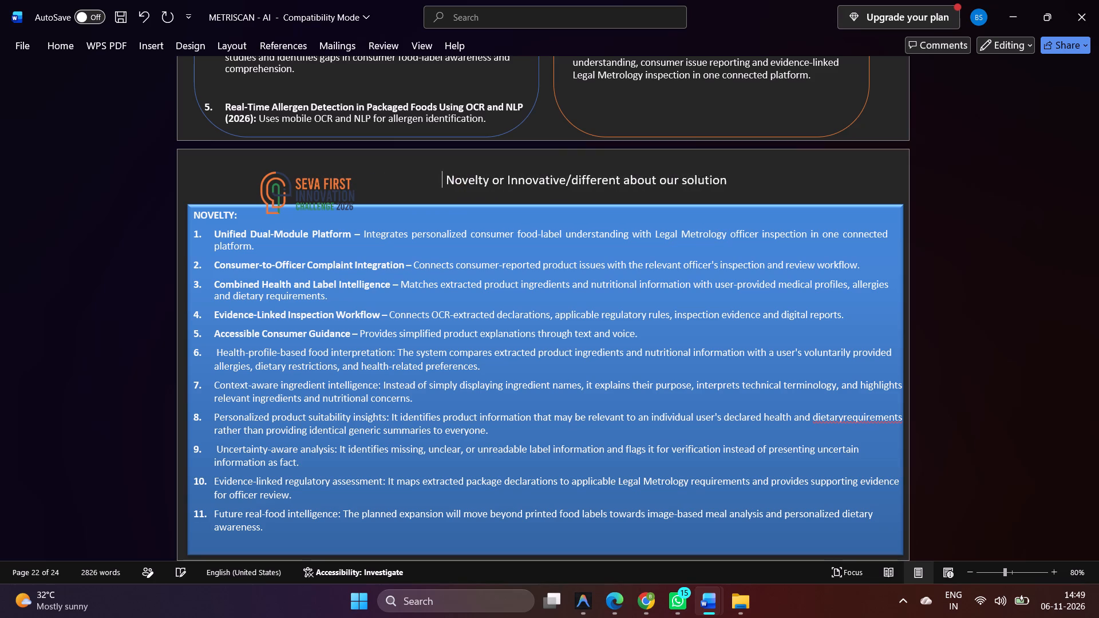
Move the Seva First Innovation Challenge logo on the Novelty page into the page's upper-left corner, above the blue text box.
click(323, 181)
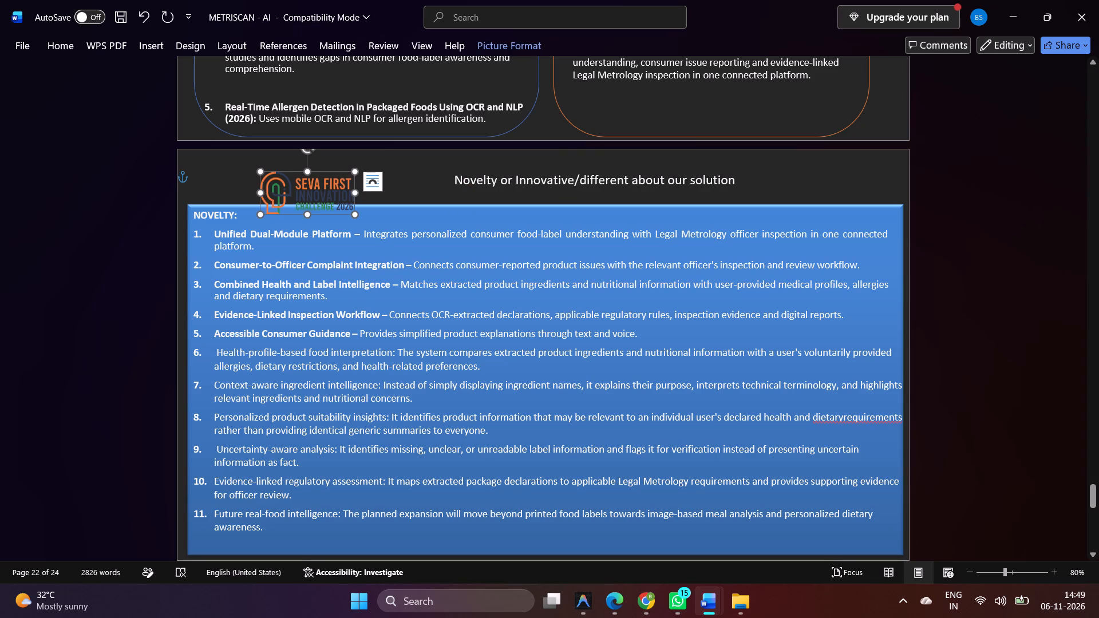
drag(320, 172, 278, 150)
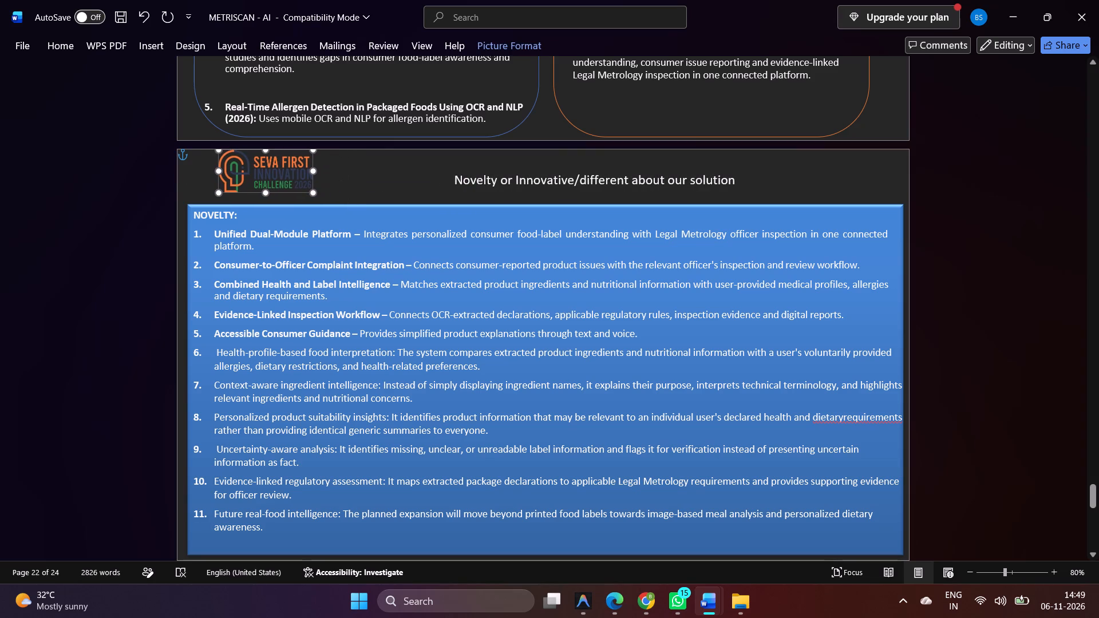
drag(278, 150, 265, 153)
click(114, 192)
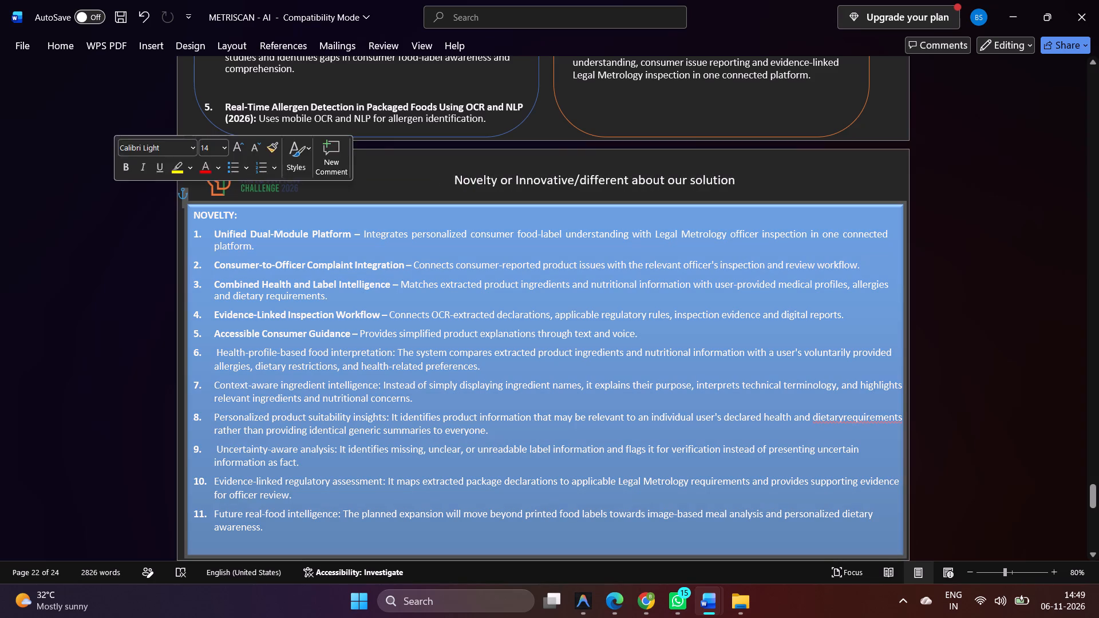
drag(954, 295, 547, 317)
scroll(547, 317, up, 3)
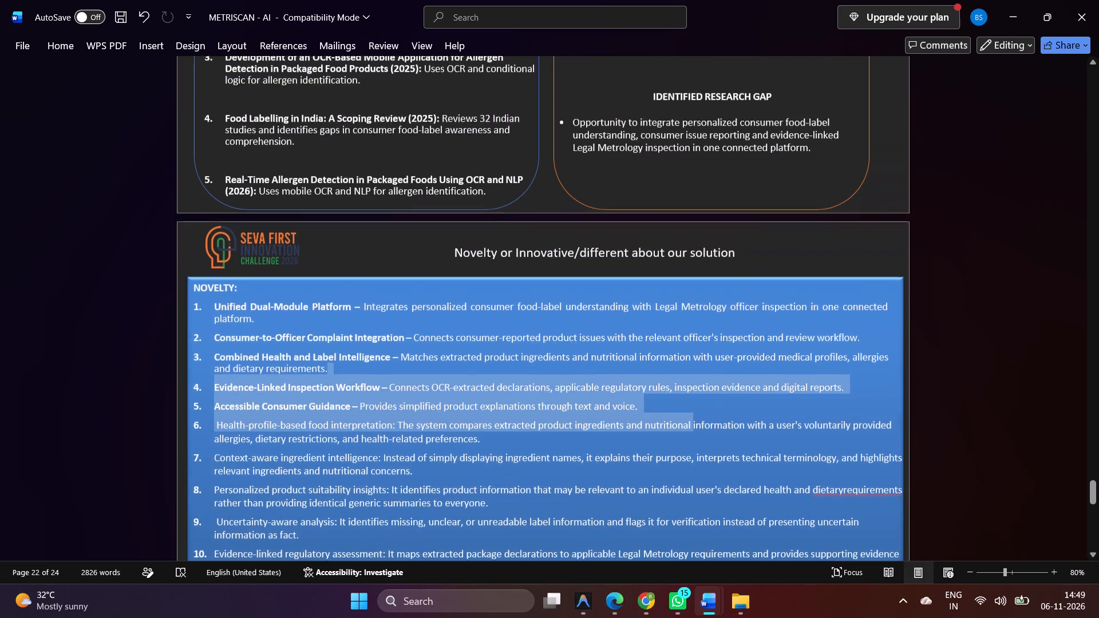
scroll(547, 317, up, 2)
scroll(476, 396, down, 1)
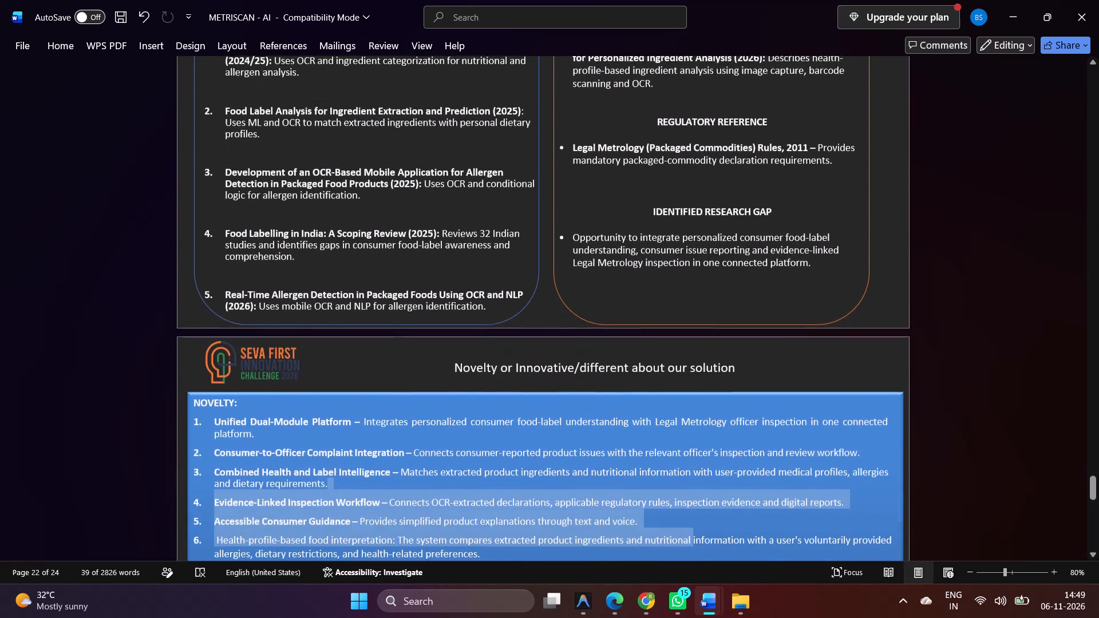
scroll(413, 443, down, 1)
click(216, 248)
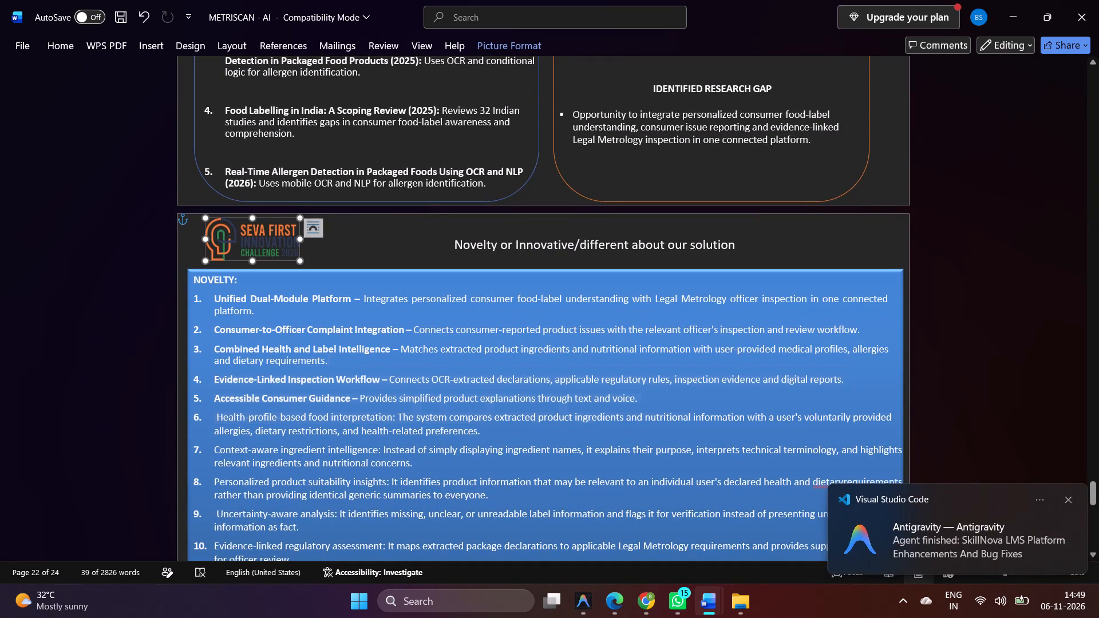
Remove the blank page between the Novelty page and the References page.
scroll(637, 358, down, 2)
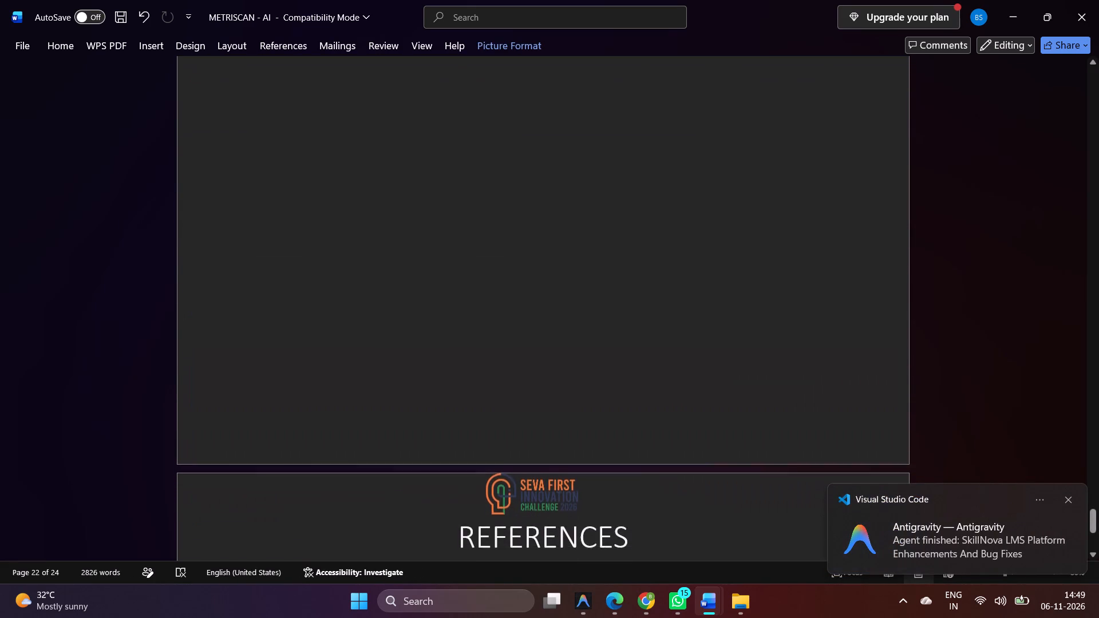
scroll(637, 358, up, 2)
click(434, 375)
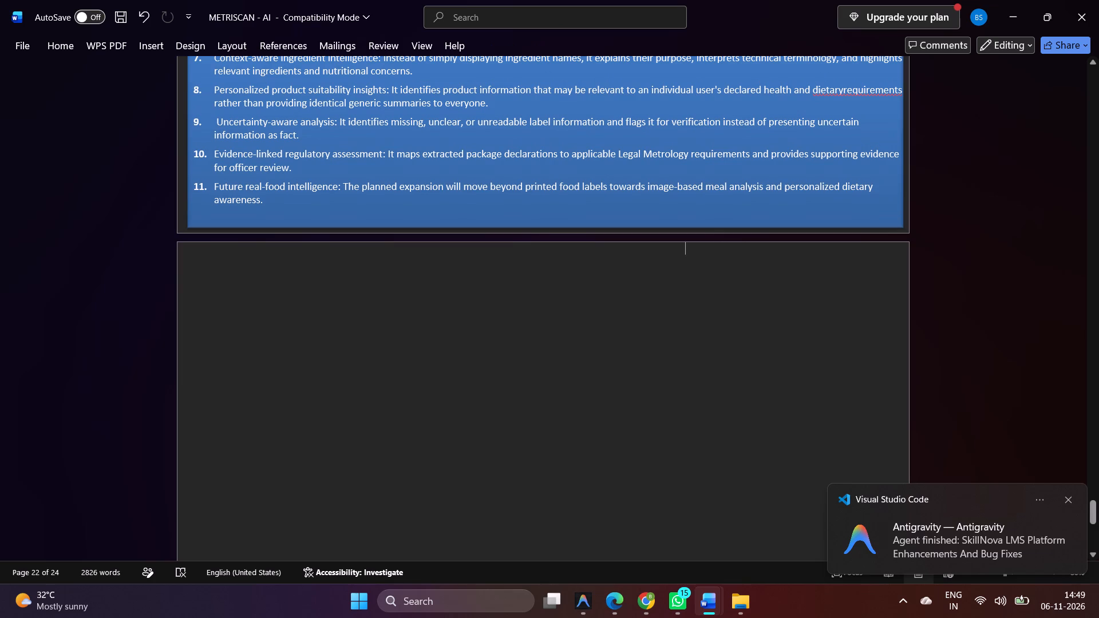
key(BackSpace)
key(BackSpace)
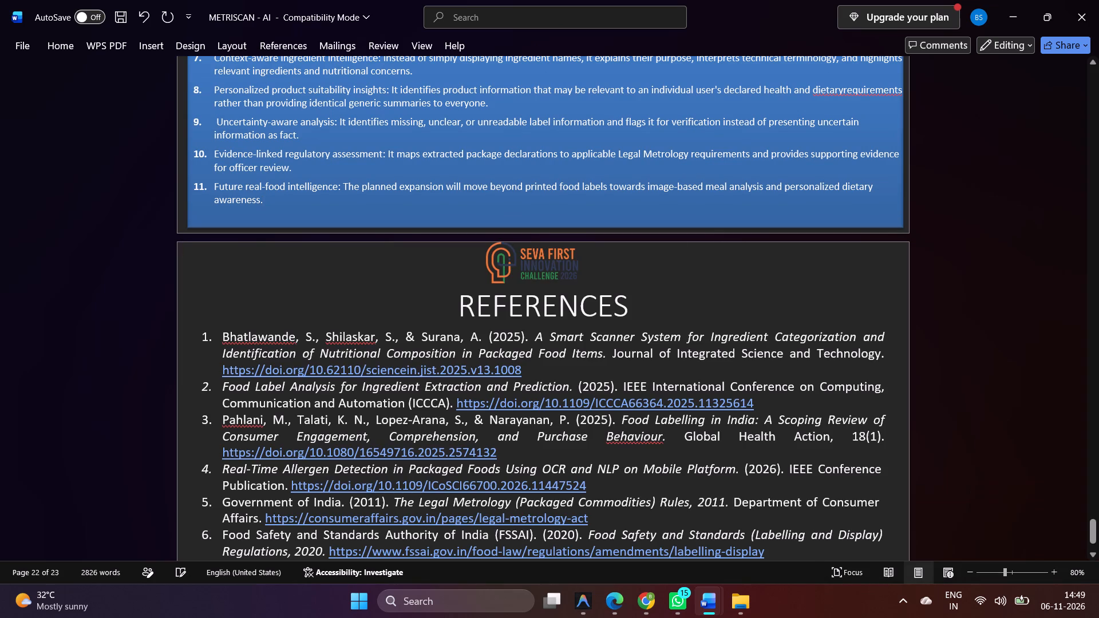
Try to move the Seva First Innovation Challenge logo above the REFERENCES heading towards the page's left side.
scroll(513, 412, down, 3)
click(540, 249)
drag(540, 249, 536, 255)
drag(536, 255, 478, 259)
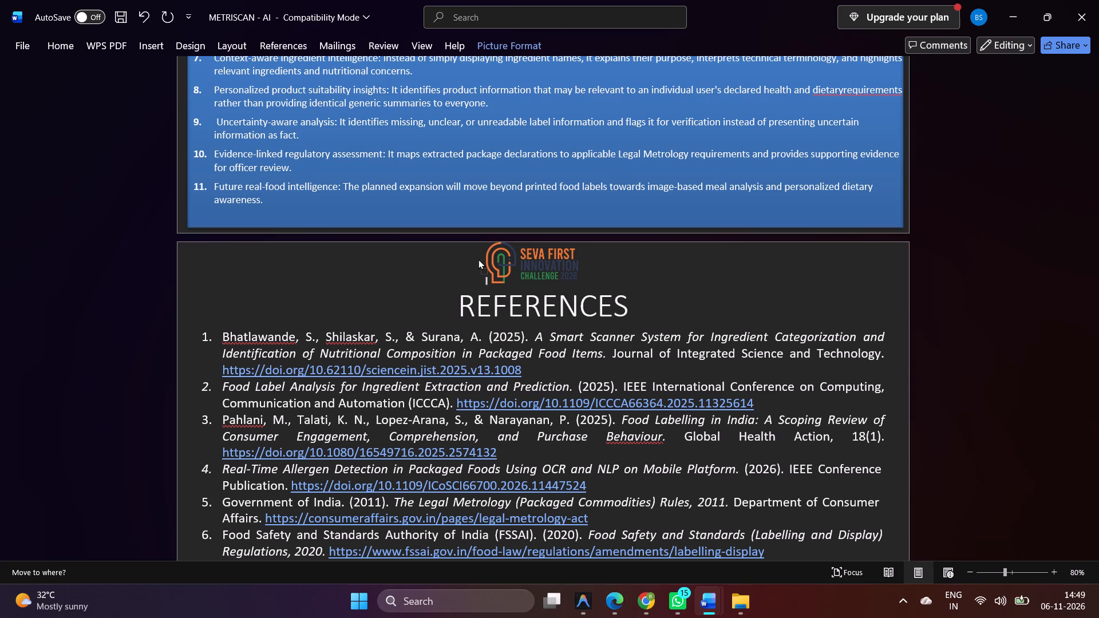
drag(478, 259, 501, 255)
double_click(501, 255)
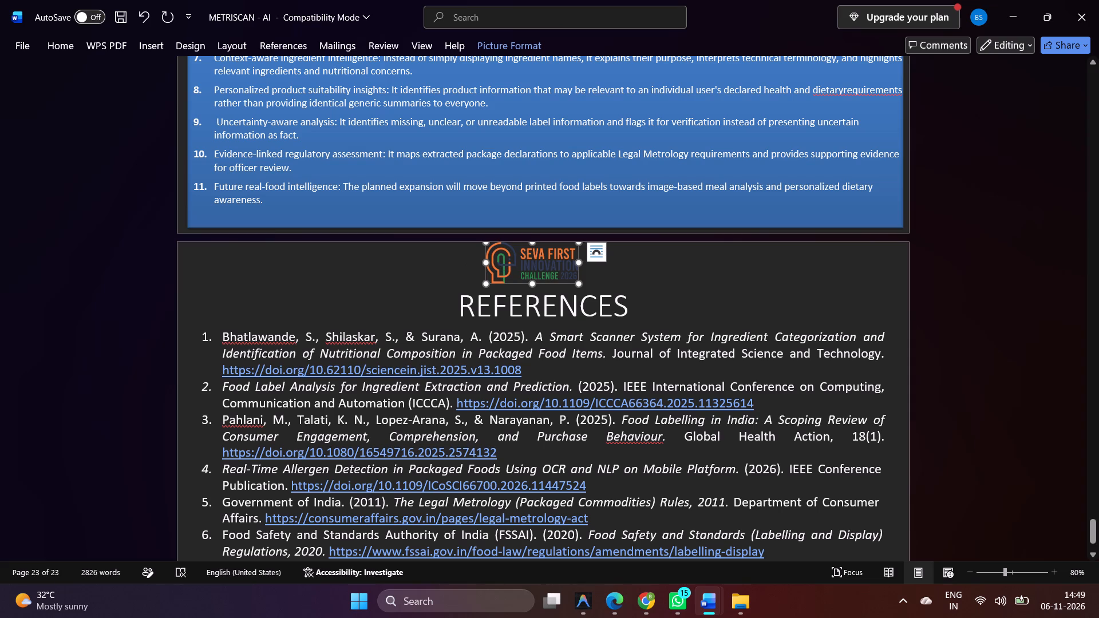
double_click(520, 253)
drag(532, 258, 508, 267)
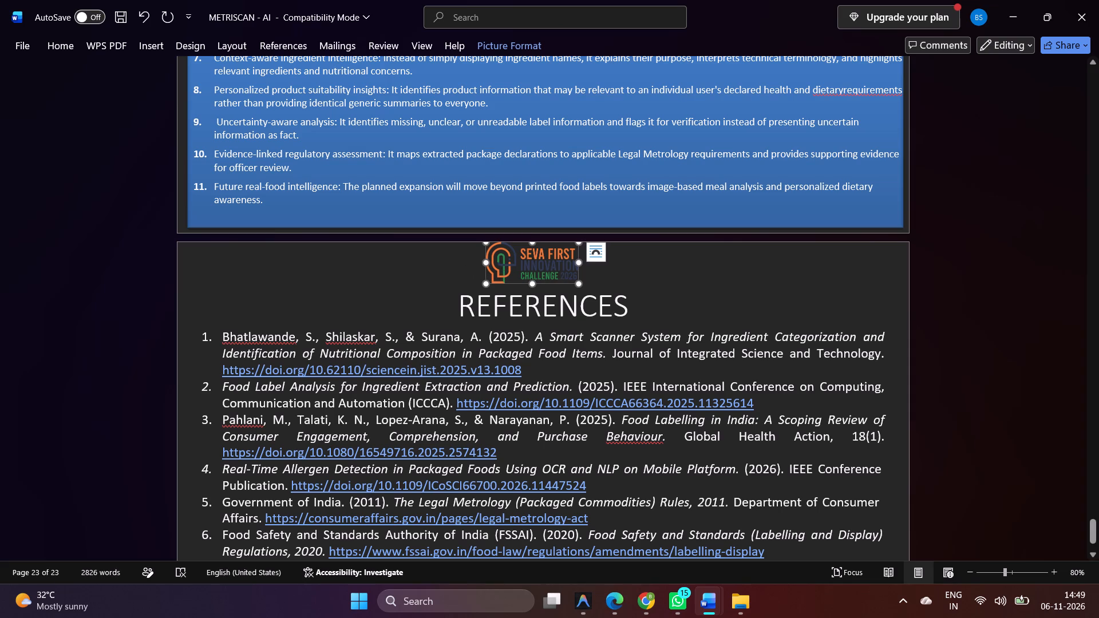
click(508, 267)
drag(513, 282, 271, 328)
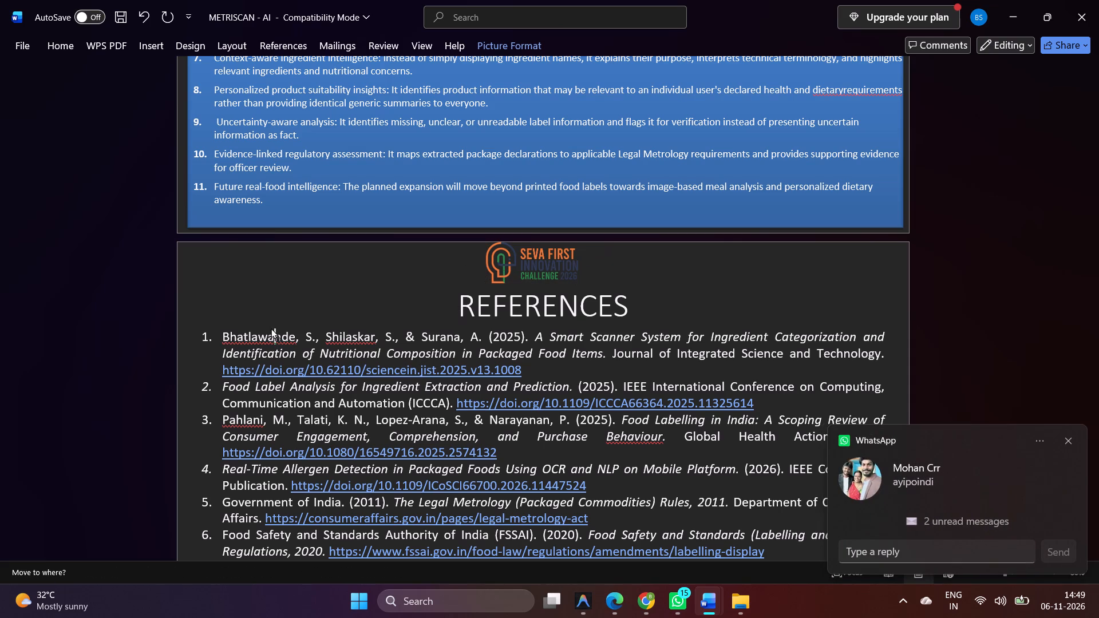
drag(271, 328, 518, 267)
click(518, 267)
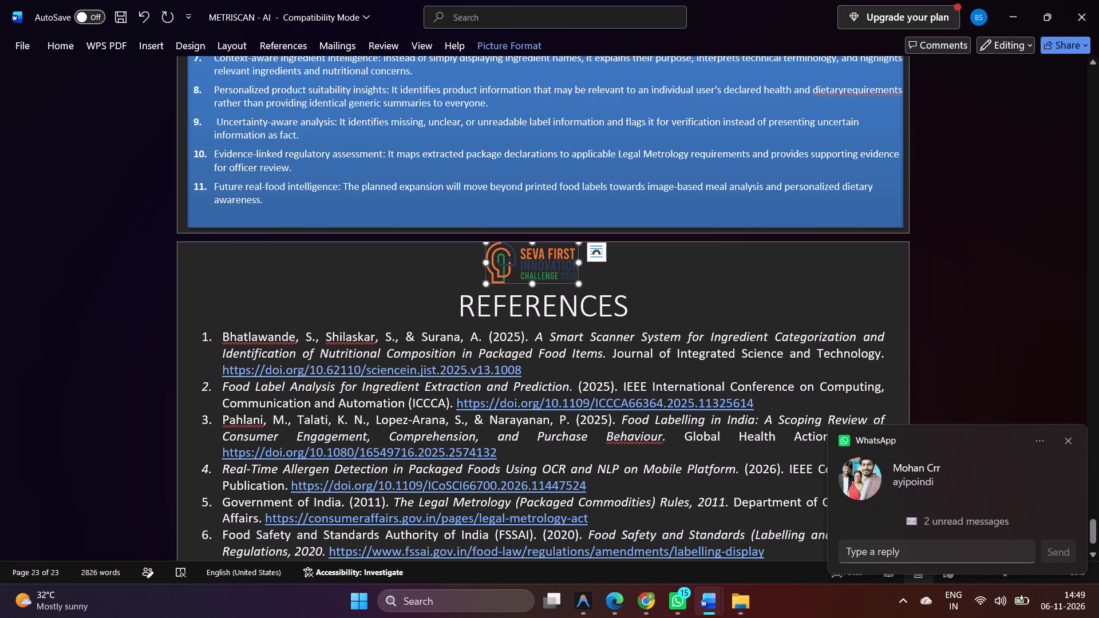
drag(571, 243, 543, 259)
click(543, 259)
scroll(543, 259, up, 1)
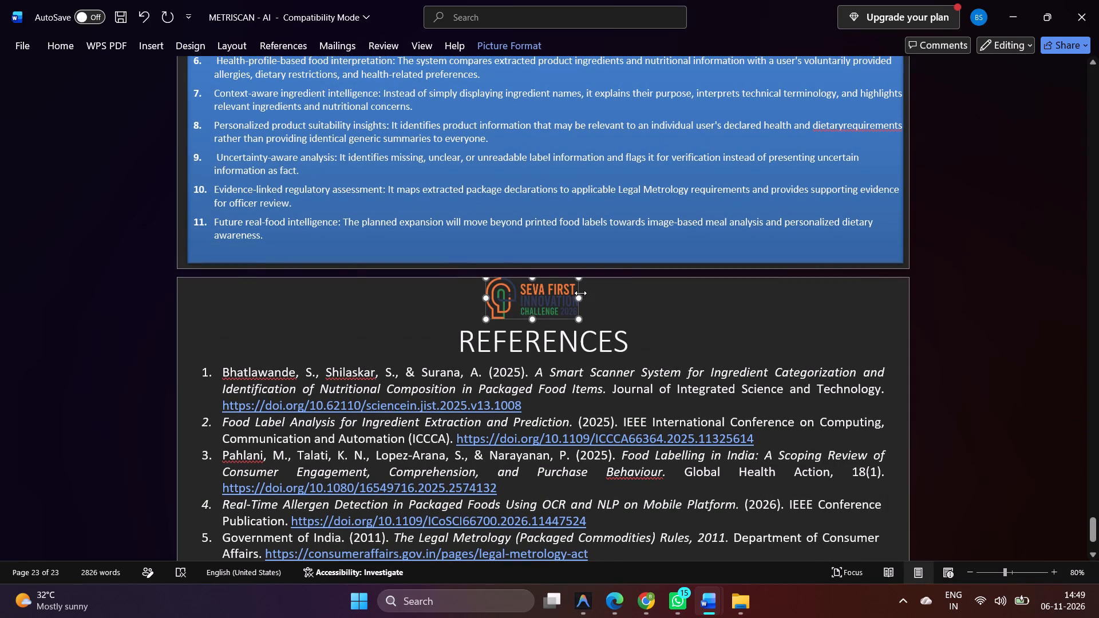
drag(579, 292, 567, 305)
Delete the Seva First Innovation Challenge logo from the References, Novelty and Literature/patent survey pages.
click(554, 301)
key(BackSpace)
scroll(323, 154, up, 1)
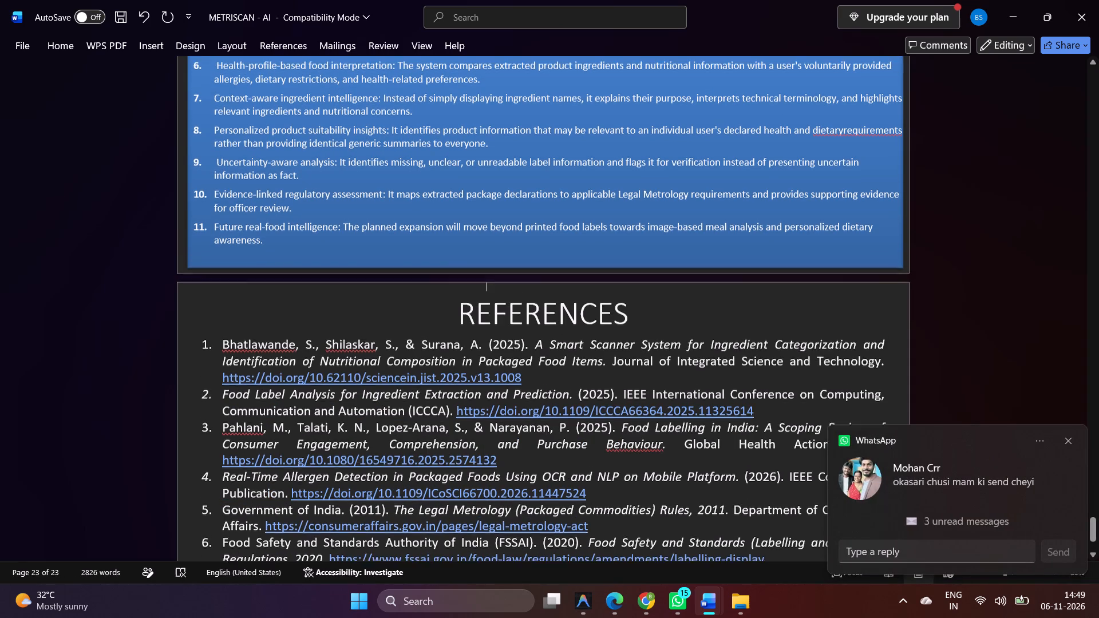
scroll(323, 154, up, 3)
click(248, 250)
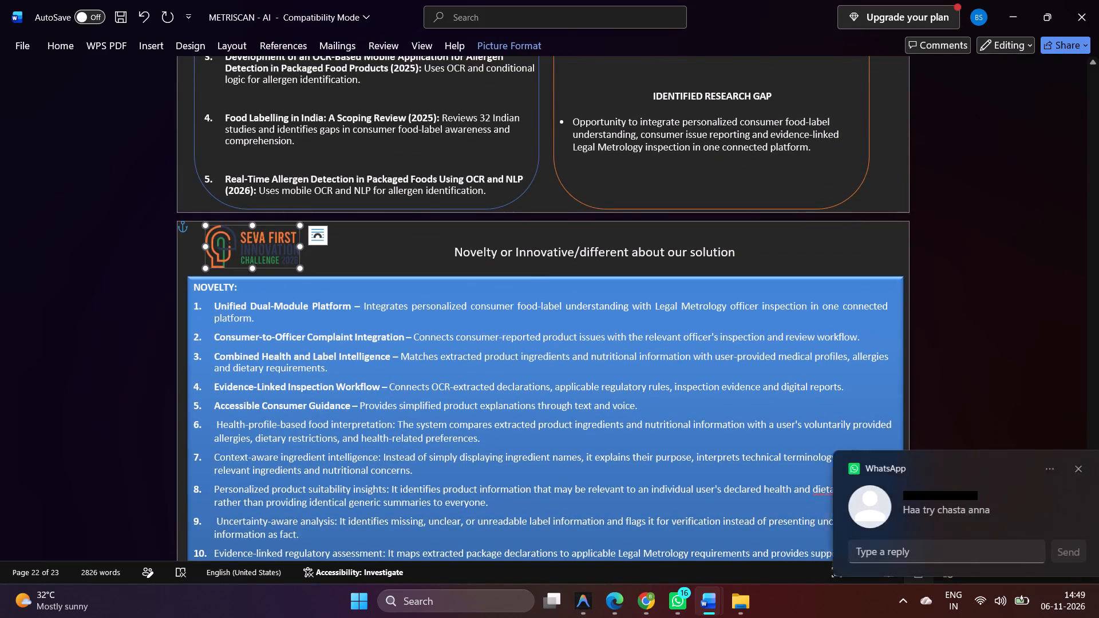
key(BackSpace)
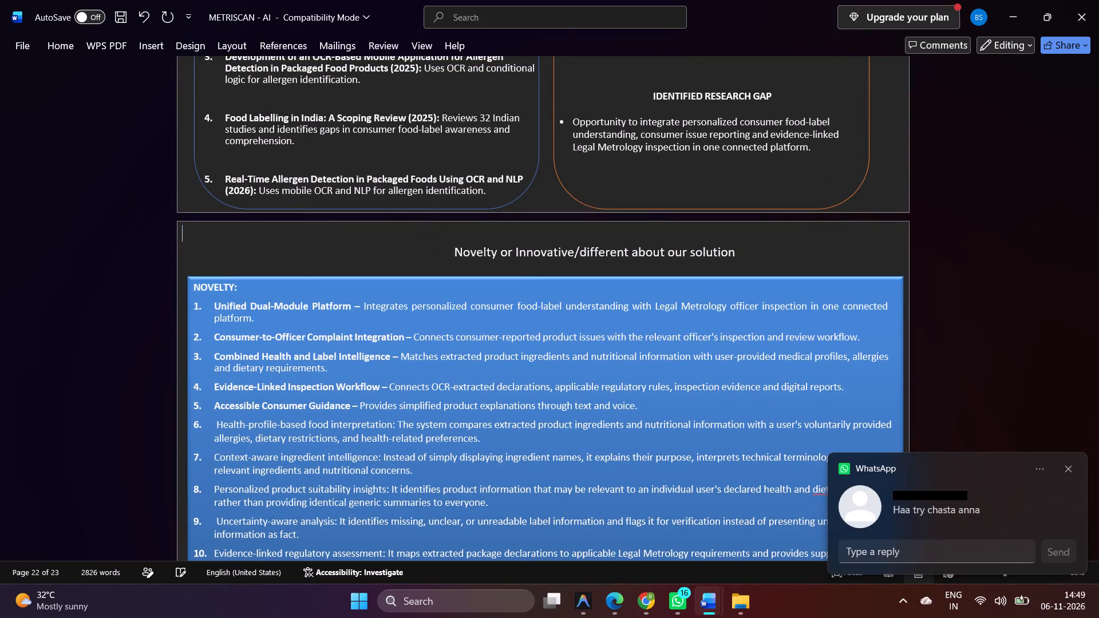
scroll(248, 250, up, 3)
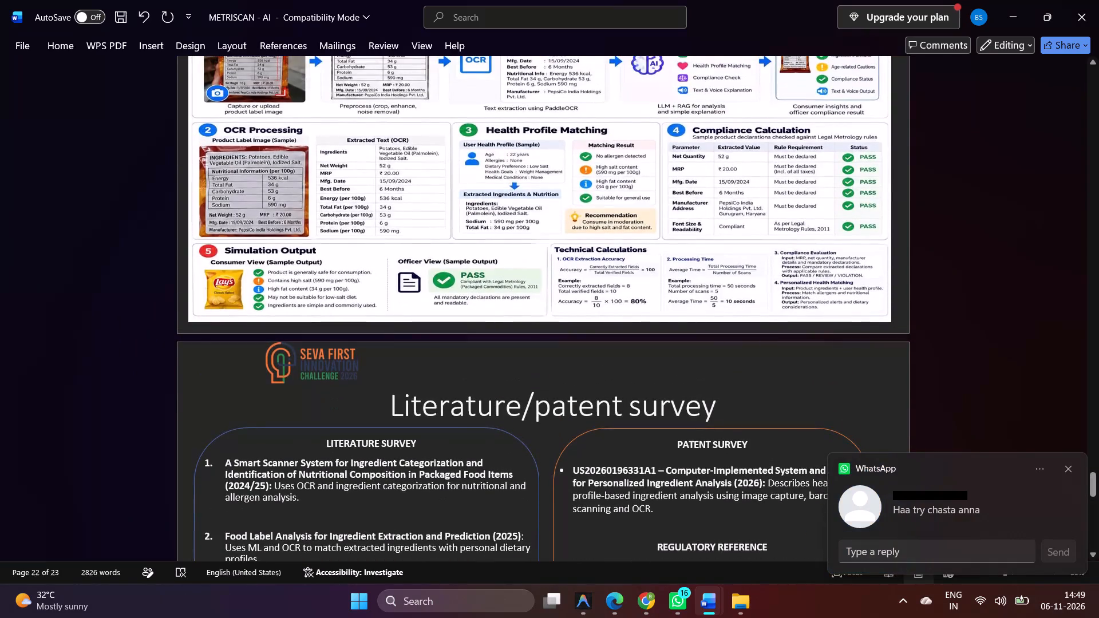
click(325, 373)
key(BackSpace)
scroll(325, 373, up, 2)
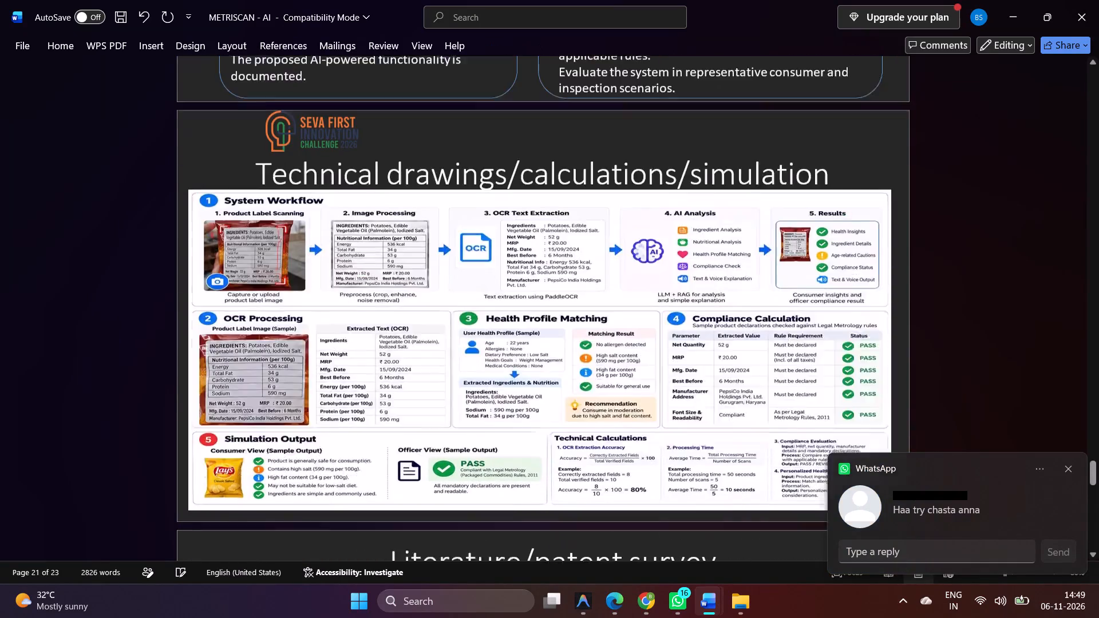
Delete the Seva First Innovation Challenge logo from the Technical drawings, Entry and Target TRL, and Resource/facility requirements pages.
scroll(325, 373, up, 2)
click(315, 255)
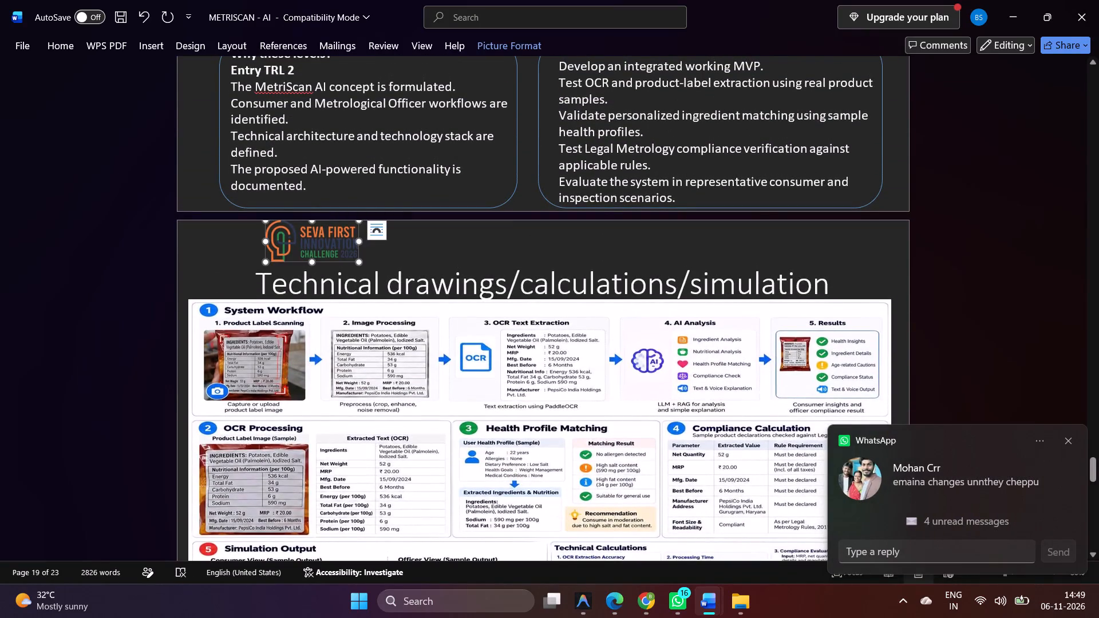
key(BackSpace)
scroll(315, 255, up, 4)
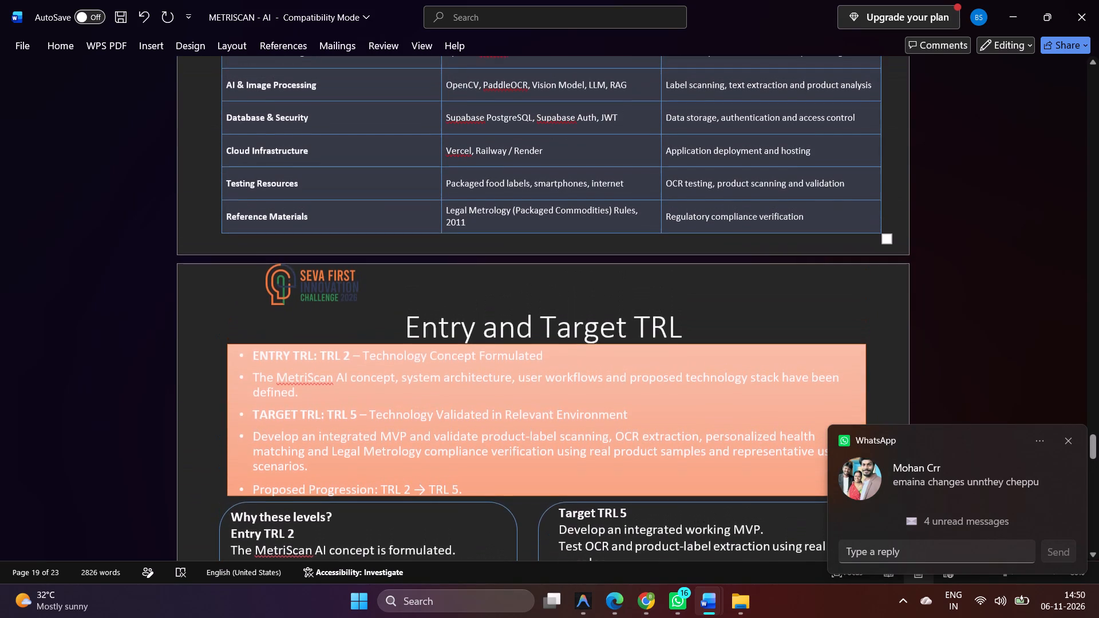
click(312, 286)
key(BackSpace)
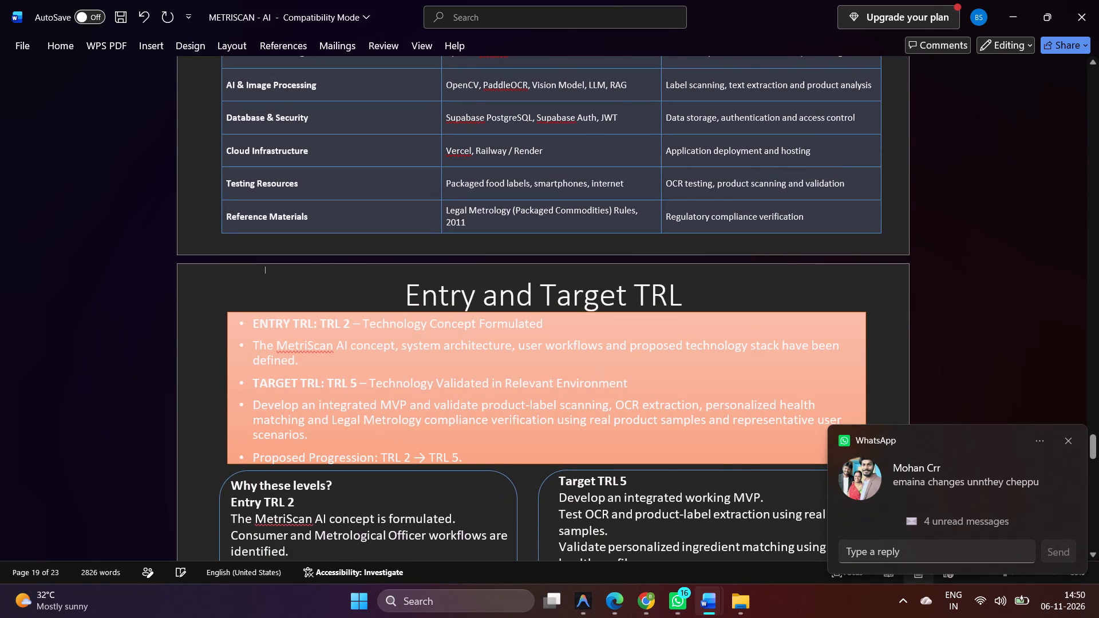
scroll(312, 286, up, 5)
click(281, 320)
key(BackSpace)
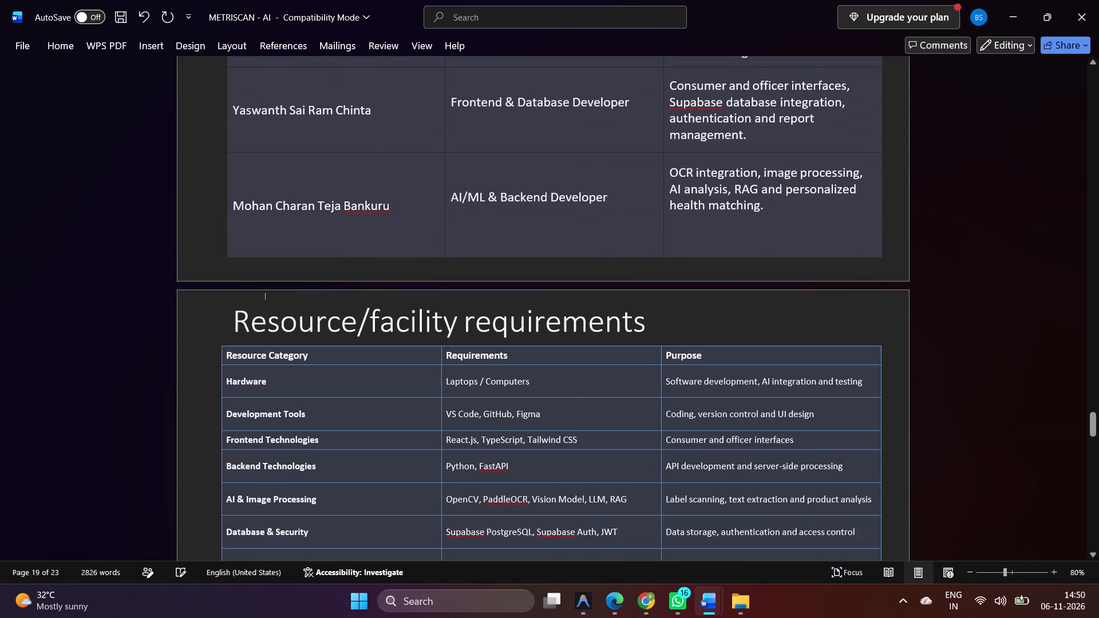
Centre the "Resource/facility requirements" heading above its table.
scroll(281, 320, down, 4)
scroll(408, 142, up, 2)
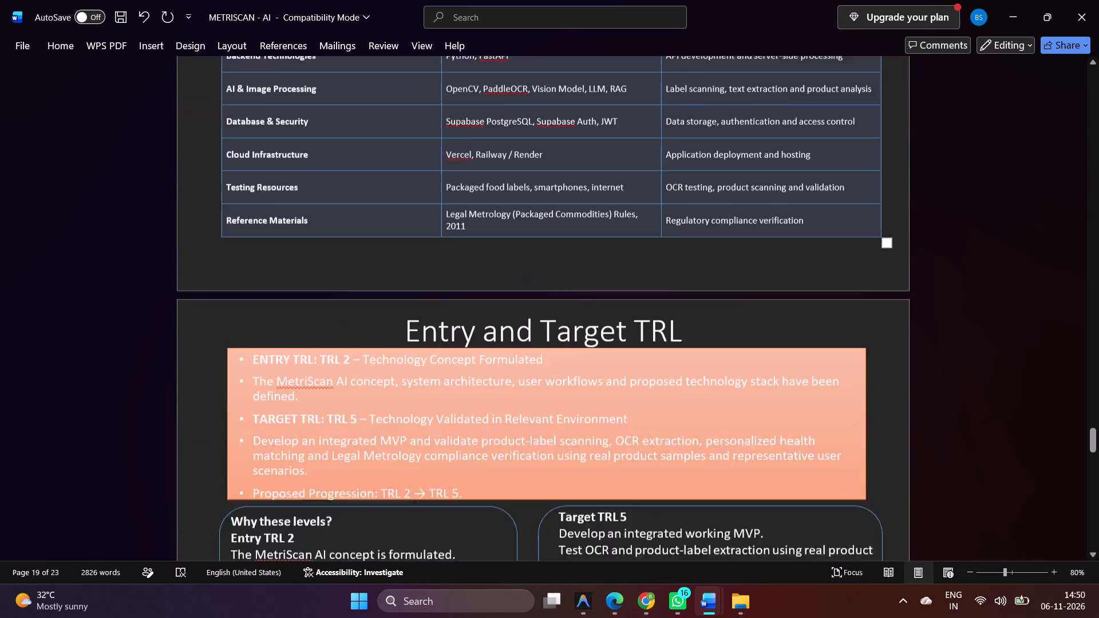
scroll(408, 142, up, 1)
scroll(307, 160, up, 1)
drag(232, 177, 284, 177)
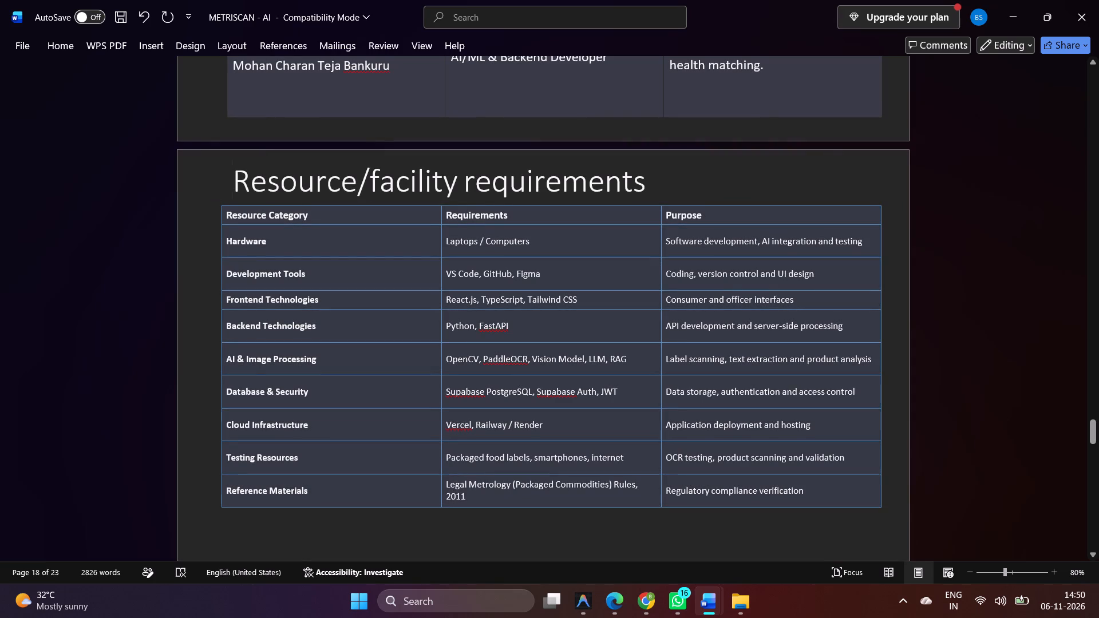
drag(284, 177, 674, 176)
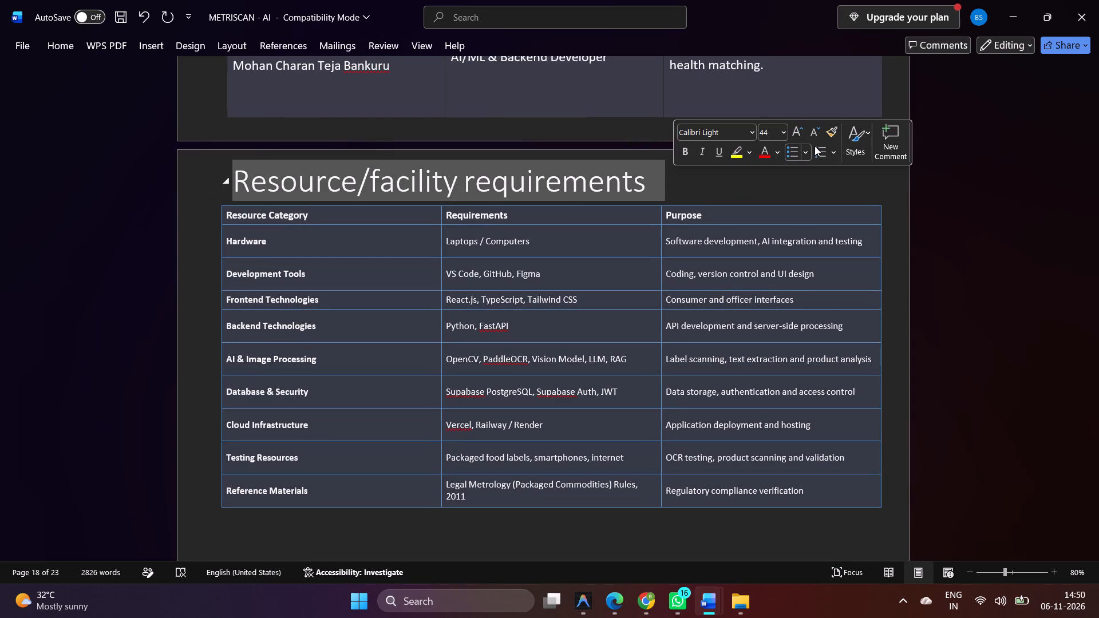
click(809, 154)
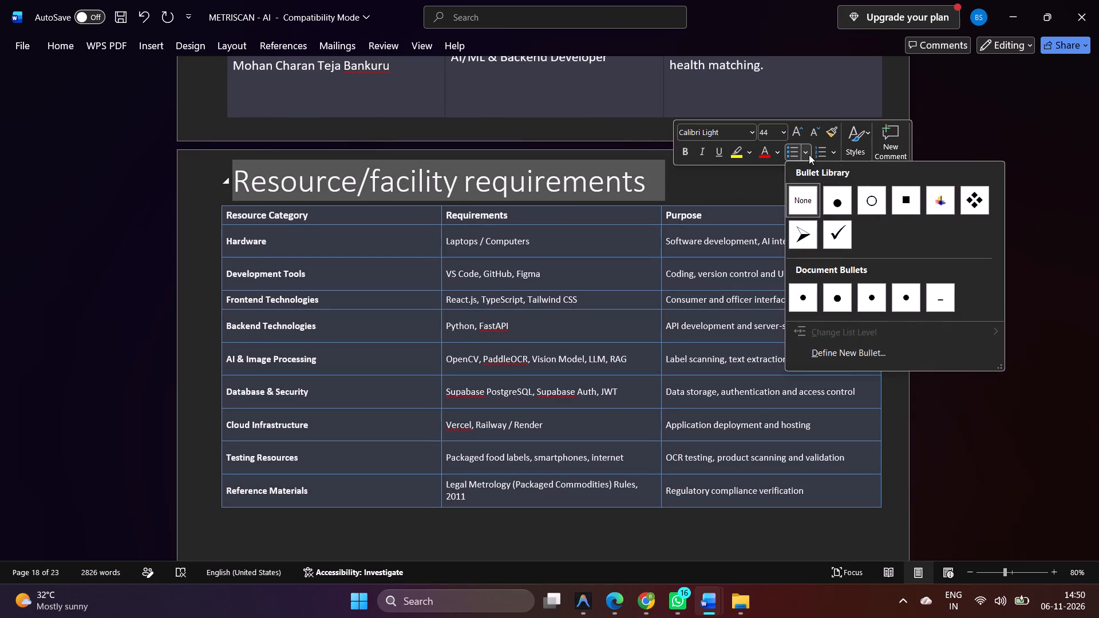
drag(809, 154, 832, 156)
click(832, 156)
click(832, 156)
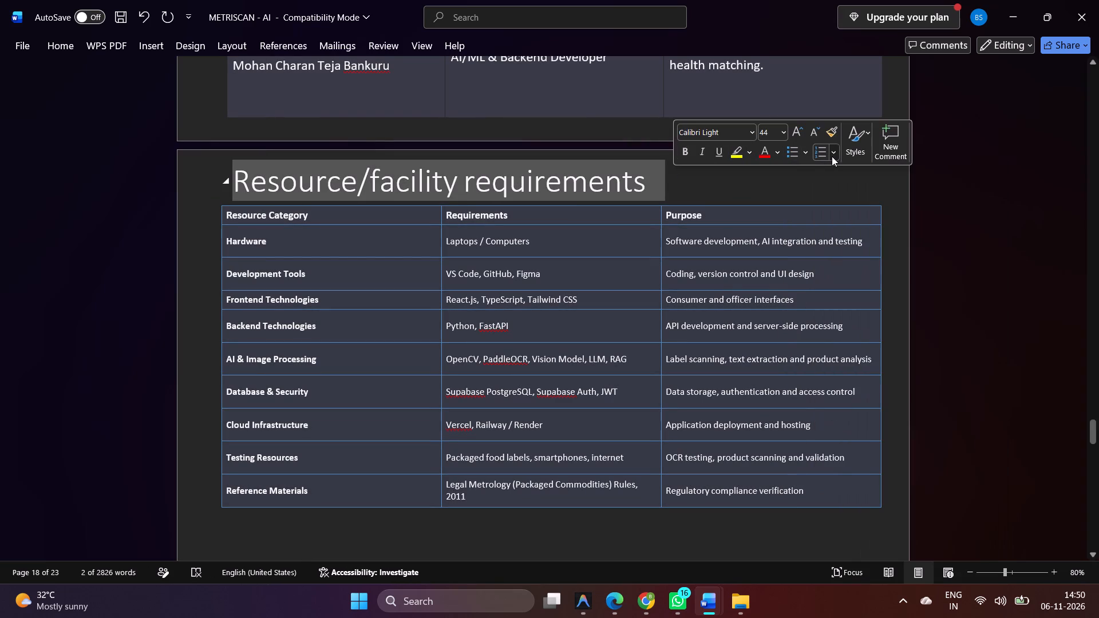
click(148, 47)
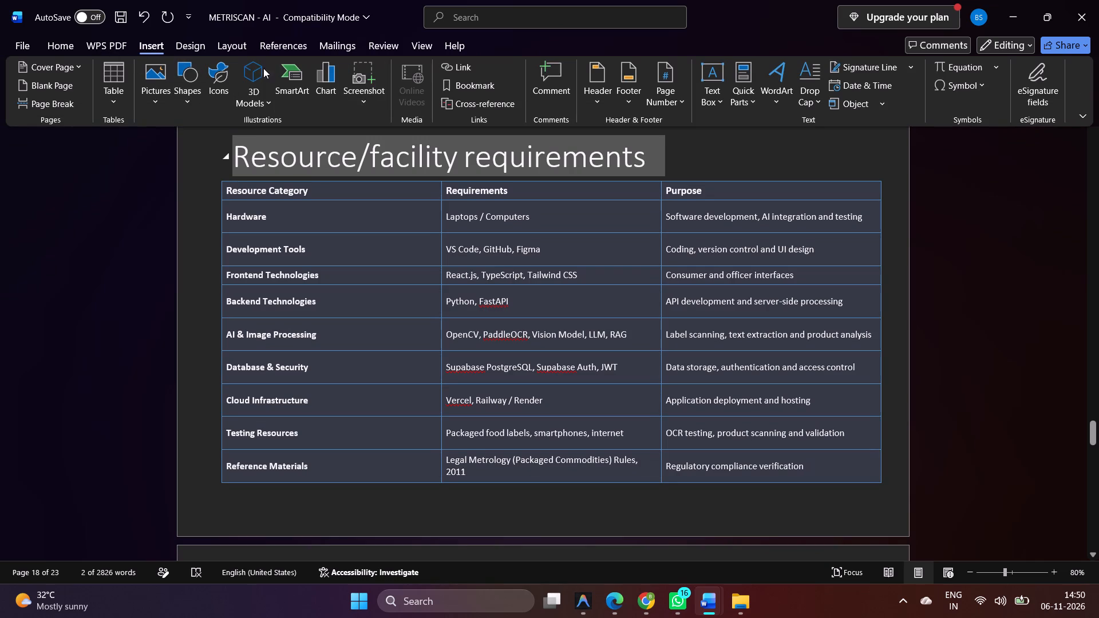
click(169, 49)
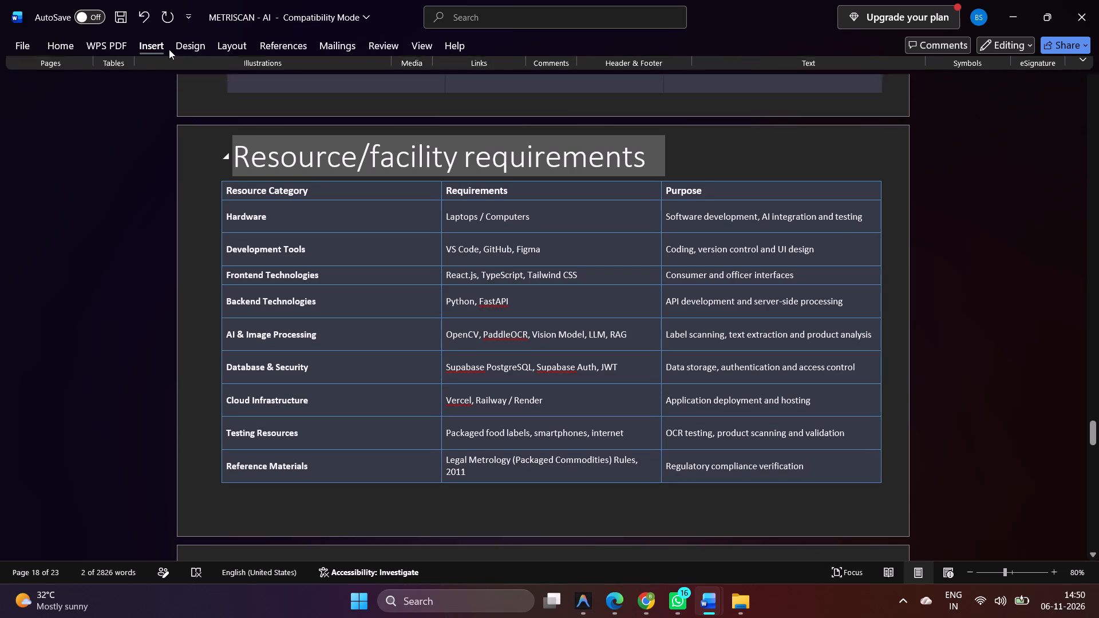
click(177, 49)
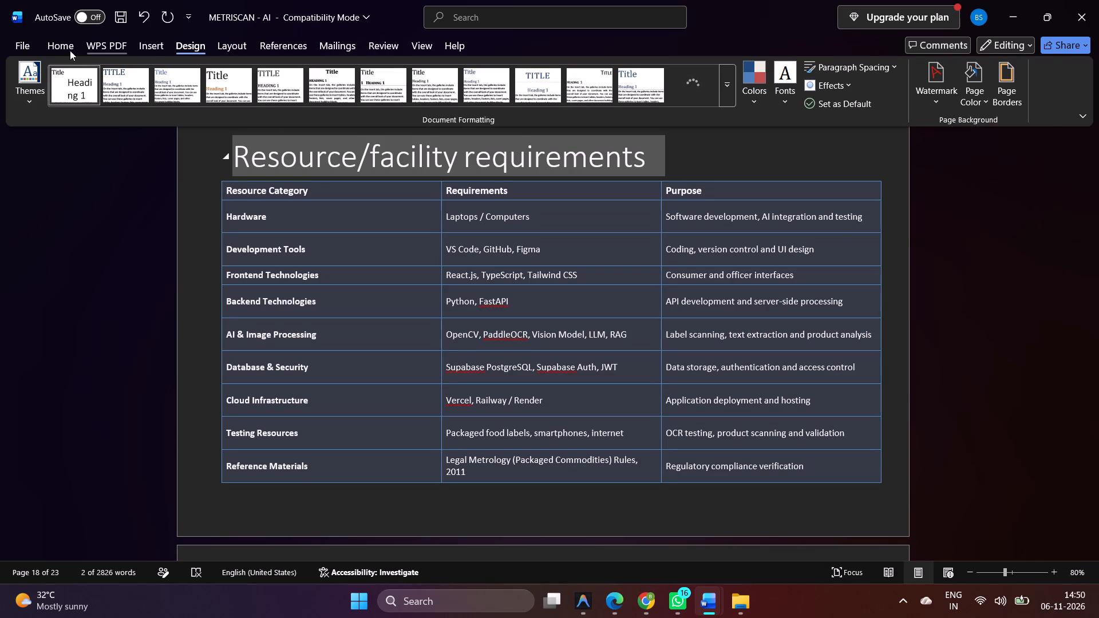
click(70, 50)
click(324, 99)
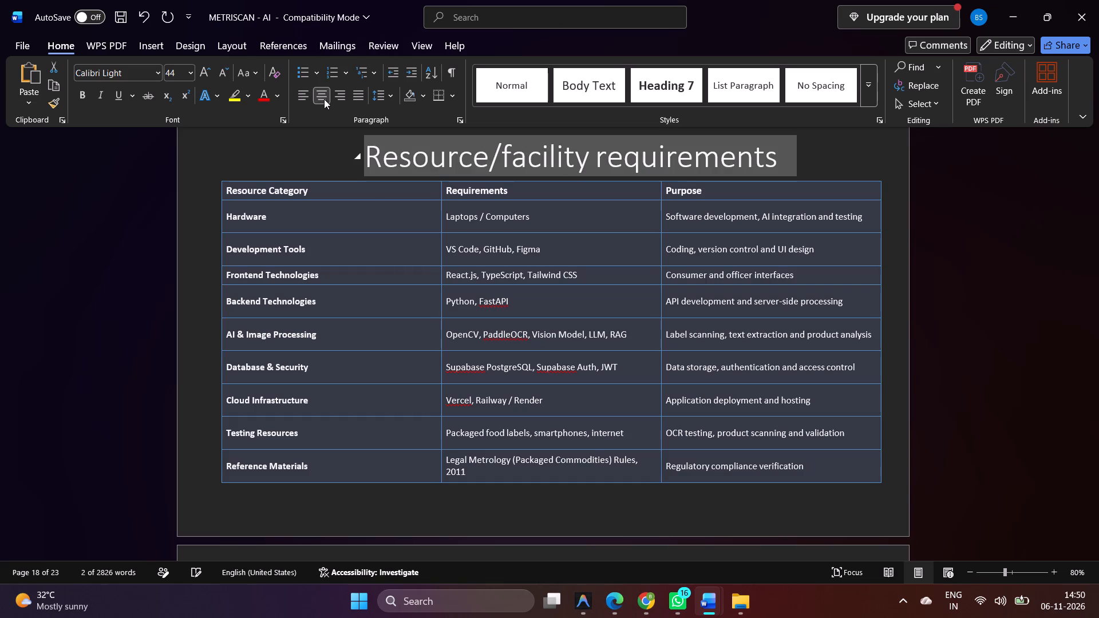
Delete the Seva First Innovation Challenge logo from the Team composition and roles page and centre that page's heading.
scroll(437, 244, up, 4)
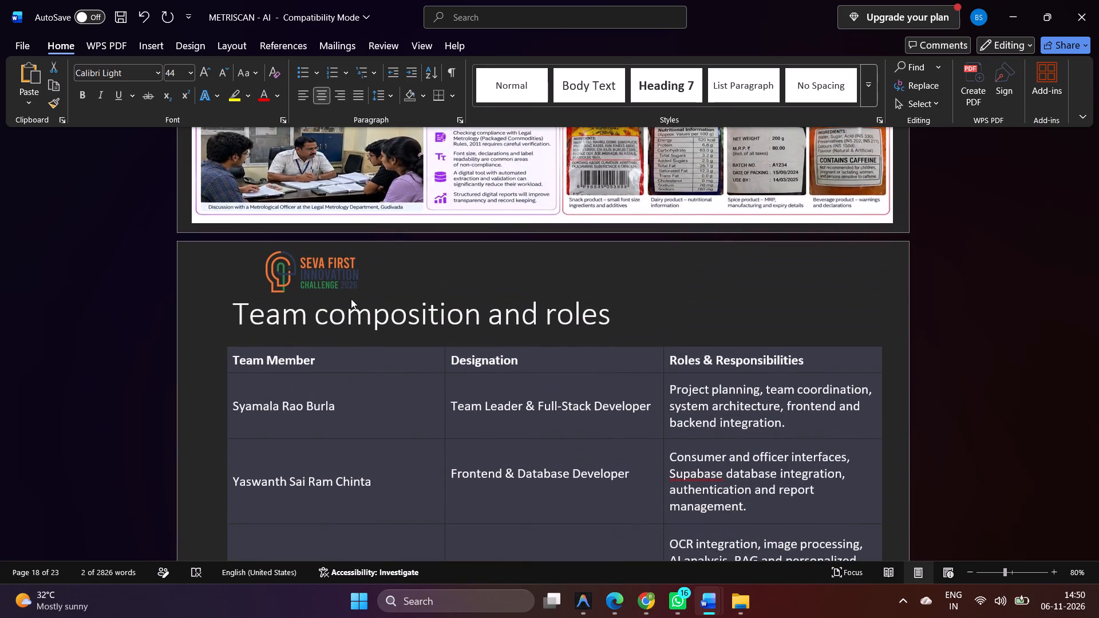
click(327, 275)
click(327, 275)
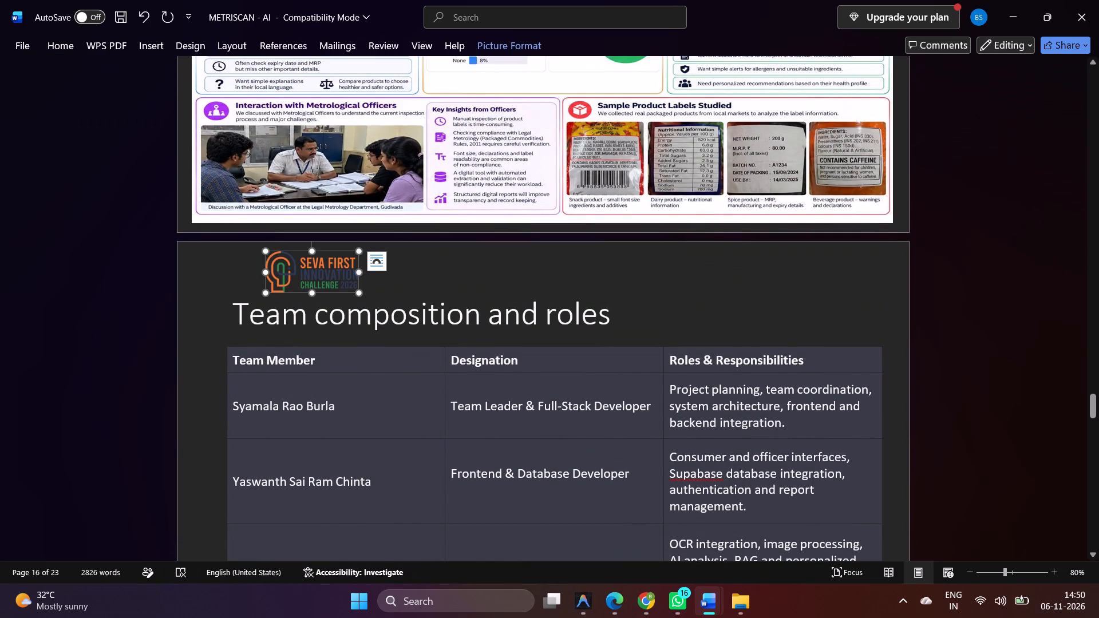
key(BackSpace)
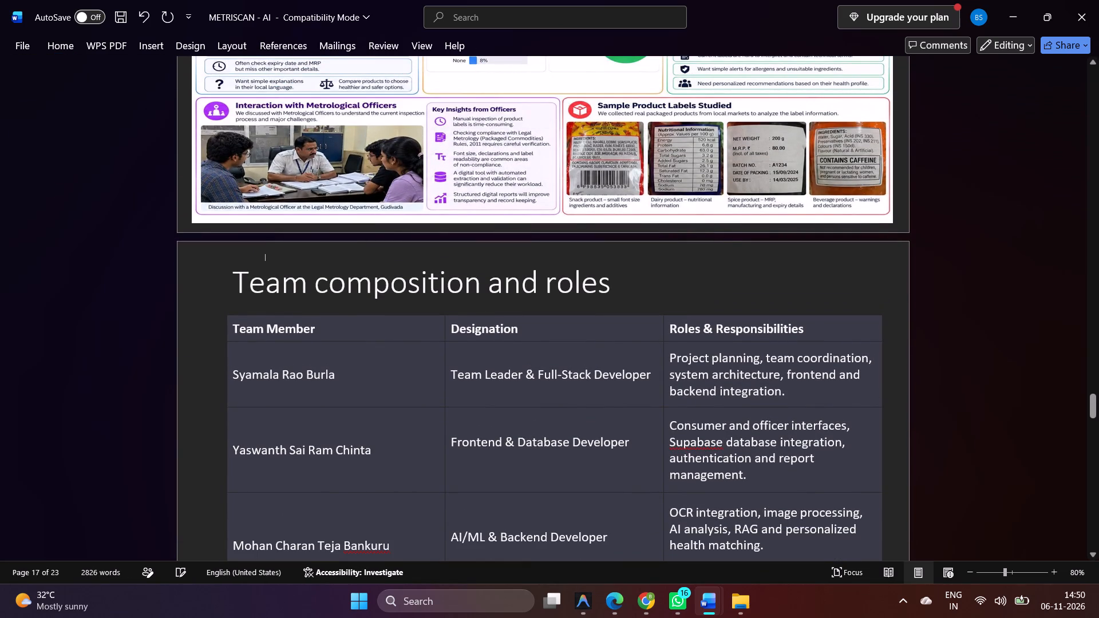
drag(232, 280, 643, 281)
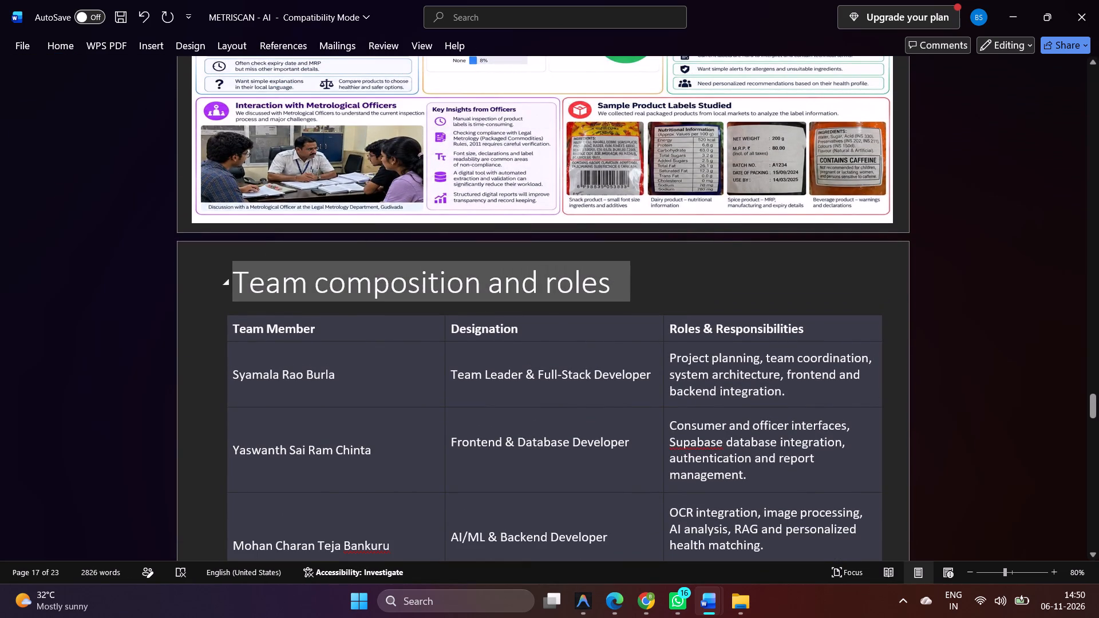
drag(643, 281, 646, 283)
scroll(182, 26, left, 1)
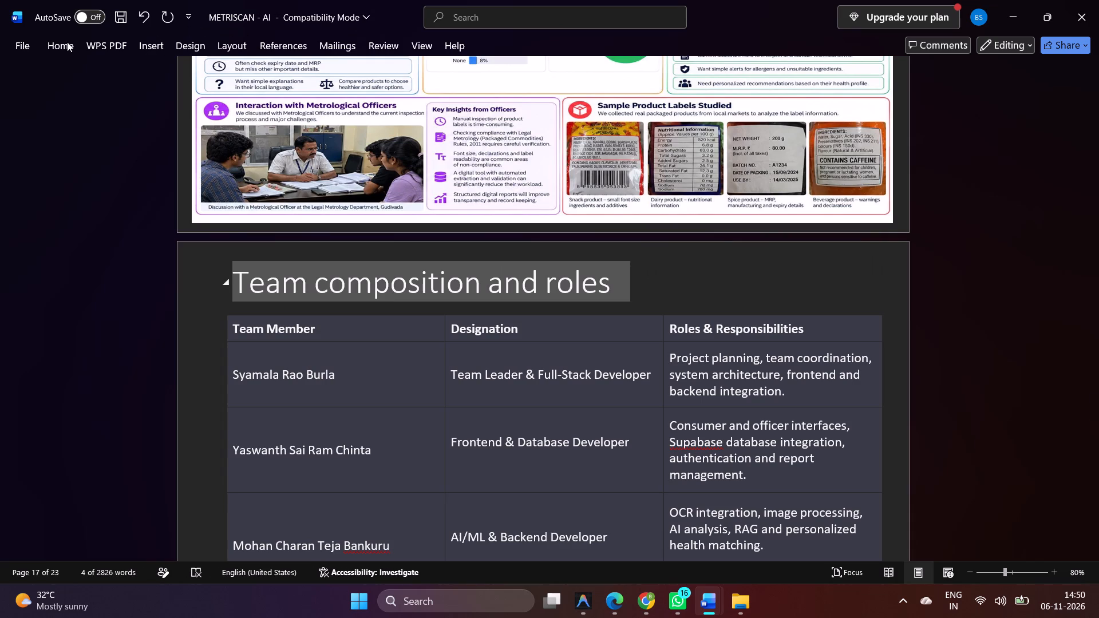
click(67, 42)
click(323, 97)
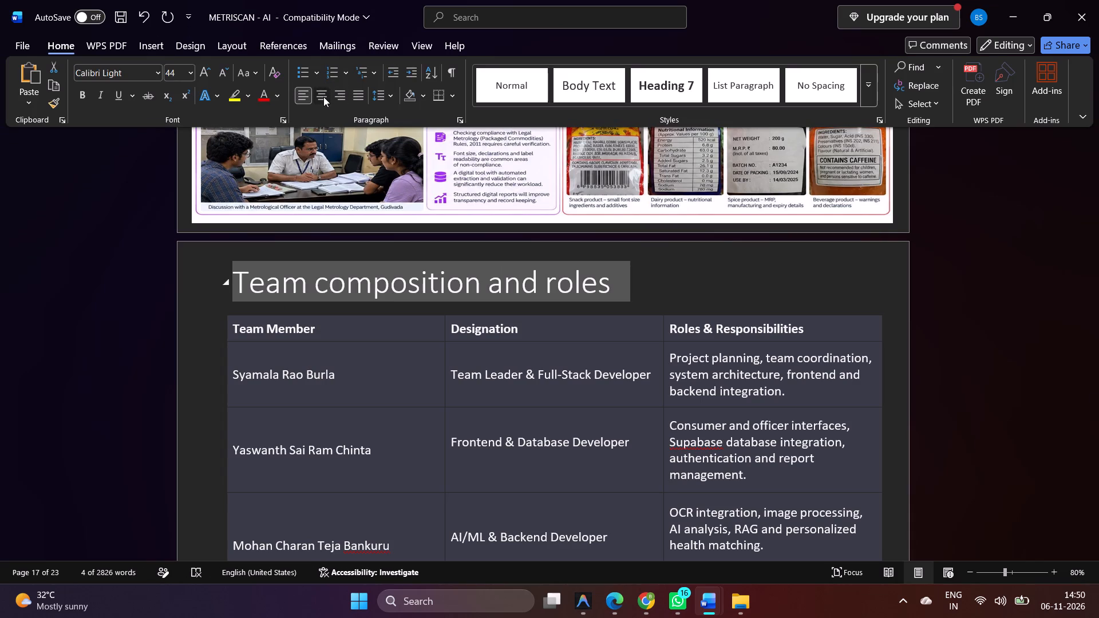
Delete the Seva First Innovation Challenge logo from the Evidence of user/problem interaction page and centre that page's heading.
scroll(404, 247, up, 4)
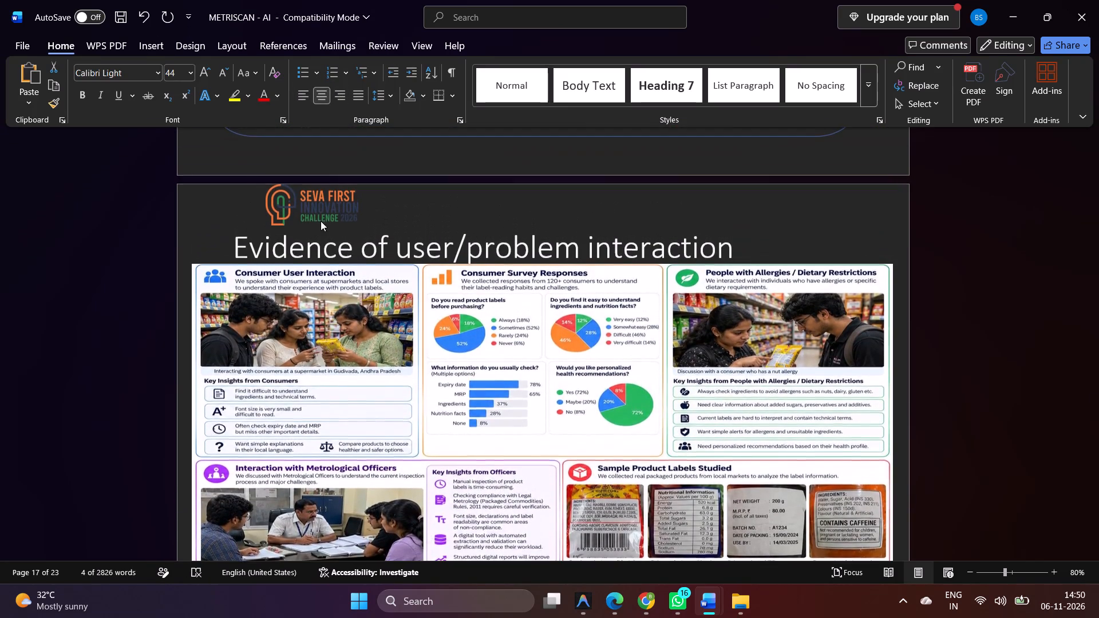
click(316, 209)
click(316, 209)
key(BackSpace)
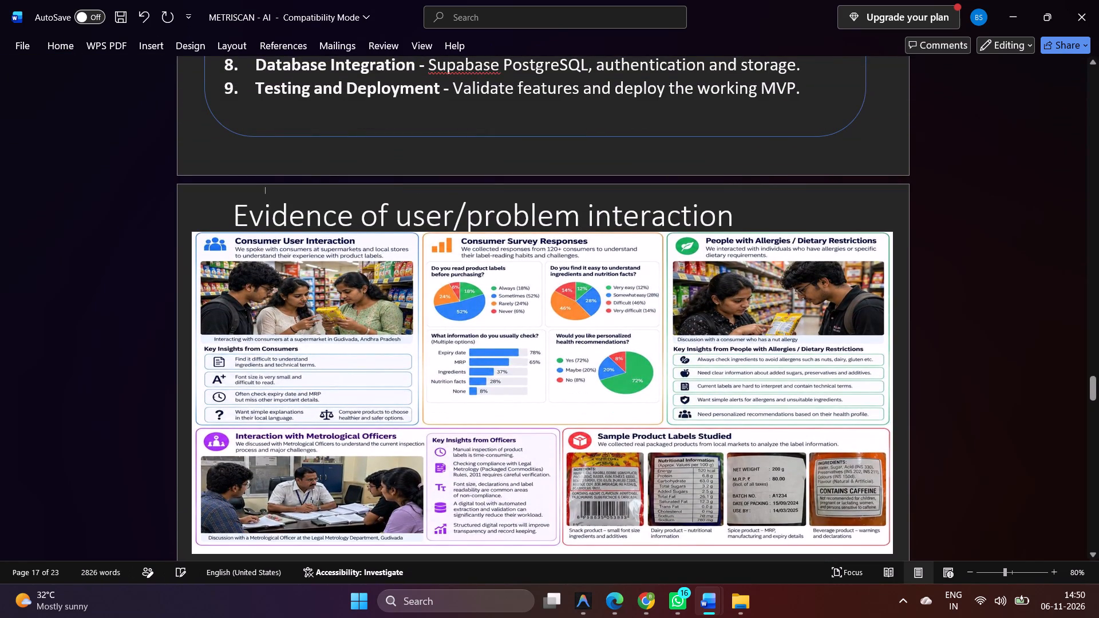
drag(233, 209, 571, 223)
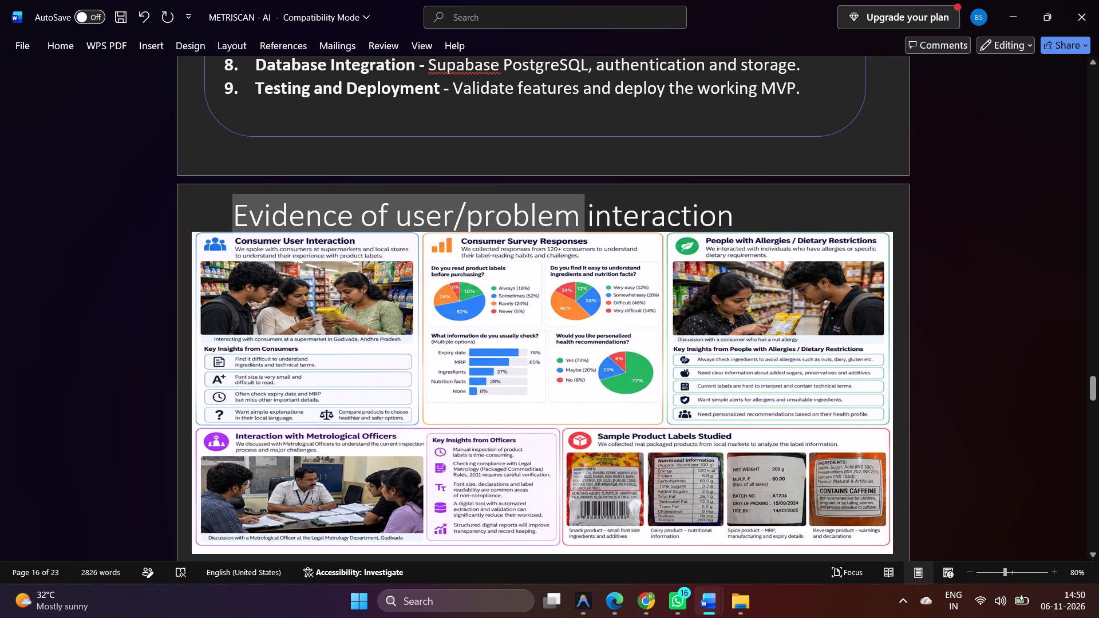
drag(571, 223, 730, 216)
click(69, 45)
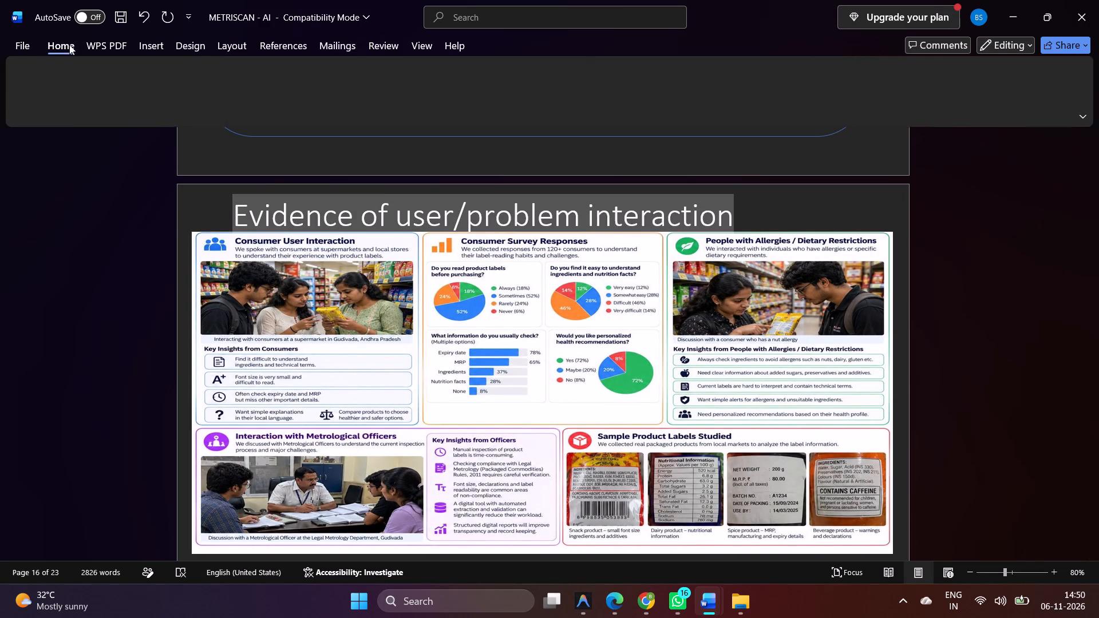
click(326, 96)
Delete the Seva First Innovation Challenge logo above the "Initial development plan" heading.
scroll(394, 232, up, 3)
scroll(311, 258, up, 2)
click(290, 383)
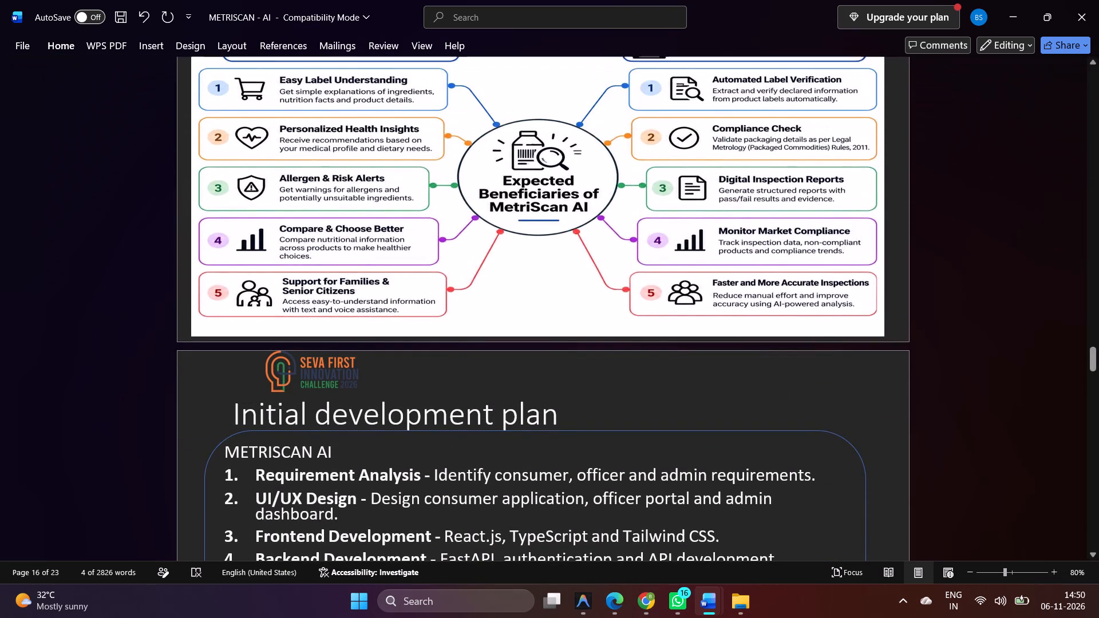
click(290, 383)
key(BackSpace)
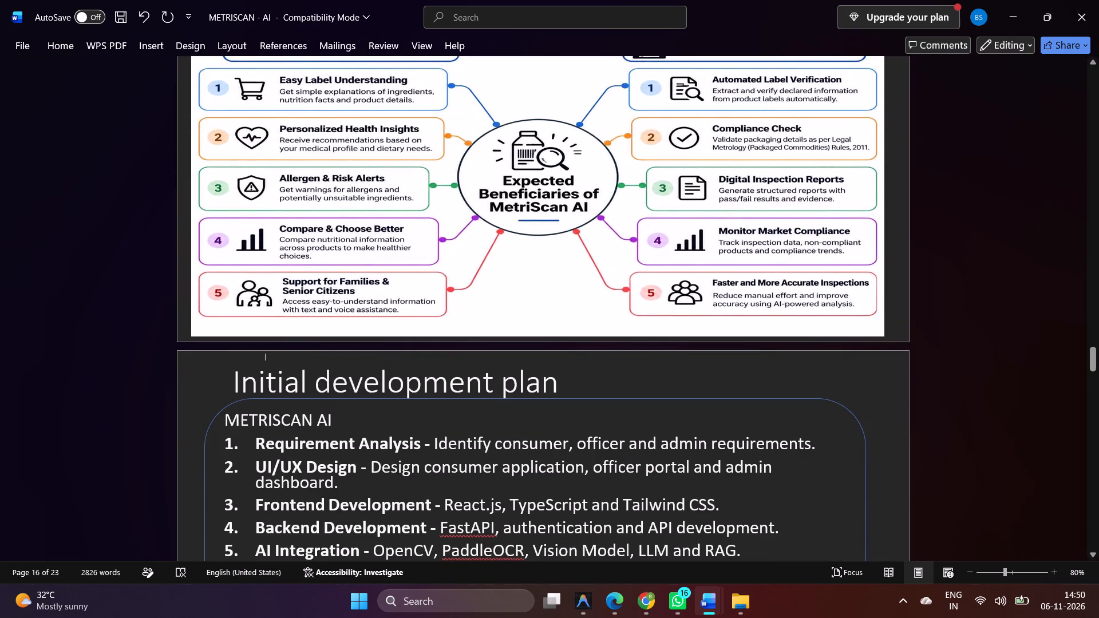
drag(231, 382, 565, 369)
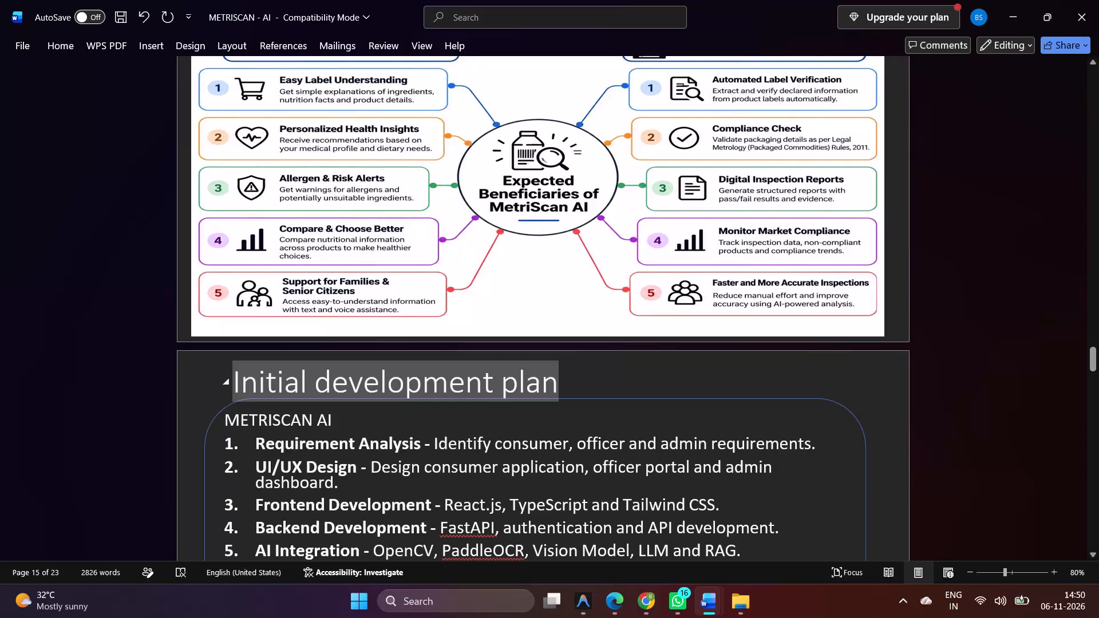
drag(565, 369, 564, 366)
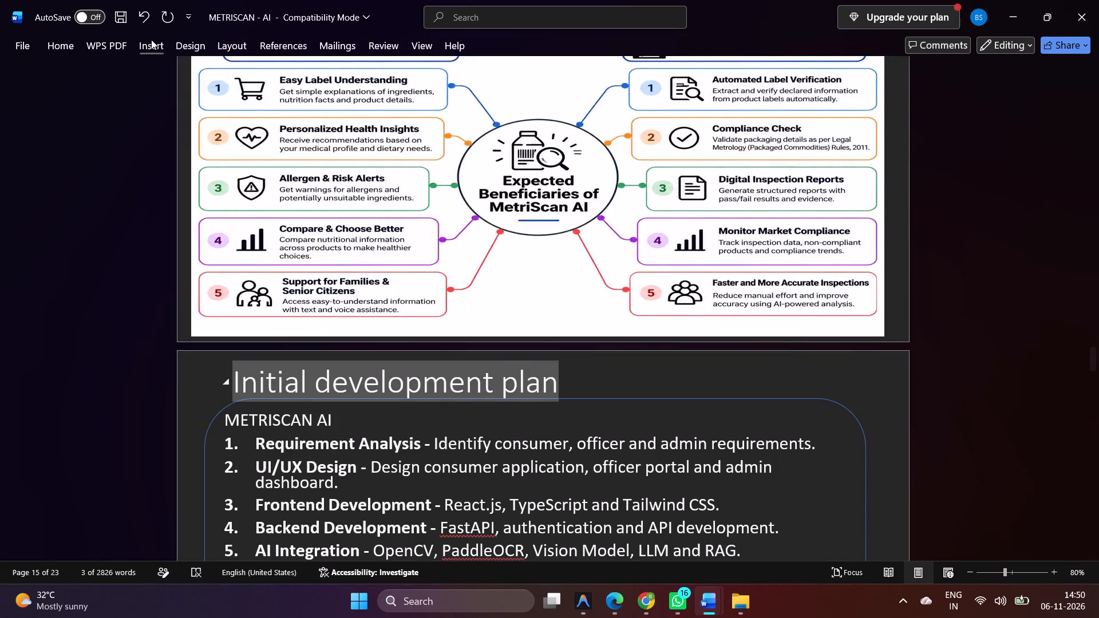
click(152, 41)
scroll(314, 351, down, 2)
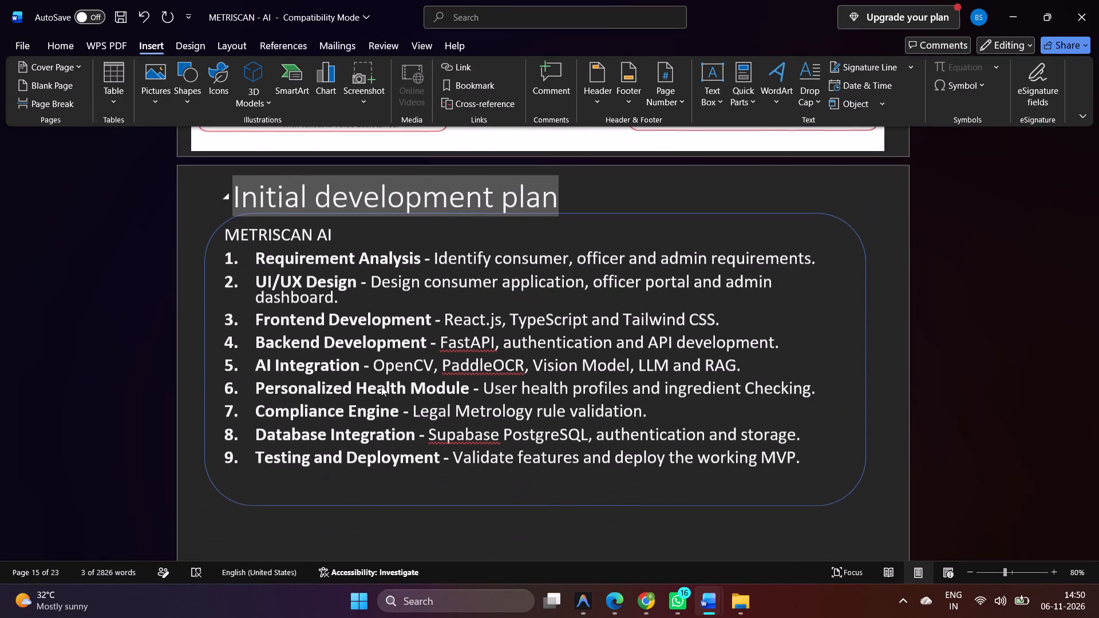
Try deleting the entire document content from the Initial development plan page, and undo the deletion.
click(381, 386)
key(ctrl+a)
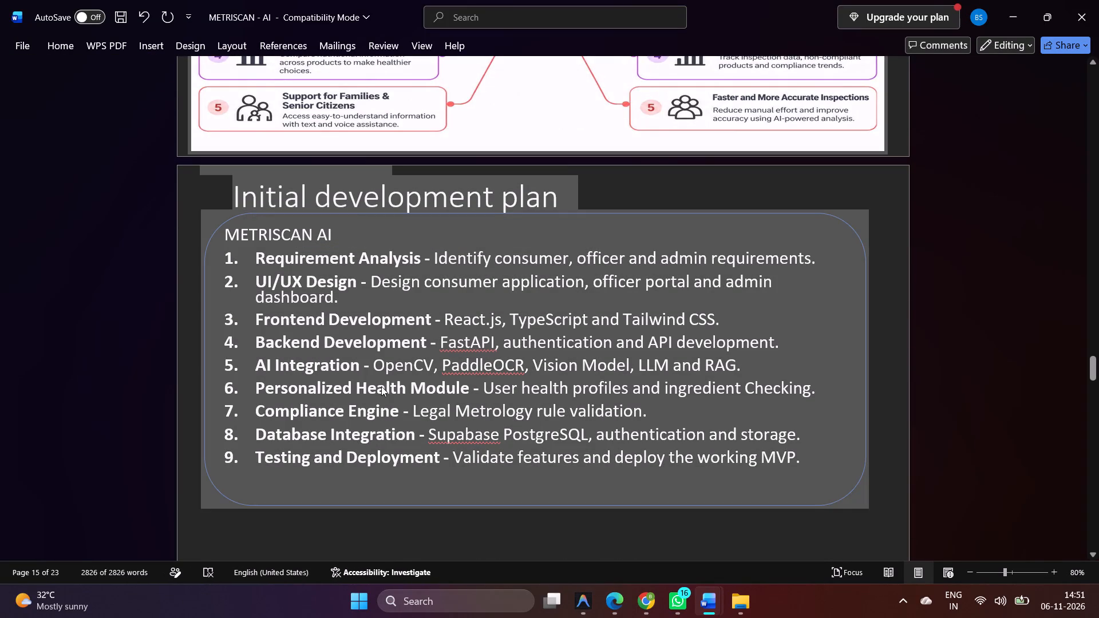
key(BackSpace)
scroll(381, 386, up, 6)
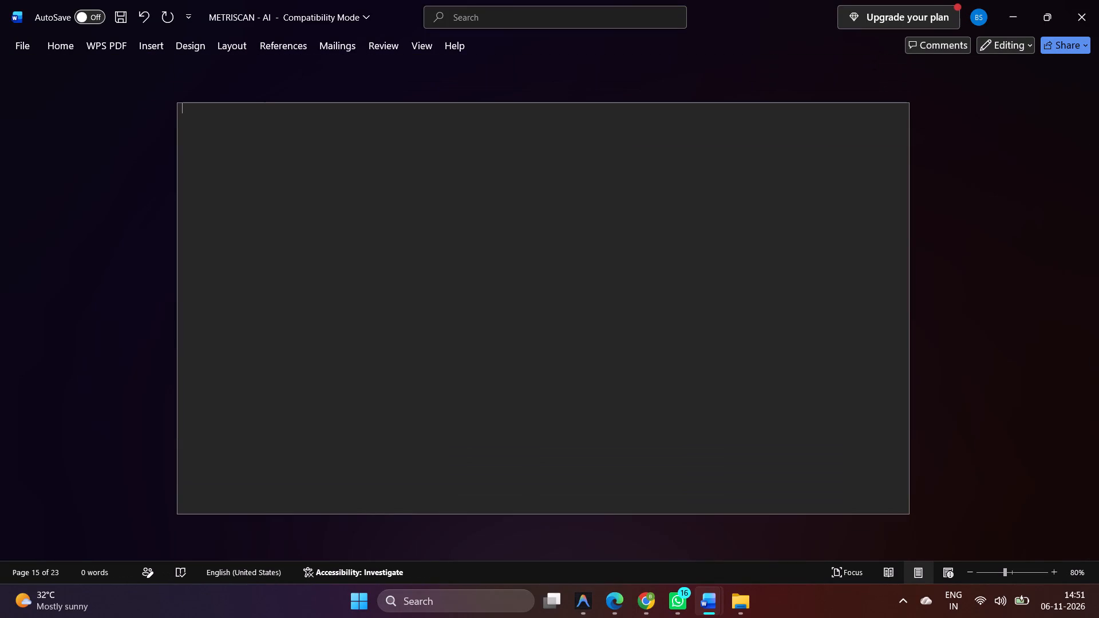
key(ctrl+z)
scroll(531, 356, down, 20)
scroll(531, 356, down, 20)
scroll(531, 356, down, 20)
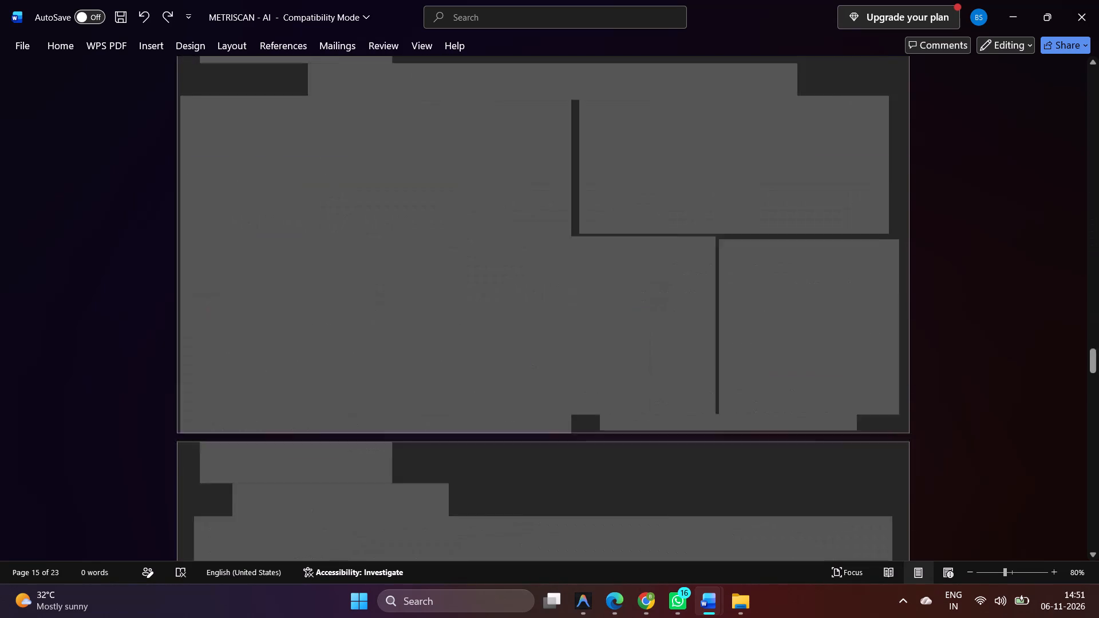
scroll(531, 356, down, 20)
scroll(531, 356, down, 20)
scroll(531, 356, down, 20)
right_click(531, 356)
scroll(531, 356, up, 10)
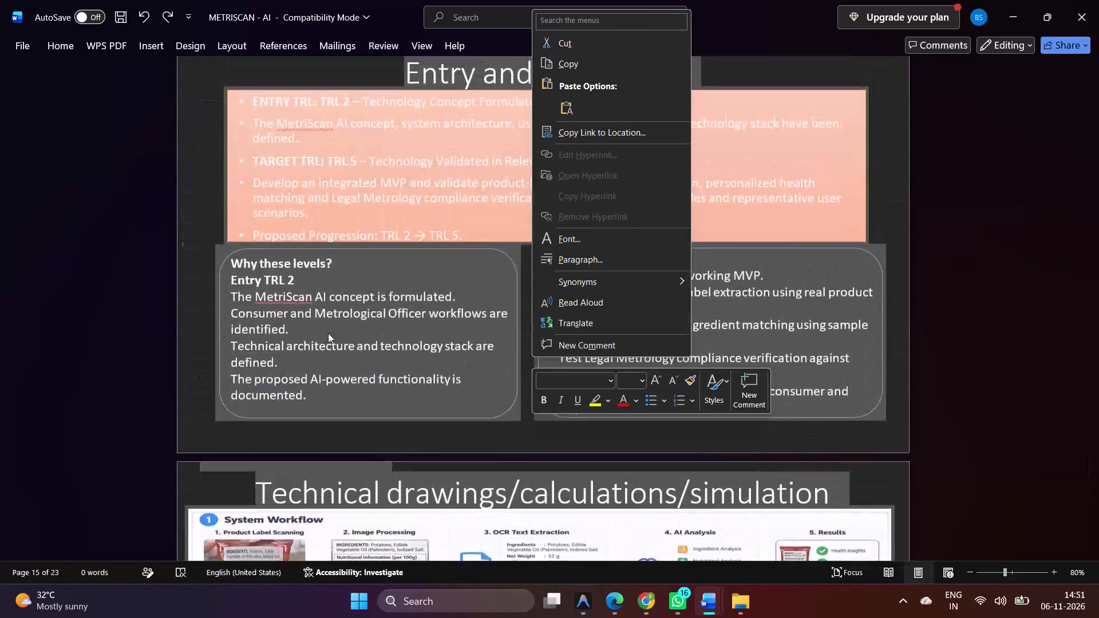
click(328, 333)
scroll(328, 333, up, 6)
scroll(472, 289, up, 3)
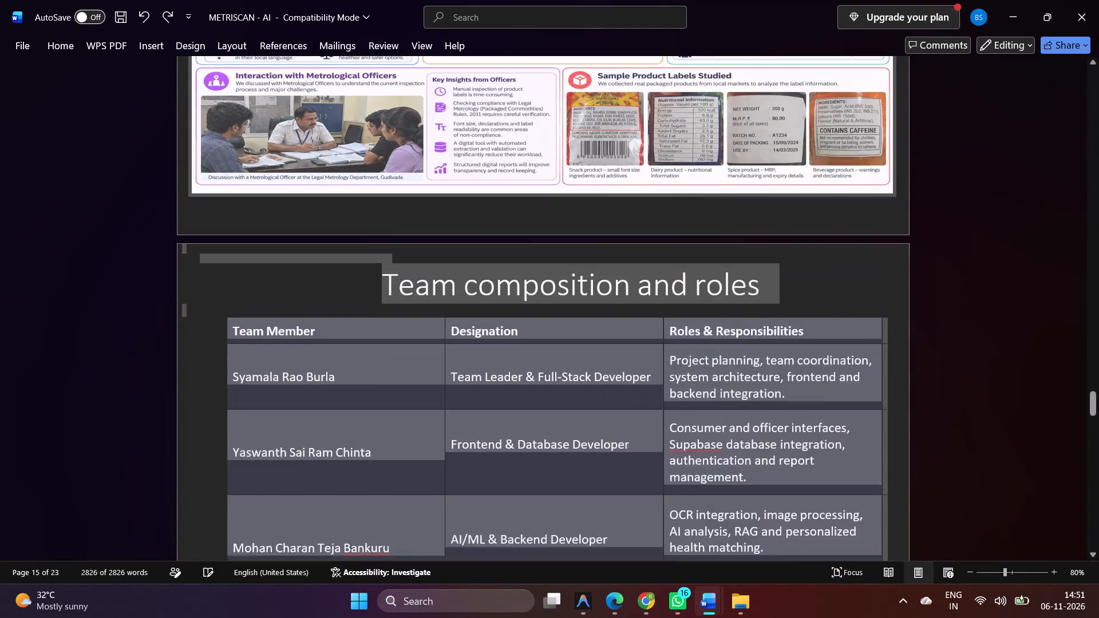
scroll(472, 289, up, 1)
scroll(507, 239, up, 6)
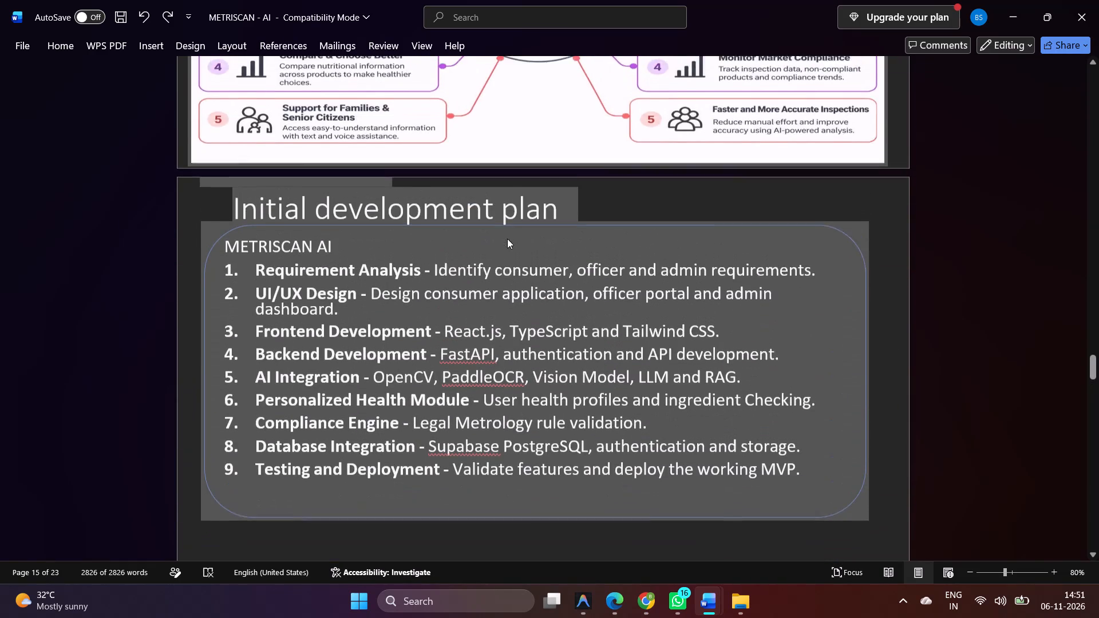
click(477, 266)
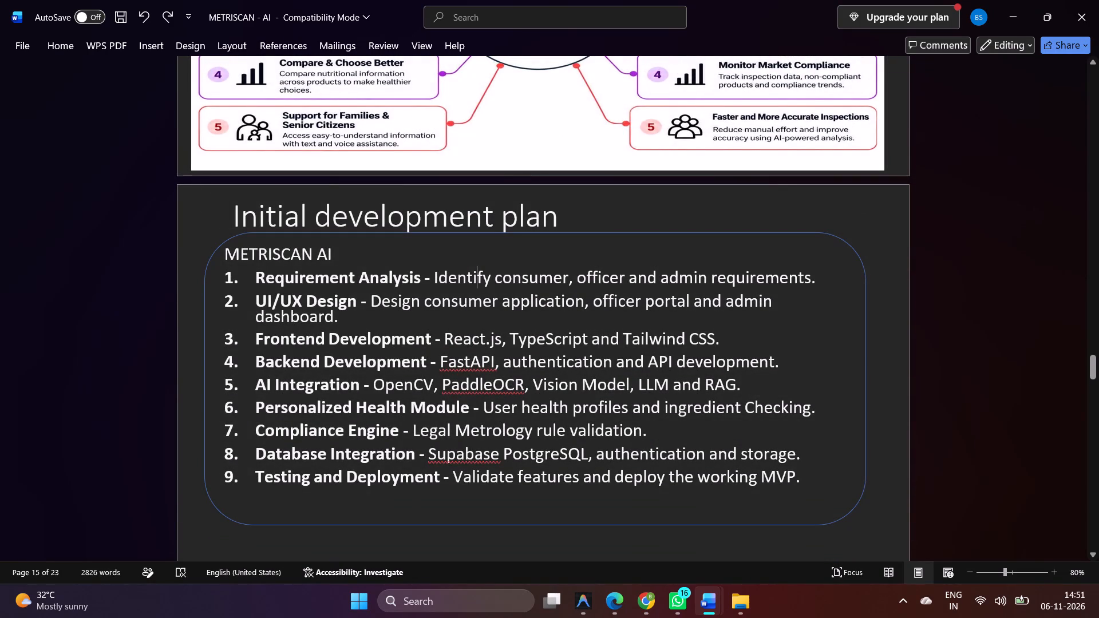
Delete the METRISCAN AI line and its nine-item numbered list from the Initial development plan page.
drag(807, 478, 274, 239)
key(BackSpace)
key(BackSpace)
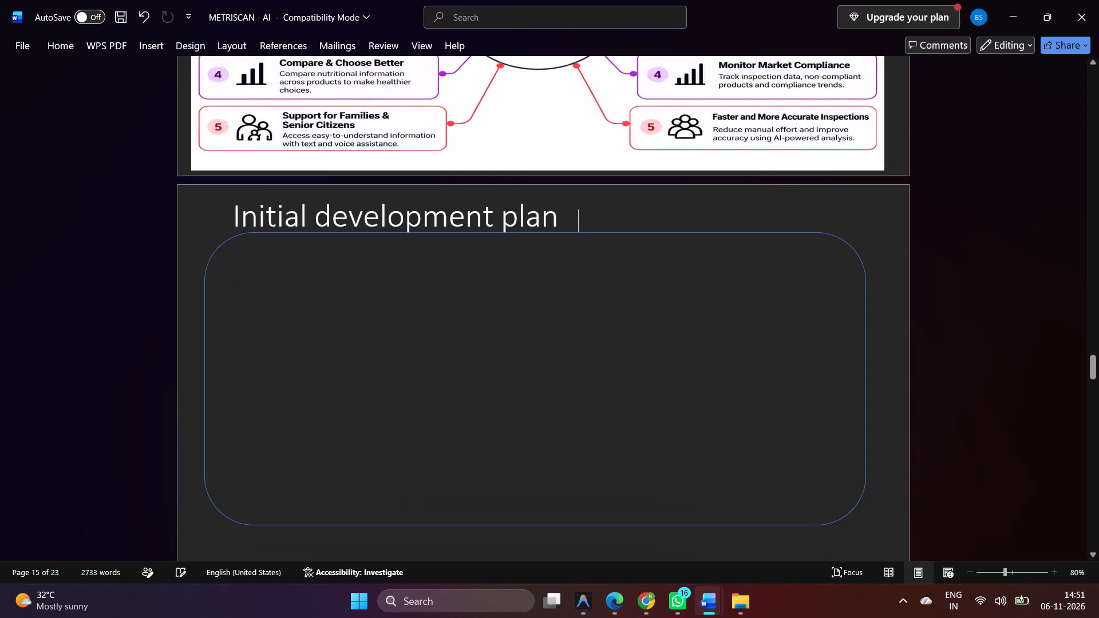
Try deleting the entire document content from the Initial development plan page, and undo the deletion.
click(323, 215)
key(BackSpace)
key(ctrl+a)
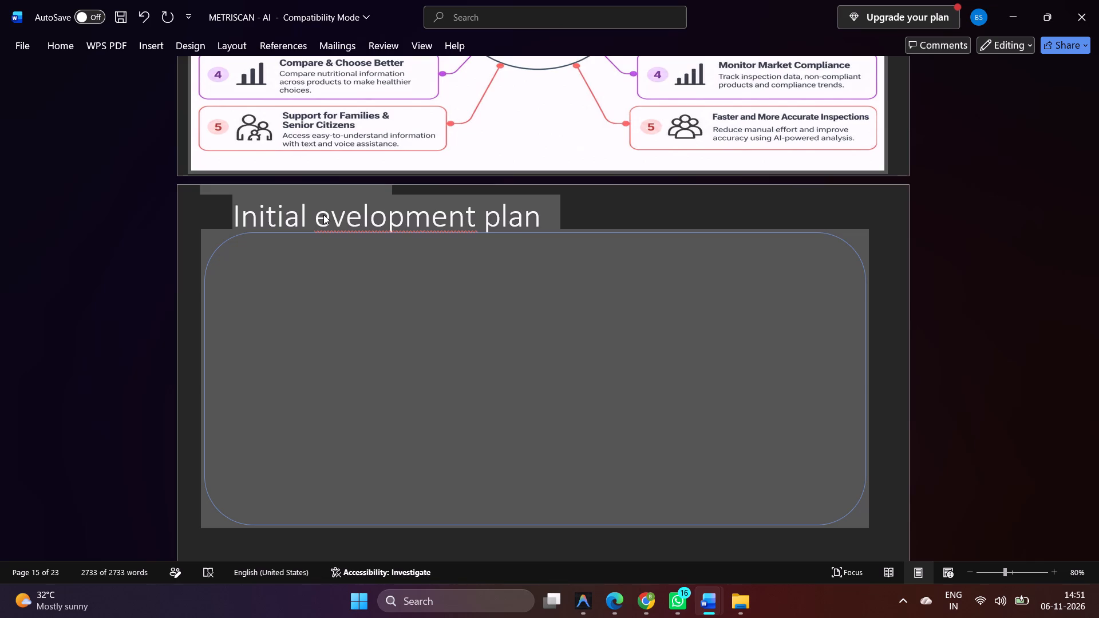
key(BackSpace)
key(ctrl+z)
Delete the remaining Initial development plan heading together with its empty rounded box, and remove the emptied page.
scroll(475, 343, down, 10)
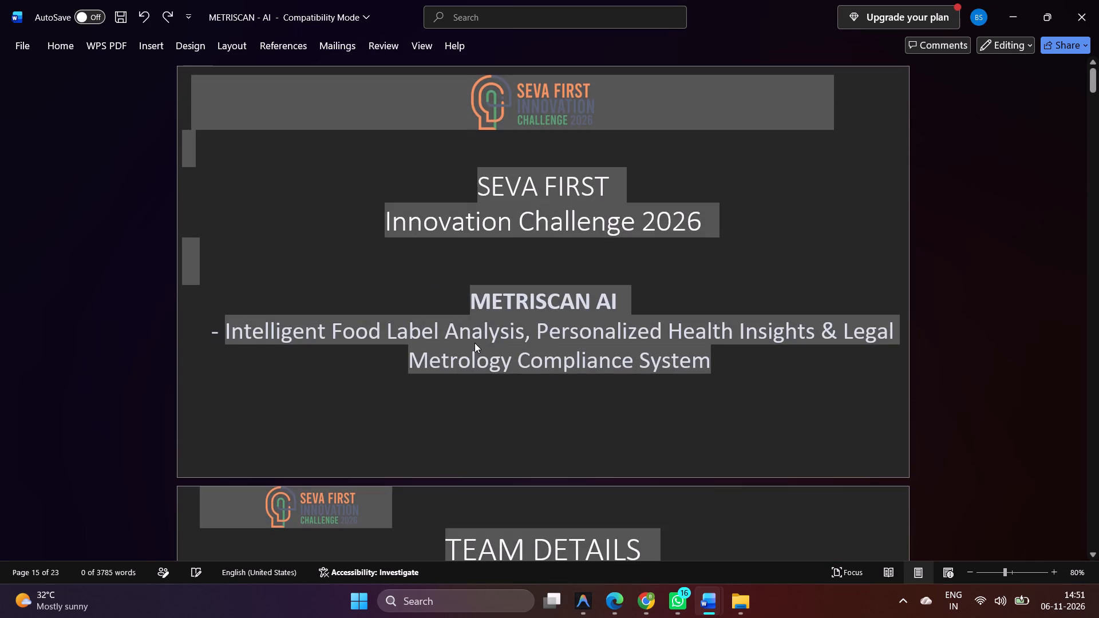
scroll(475, 343, down, 20)
scroll(475, 343, down, 20)
scroll(475, 343, down, 20)
scroll(475, 343, up, 8)
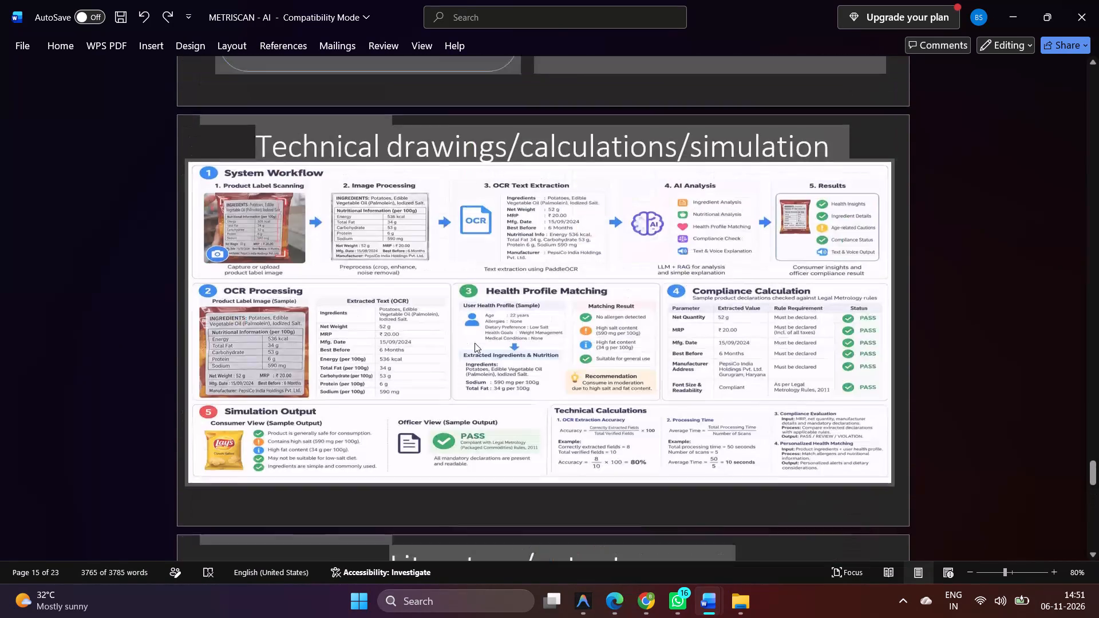
scroll(417, 215, up, 6)
scroll(392, 277, up, 1)
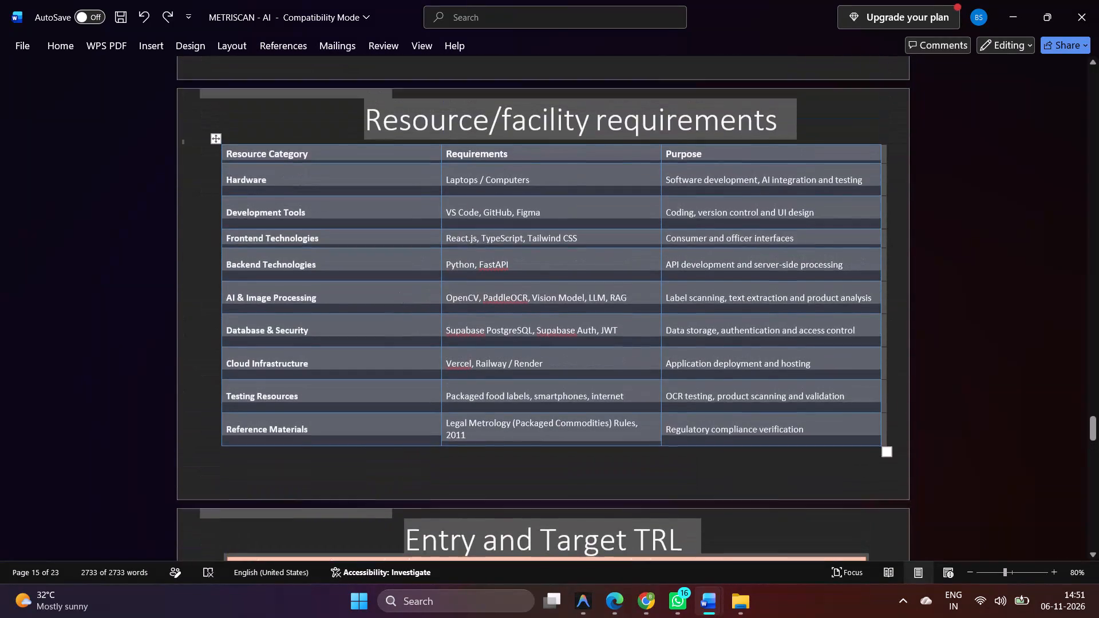
scroll(392, 277, up, 6)
click(392, 389)
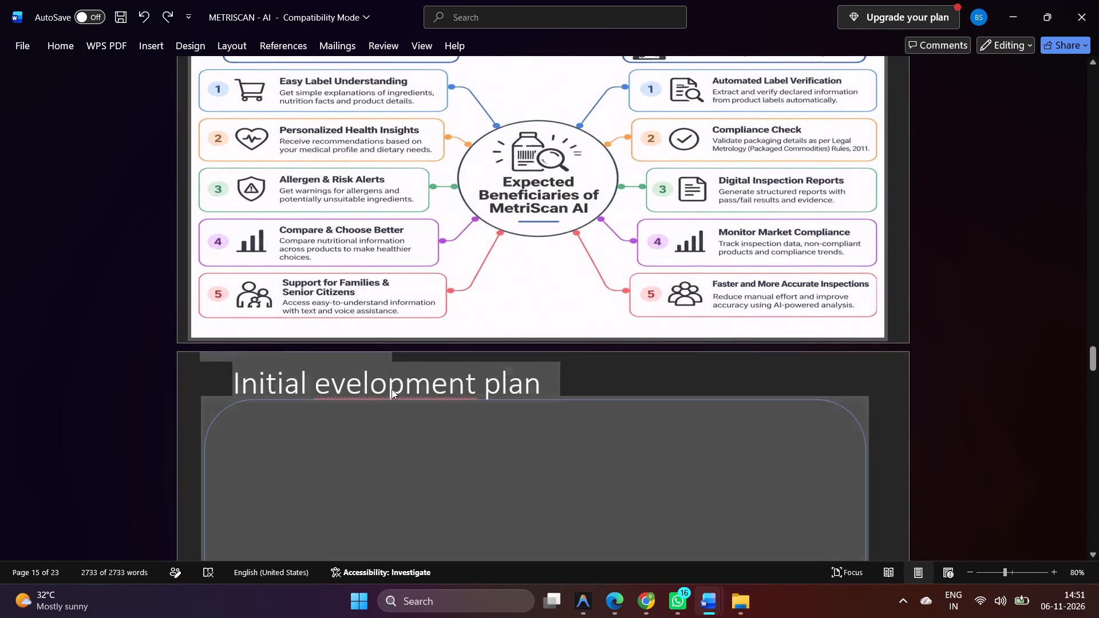
drag(546, 384, 297, 380)
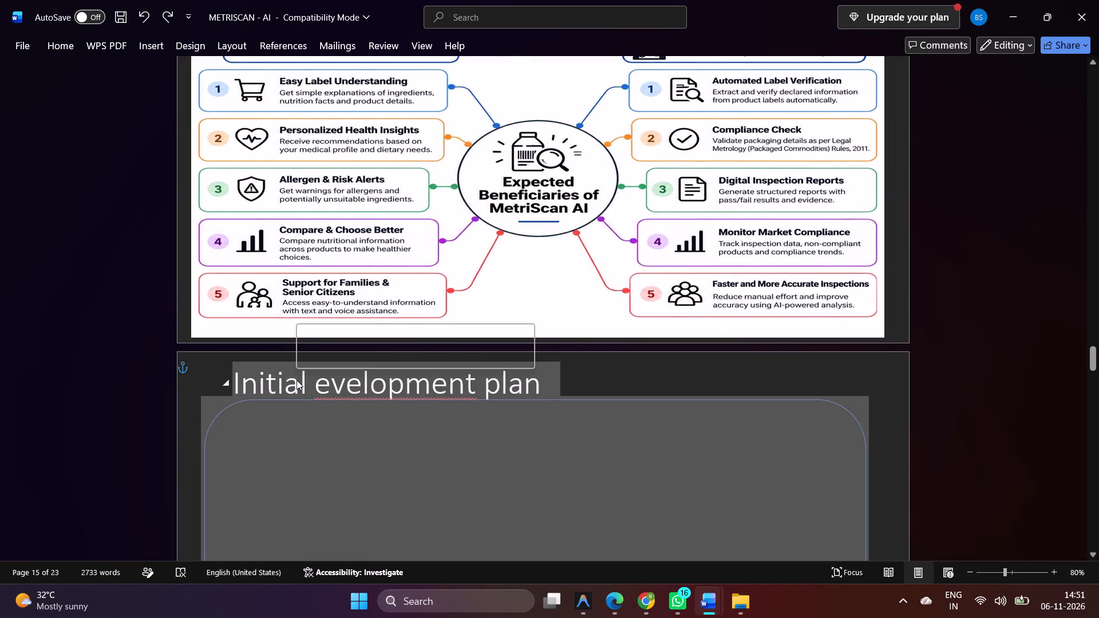
key(BackSpace)
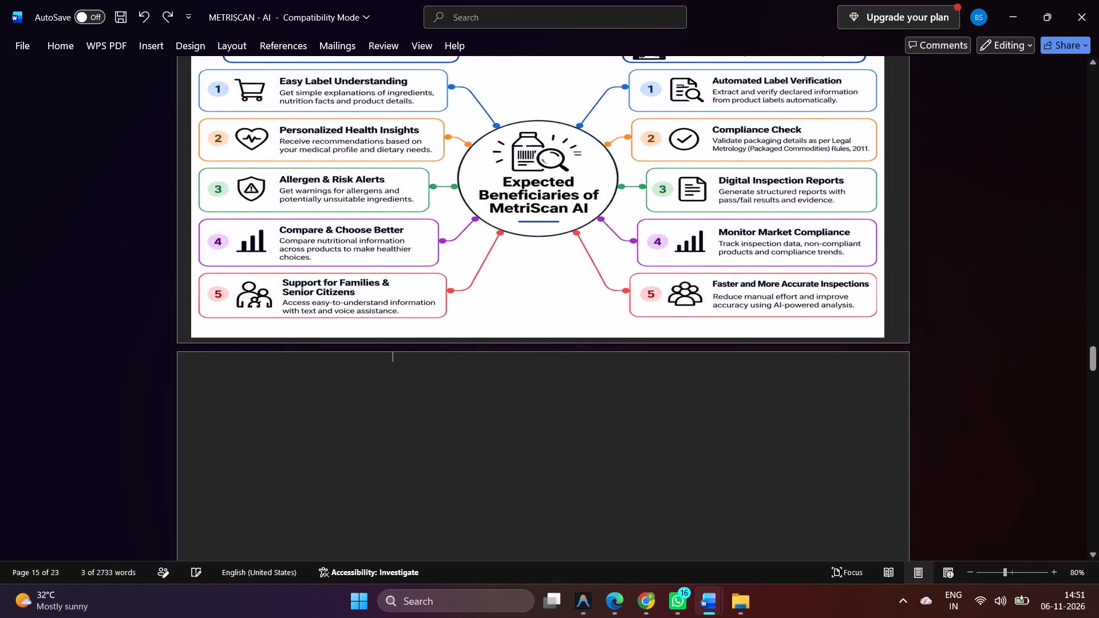
key(BackSpace)
key(Delete)
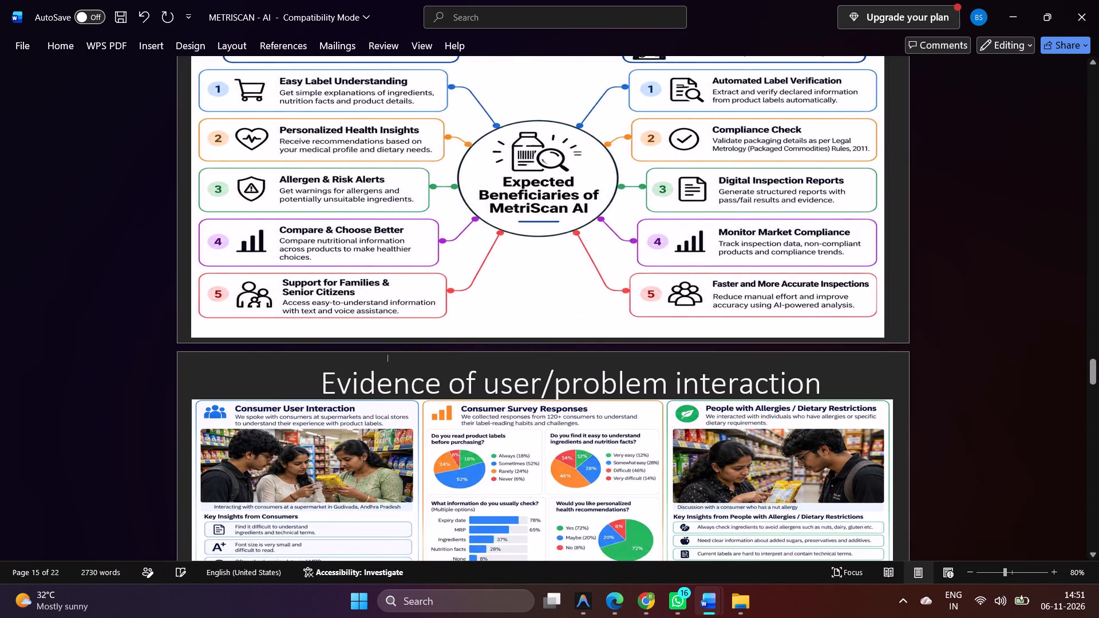
Delete the Seva First Innovation Challenge logo from the Expected beneficiaries page.
scroll(297, 380, up, 4)
click(312, 352)
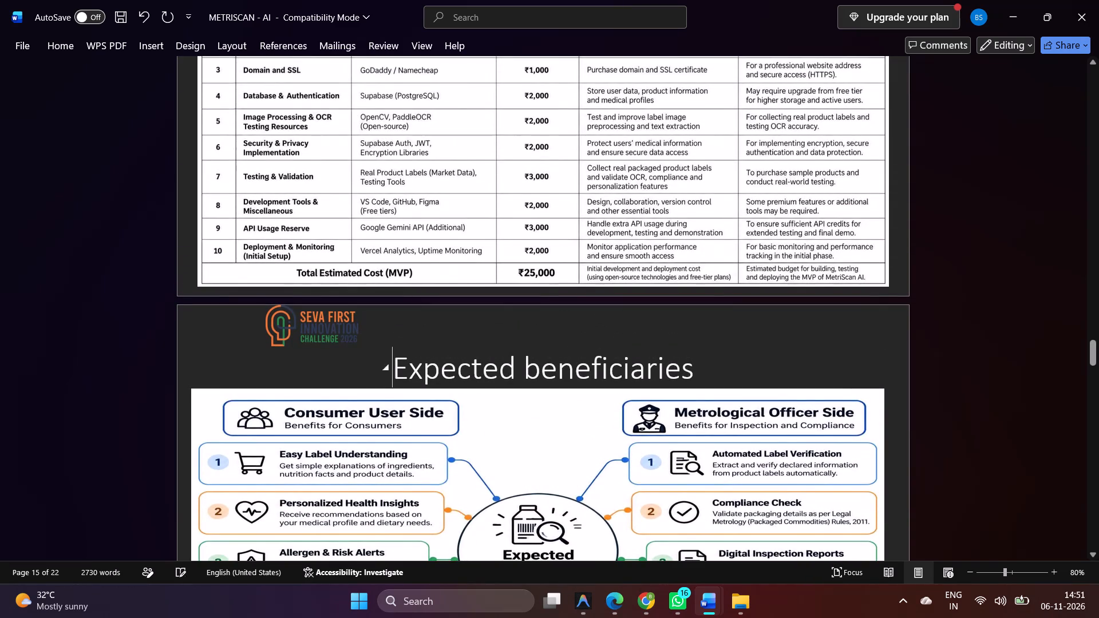
click(323, 334)
key(BackSpace)
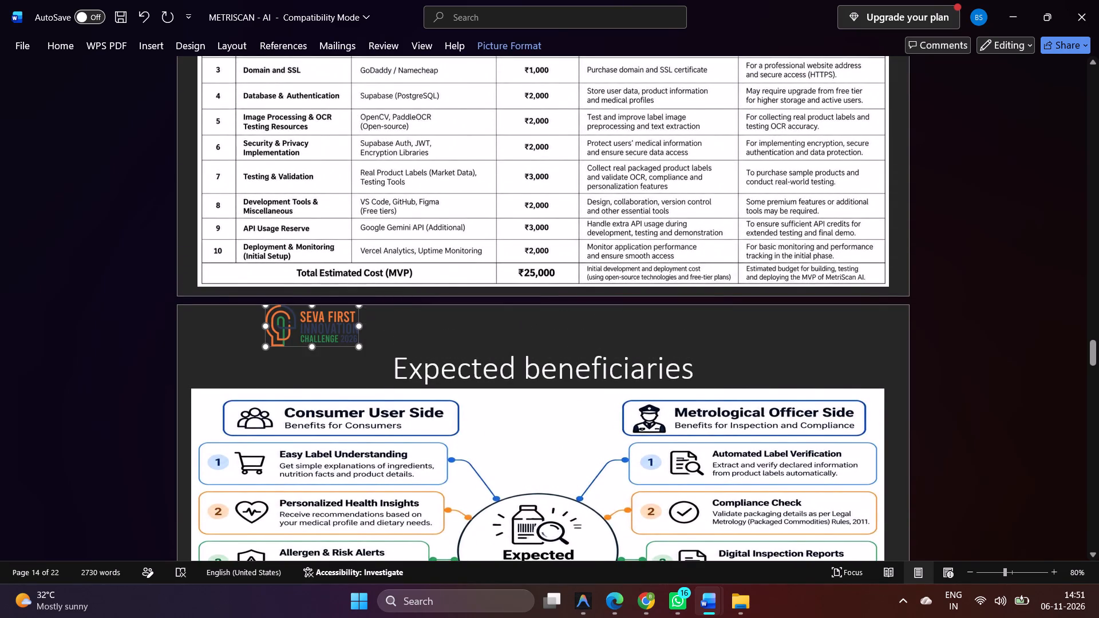
Delete the Seva First Innovation Challenge logo from the Estimated cost page and centre that page's heading.
scroll(323, 334, up, 3)
click(297, 275)
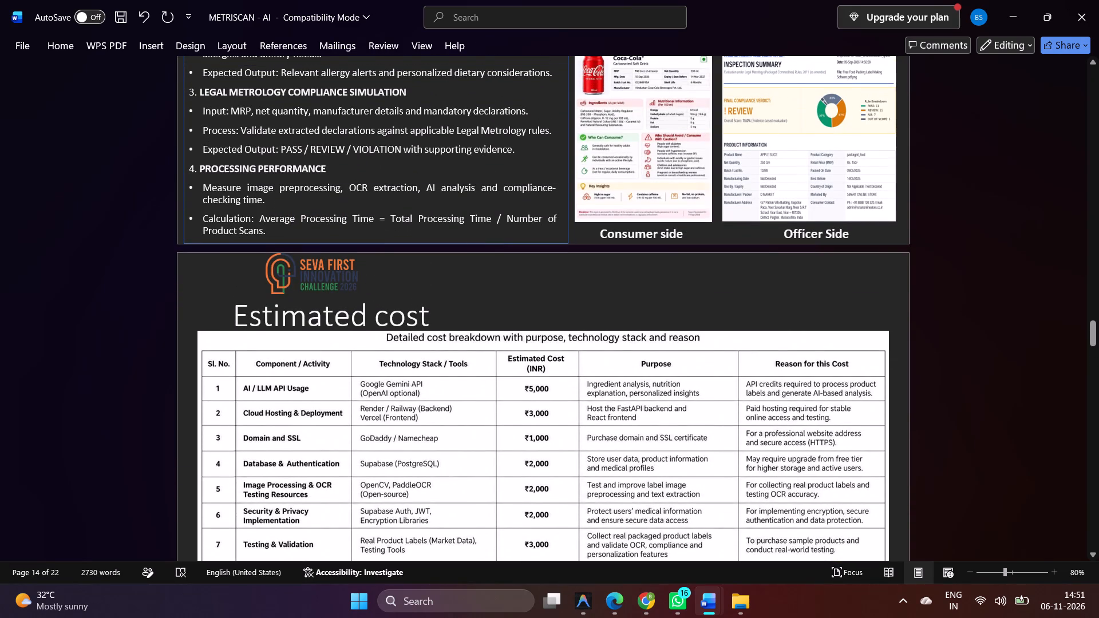
key(BackSpace)
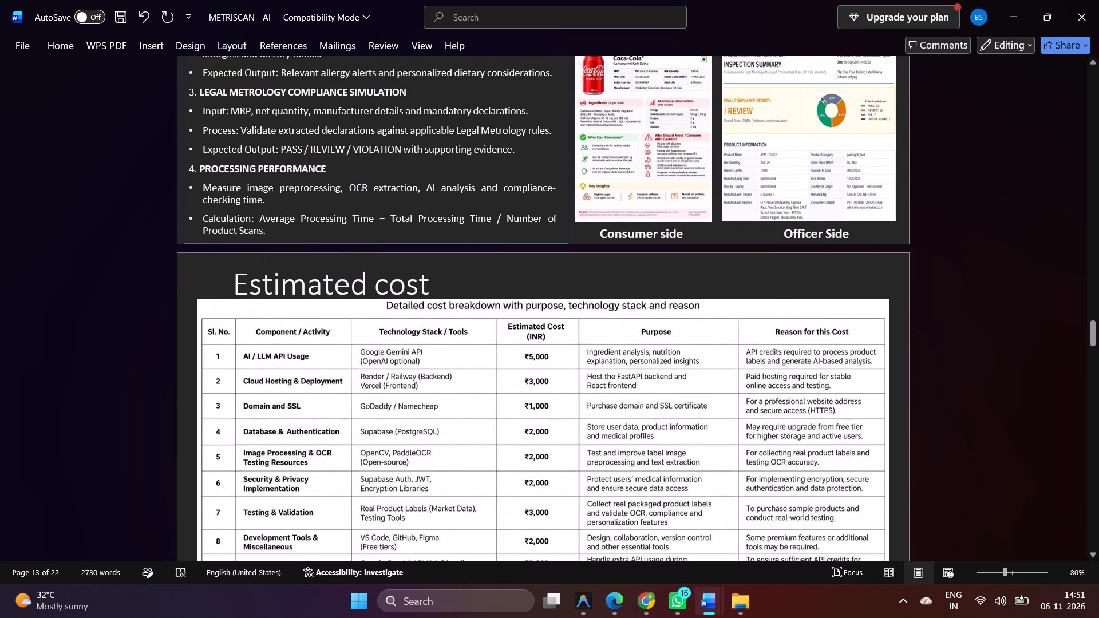
drag(235, 274, 448, 290)
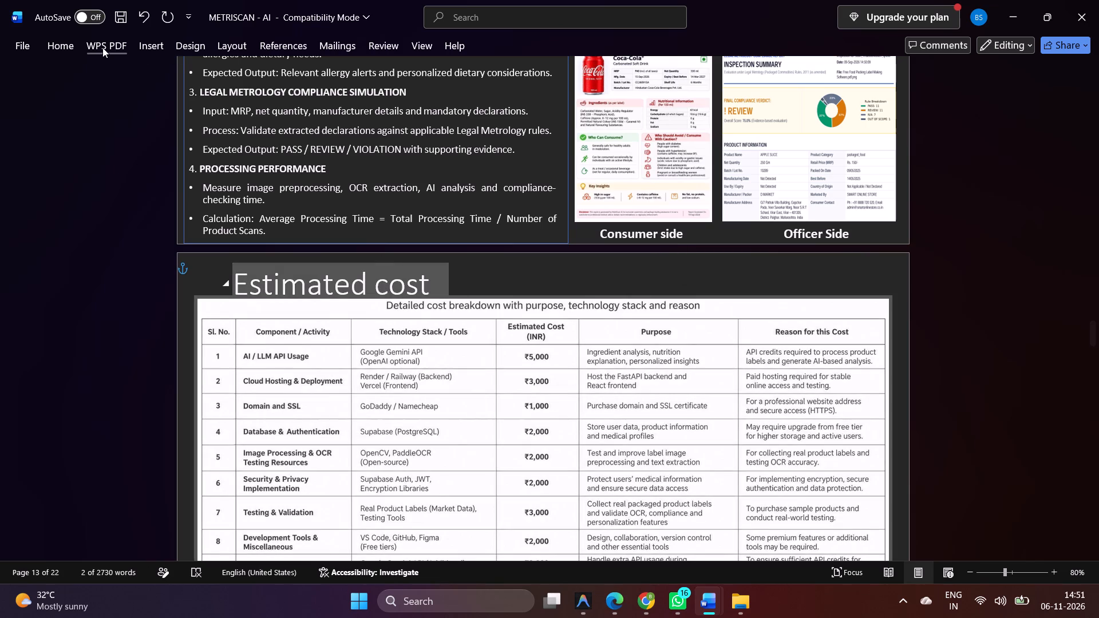
click(59, 44)
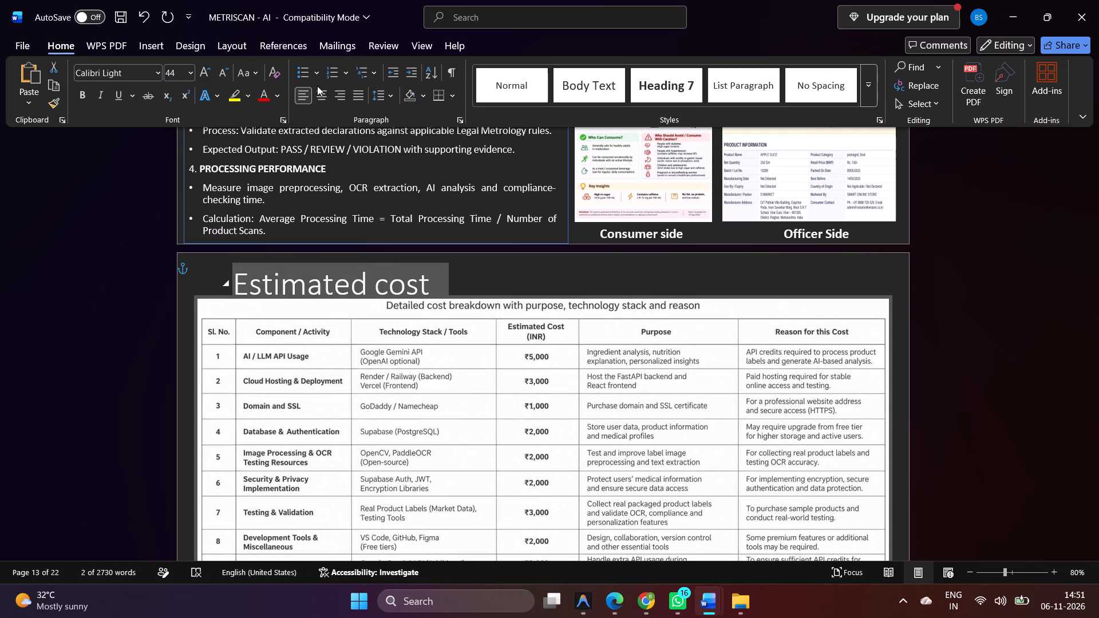
click(325, 95)
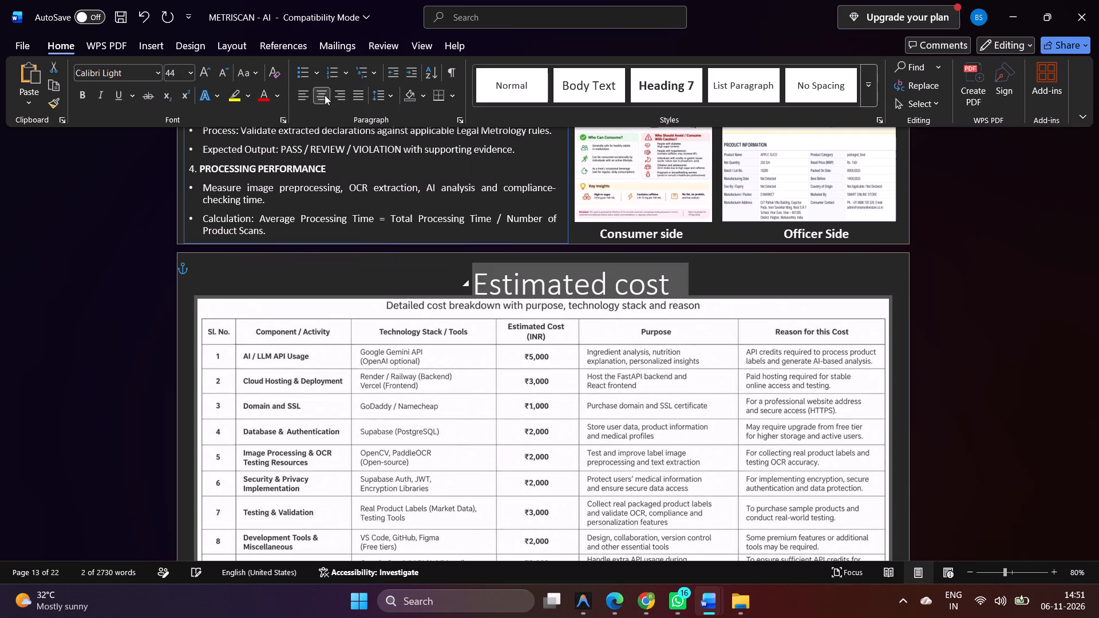
Delete the Seva First Innovation Challenge logo from the Preliminary calculations/simulation page.
scroll(304, 274, up, 4)
click(346, 262)
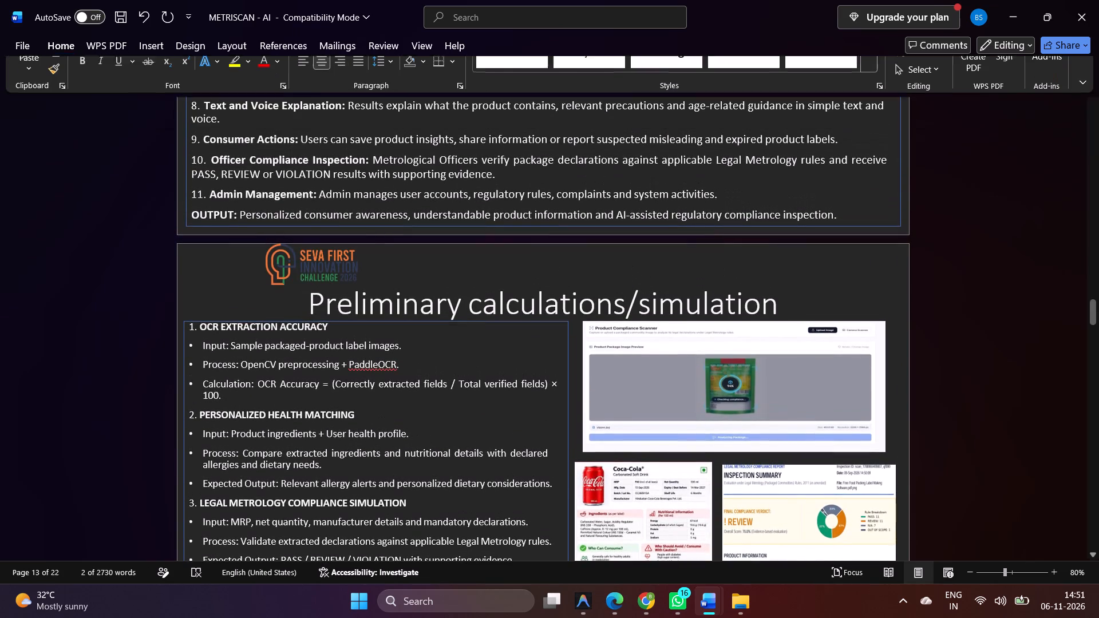
click(346, 262)
key(BackSpace)
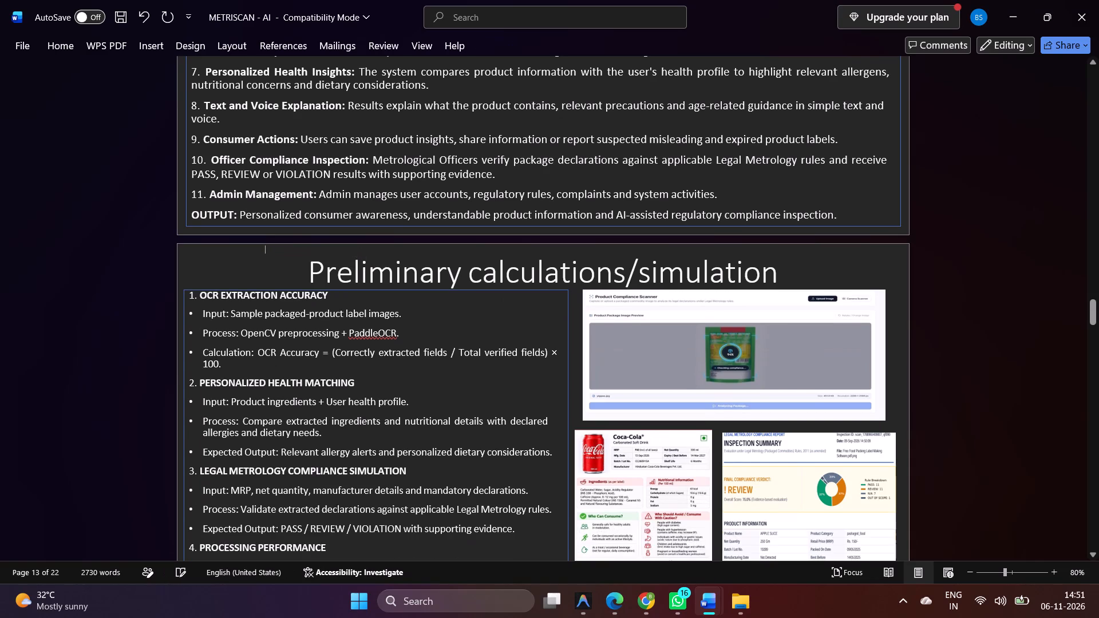
Delete the Seva First Innovation Challenge logo from the Working principle page.
scroll(346, 262, up, 4)
click(315, 319)
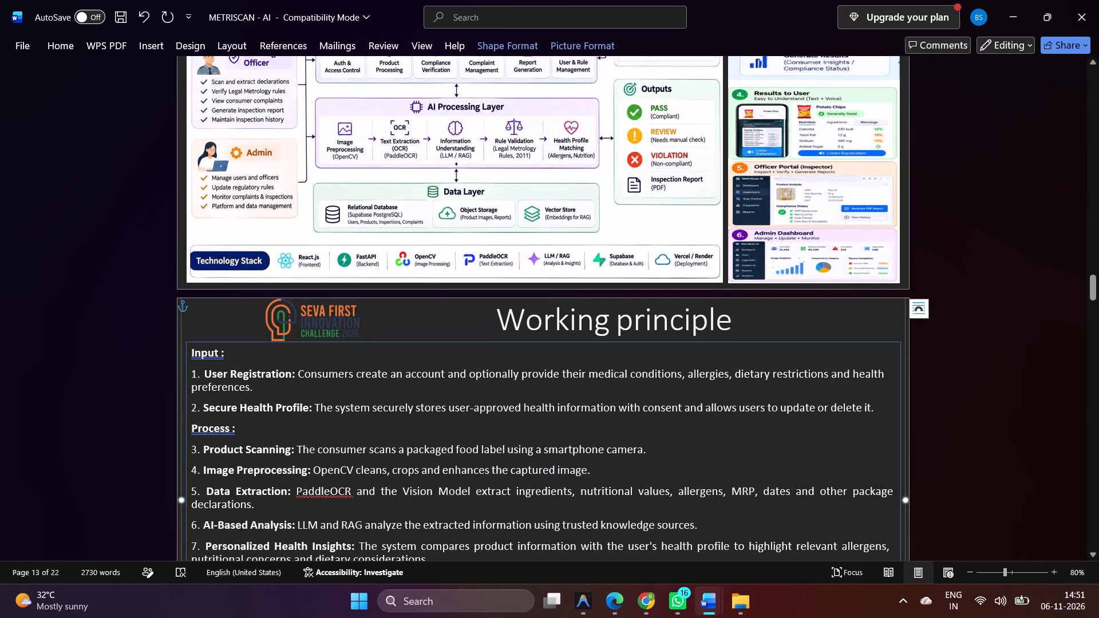
click(315, 319)
key(BackSpace)
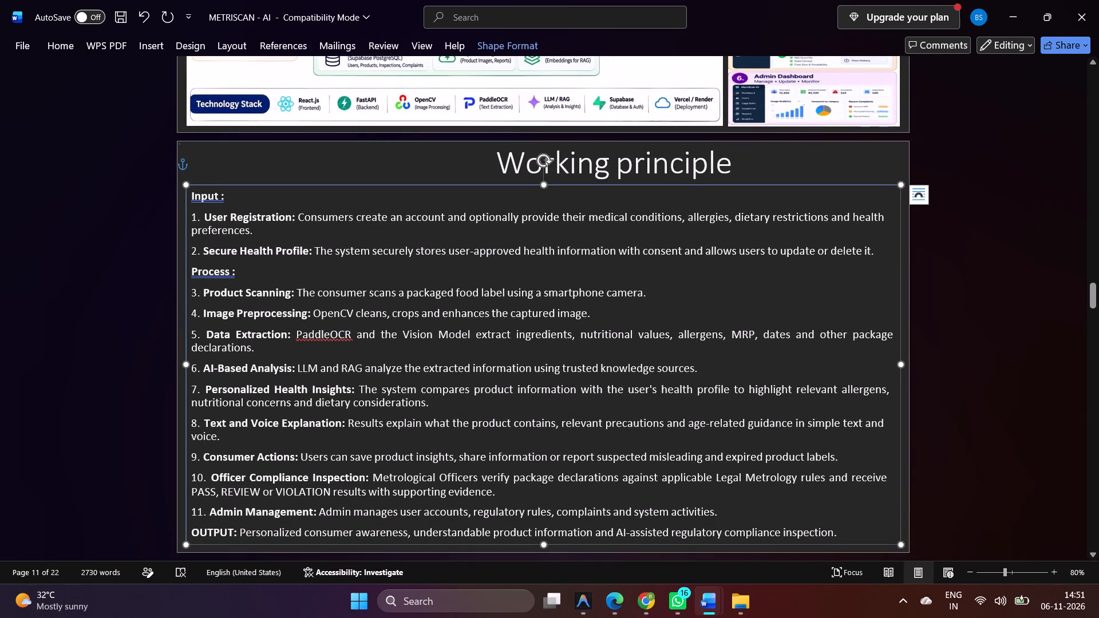
Centre the "Working principle" heading on its page and remove the extra spacing in front of it.
click(584, 178)
drag(504, 161, 650, 137)
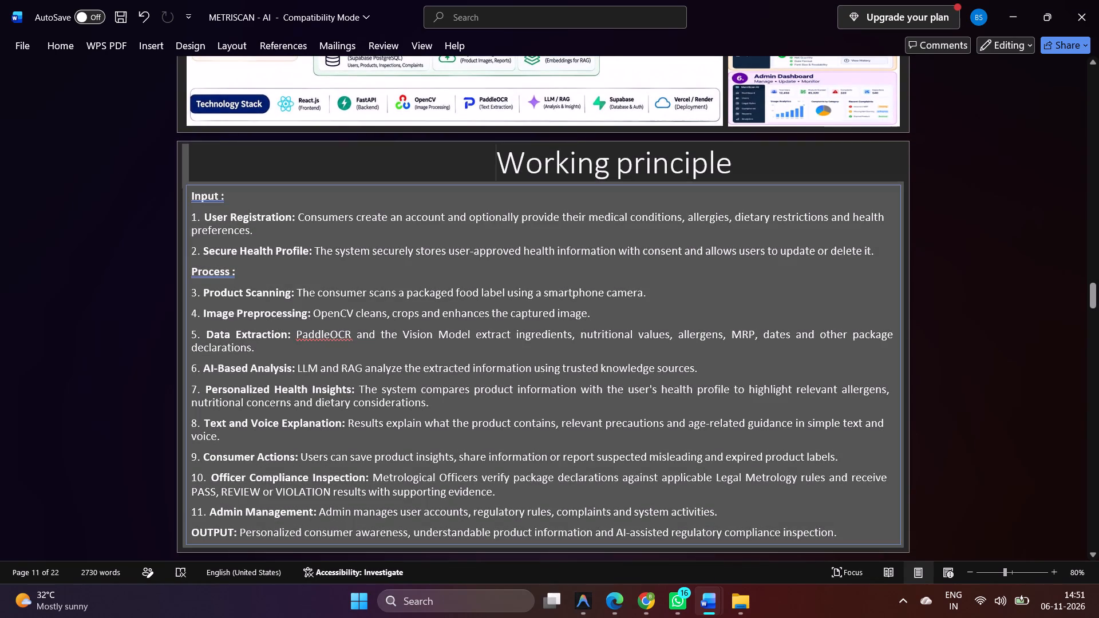
drag(650, 137, 728, 159)
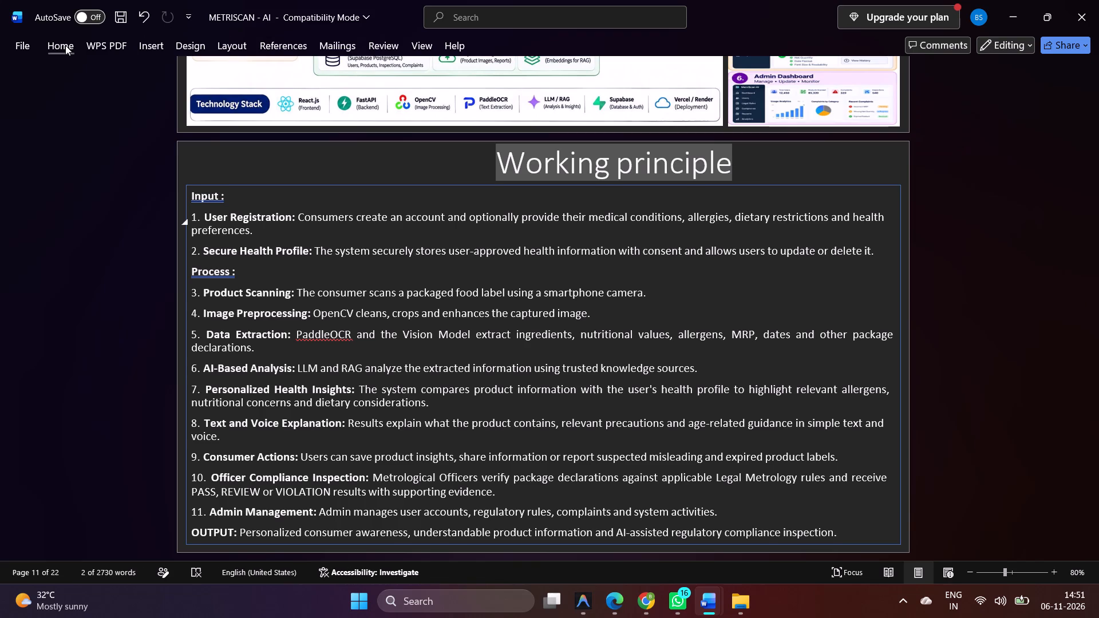
click(65, 45)
click(321, 92)
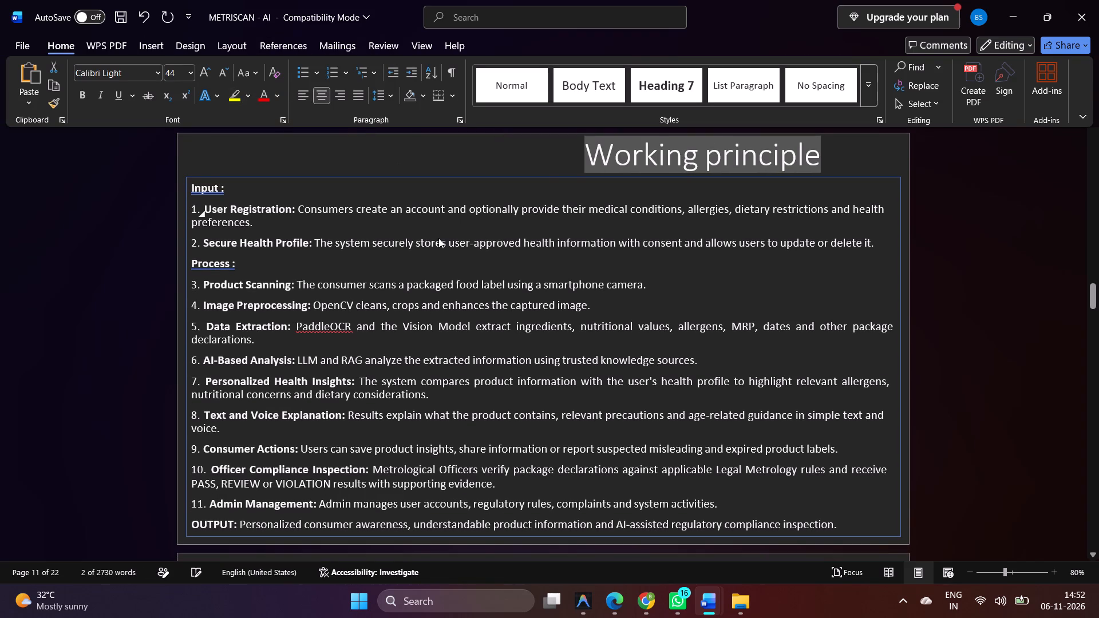
click(558, 159)
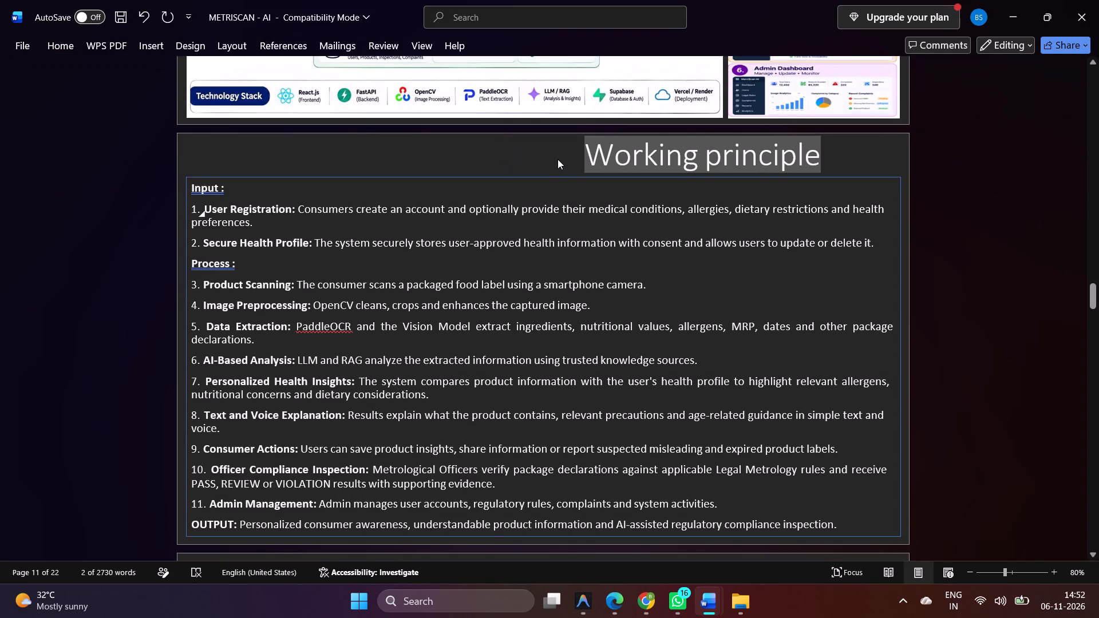
click(577, 155)
key(BackSpace)
key(BackSpace)
key(BackSpace)
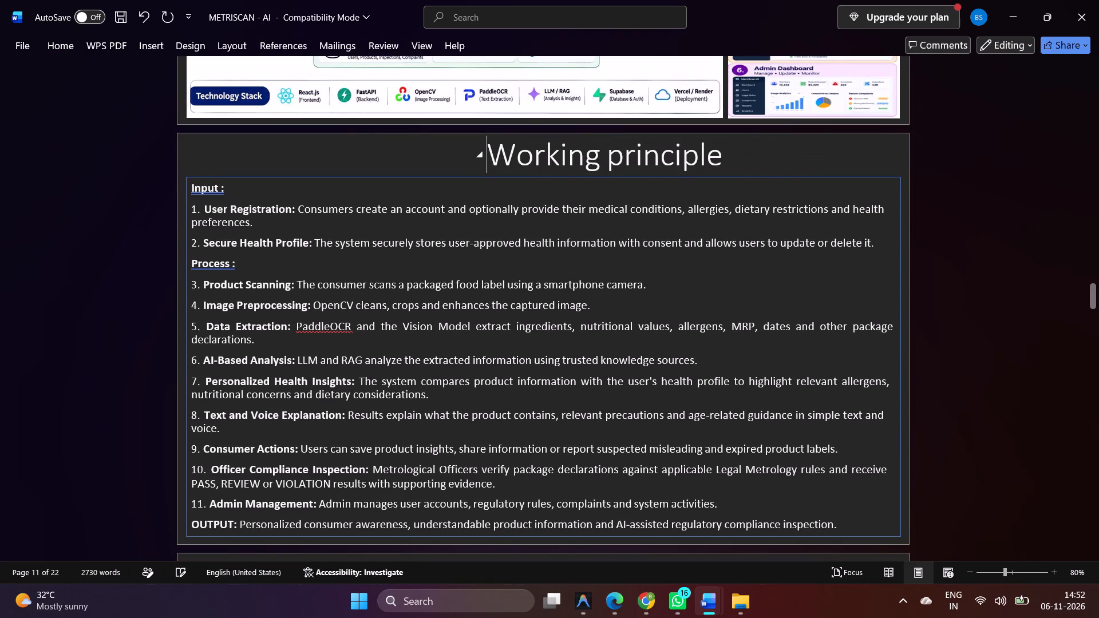
Delete the Seva First Innovation Challenge logo and the round DelTech logo from the Conceptual architecture page.
scroll(577, 155, up, 4)
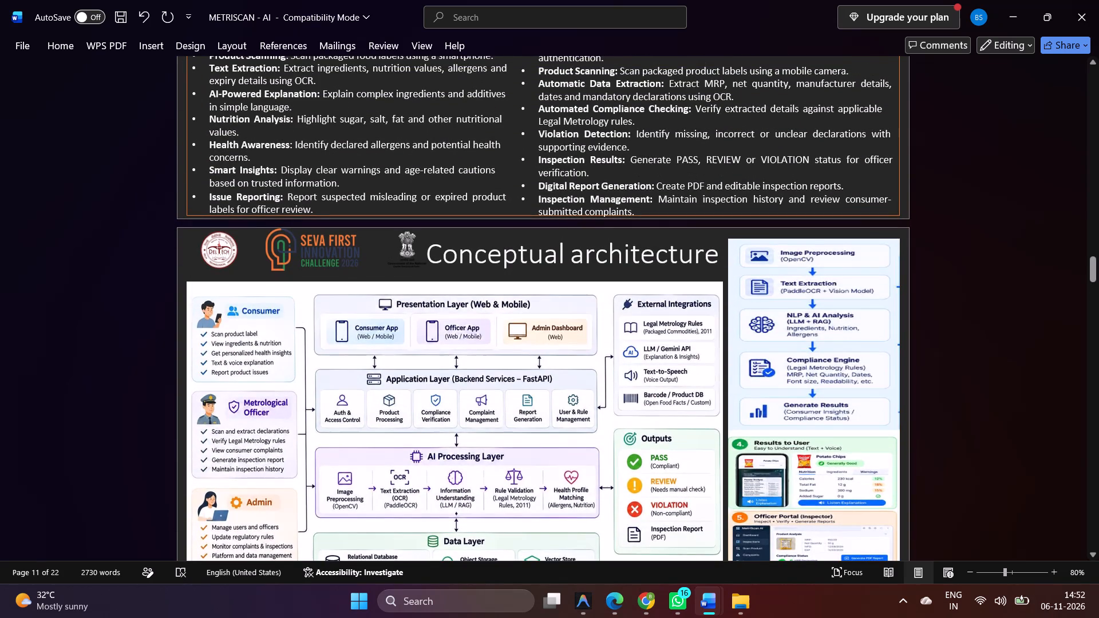
click(333, 248)
key(BackSpace)
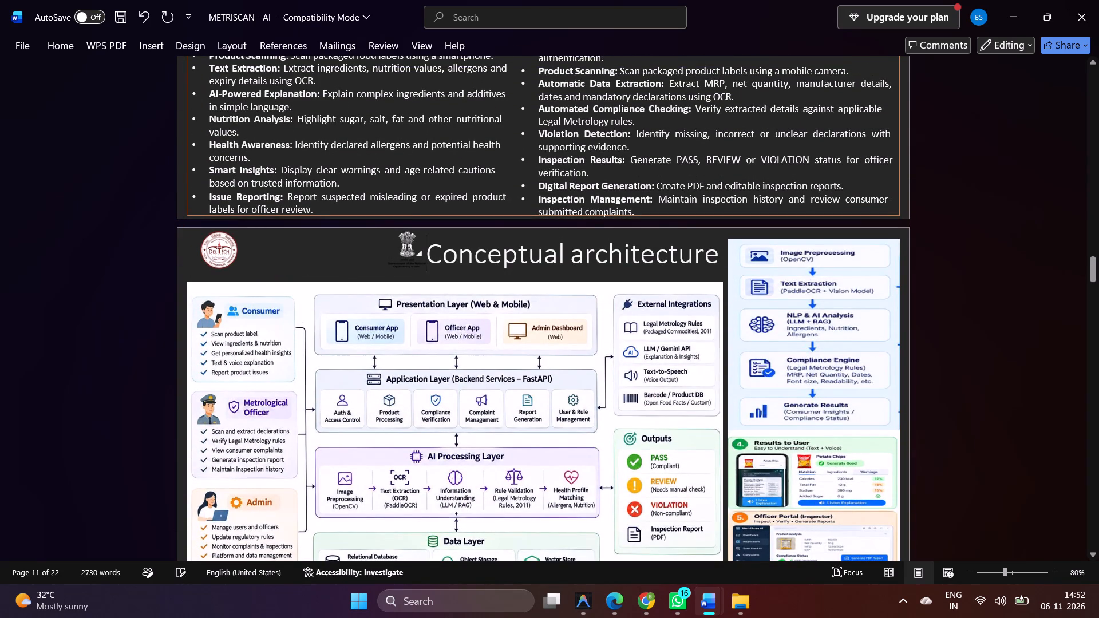
click(413, 256)
click(406, 252)
click(224, 264)
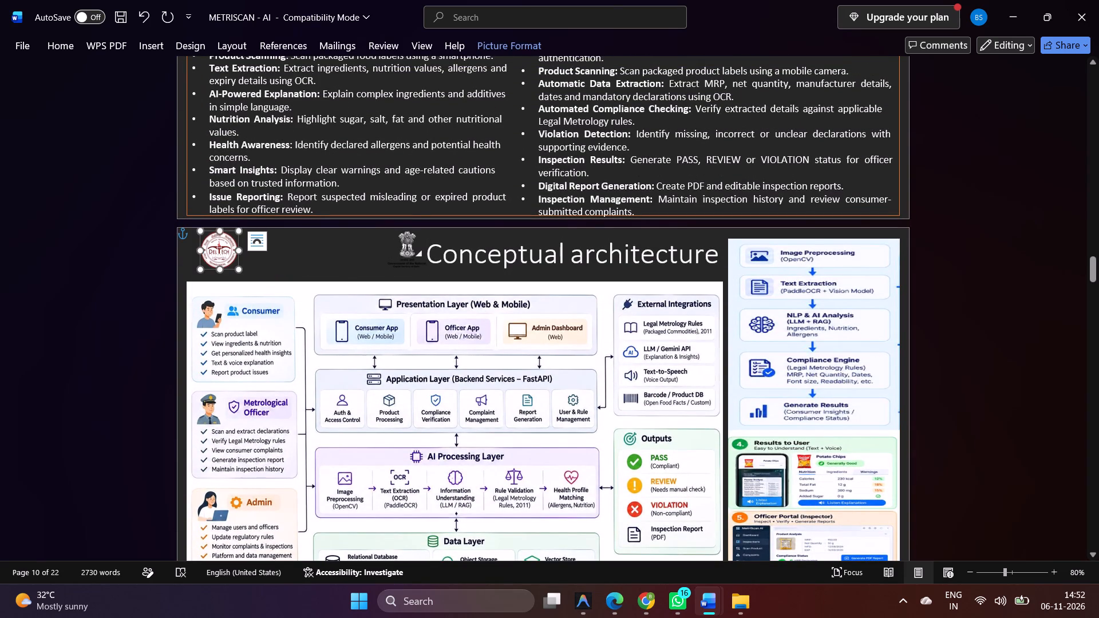
key(BackSpace)
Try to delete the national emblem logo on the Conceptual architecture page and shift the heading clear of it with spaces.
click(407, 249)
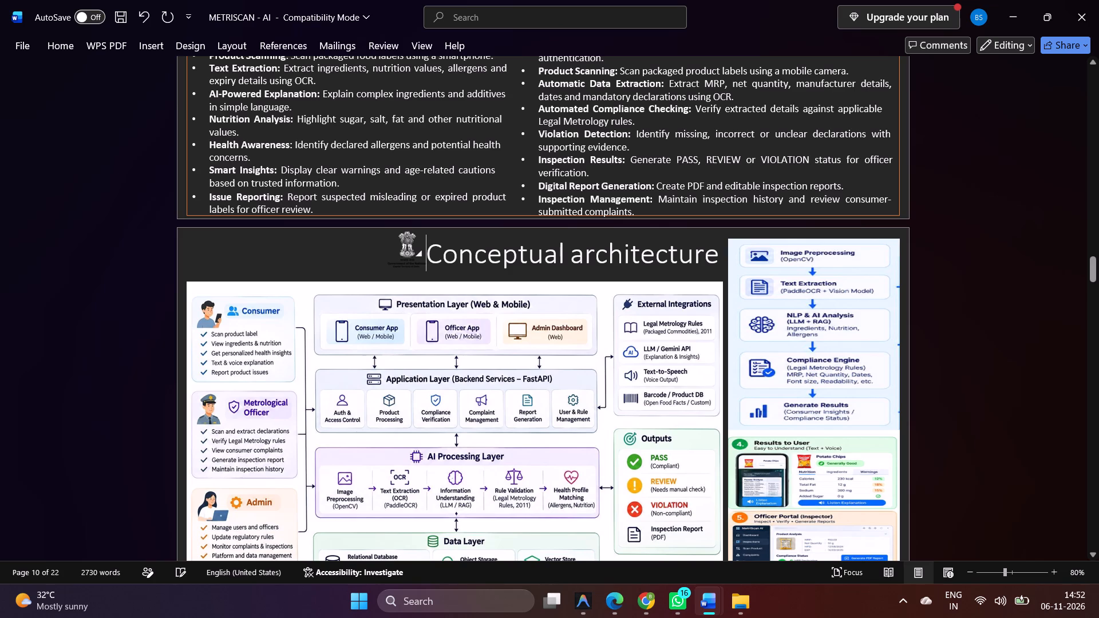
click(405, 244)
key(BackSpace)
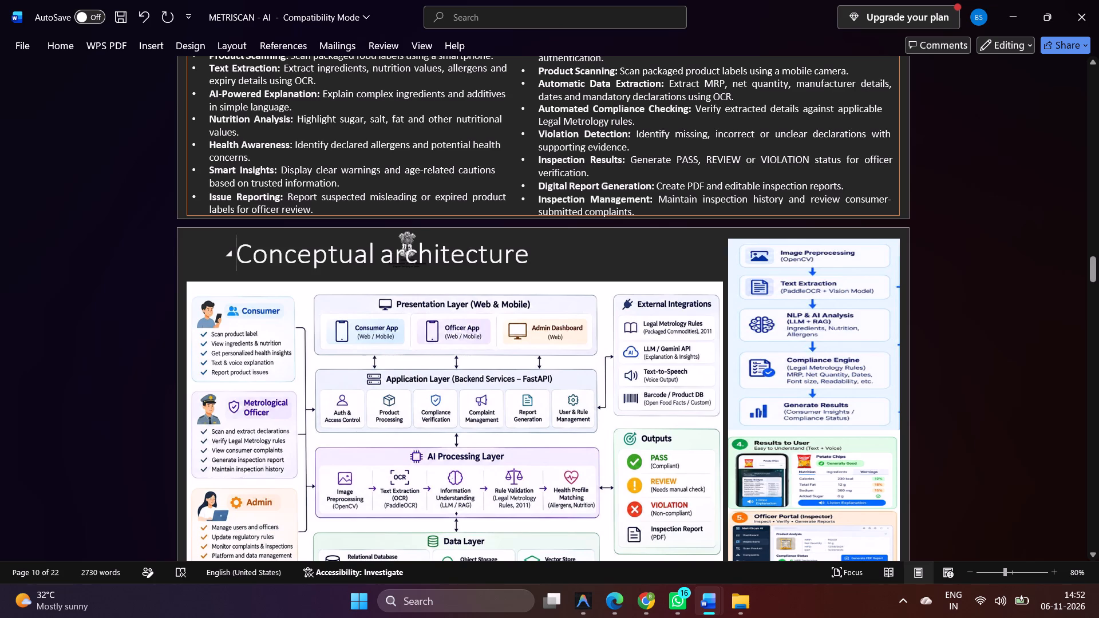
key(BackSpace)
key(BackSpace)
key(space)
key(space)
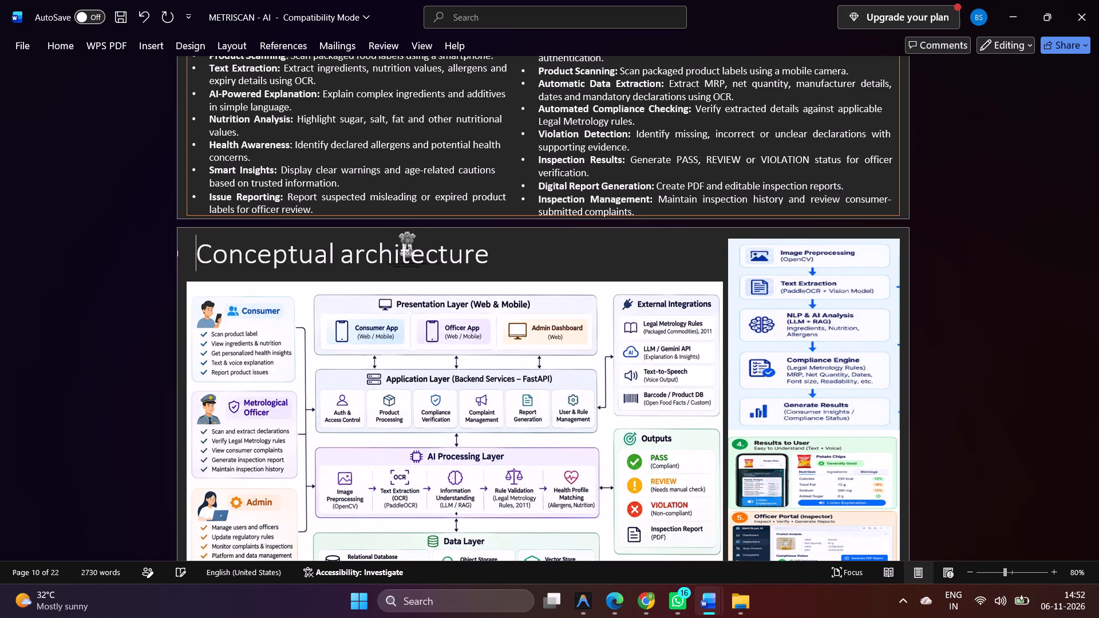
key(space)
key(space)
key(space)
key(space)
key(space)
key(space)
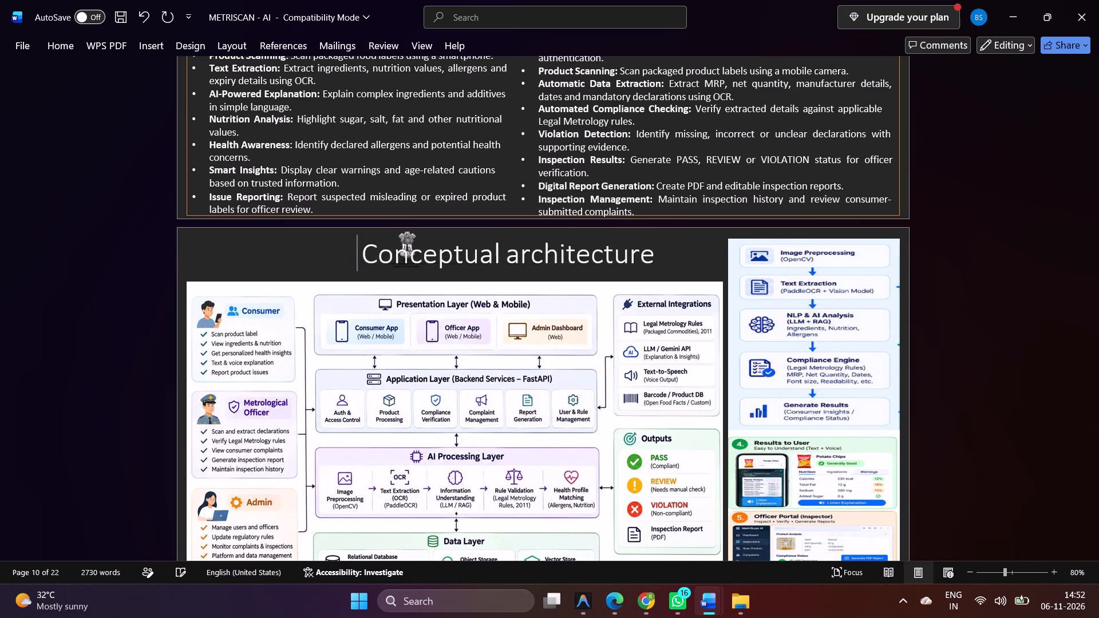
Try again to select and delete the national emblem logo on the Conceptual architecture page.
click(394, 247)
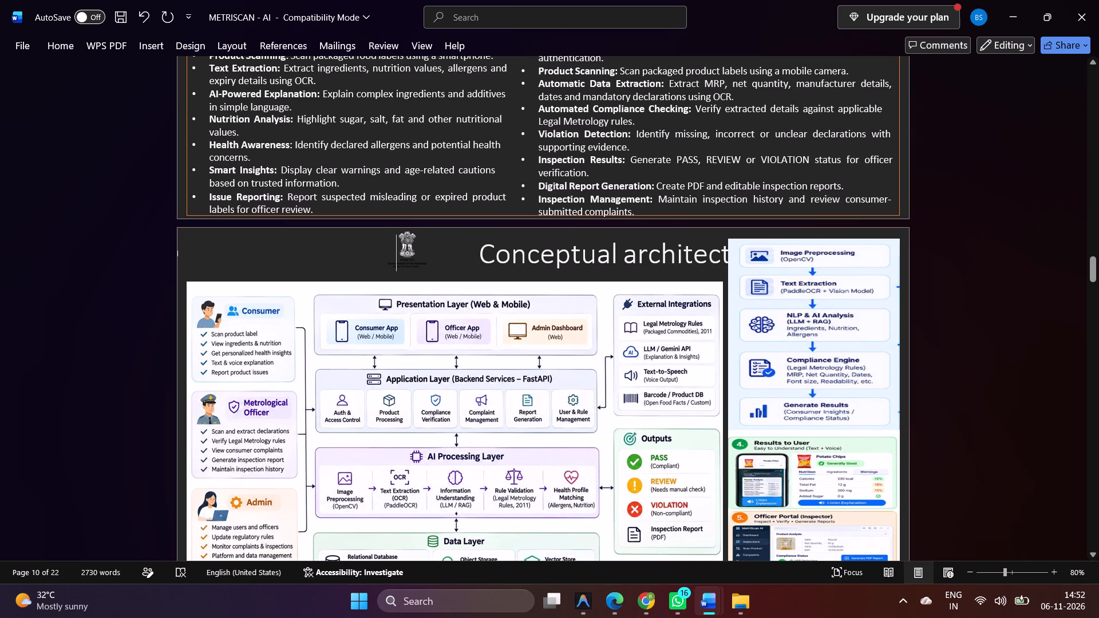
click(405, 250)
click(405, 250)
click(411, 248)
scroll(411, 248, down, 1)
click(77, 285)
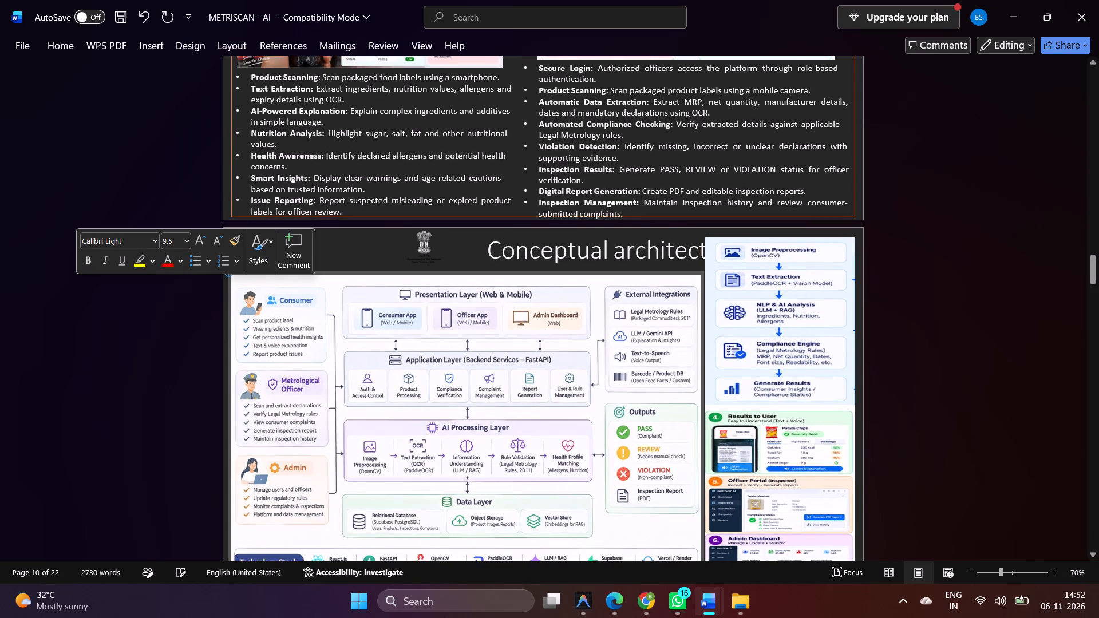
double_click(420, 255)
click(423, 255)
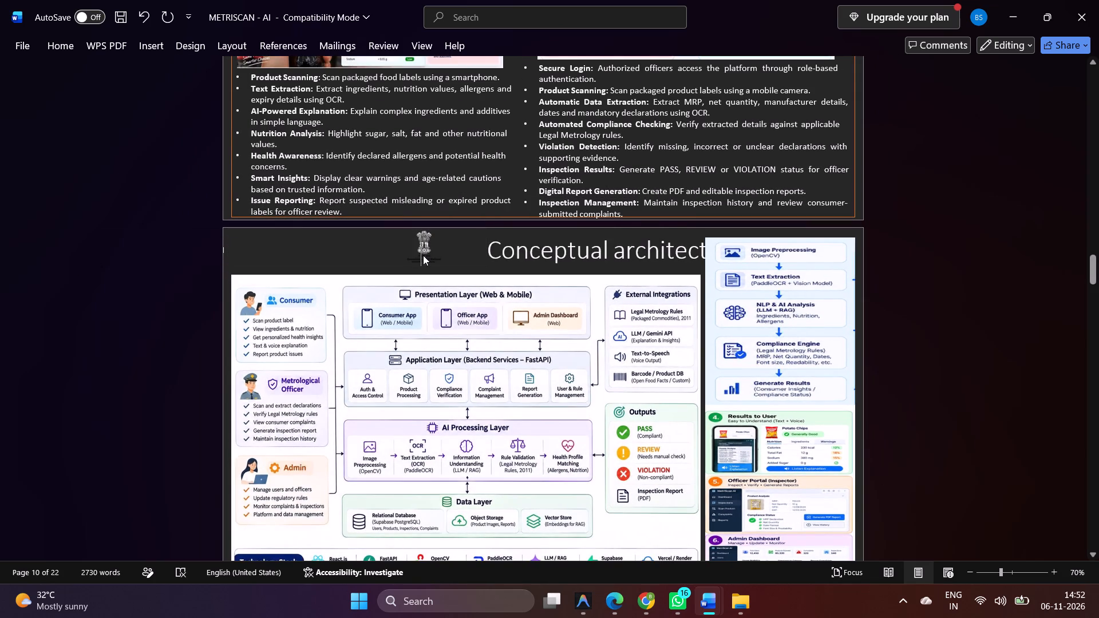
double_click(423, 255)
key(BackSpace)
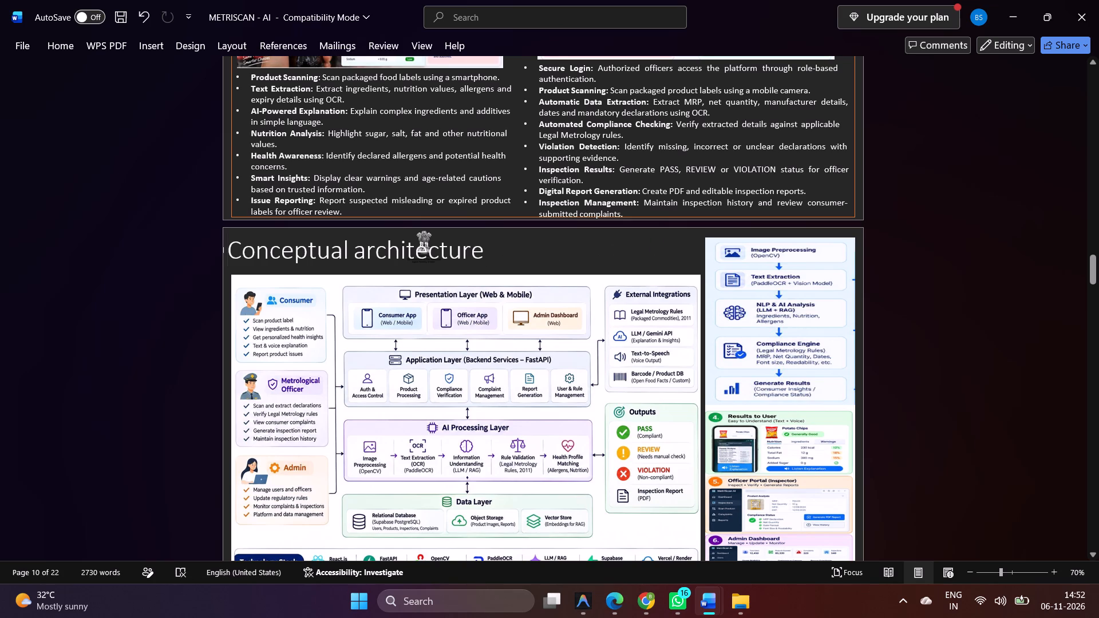
Copy the "Conceptual architecture" heading and clear its text so the overlapping emblem logo can be reached.
drag(500, 253, 247, 249)
key(ctrl+c)
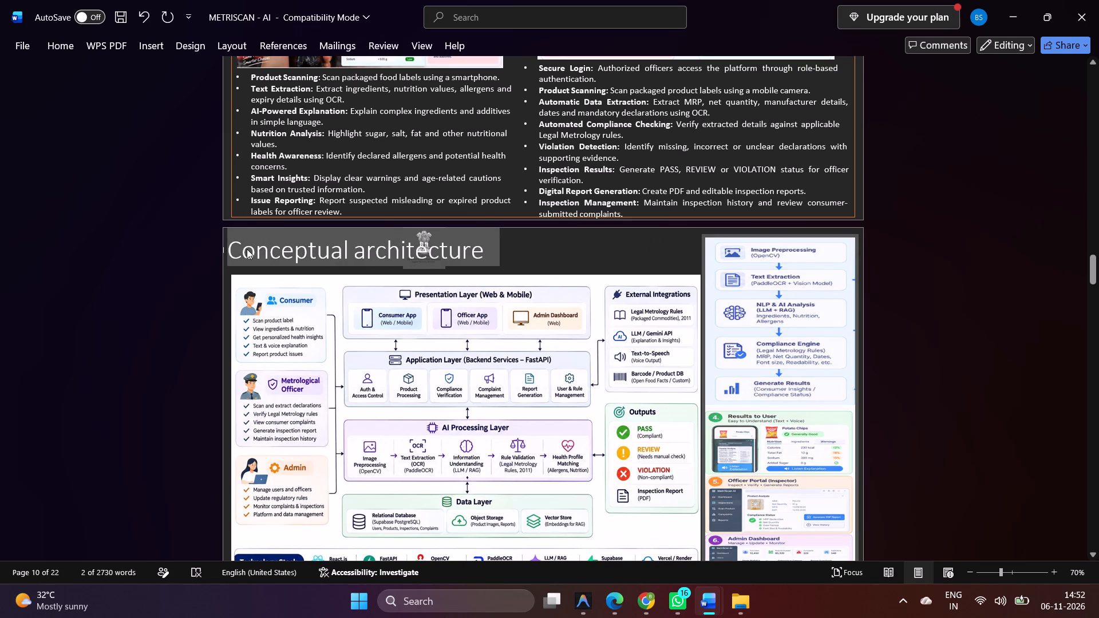
key(BackSpace)
key(ctrl+z)
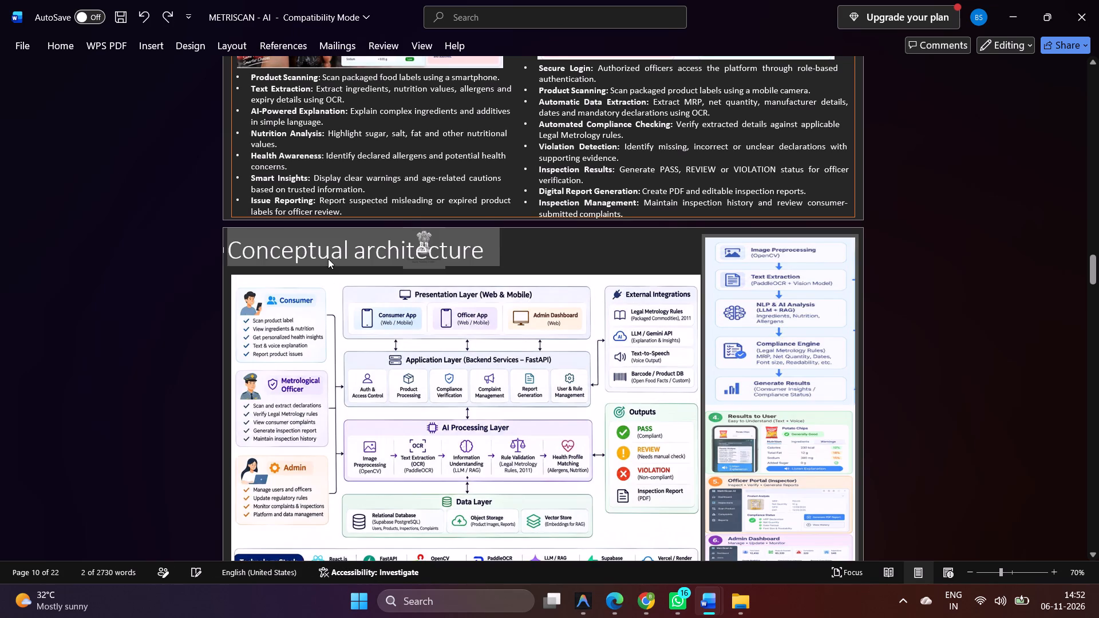
click(328, 259)
click(481, 252)
key(BackSpace)
key(BackSpace)
key(BackSpace)
key(BackSpace)
key(BackSpace)
key(BackSpace)
key(BackSpace)
key(BackSpace)
key(BackSpace)
key(BackSpace)
key(BackSpace)
key(BackSpace)
key(BackSpace)
key(BackSpace)
key(BackSpace)
key(BackSpace)
key(BackSpace)
key(BackSpace)
key(BackSpace)
key(BackSpace)
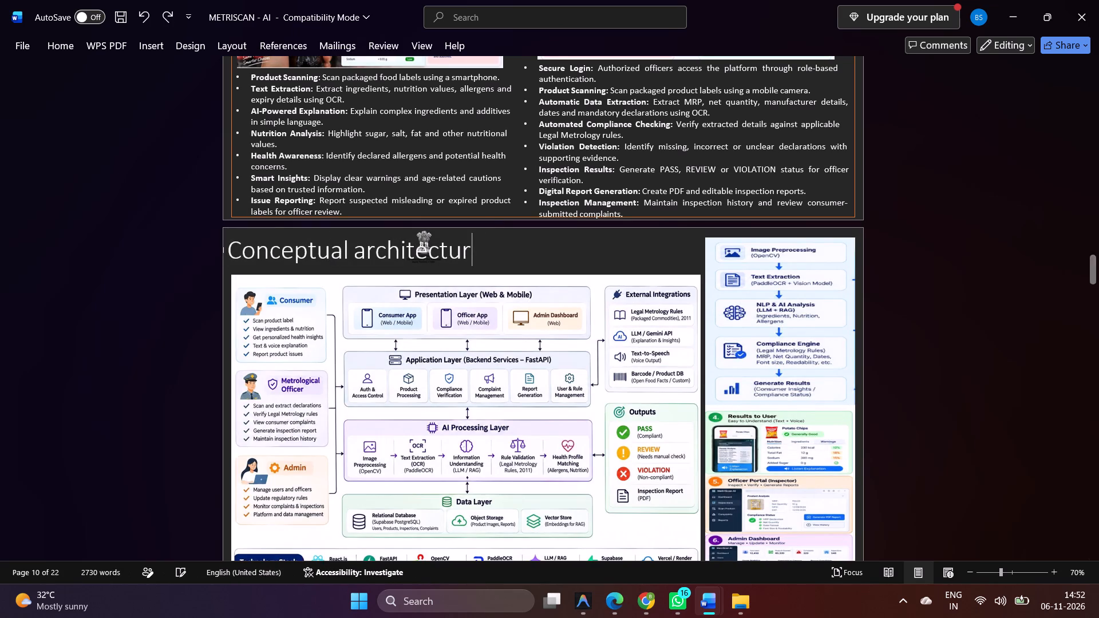
key(BackSpace)
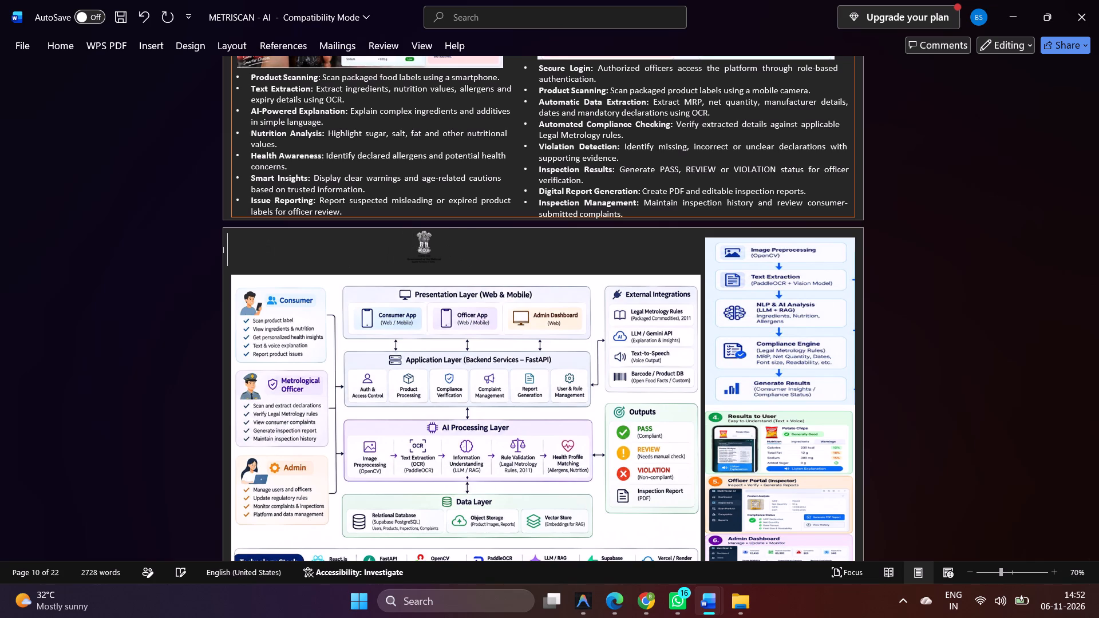
Delete the national emblem logo above the architecture diagram.
click(428, 243)
click(428, 243)
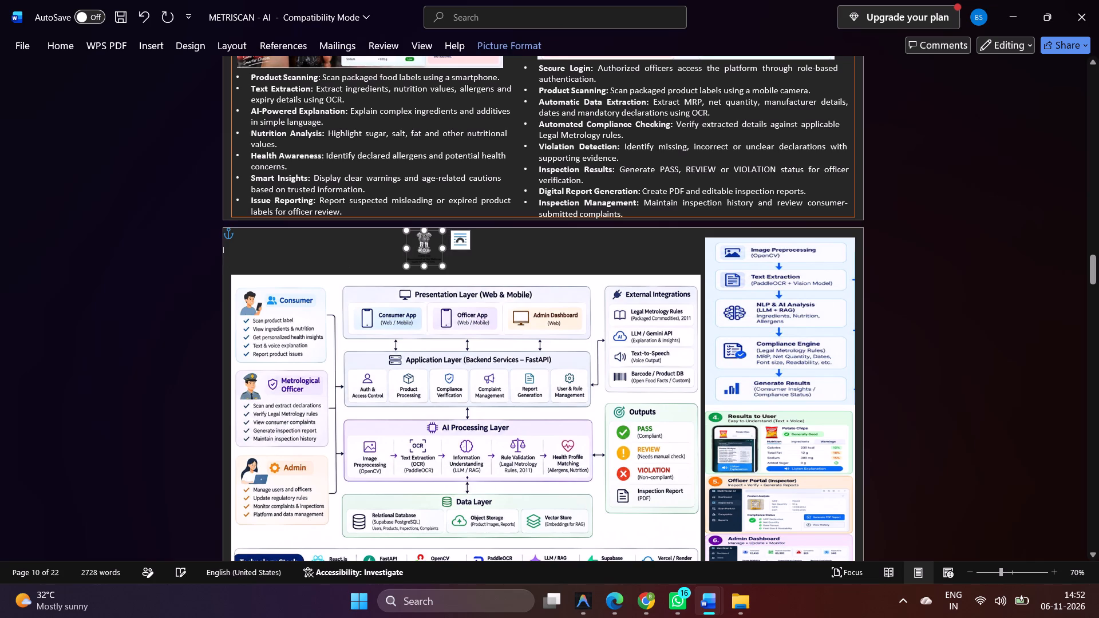
key(BackSpace)
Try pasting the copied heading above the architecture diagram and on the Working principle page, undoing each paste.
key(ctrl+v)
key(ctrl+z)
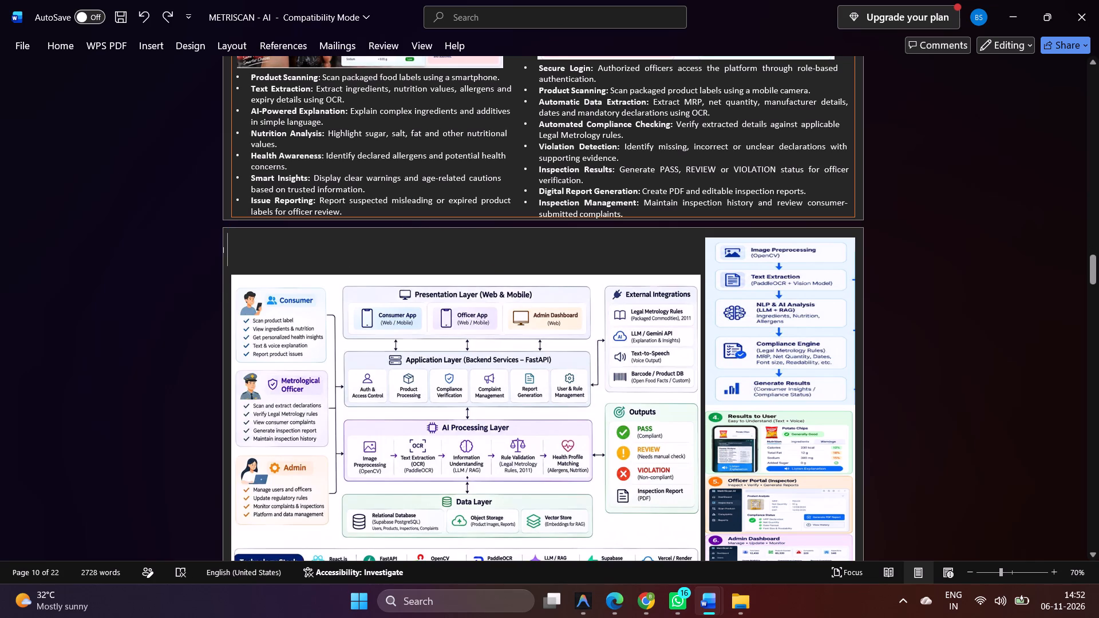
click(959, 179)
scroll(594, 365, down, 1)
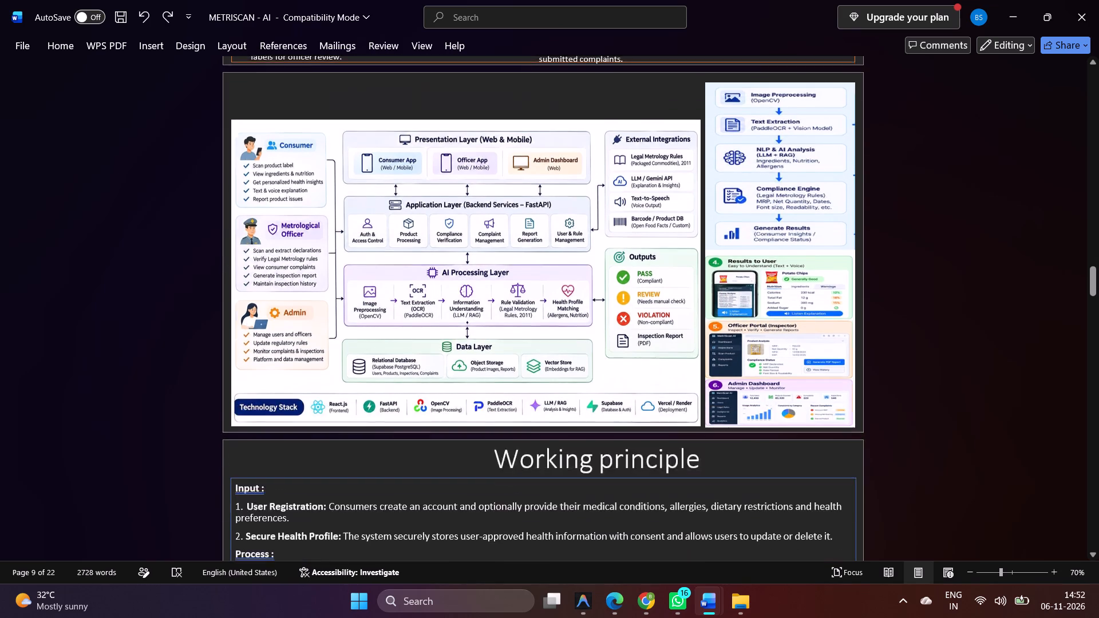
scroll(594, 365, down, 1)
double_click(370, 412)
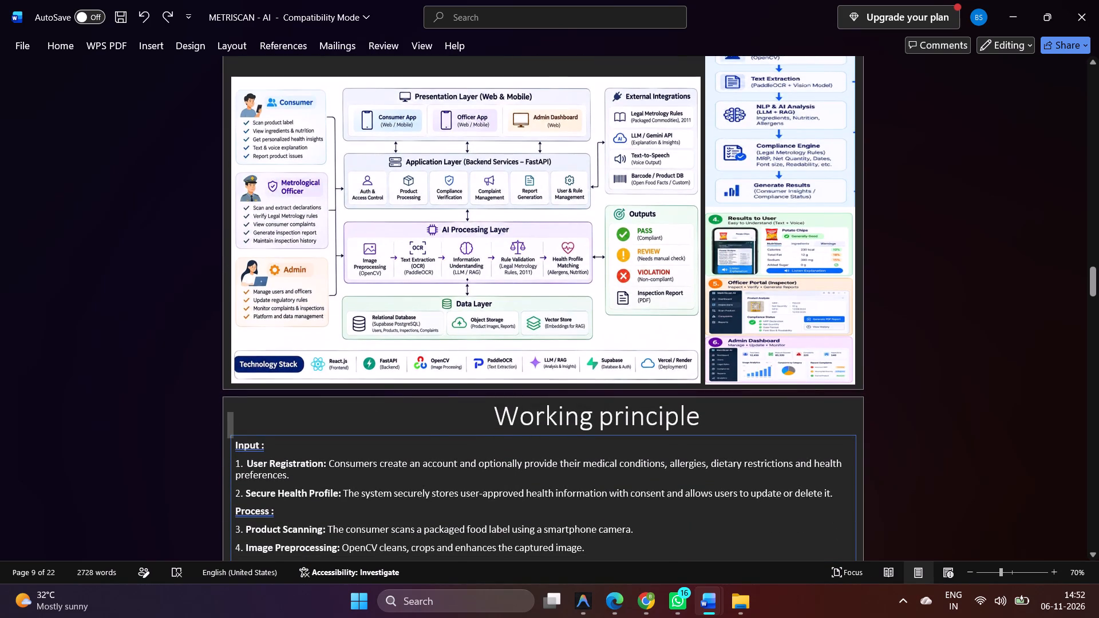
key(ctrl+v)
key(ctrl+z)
Restore the "Conceptual architecture" heading above the architecture diagram as text only, without the emblem logo.
scroll(563, 262, up, 2)
click(332, 207)
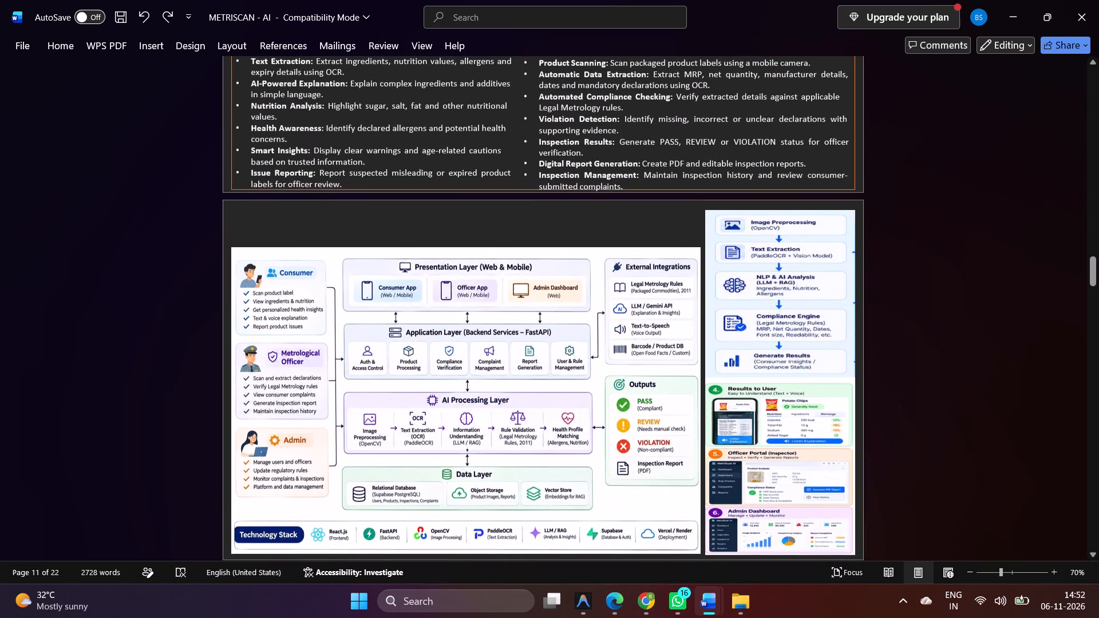
key(ctrl+v)
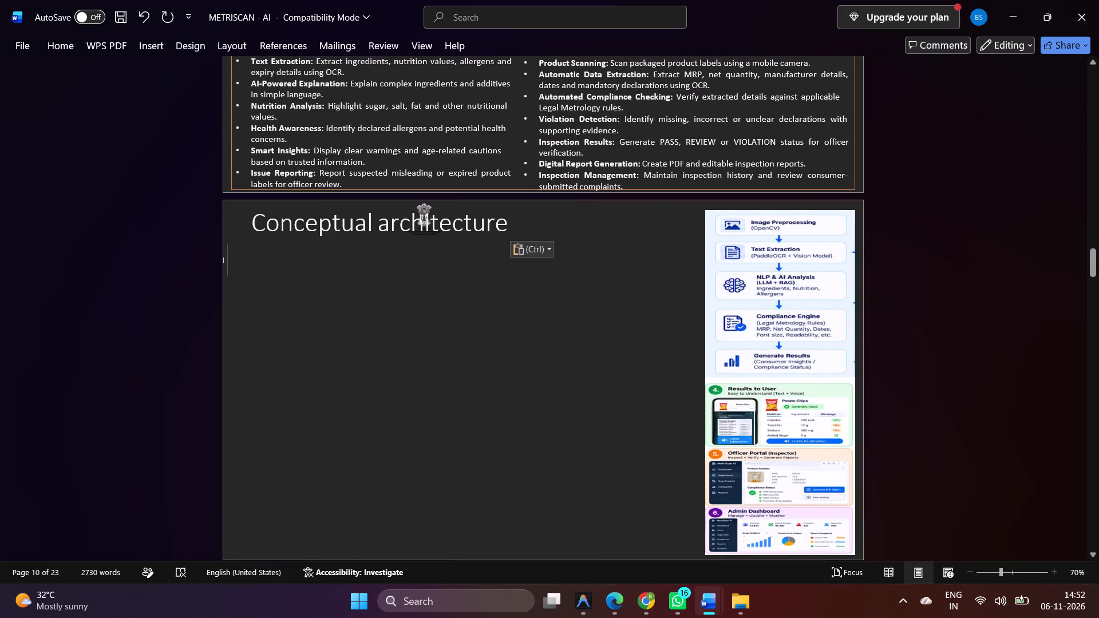
drag(377, 219, 512, 224)
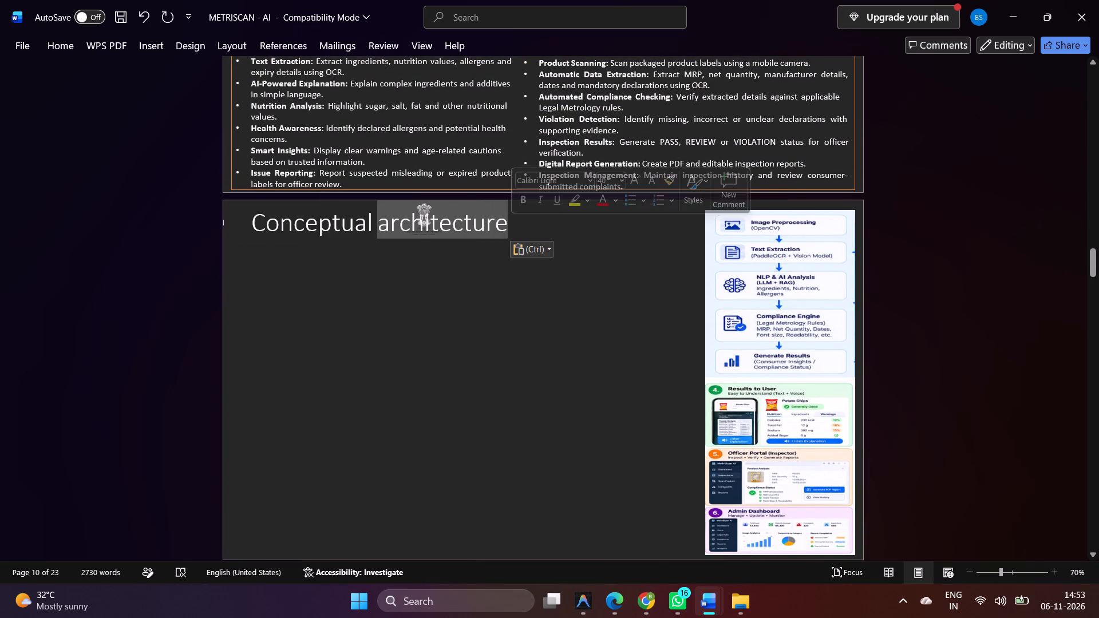
drag(254, 219, 495, 220)
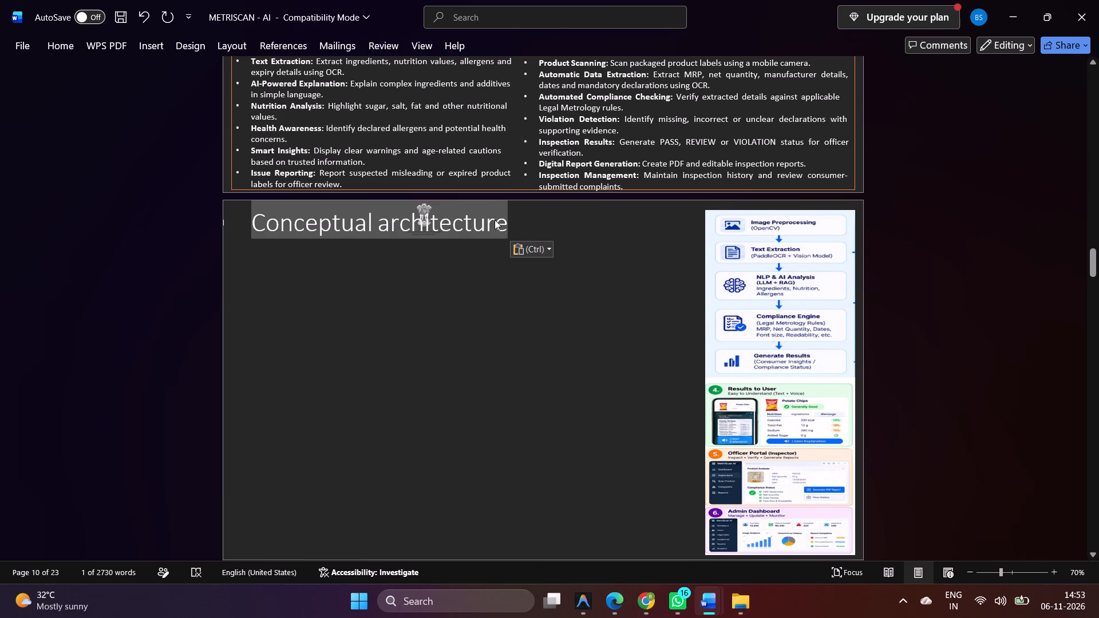
key(ctrl+c)
key(BackSpace)
key(ctrl+z)
key(ctrl+z)
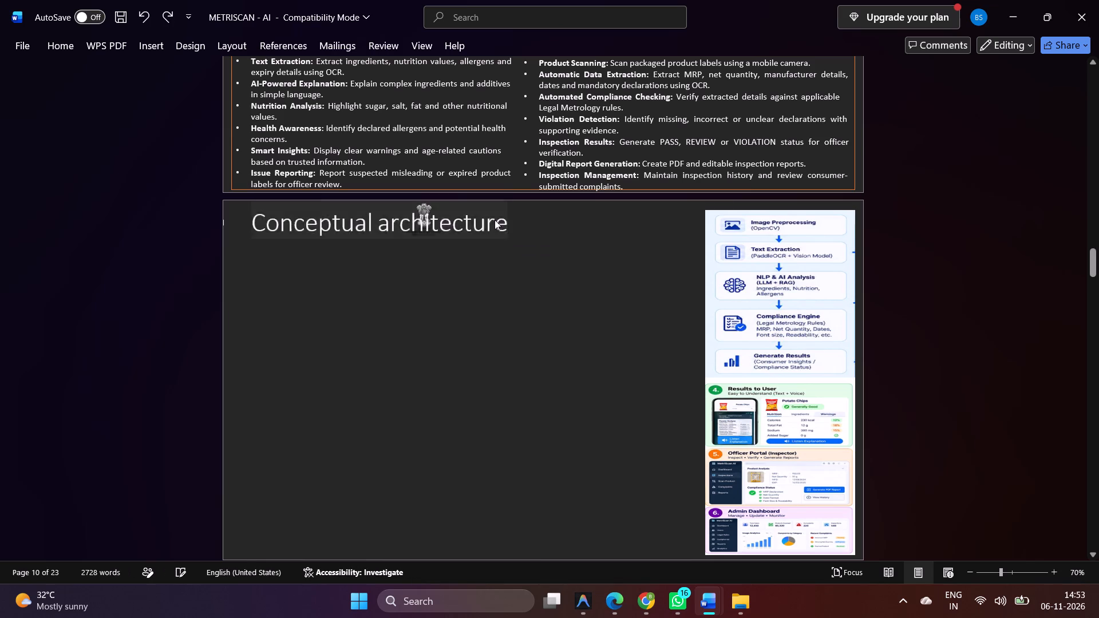
key(ctrl+v)
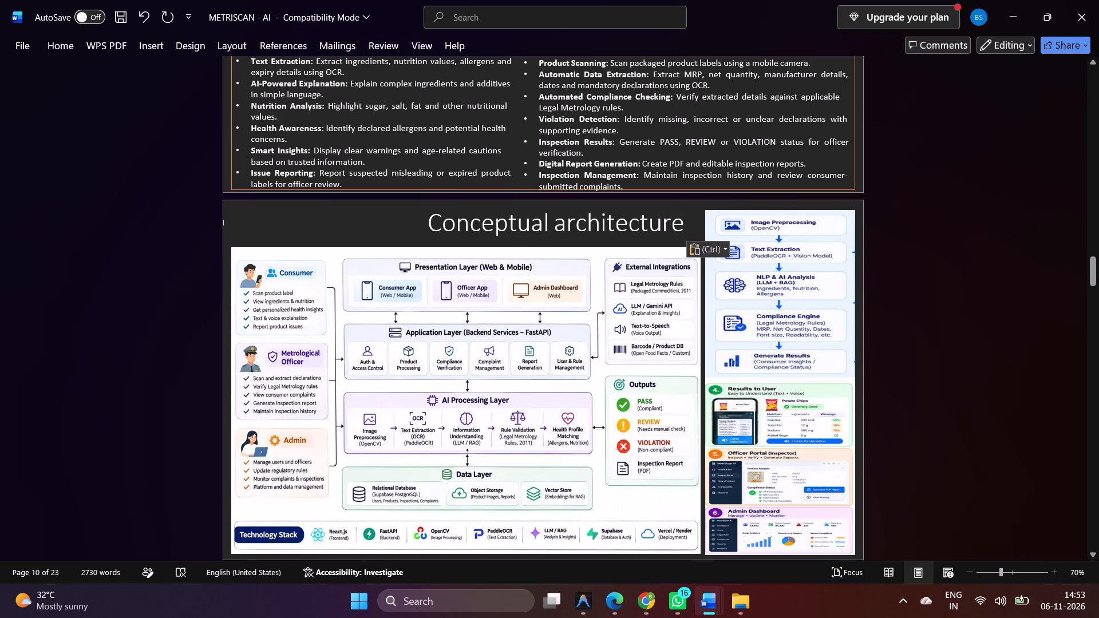
Replace the wide gap in front of the "Conceptual architecture" heading with four spaces.
click(434, 221)
key(BackSpace)
key(space)
key(space)
key(space)
key(space)
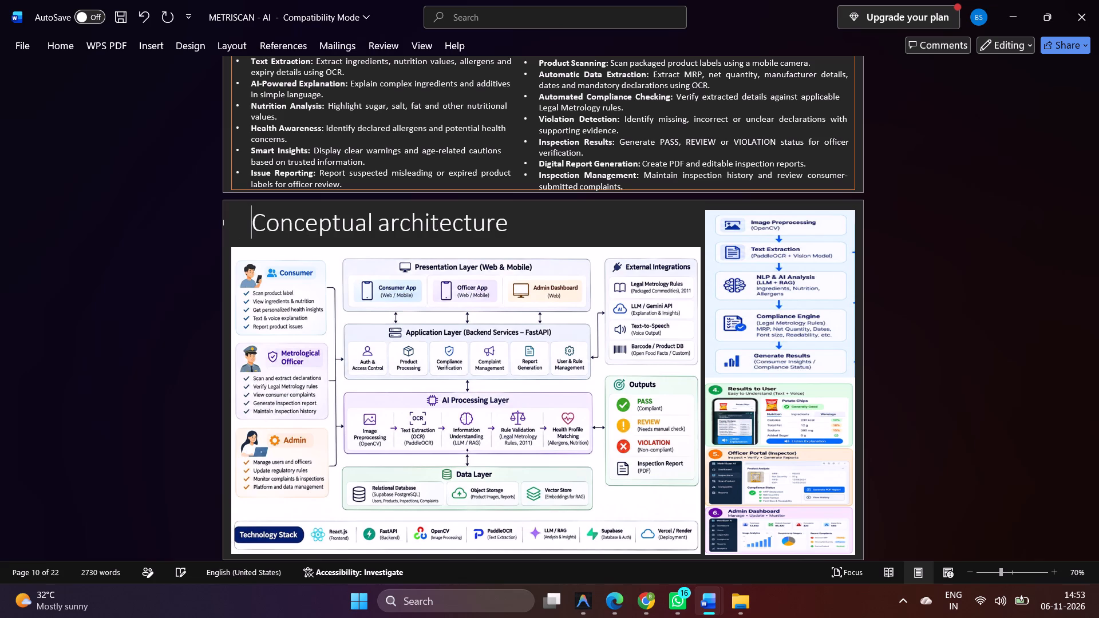
Shorten the "Conceptual architecture" heading to "Architecture" with a capital A.
click(516, 227)
click(388, 223)
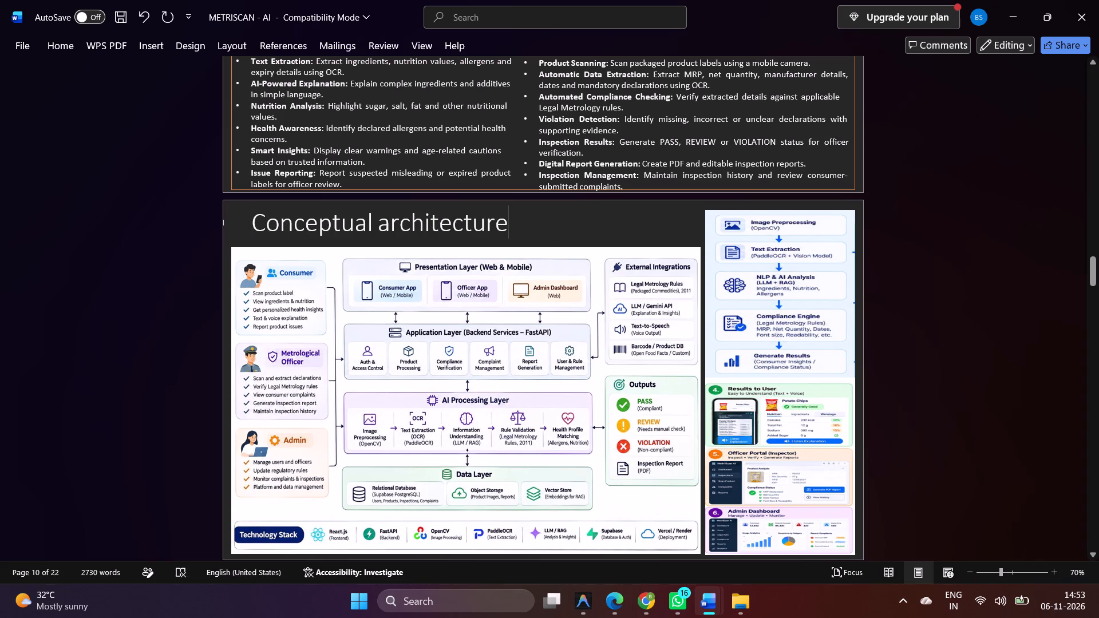
key(BackSpace)
key(BackSpace)
key(BackSpace)
key(BackSpace)
key(BackSpace)
key(BackSpace)
key(BackSpace)
key(BackSpace)
key(BackSpace)
key(BackSpace)
key(BackSpace)
key(BackSpace)
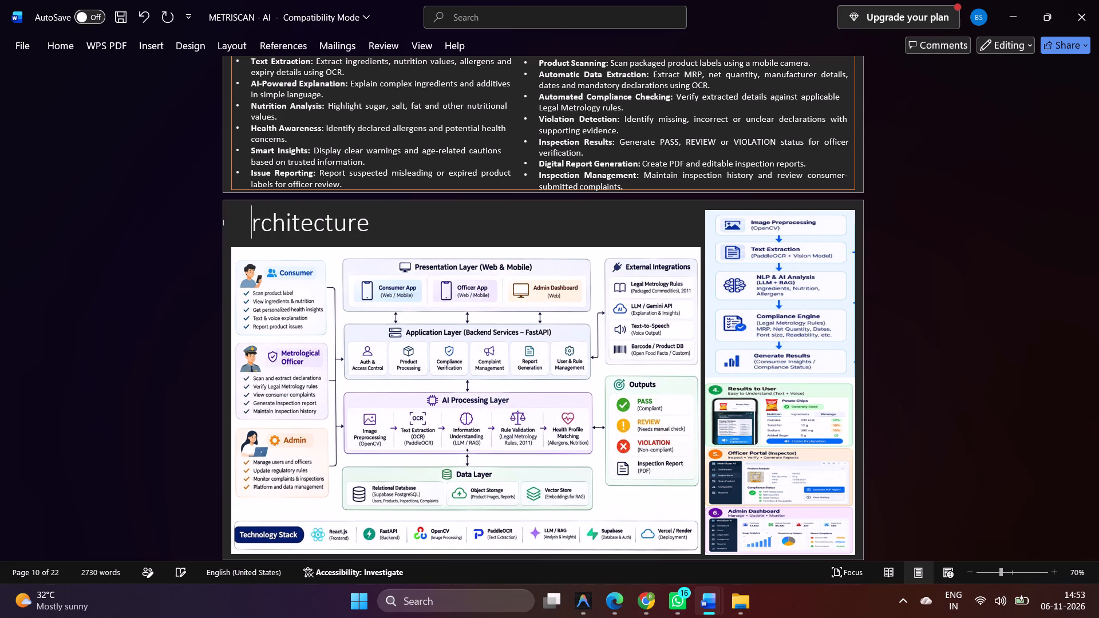
key(shift+a)
Extend the heading to read "Architecture / Workflow of Meteriscan - AI".
key(Right)
key(Right)
key(Right)
key(Right)
key(Right)
key(Right)
key(Right)
key(Right)
key(Right)
key(Right)
key(Right)
key(Right)
key(Right)
key(Right)
key(Right)
key(Right)
key(Right)
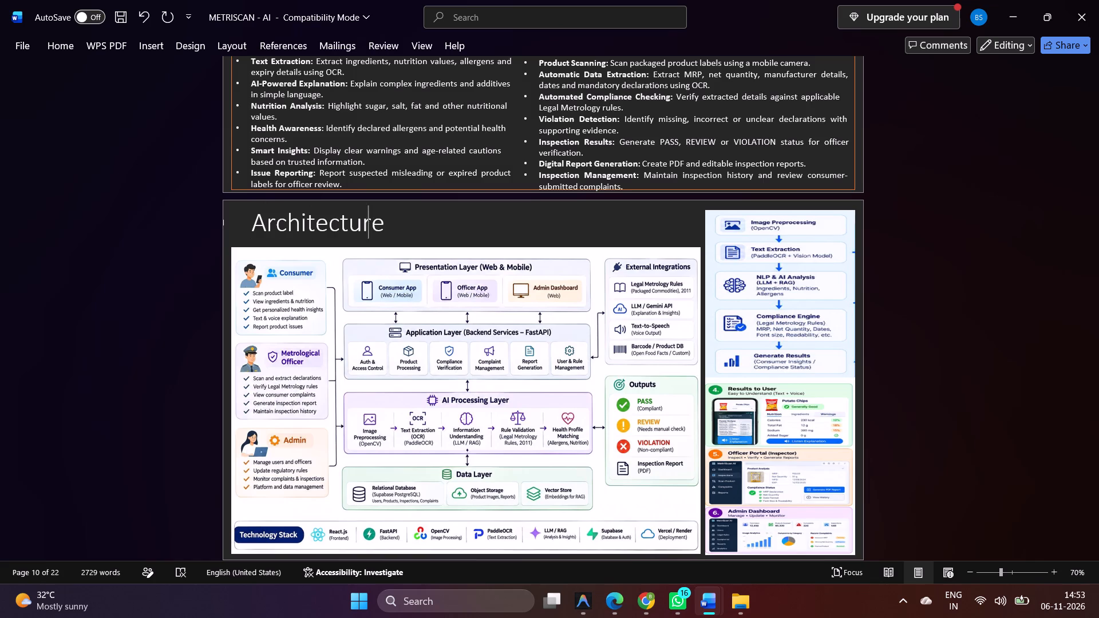
key(Left)
key(Left)
key(Left)
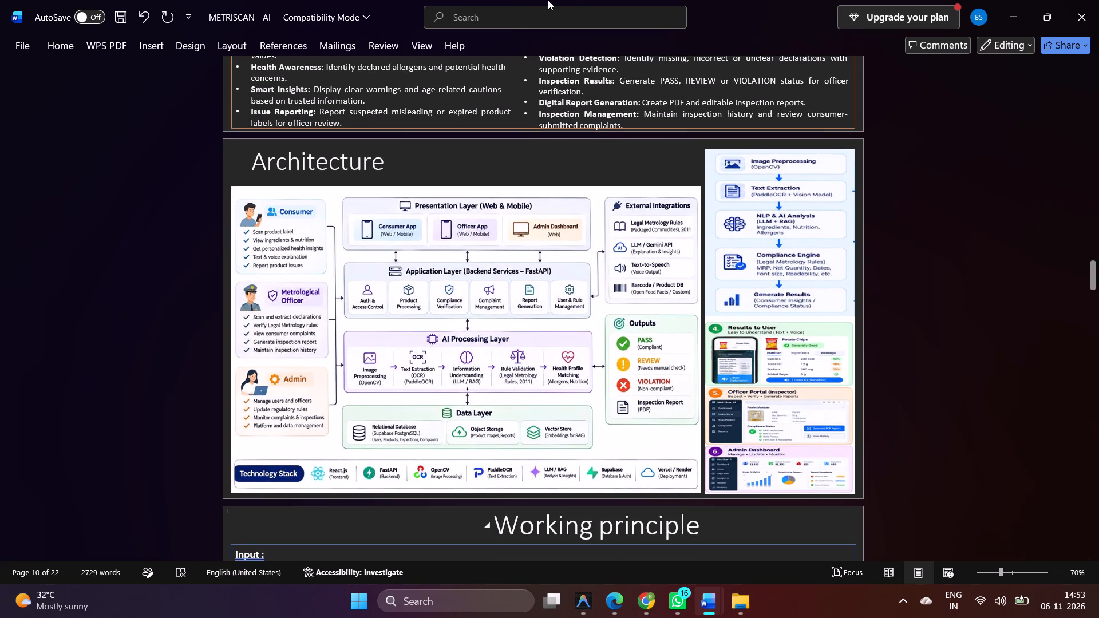
click(424, 148)
key(space)
text(/)
key(space)
text(Woer)
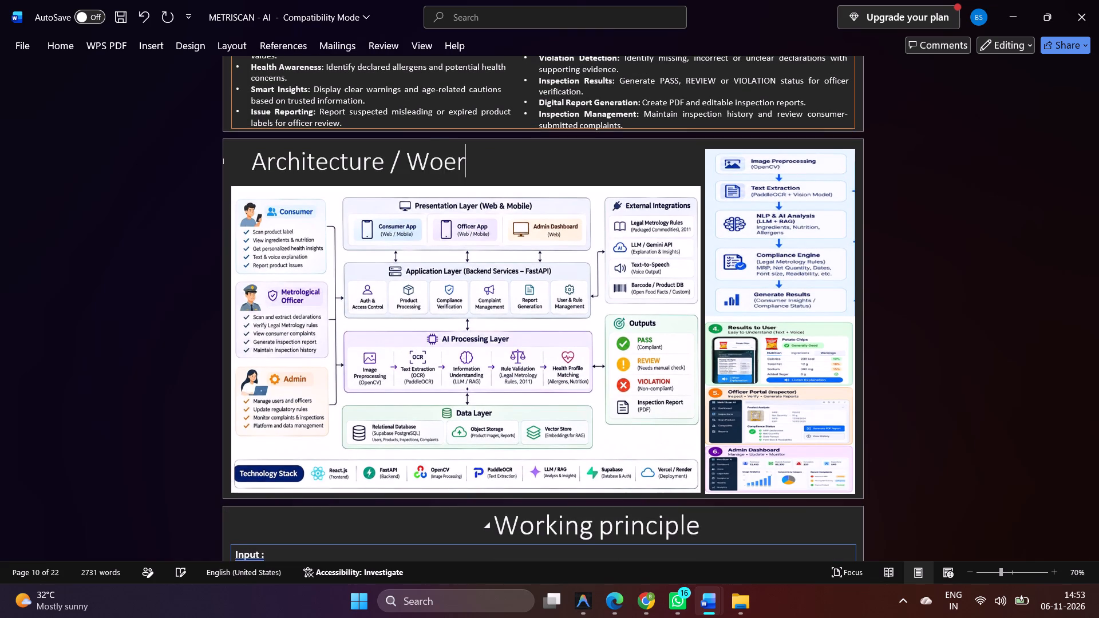
key(BackSpace)
key(BackSpace)
text(rkflow of Mw)
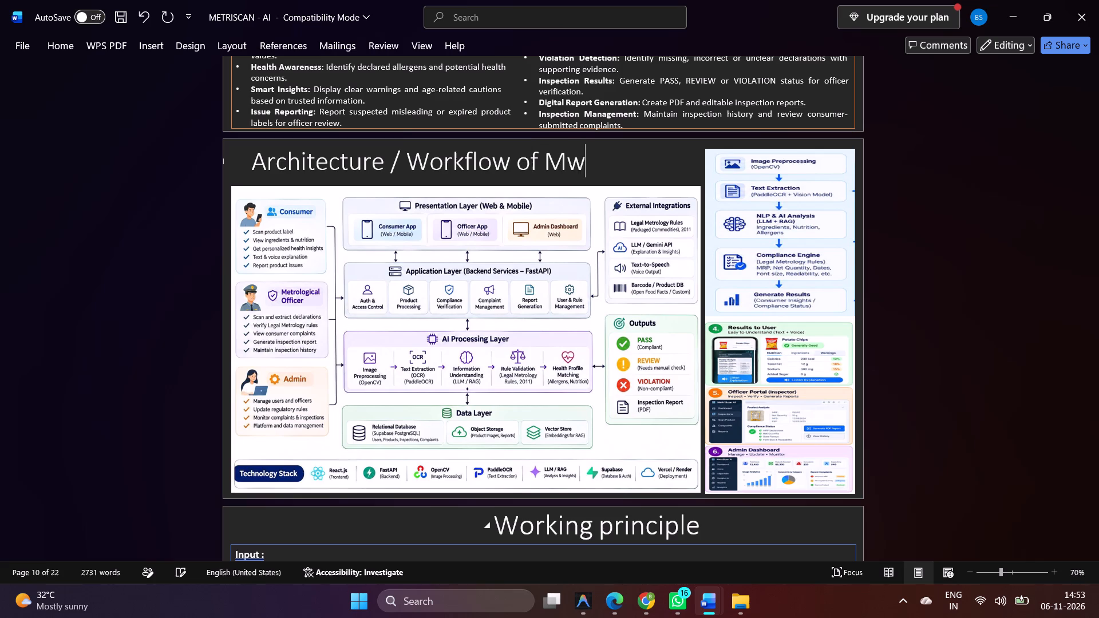
key(BackSpace)
text(etersca)
key(BackSpace)
key(BackSpace)
key(BackSpace)
text(isa)
key(BackSpace)
text(can -)
key(BackSpace)
text(- AI)
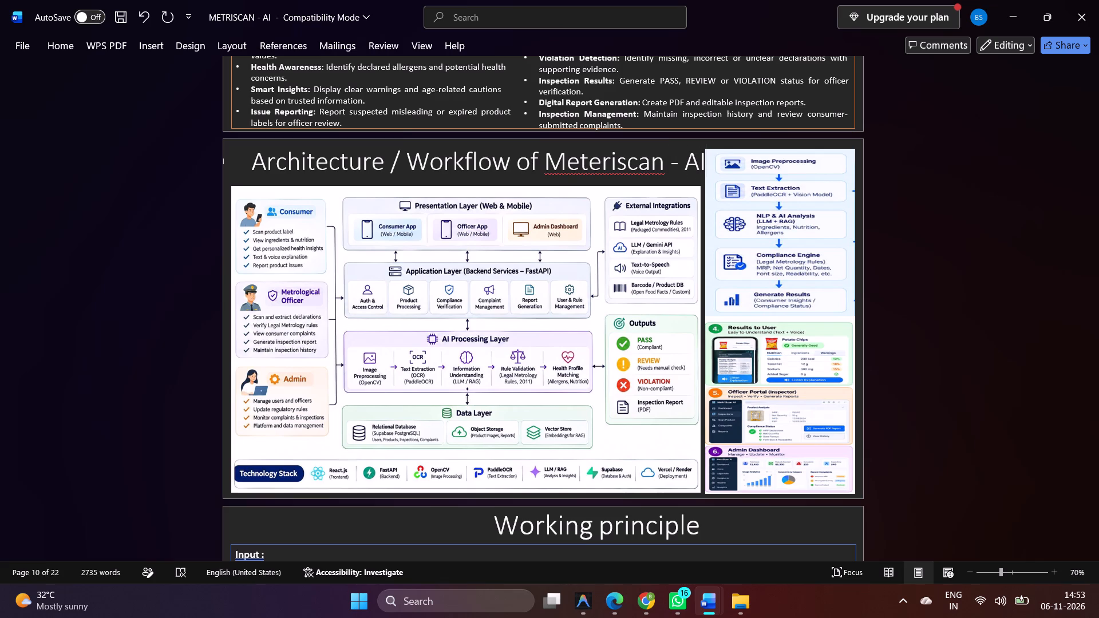
Remove one space in front of the "Architecture / Workflow of Meteriscan - AI" heading.
click(252, 160)
key(BackSpace)
Delete the Seva First Innovation Challenge logo beside the "Proposed technical solution" heading.
scroll(461, 162, up, 1)
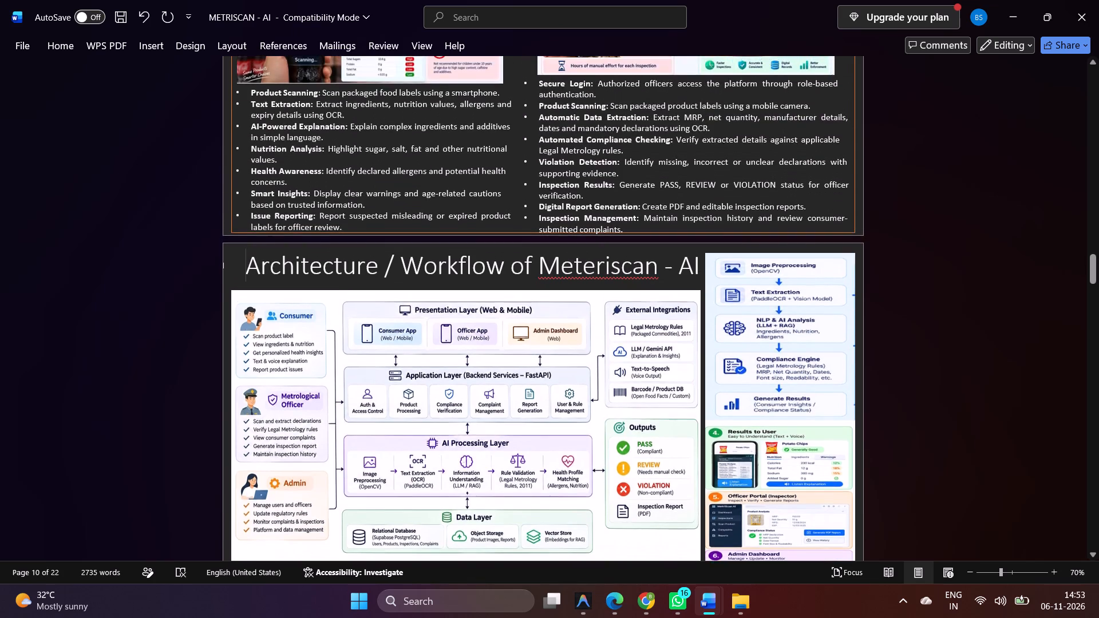
scroll(211, 197, up, 3)
click(325, 307)
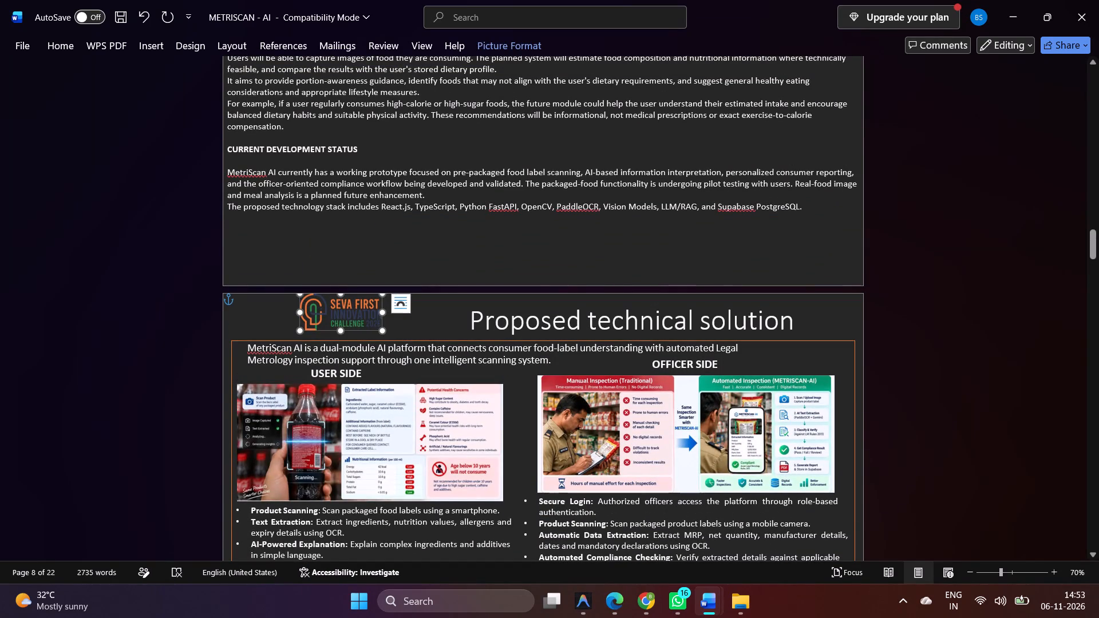
key(BackSpace)
Replace the wide gap in front of the "Proposed technical solution" heading with fifteen spaces.
scroll(325, 307, up, 1)
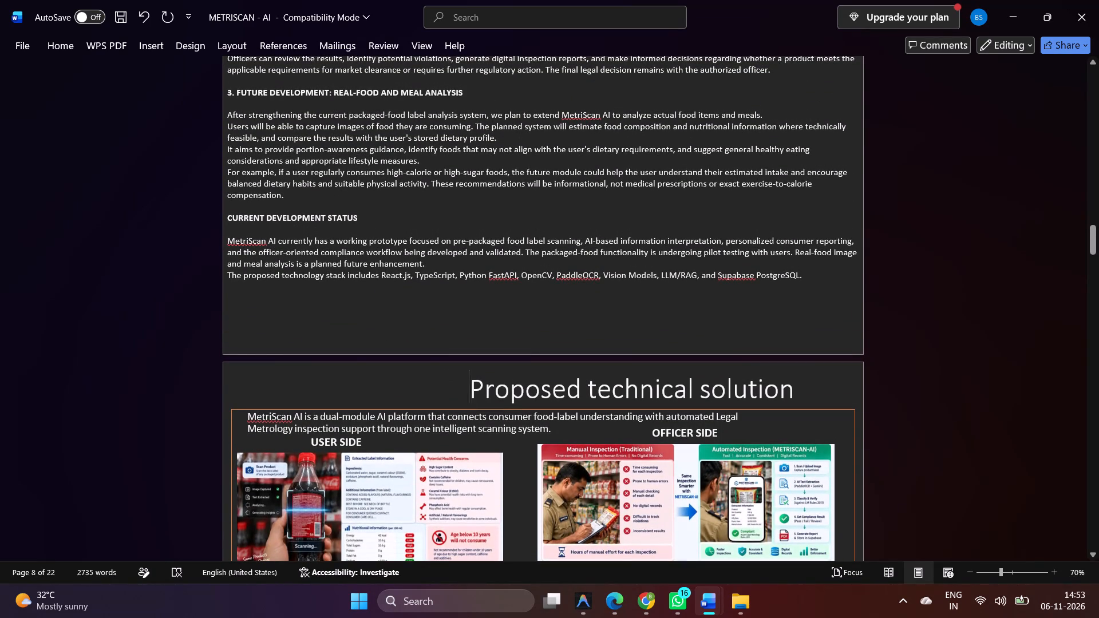
key(BackSpace)
key(space)
key(space)
key(space)
key(space)
key(space)
key(space)
key(space)
key(space)
key(space)
key(space)
key(space)
key(space)
key(space)
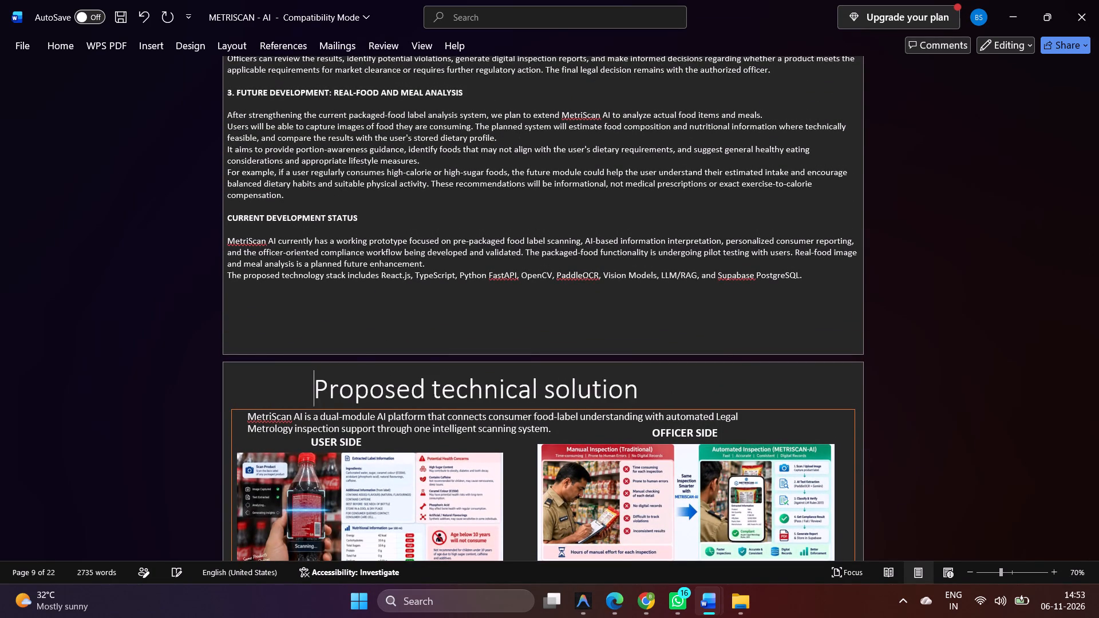
key(space)
key(space)
Review the pages before "Proposed technical solution", back to the "Our Proposed Solution" heading.
scroll(441, 314, up, 3)
scroll(373, 271, up, 1)
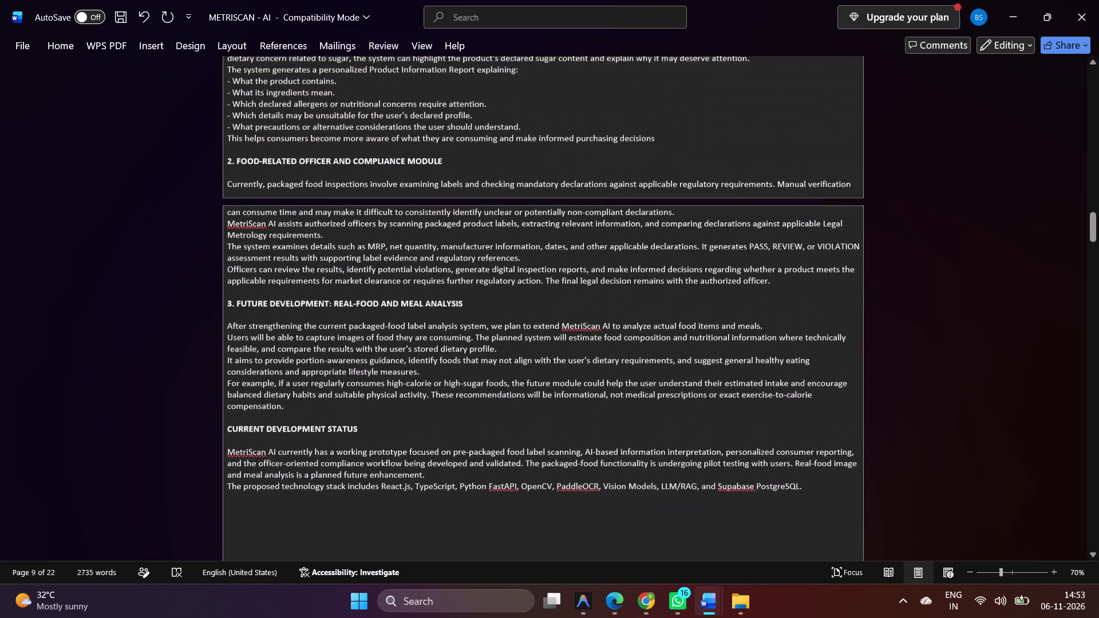
scroll(373, 271, up, 1)
scroll(295, 286, up, 1)
scroll(295, 286, down, 4)
scroll(295, 286, up, 3)
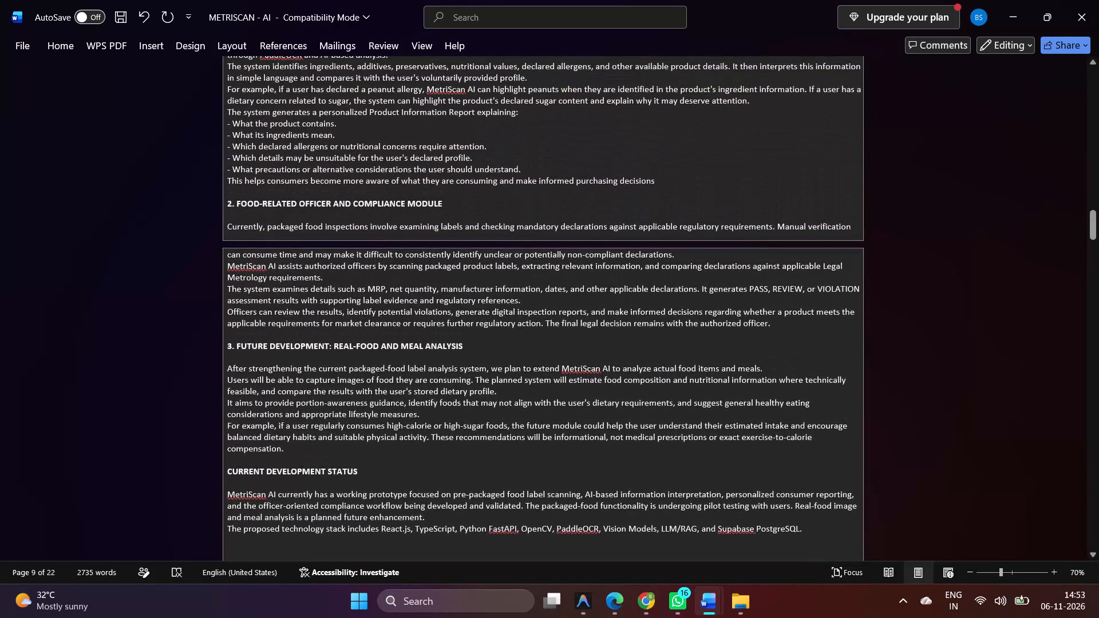
scroll(254, 292, up, 4)
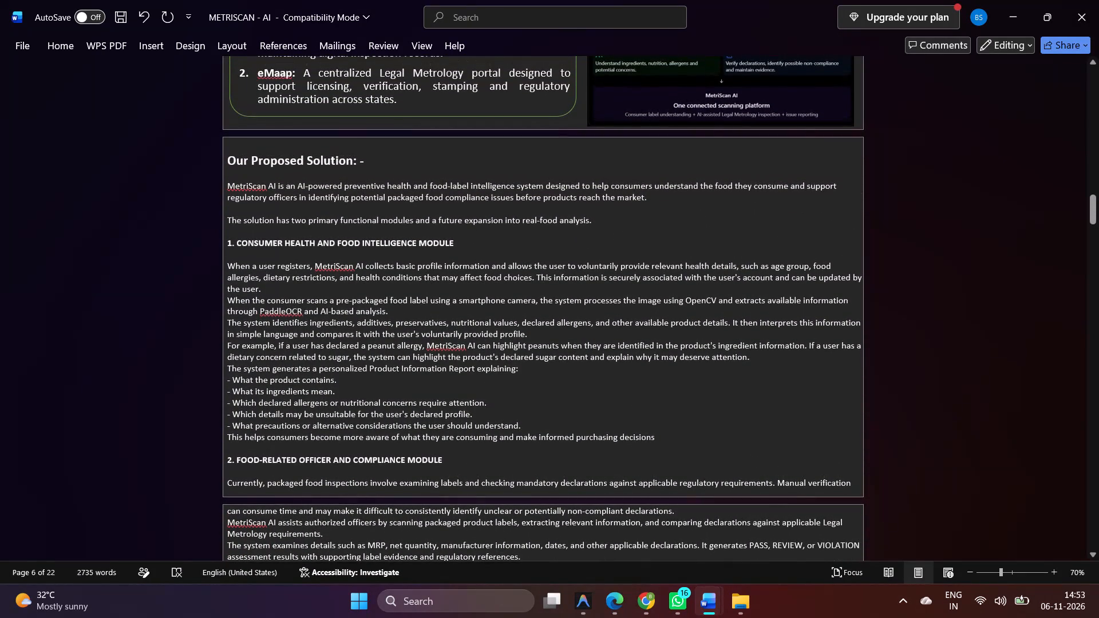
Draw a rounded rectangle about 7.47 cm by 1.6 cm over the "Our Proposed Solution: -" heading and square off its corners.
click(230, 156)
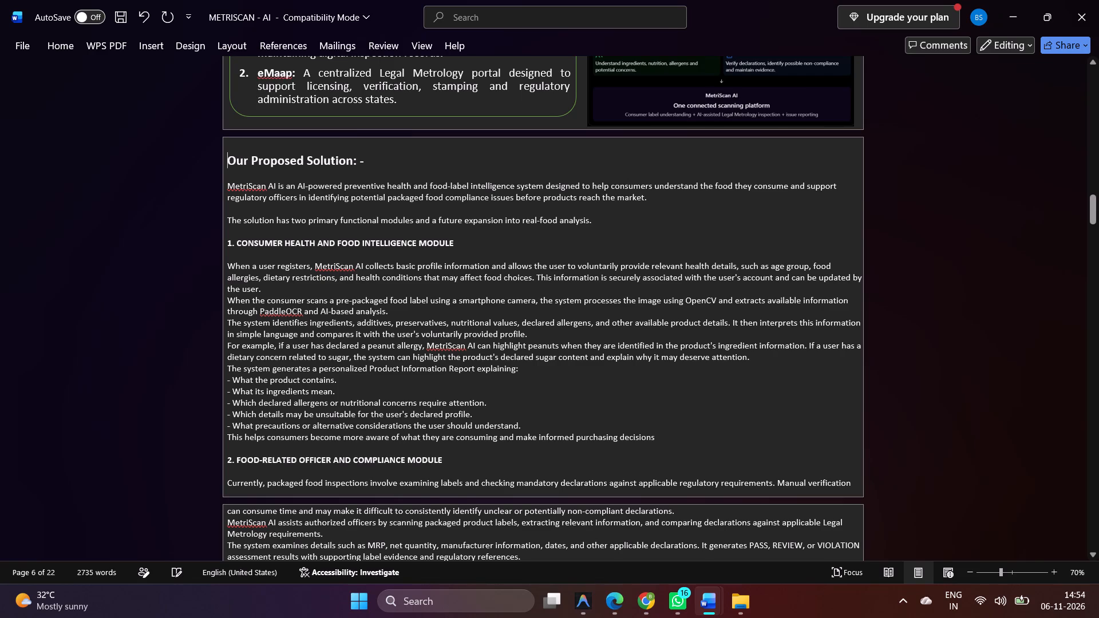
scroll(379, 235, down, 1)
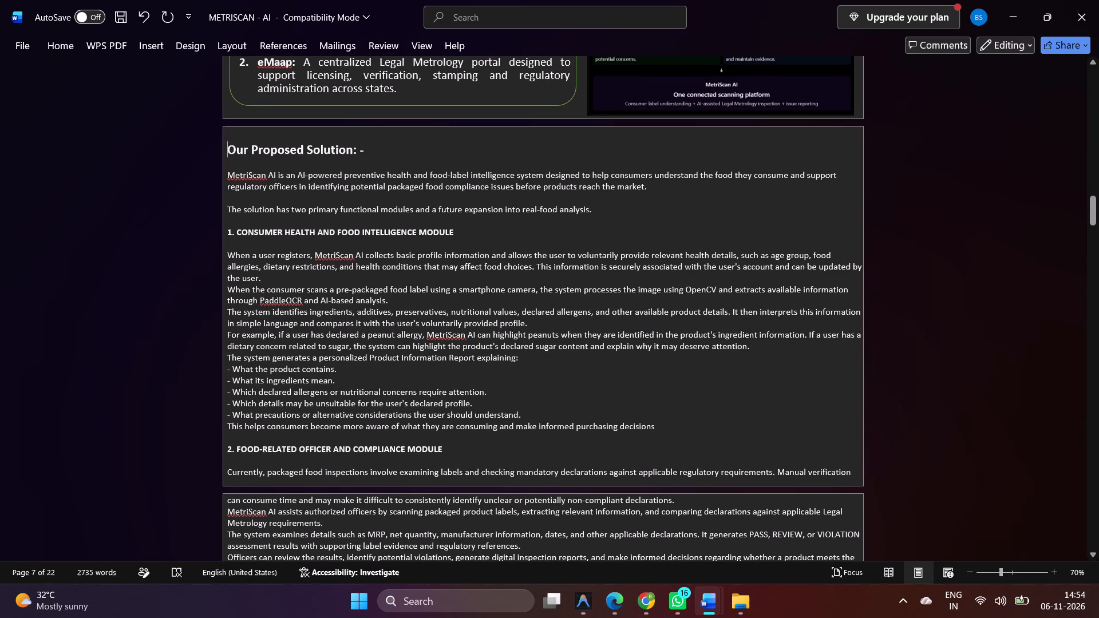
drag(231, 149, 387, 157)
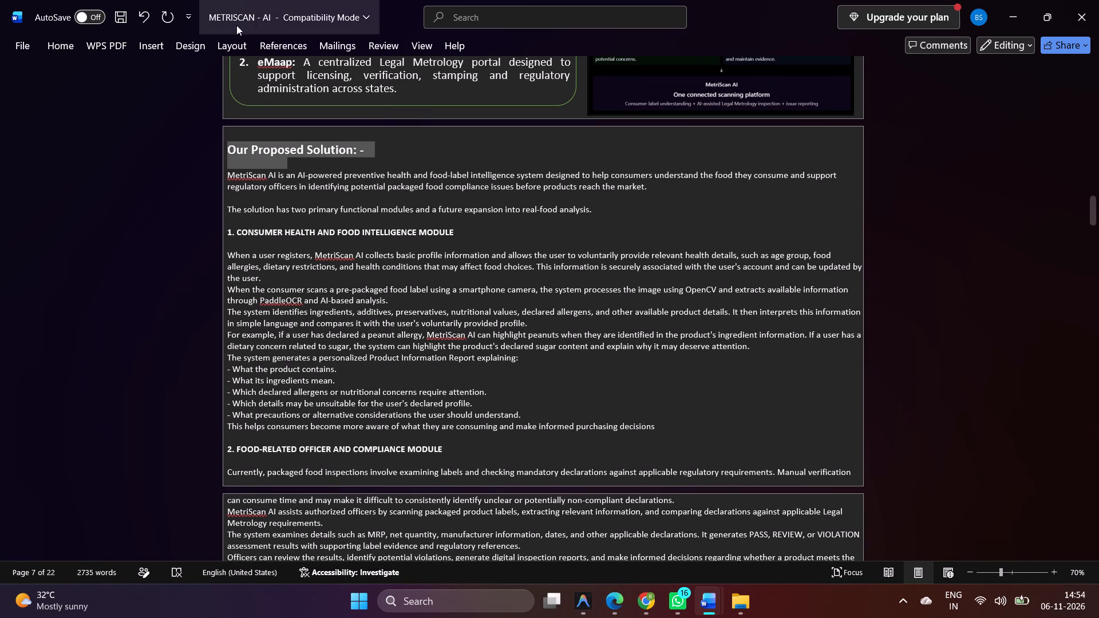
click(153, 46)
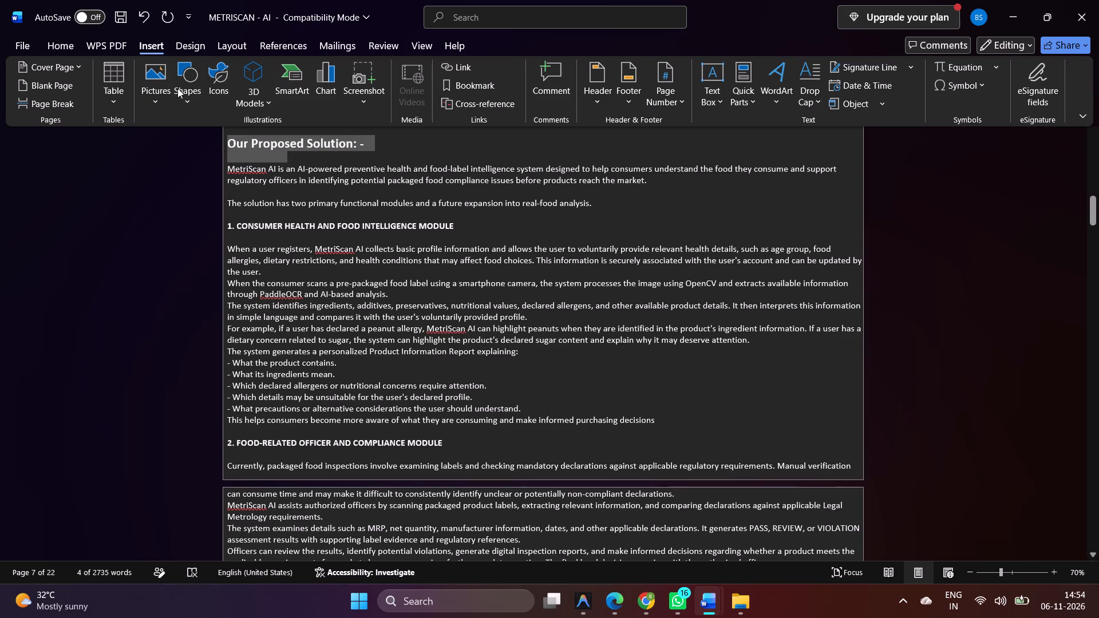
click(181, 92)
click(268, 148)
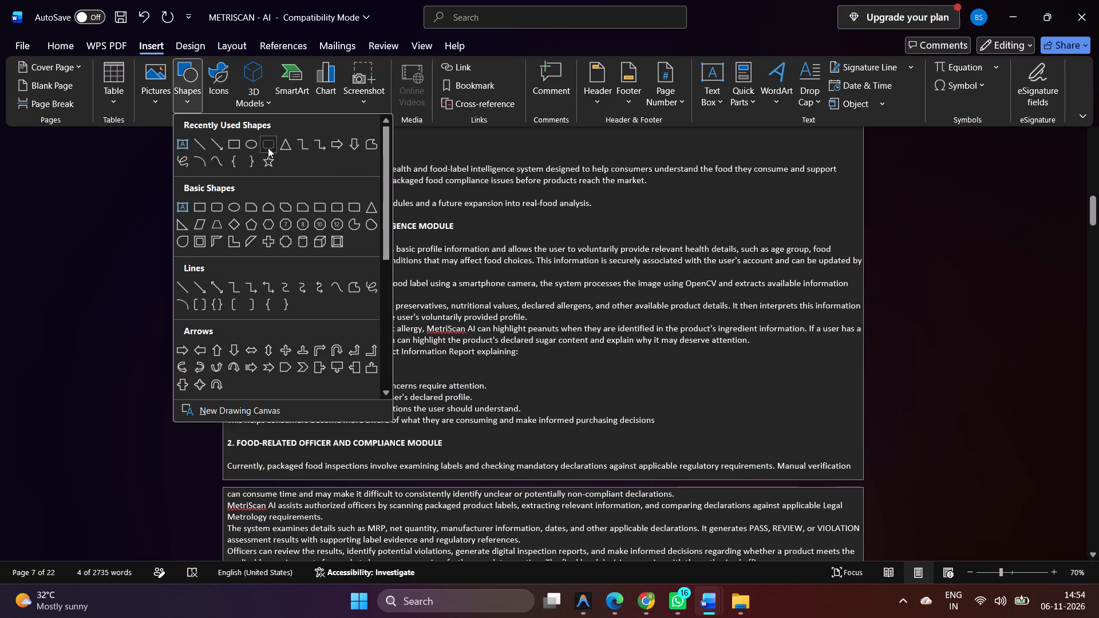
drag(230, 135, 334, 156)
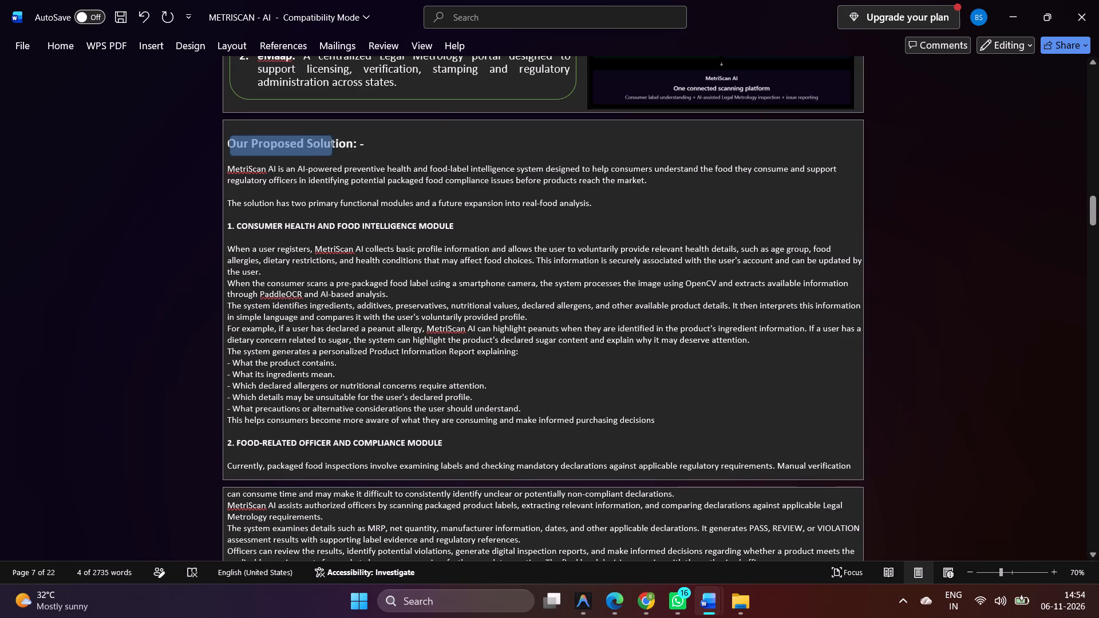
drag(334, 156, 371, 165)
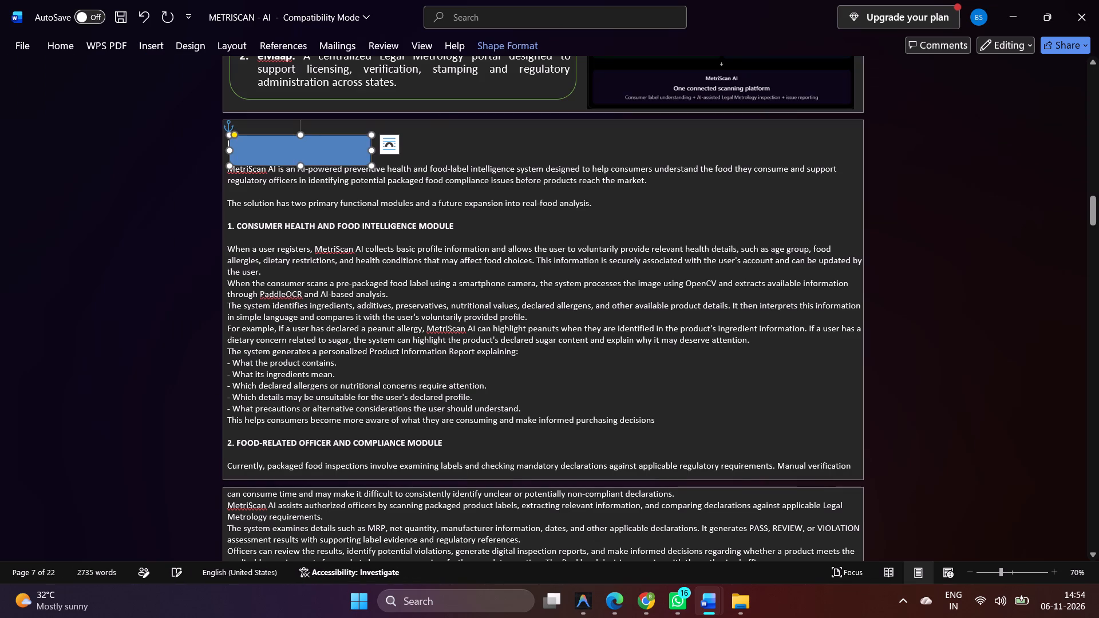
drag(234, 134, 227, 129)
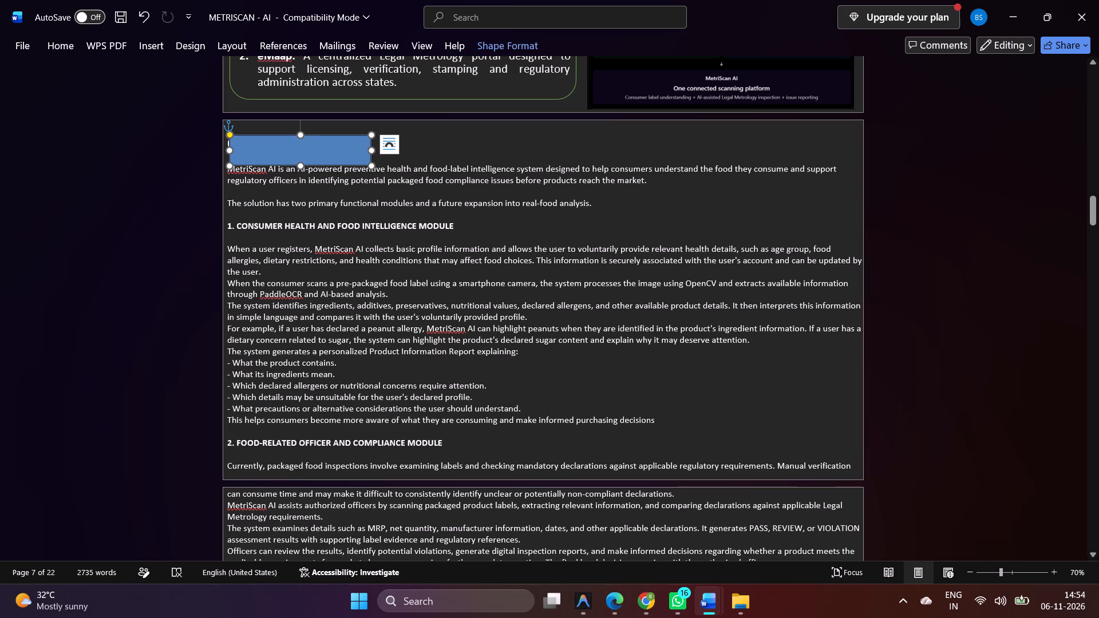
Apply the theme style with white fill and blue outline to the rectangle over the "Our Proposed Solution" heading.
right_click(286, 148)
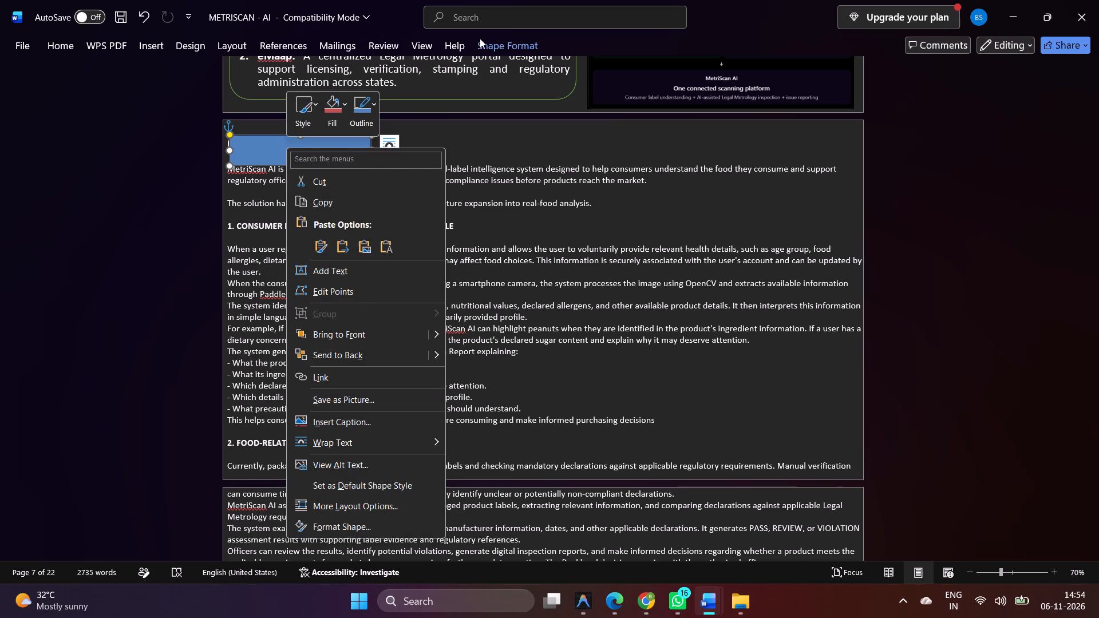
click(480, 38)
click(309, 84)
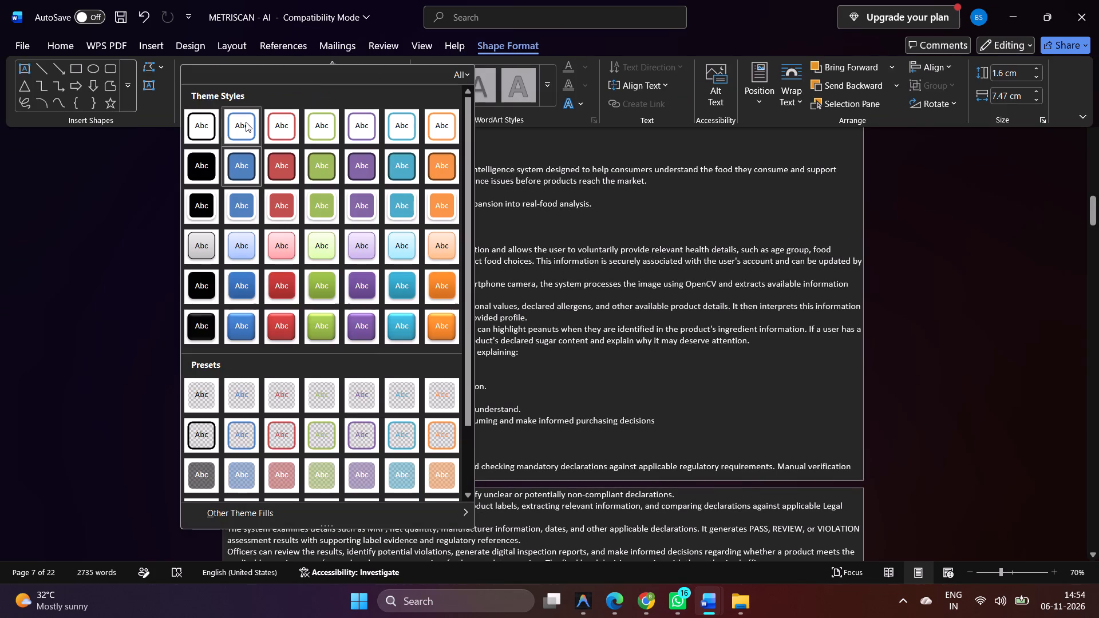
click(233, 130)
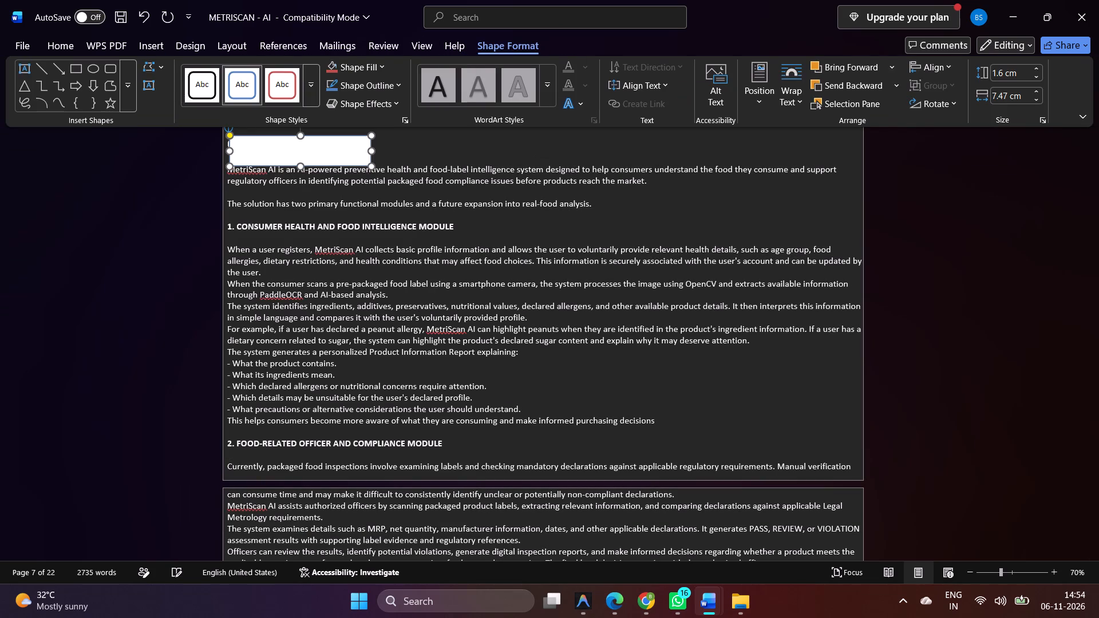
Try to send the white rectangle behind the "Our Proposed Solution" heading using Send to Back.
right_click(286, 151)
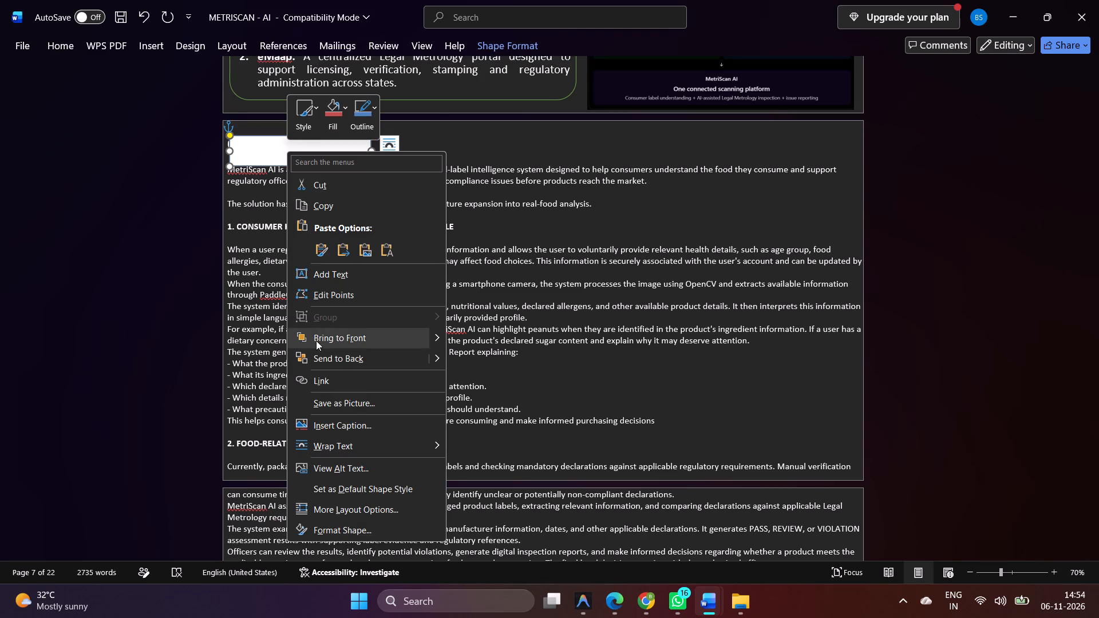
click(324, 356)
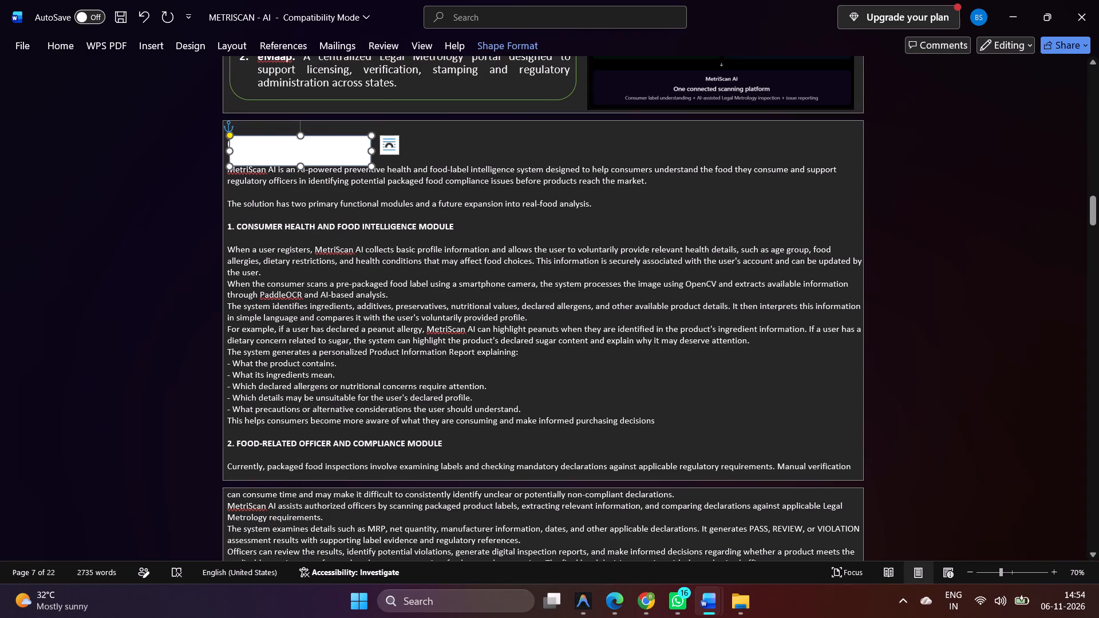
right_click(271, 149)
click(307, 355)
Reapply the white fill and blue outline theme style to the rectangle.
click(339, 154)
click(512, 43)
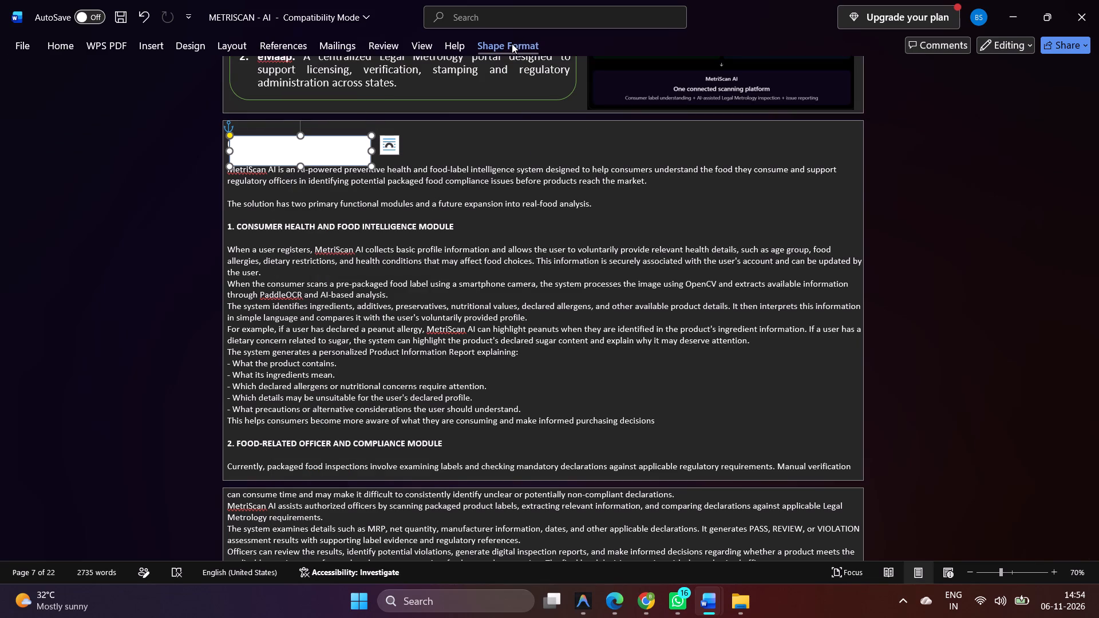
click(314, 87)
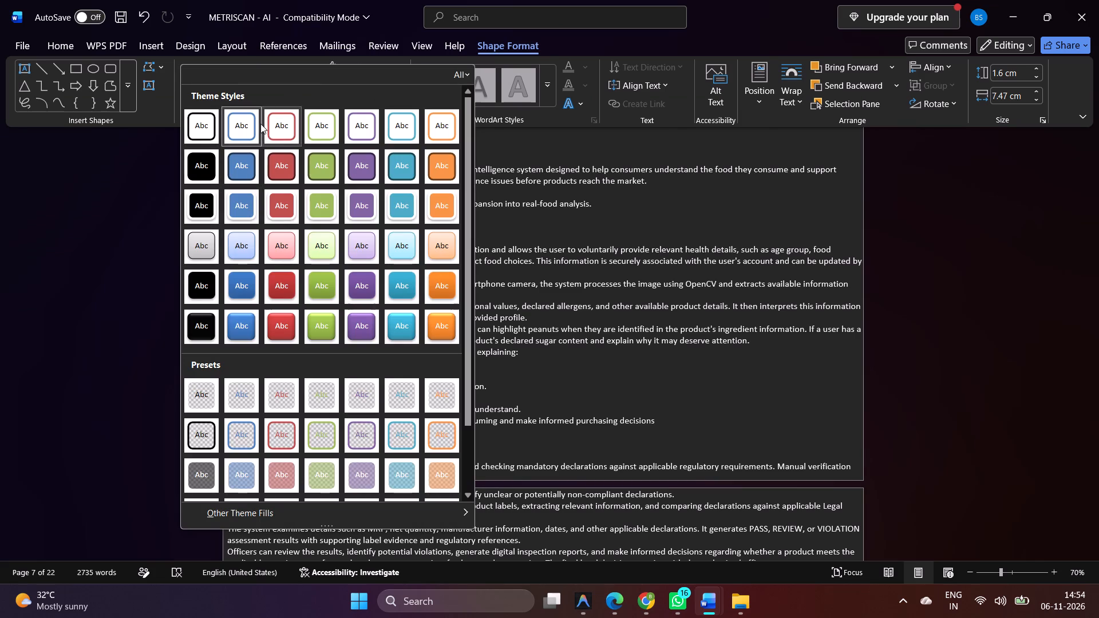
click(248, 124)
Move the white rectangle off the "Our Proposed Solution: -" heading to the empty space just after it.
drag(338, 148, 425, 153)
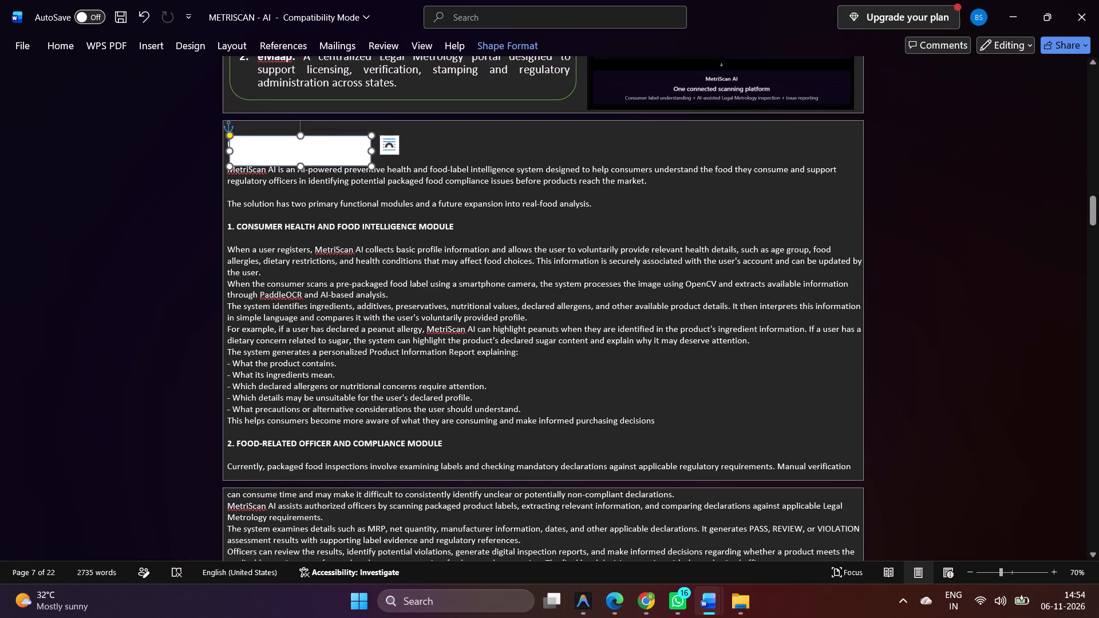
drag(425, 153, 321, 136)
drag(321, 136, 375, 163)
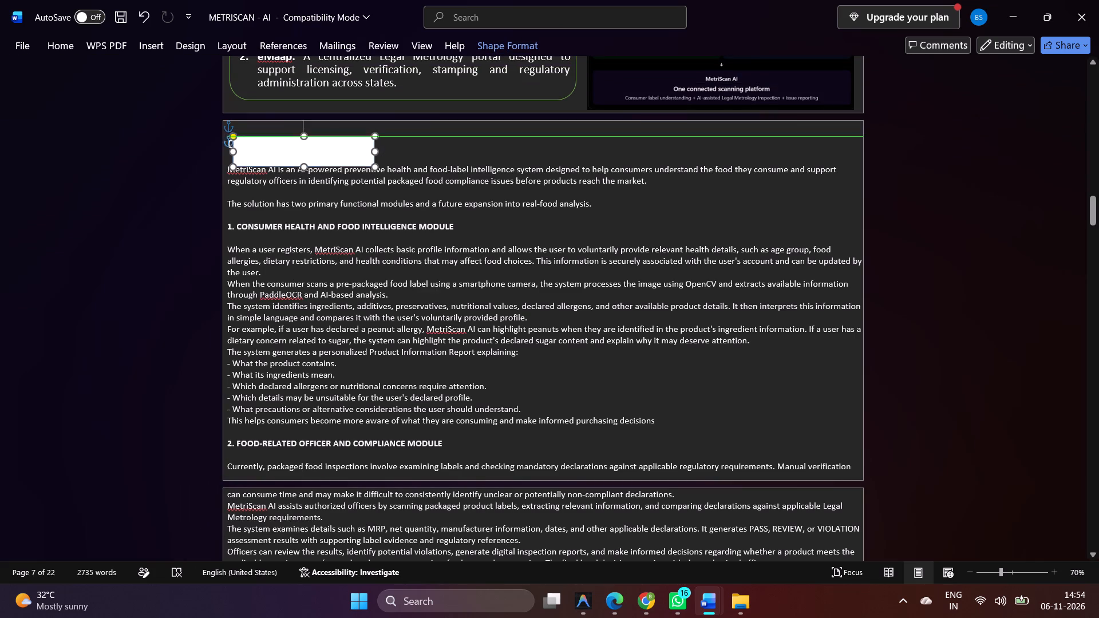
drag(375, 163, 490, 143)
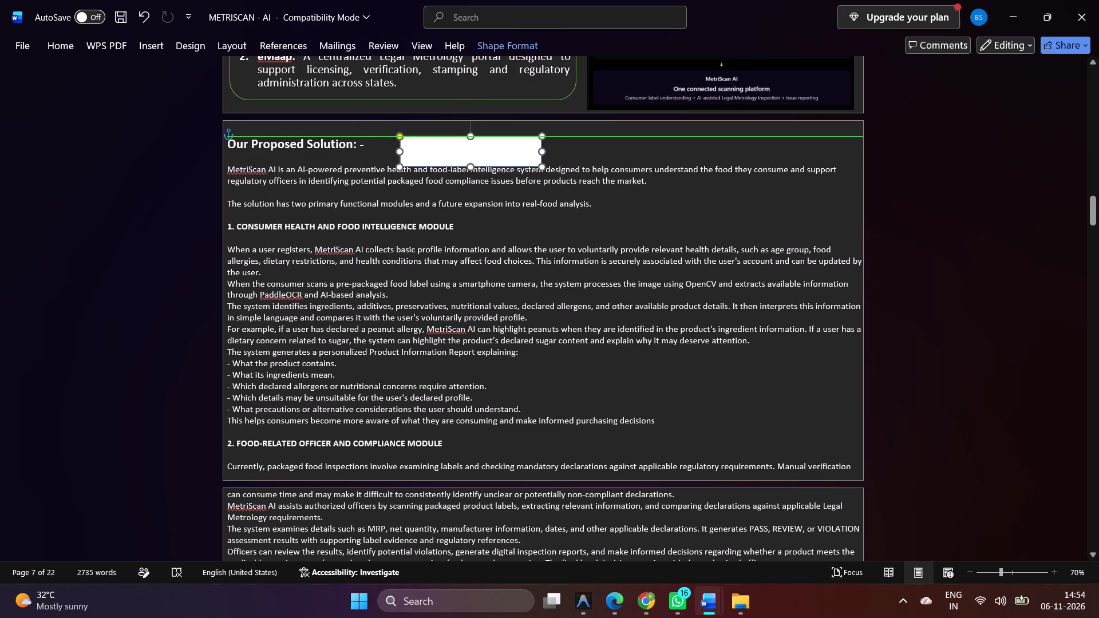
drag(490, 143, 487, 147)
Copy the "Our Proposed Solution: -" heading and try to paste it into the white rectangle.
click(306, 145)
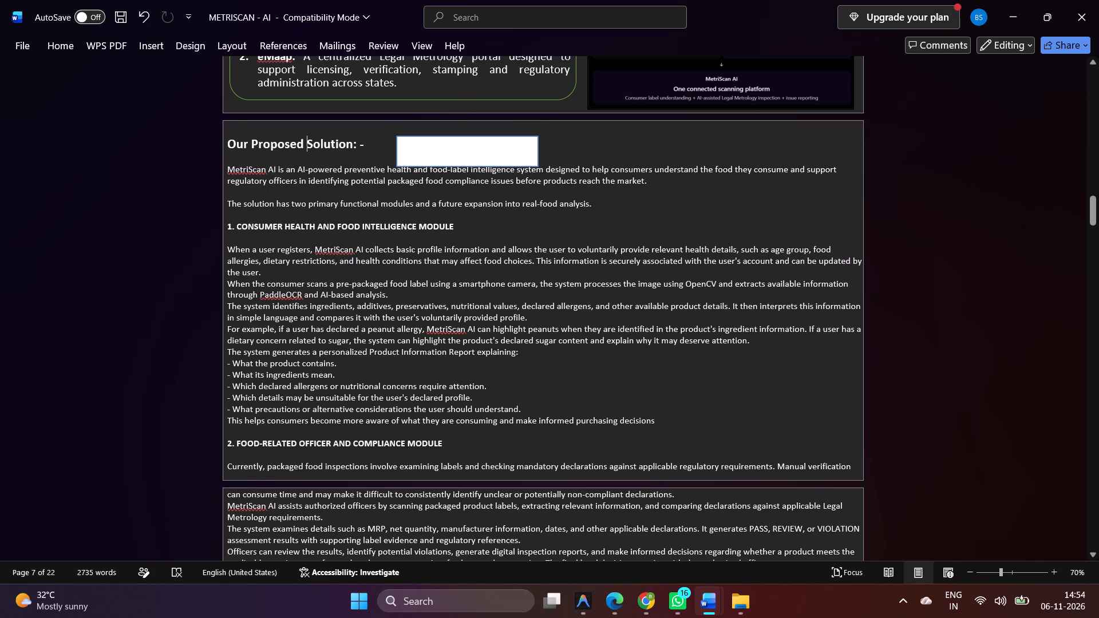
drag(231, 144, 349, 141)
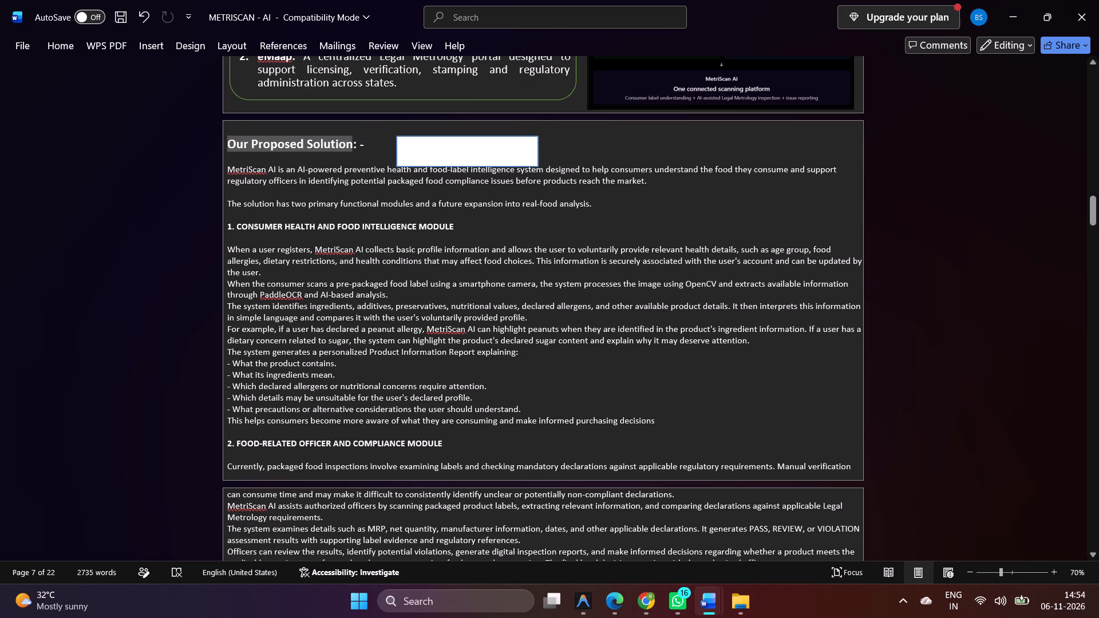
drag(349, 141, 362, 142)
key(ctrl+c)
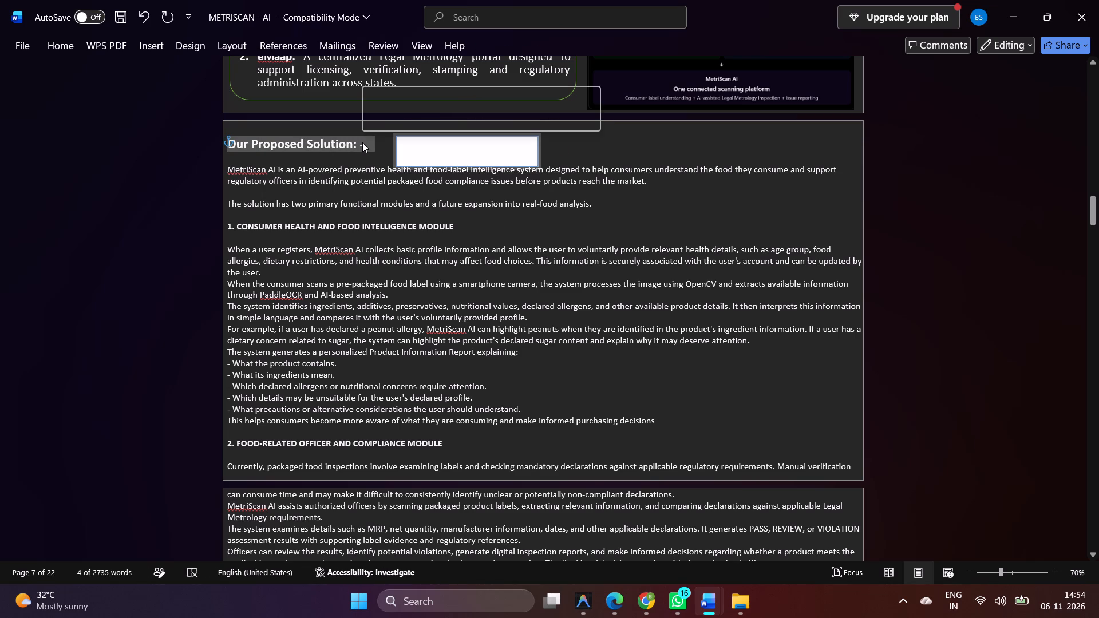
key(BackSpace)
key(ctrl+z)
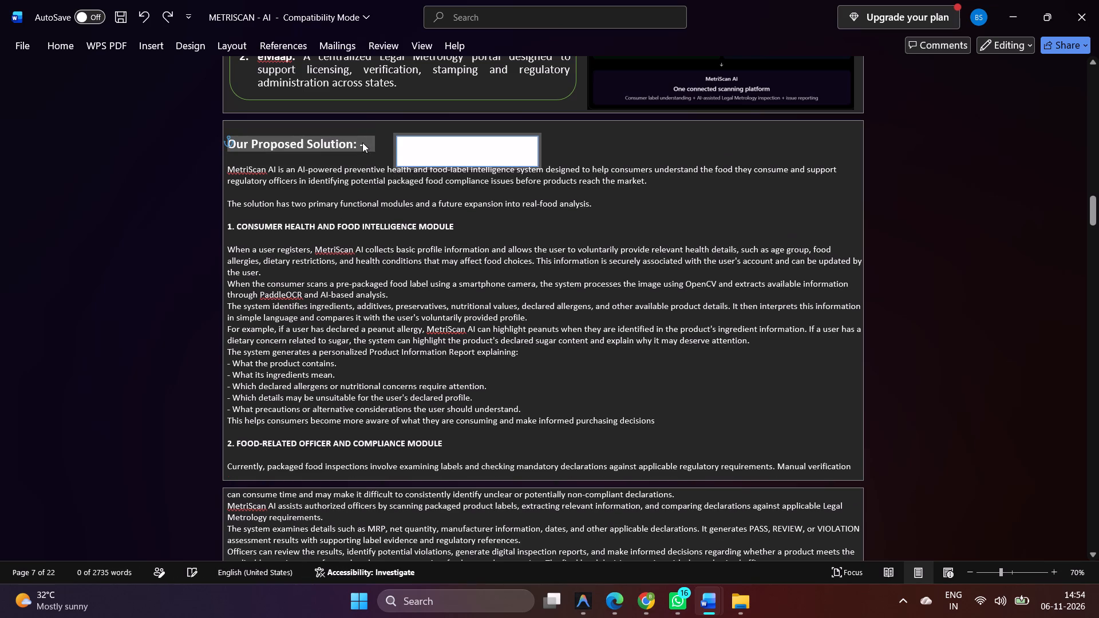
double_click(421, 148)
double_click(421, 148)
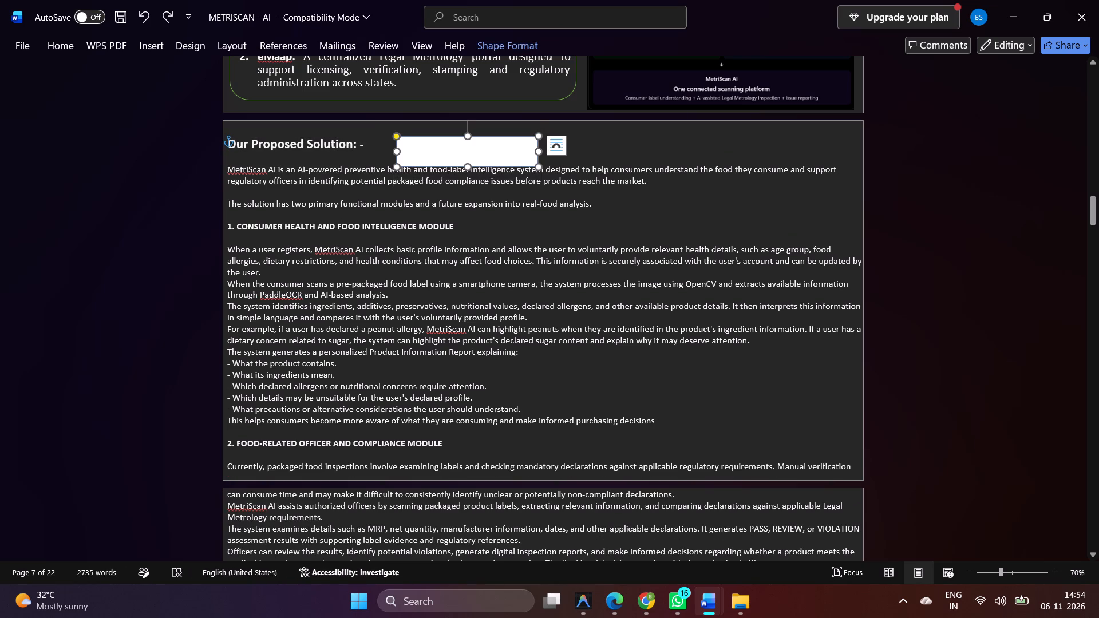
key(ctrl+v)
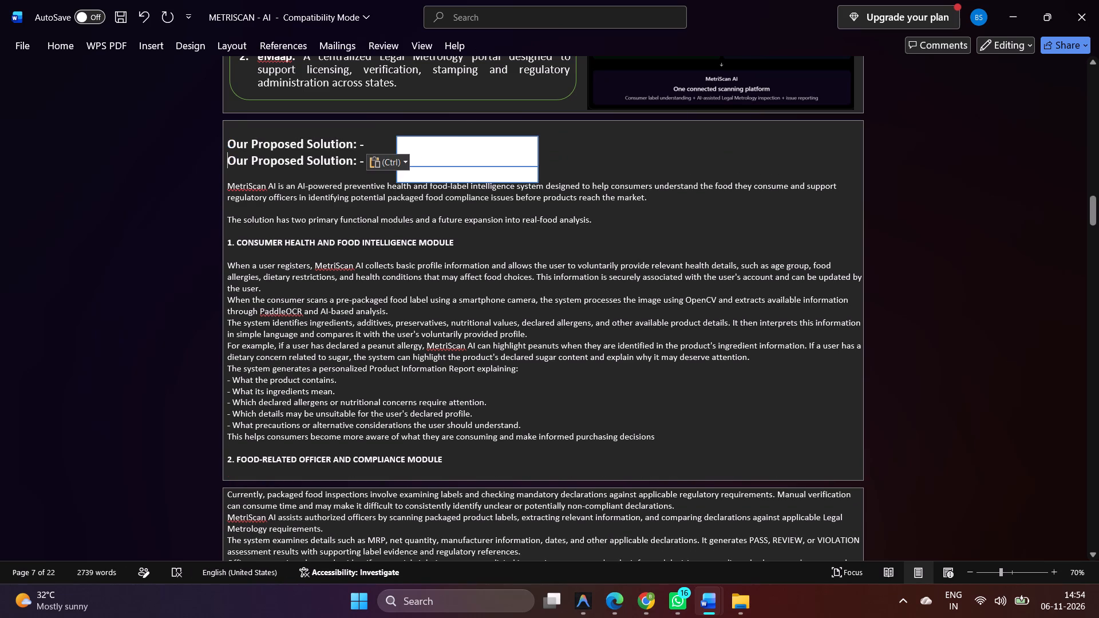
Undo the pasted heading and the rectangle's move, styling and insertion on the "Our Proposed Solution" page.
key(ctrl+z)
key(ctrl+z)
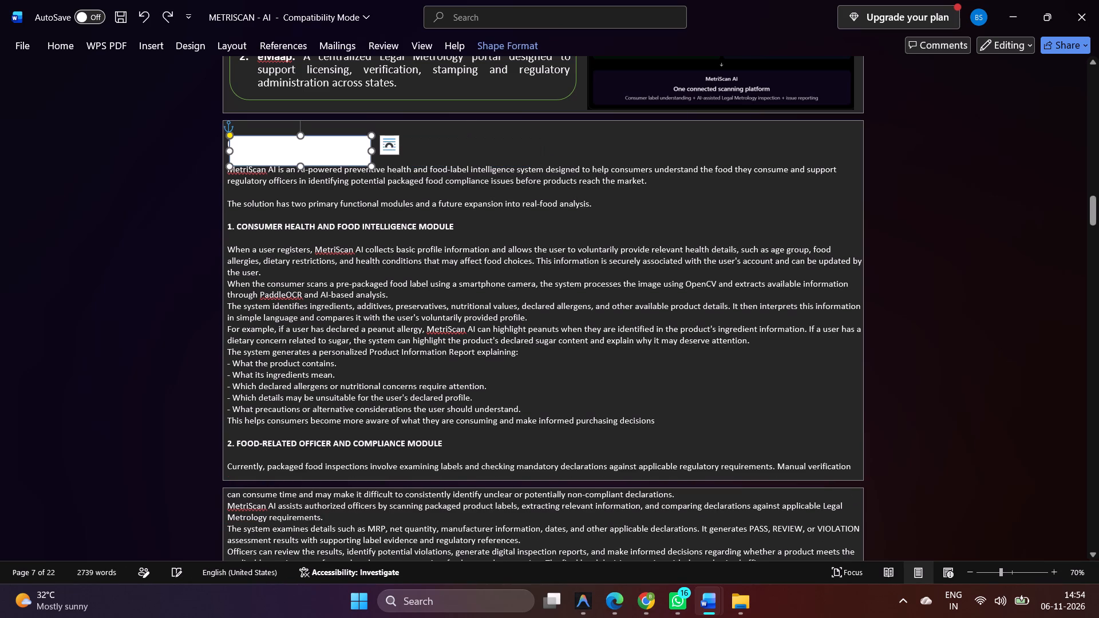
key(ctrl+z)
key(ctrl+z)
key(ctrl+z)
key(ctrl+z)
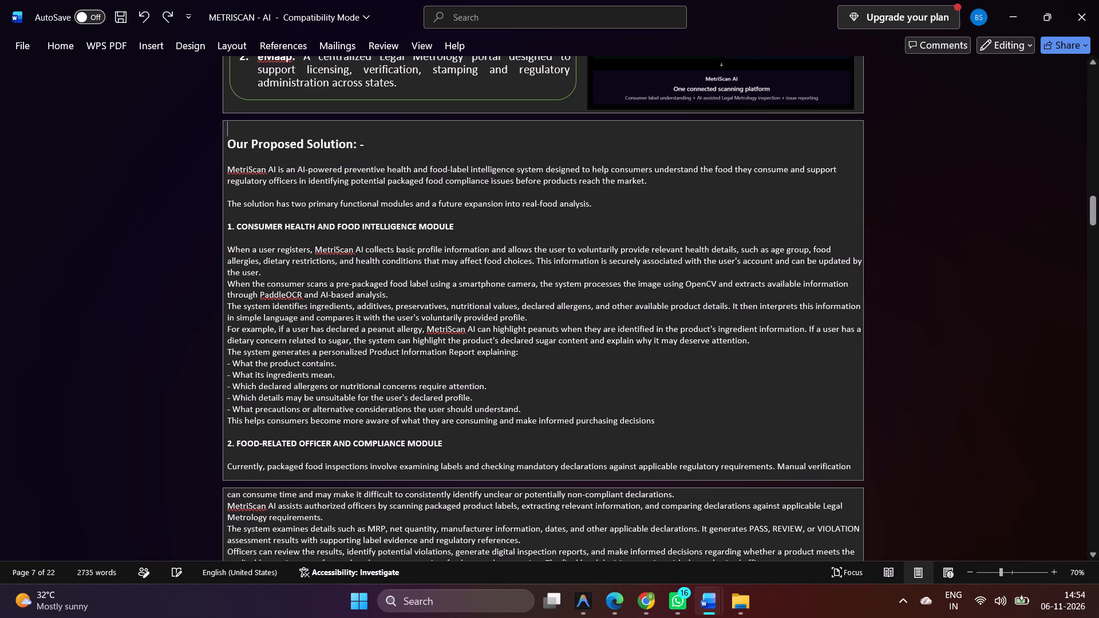
Set the font size of the "Our Proposed Solution: -" heading to 28.
scroll(321, 185, down, 1)
scroll(321, 185, up, 1)
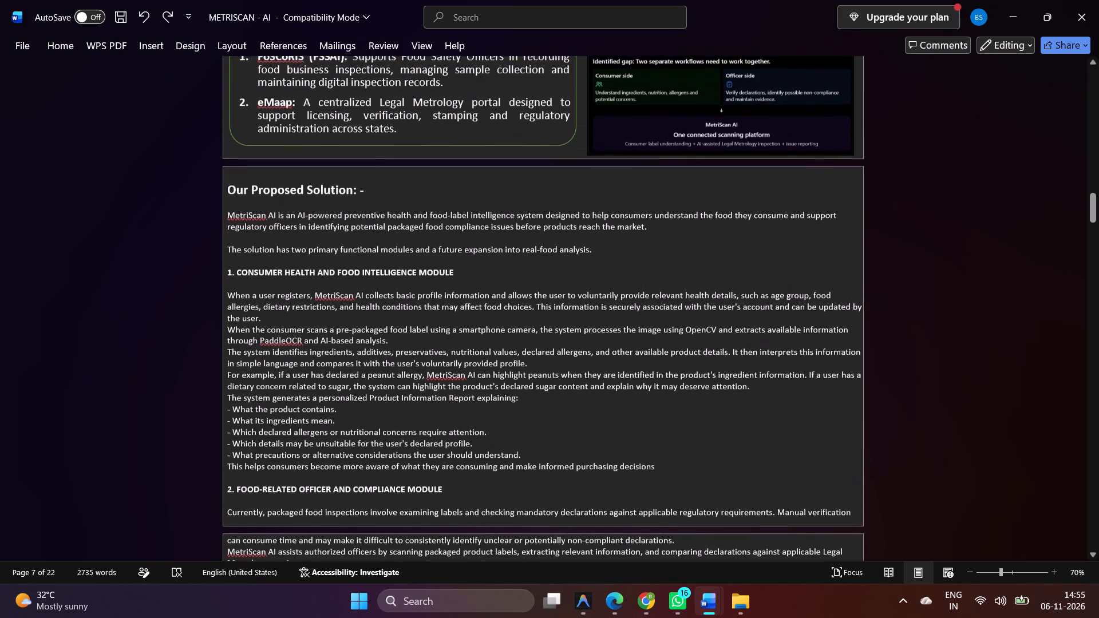
scroll(285, 253, up, 1)
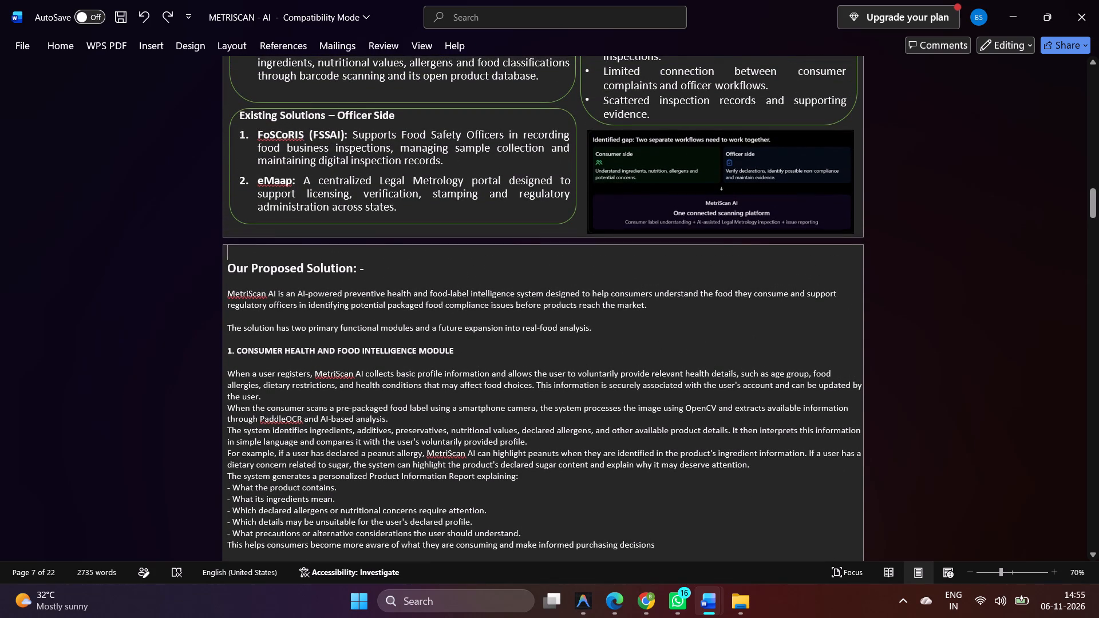
drag(371, 266, 226, 263)
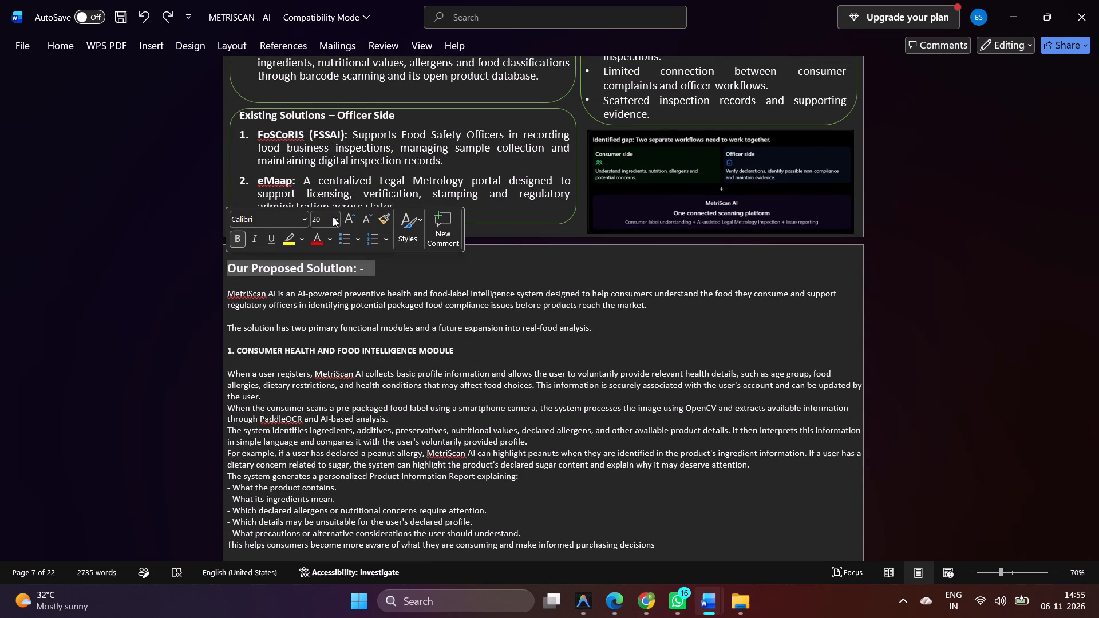
click(331, 217)
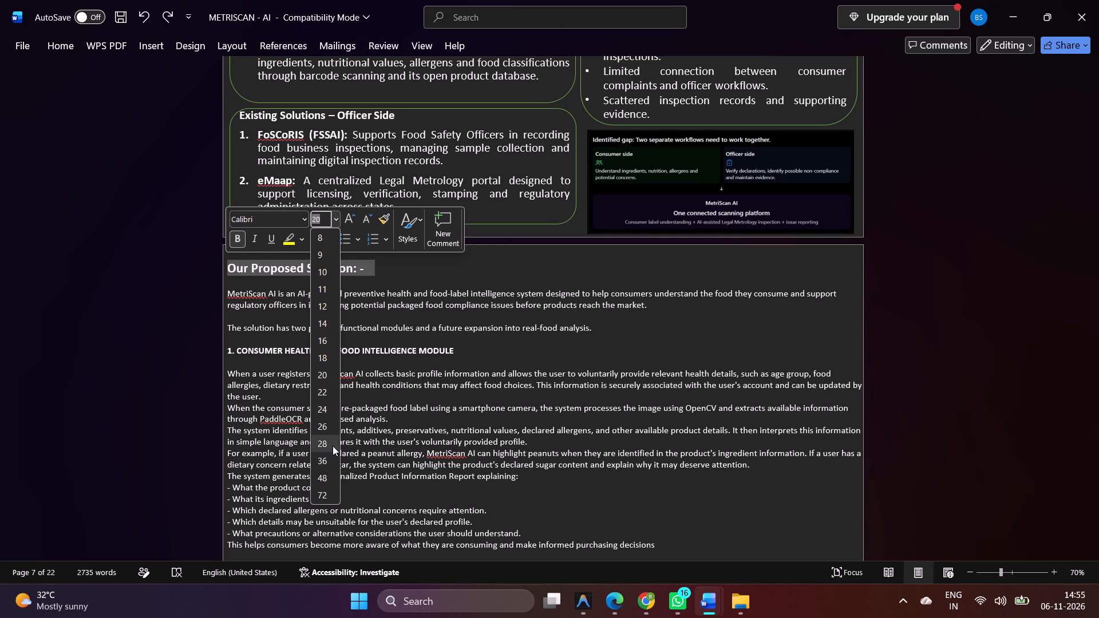
click(331, 446)
Remove the trailing ": -" so the heading reads "Our Proposed Solution".
click(239, 267)
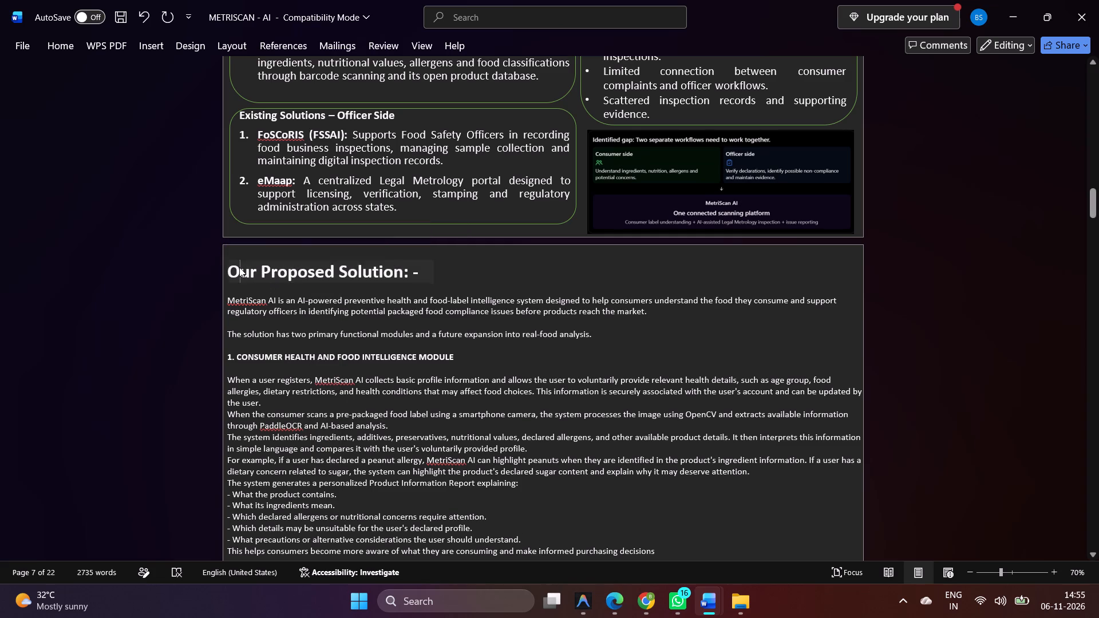
key(Right)
key(Right)
key(Right)
key(Right)
key(Right)
key(Right)
key(Right)
key(Right)
key(Right)
key(Right)
key(Right)
key(Right)
key(Right)
key(Right)
key(Right)
key(Right)
key(Right)
key(Right)
key(Right)
key(Right)
key(Left)
key(BackSpace)
key(BackSpace)
key(BackSpace)
key(BackSpace)
Insert leading spaces before the "Our Proposed Solution" heading to shift it to the middle of the page.
key(Left)
key(Left)
key(Left)
key(Left)
key(Left)
key(Left)
key(Left)
key(Left)
key(Left)
key(Left)
key(Left)
key(Left)
key(Left)
key(Left)
key(Left)
key(Left)
key(Left)
key(Left)
key(Left)
key(Left)
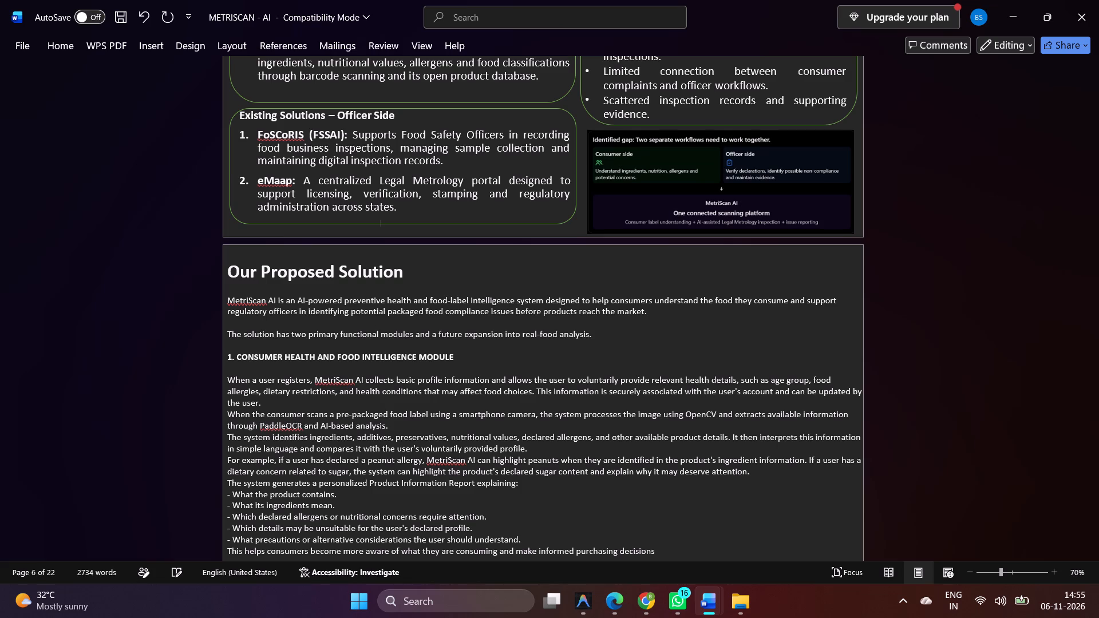
key(Right)
key(Right)
key(space)
key(space)
key(space)
key(space)
key(space)
key(space)
key(space)
key(space)
key(space)
key(space)
key(space)
key(space)
key(space)
key(space)
key(space)
key(space)
key(space)
key(space)
key(space)
key(space)
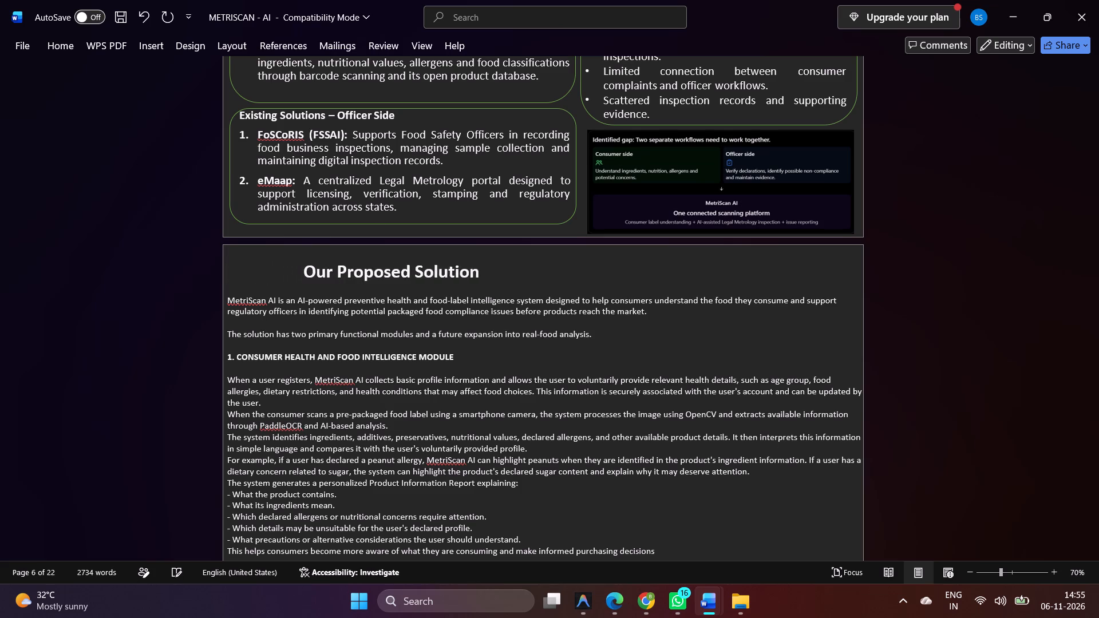
key(space)
key(space)
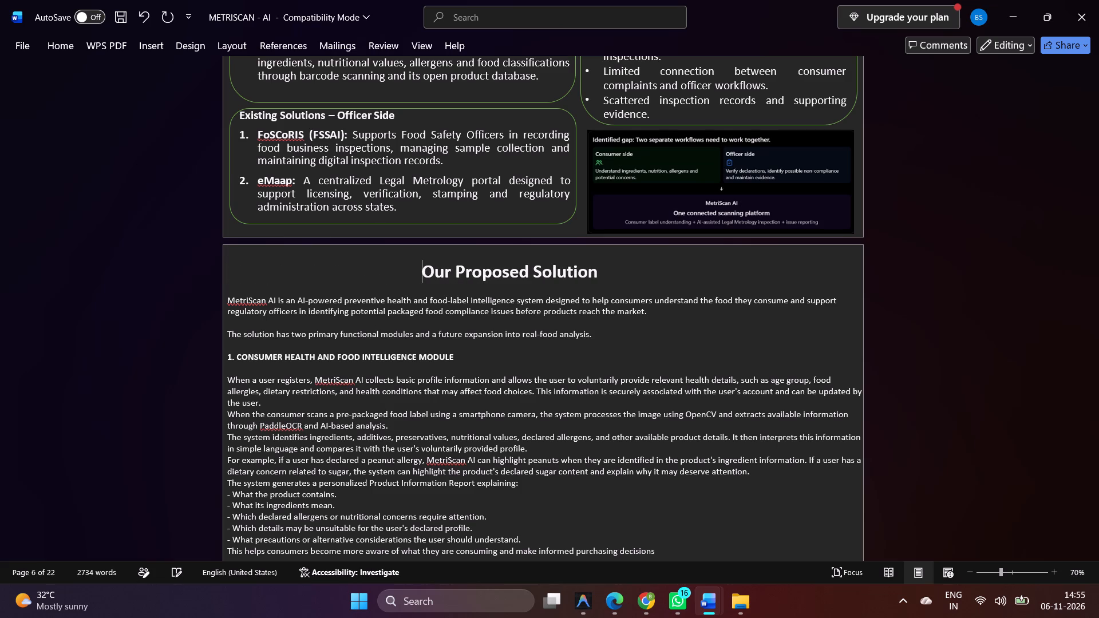
Delete the Seva First Innovation Challenge logo from the "Existing solutions and limitations" page.
scroll(278, 212, up, 5)
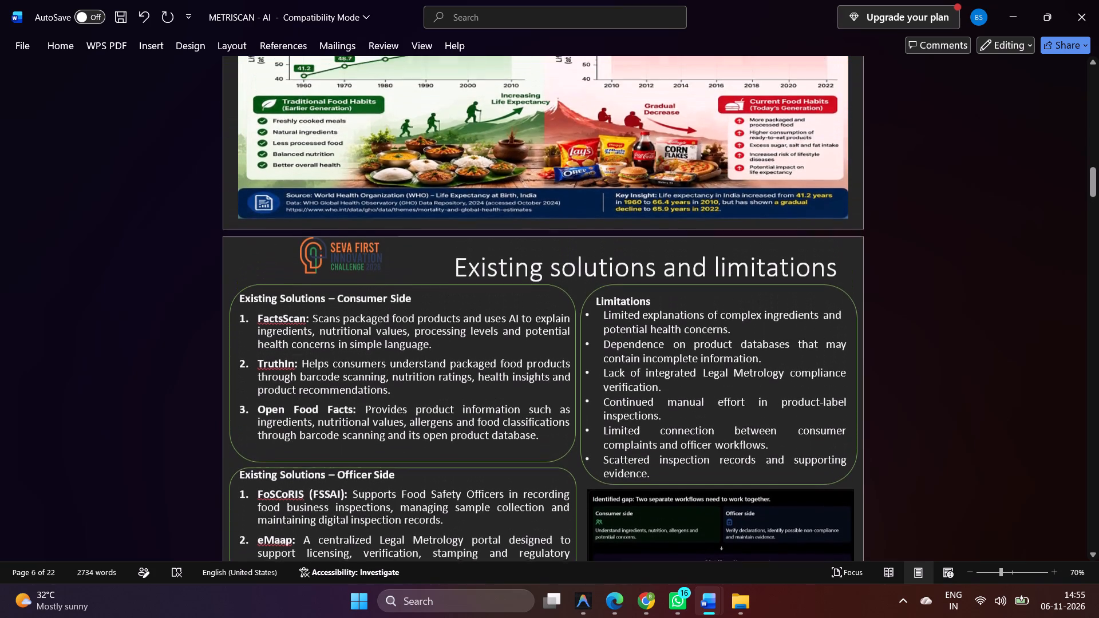
click(352, 254)
key(BackSpace)
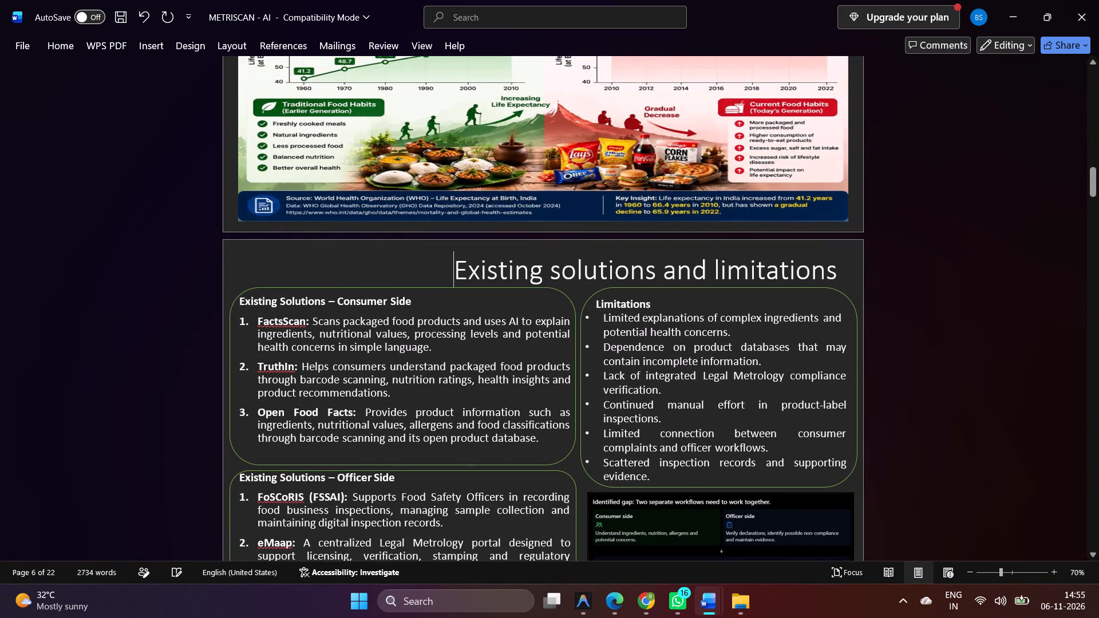
Remove the gap before the "Existing solutions and limitations" heading and add leading spaces to roughly centre it.
scroll(352, 254, up, 1)
key(BackSpace)
key(space)
key(space)
key(space)
key(space)
key(space)
key(space)
key(space)
key(space)
key(space)
key(space)
key(space)
key(space)
key(space)
key(space)
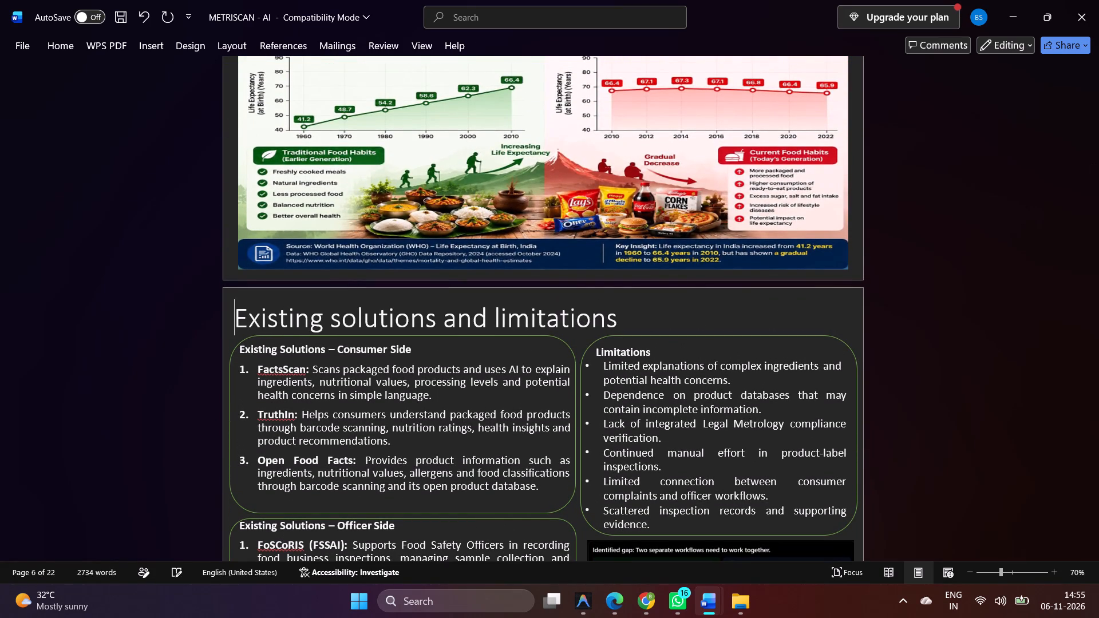
Delete the Seva First Innovation Challenge logo from the "Evidence/data/survey" page.
scroll(352, 254, up, 2)
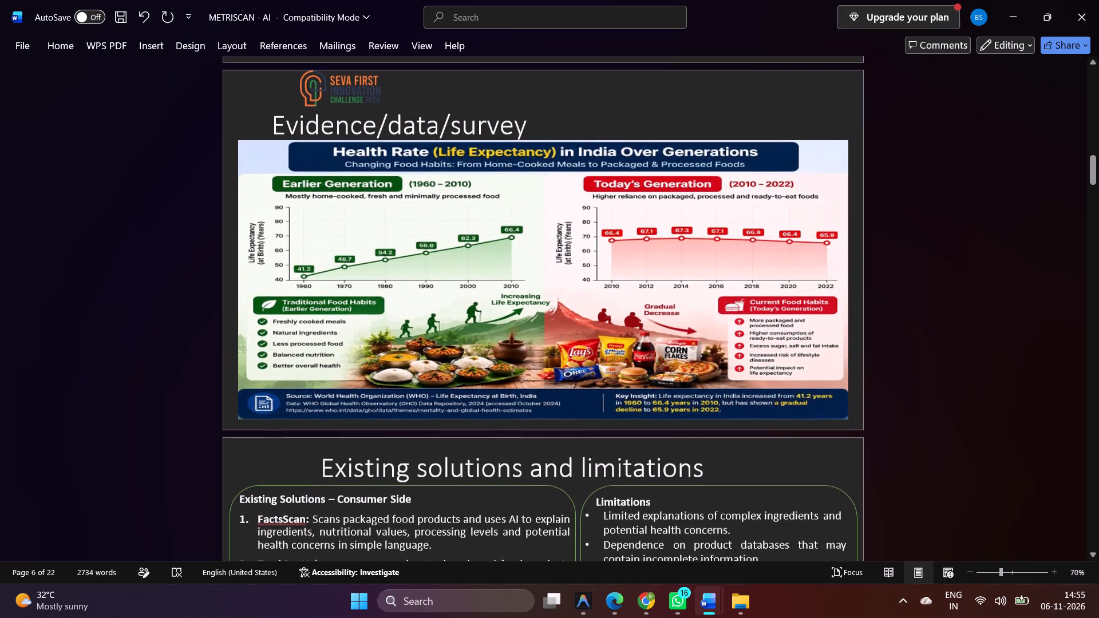
scroll(297, 113, up, 1)
click(359, 171)
key(BackSpace)
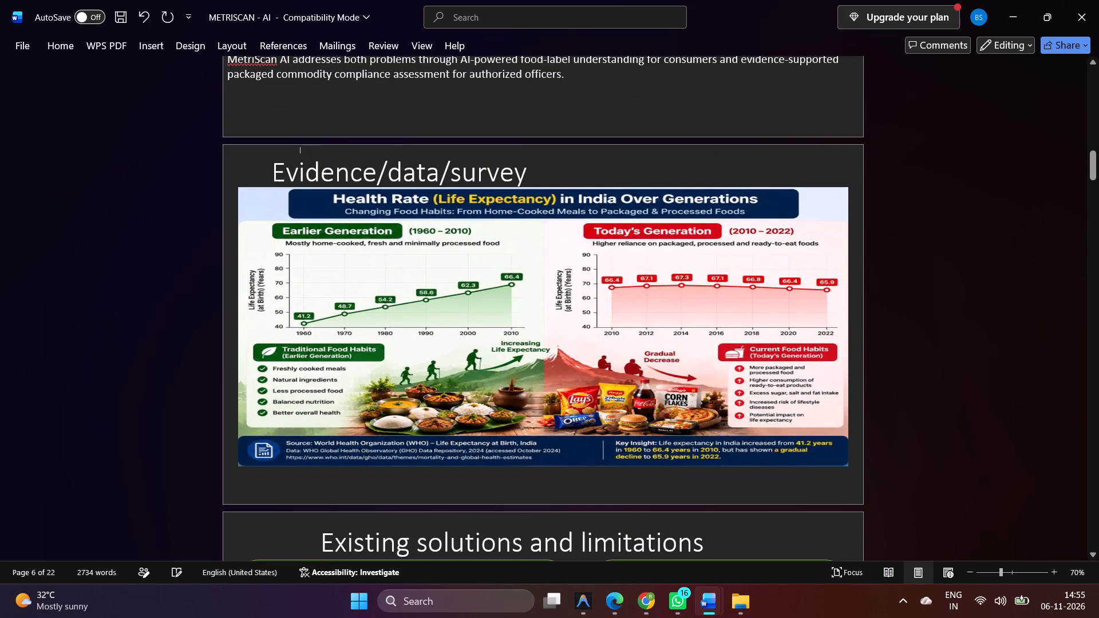
Insert leading spaces before the "Evidence/data/survey" heading to shift it toward the middle of the page.
scroll(359, 171, up, 1)
click(272, 225)
key(space)
key(space)
key(space)
key(space)
key(space)
key(space)
key(space)
key(space)
key(space)
key(space)
key(space)
key(space)
key(space)
key(space)
key(space)
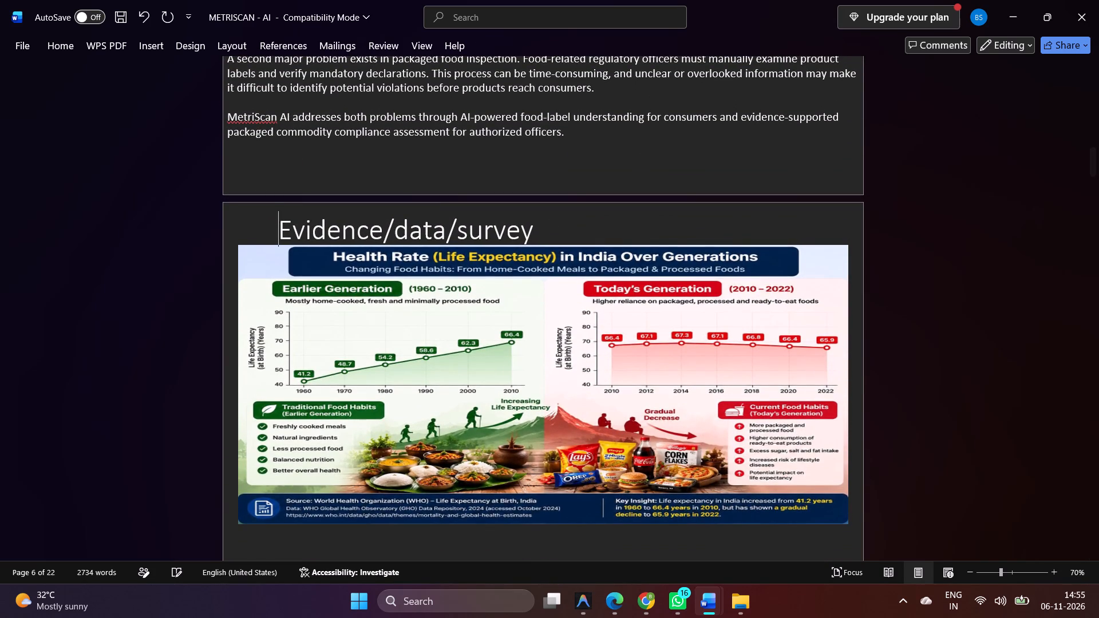
key(space)
key(space)
key(space)
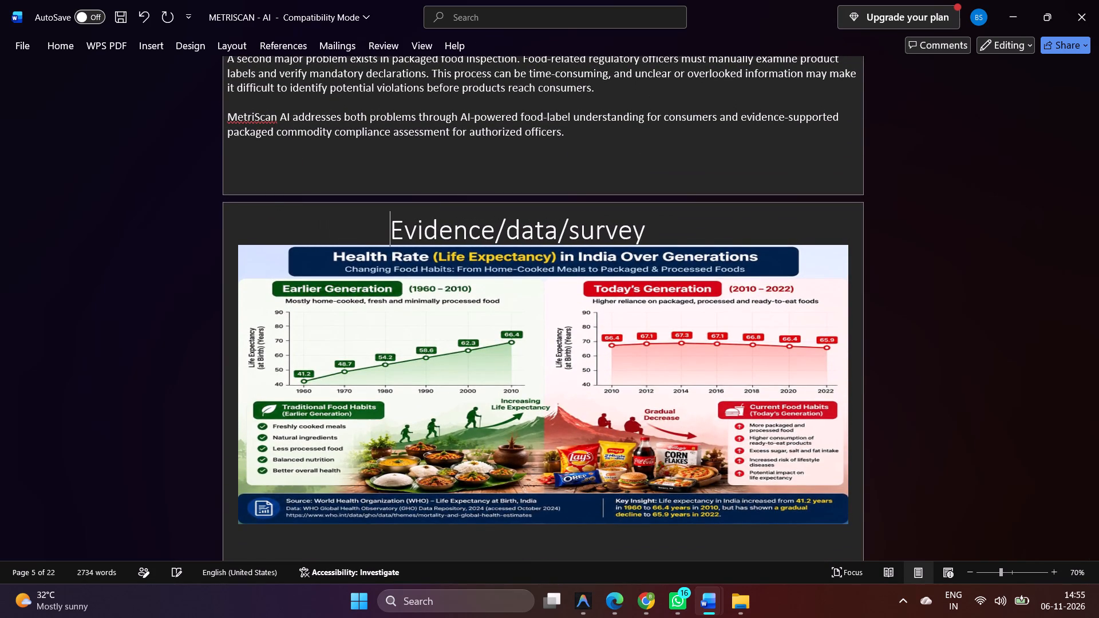
key(space)
Select the "What problem we are solving?" heading and open its font size choices.
scroll(272, 225, up, 5)
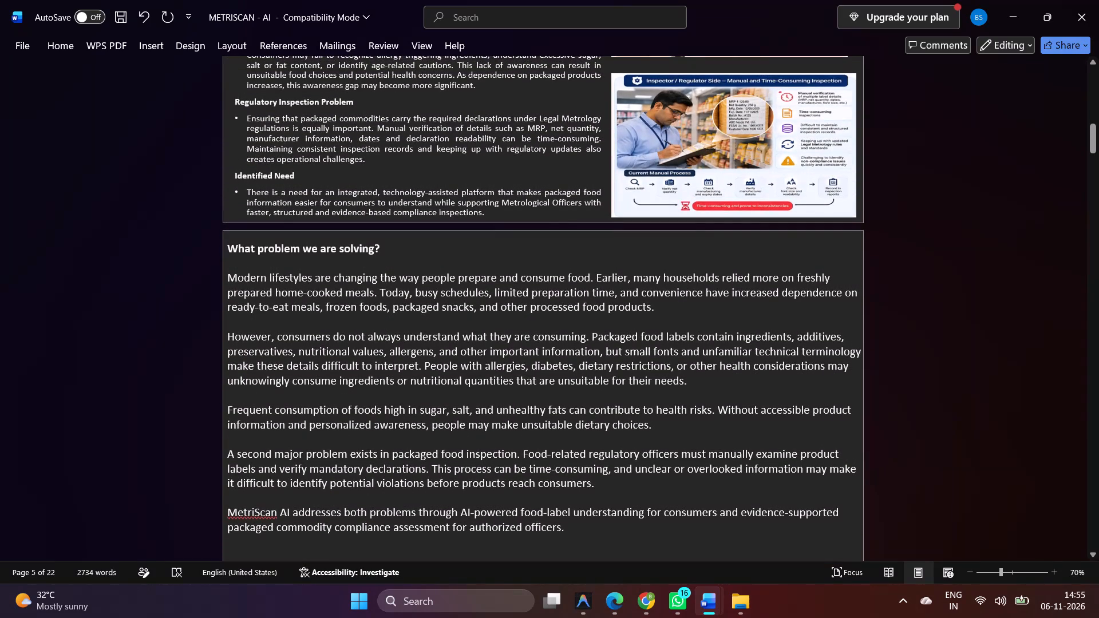
drag(228, 248, 378, 262)
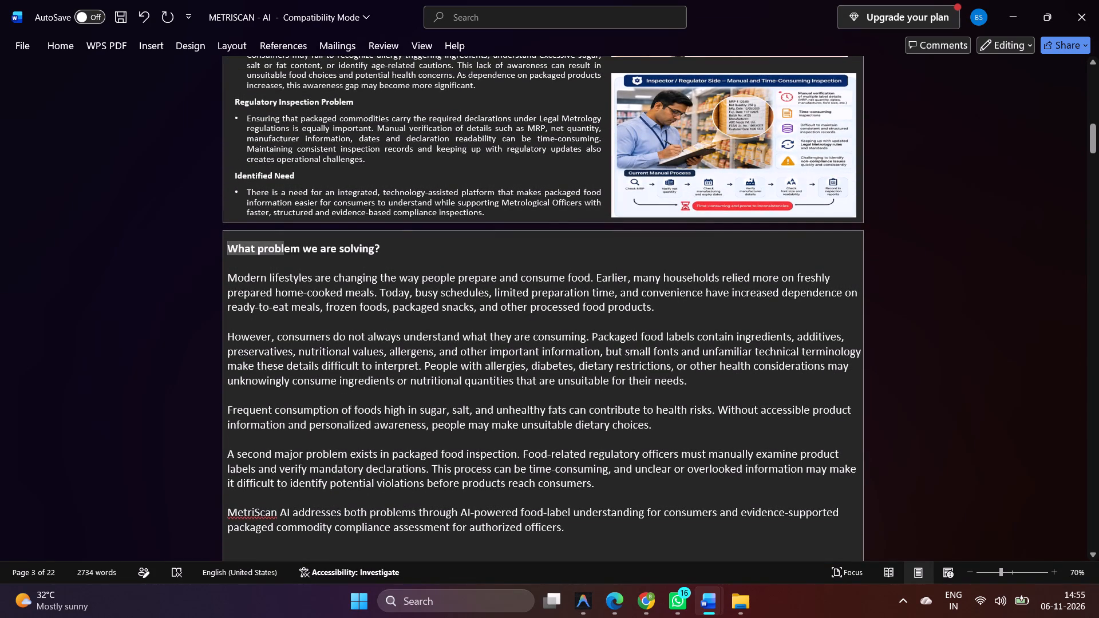
drag(378, 262, 385, 262)
click(493, 214)
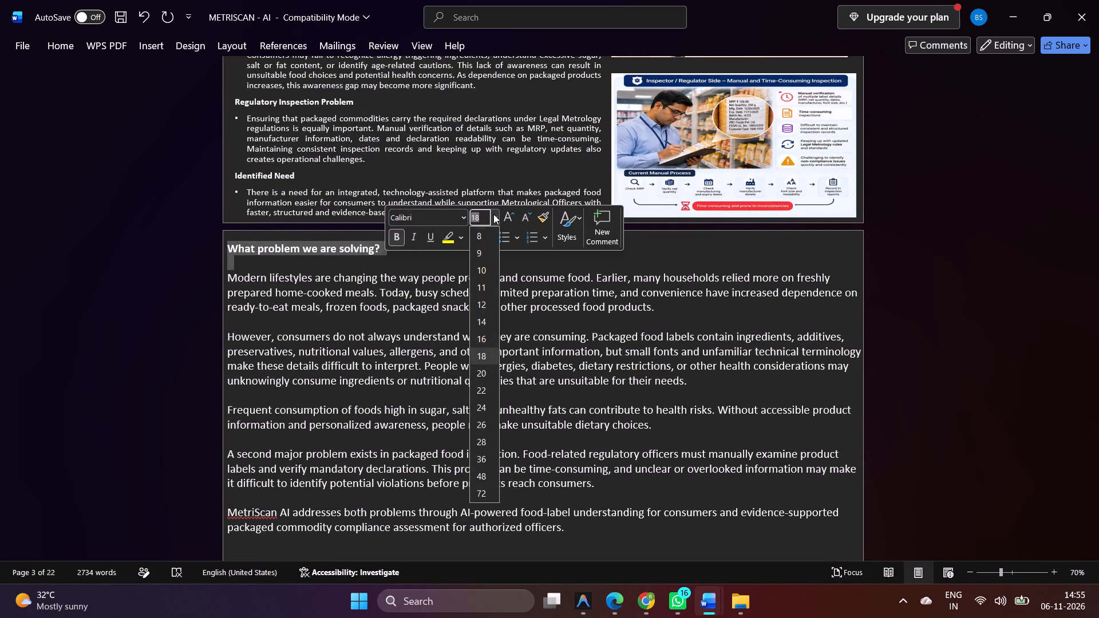
Set the "What problem we are solving?" heading's font size to 26.
click(485, 422)
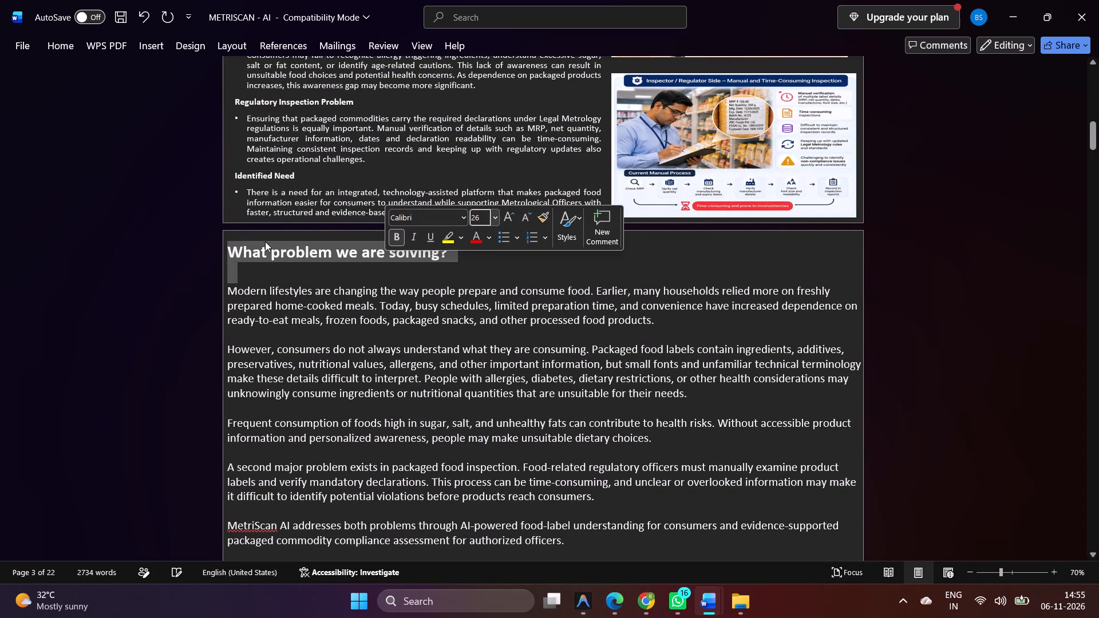
Insert leading spaces before the "What problem we are solving?" heading to shift it toward the middle of the page.
click(230, 244)
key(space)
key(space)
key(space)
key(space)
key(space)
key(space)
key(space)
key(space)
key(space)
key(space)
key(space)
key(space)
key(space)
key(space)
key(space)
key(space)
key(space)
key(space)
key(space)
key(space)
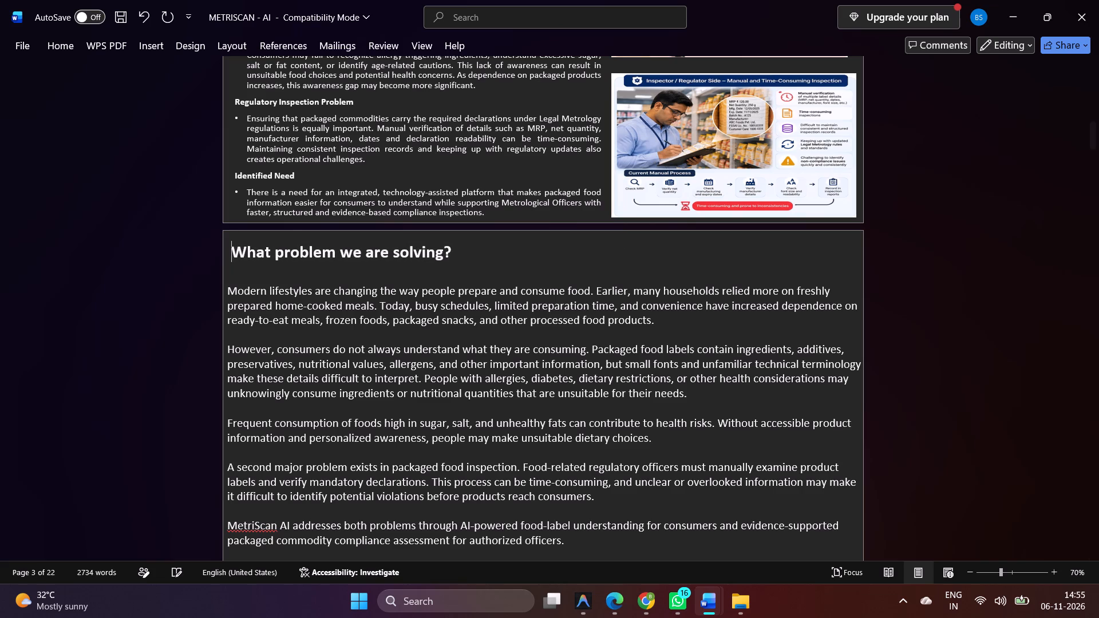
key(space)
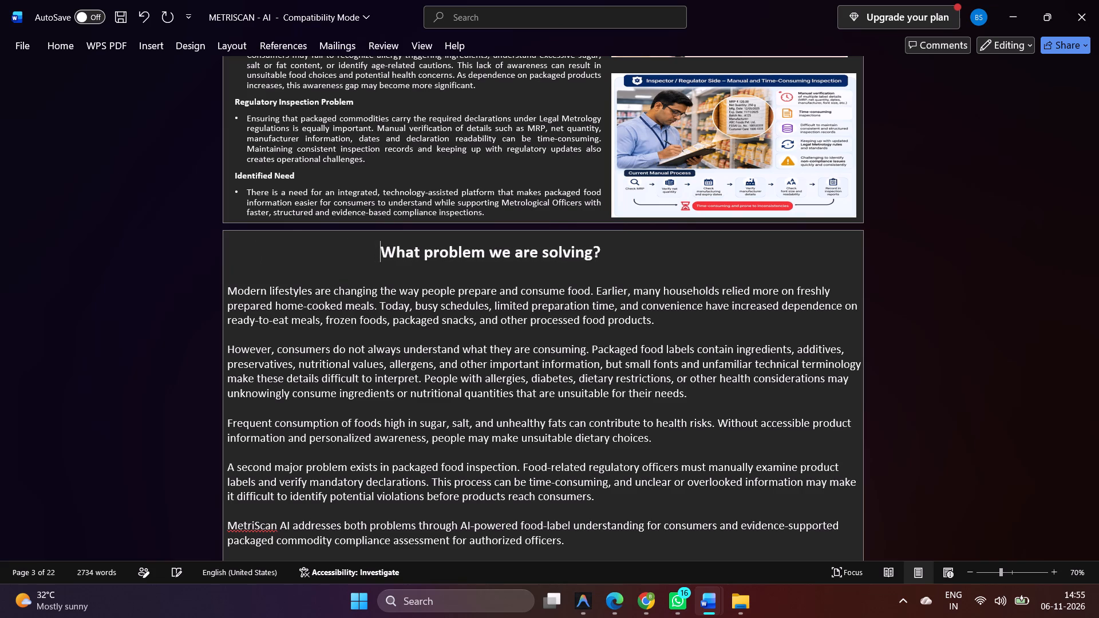
Delete the Seva First Innovation Challenge logo beside the "Detailed problem statement" heading.
scroll(238, 237, up, 3)
click(354, 241)
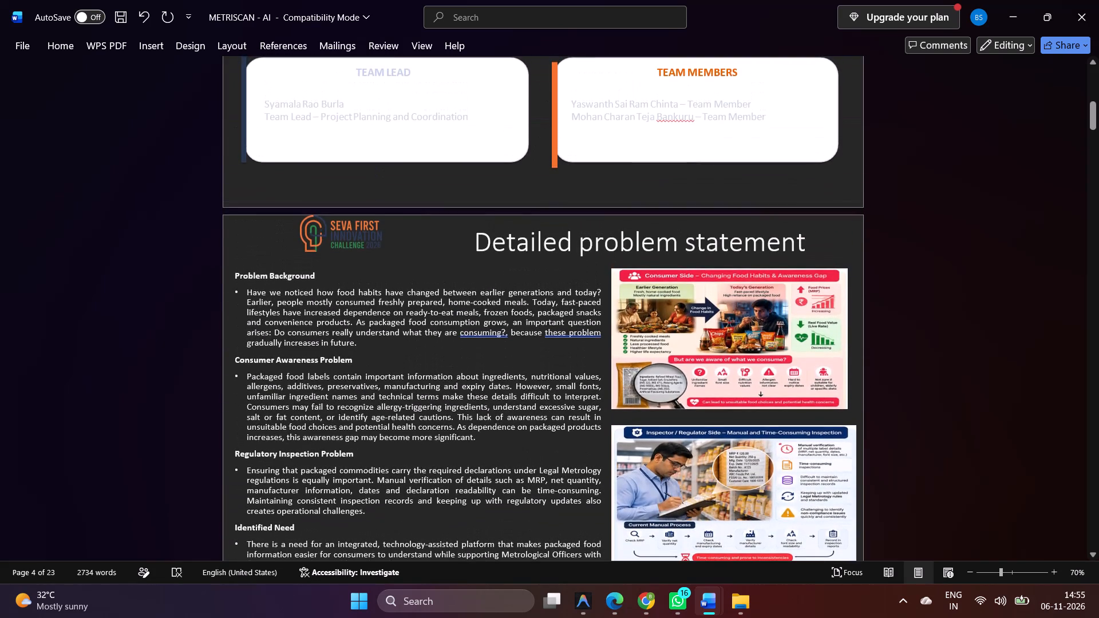
key(BackSpace)
key(BackSpace)
Insert leading spaces before the "Detailed problem statement" heading to roughly centre it on the page.
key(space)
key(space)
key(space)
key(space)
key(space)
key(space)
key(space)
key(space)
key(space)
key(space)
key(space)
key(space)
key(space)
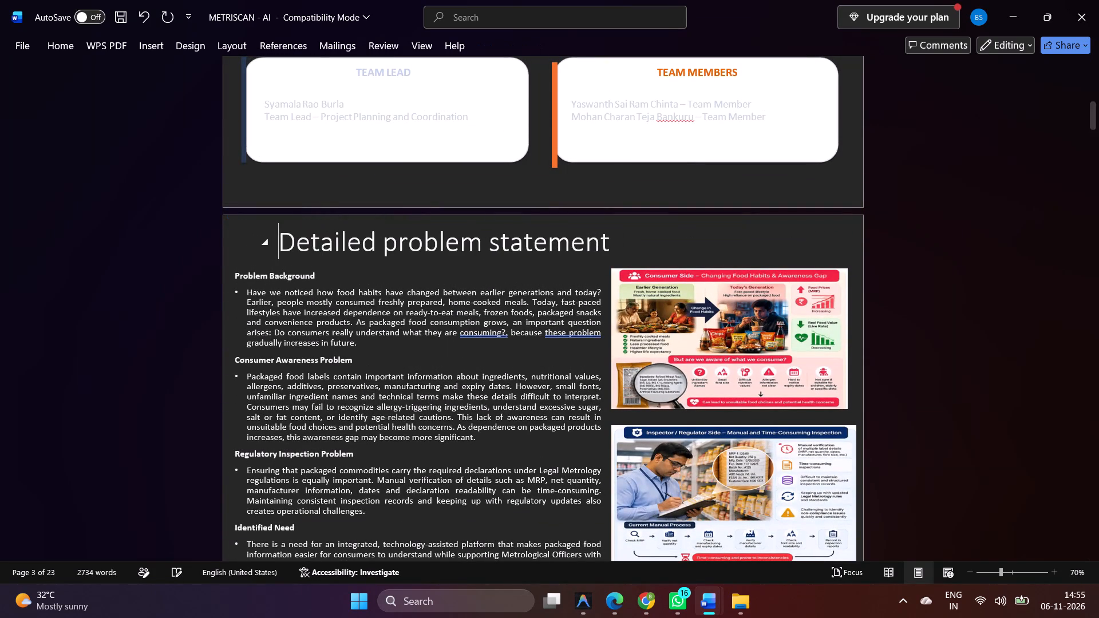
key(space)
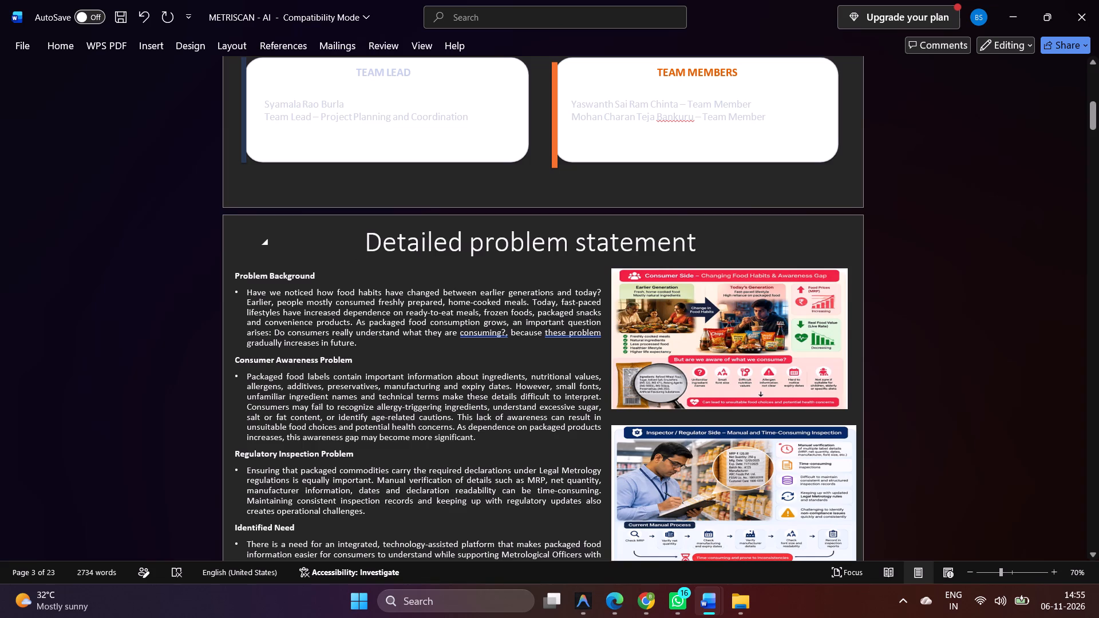
Delete the Seva First Innovation Challenge logo from the "TEAM DETAILS" page.
scroll(354, 240, up, 4)
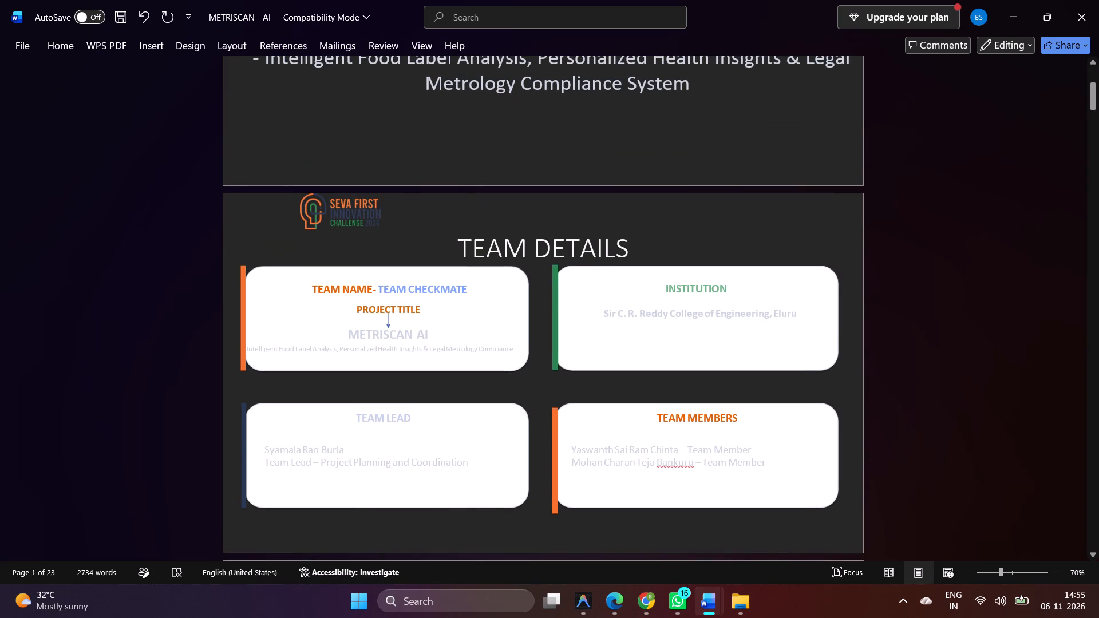
click(339, 207)
key(BackSpace)
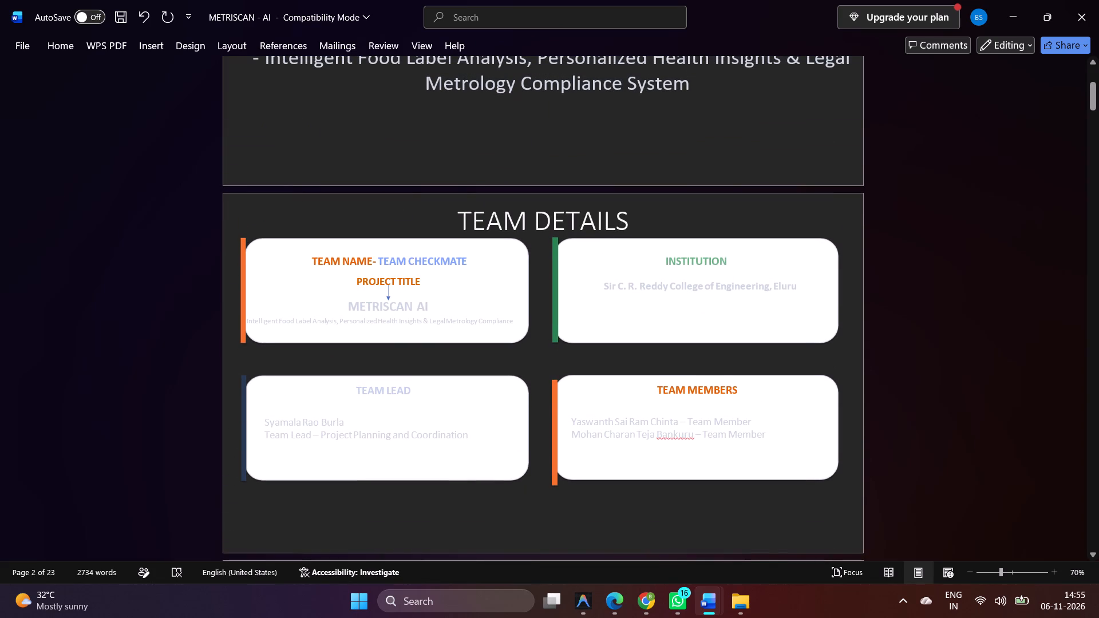
Delete the Seva First Innovation Challenge 2026 logo above the title on the cover page.
scroll(465, 203, up, 4)
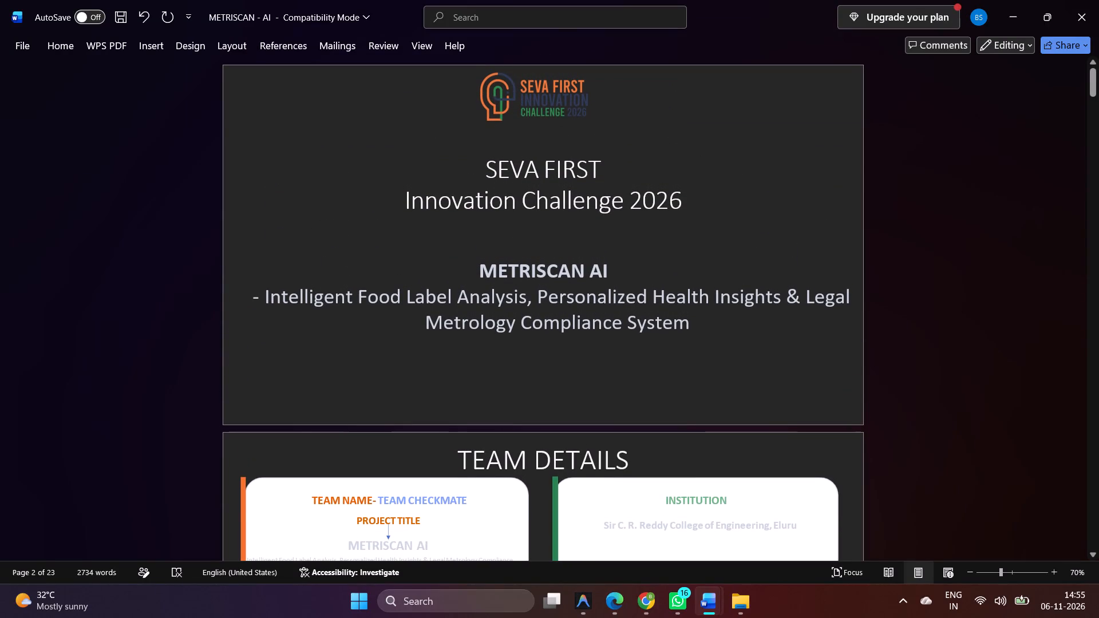
scroll(607, 407, up, 1)
scroll(607, 407, down, 1)
scroll(607, 407, up, 1)
click(529, 96)
key(BackSpace)
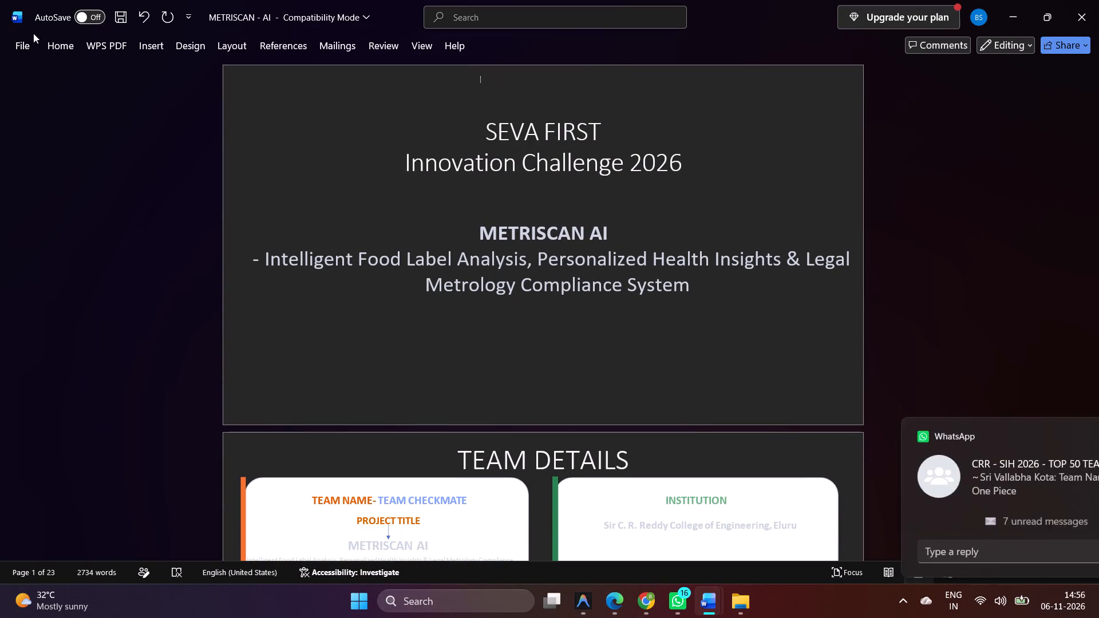
Turn on AutoSave by uploading a copy of the document to OneDrive - Personal.
click(93, 19)
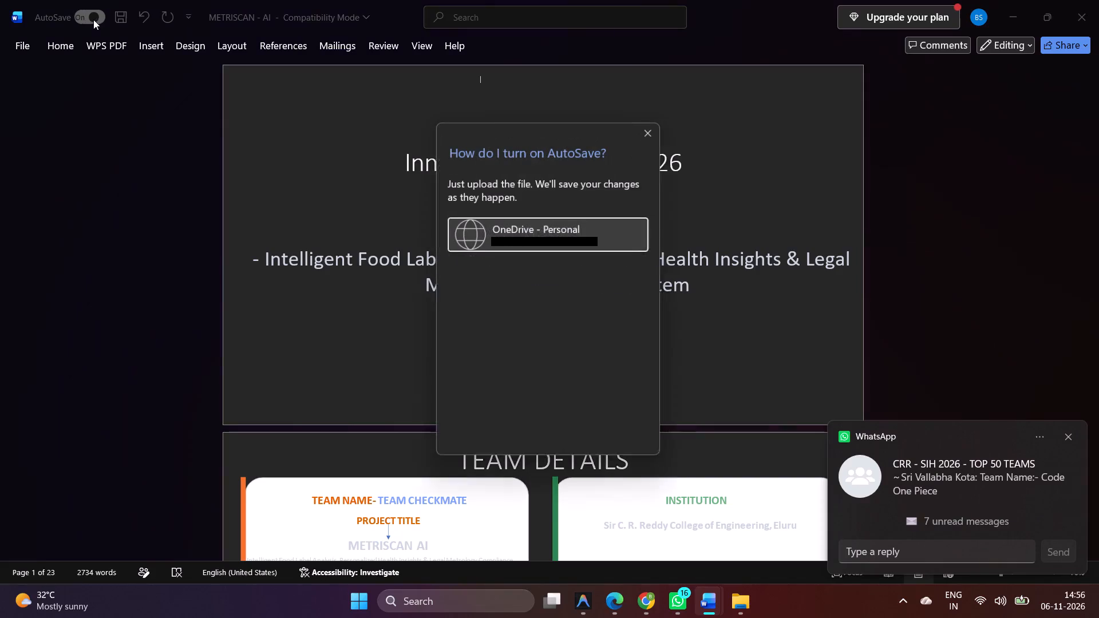
click(560, 239)
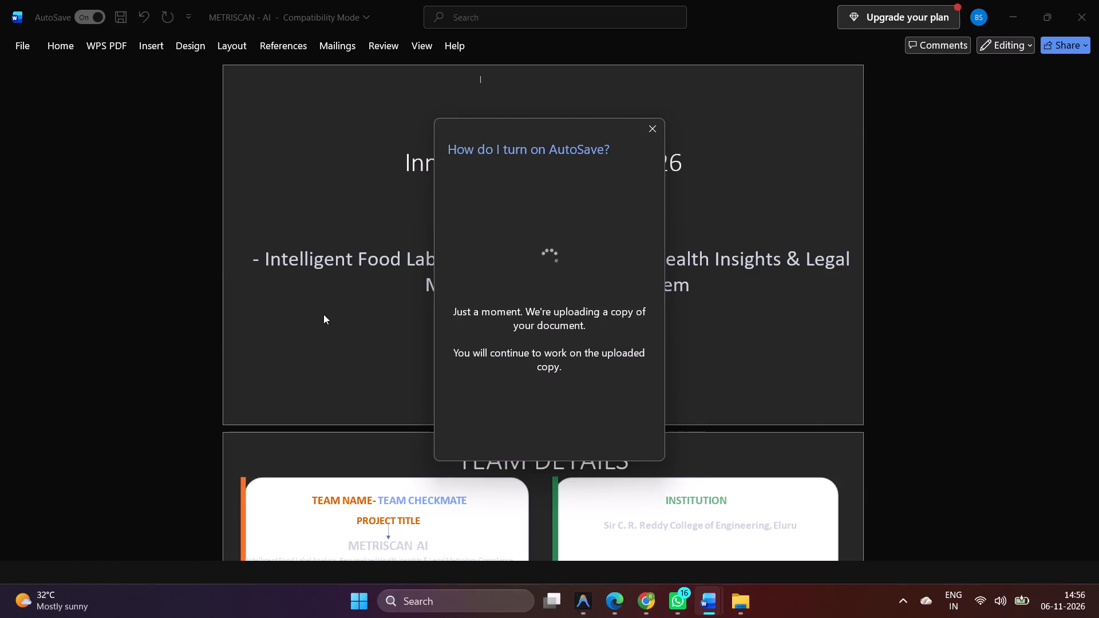
scroll(321, 313, down, 1)
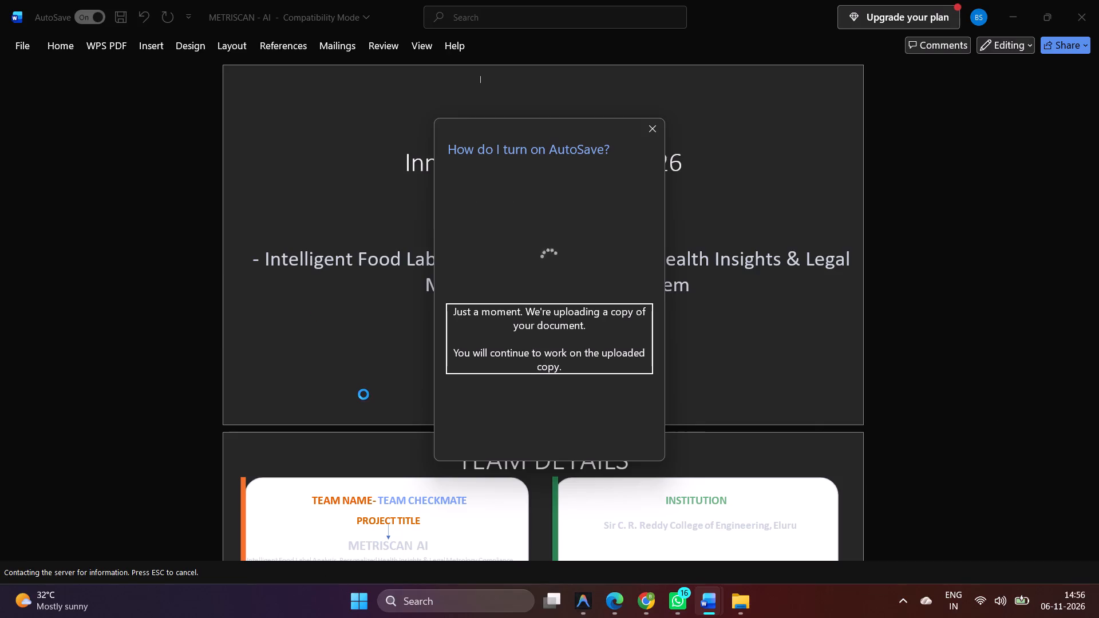
scroll(367, 369, down, 2)
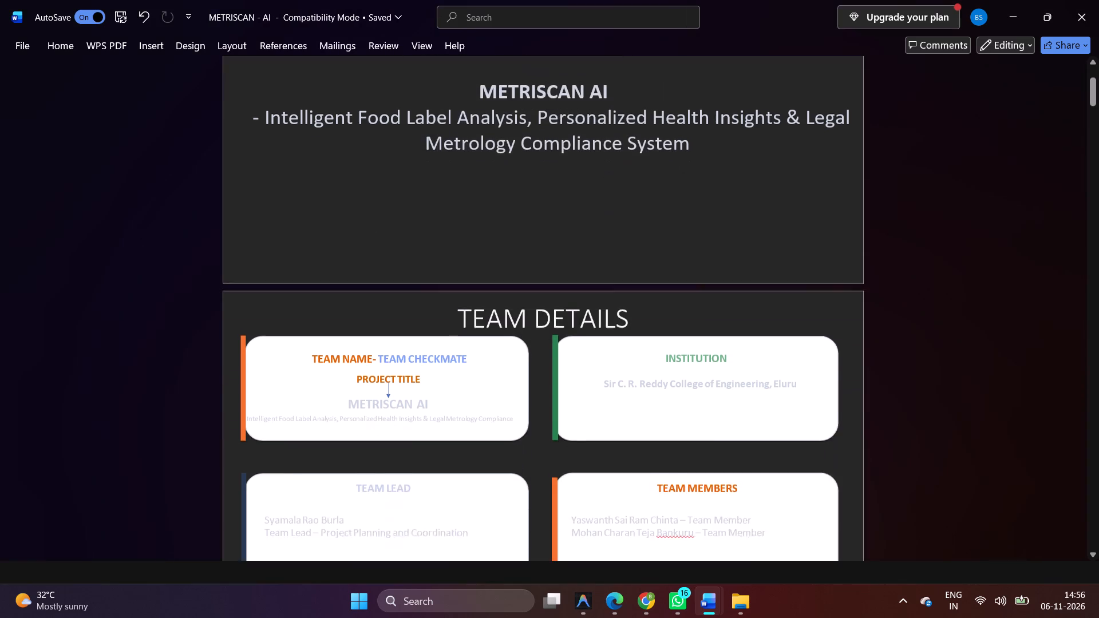
On the Team Details page, narrow the METRISCAN AI text box from both sides and make it taller within its card.
scroll(367, 369, down, 1)
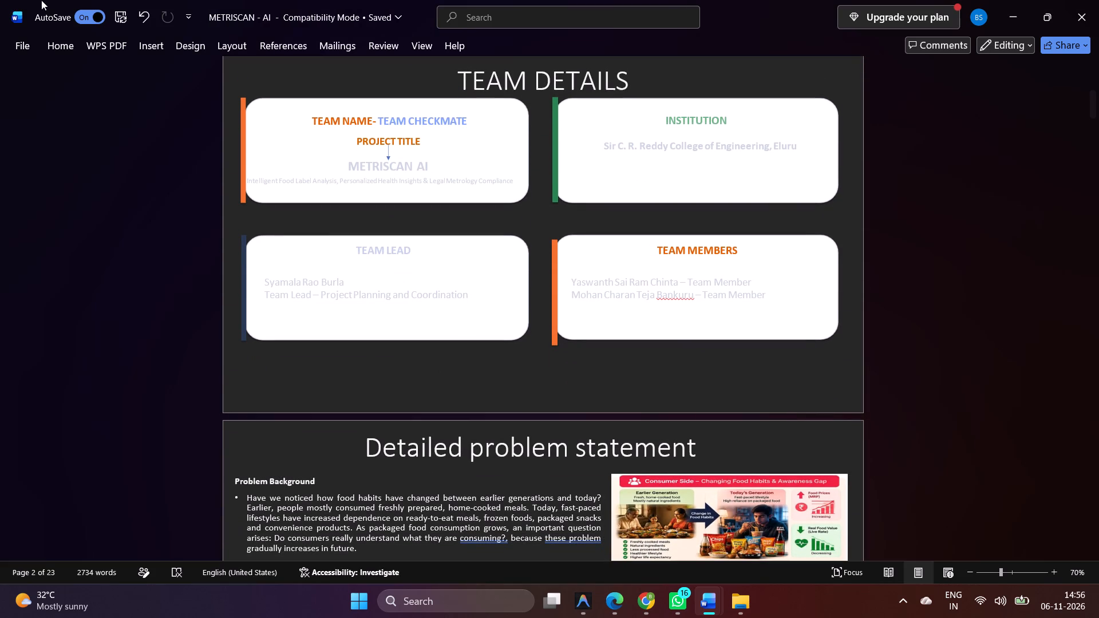
click(262, 189)
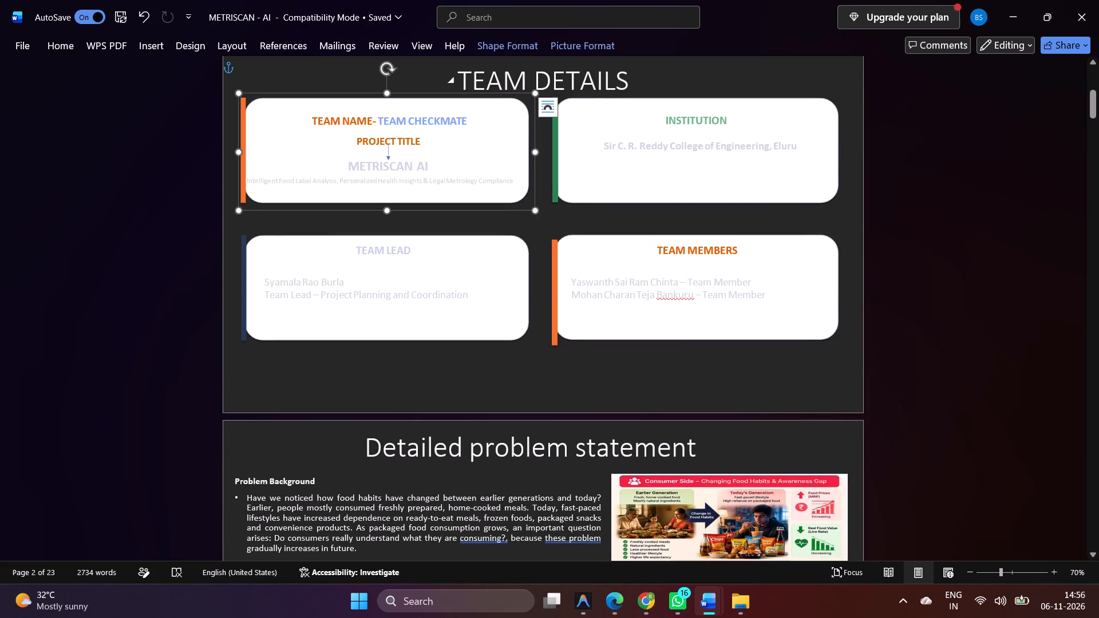
click(257, 182)
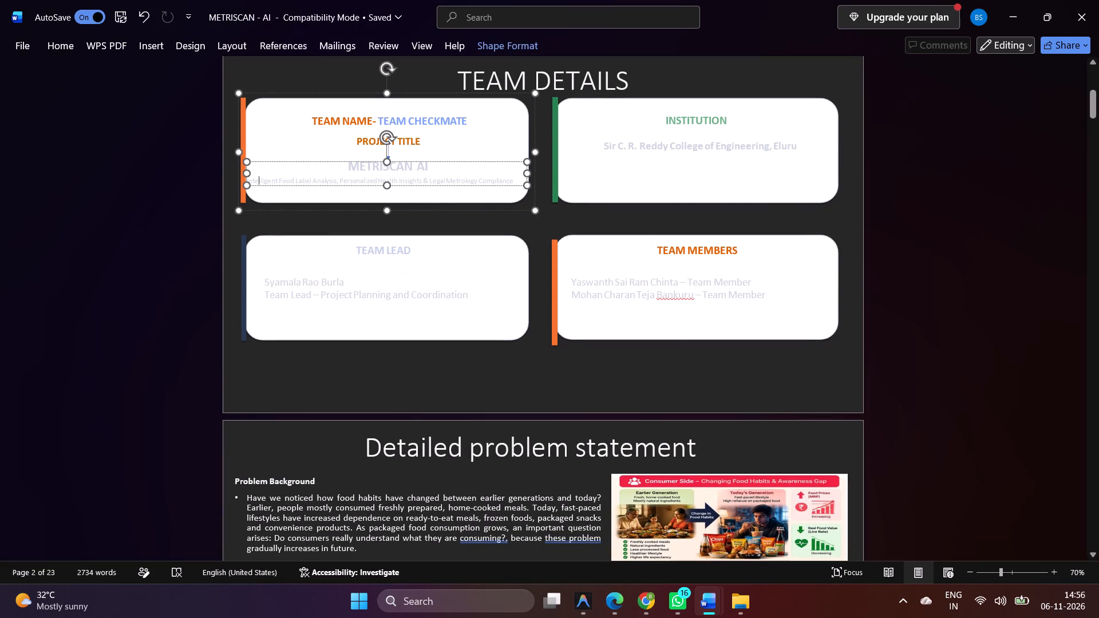
drag(528, 173, 513, 183)
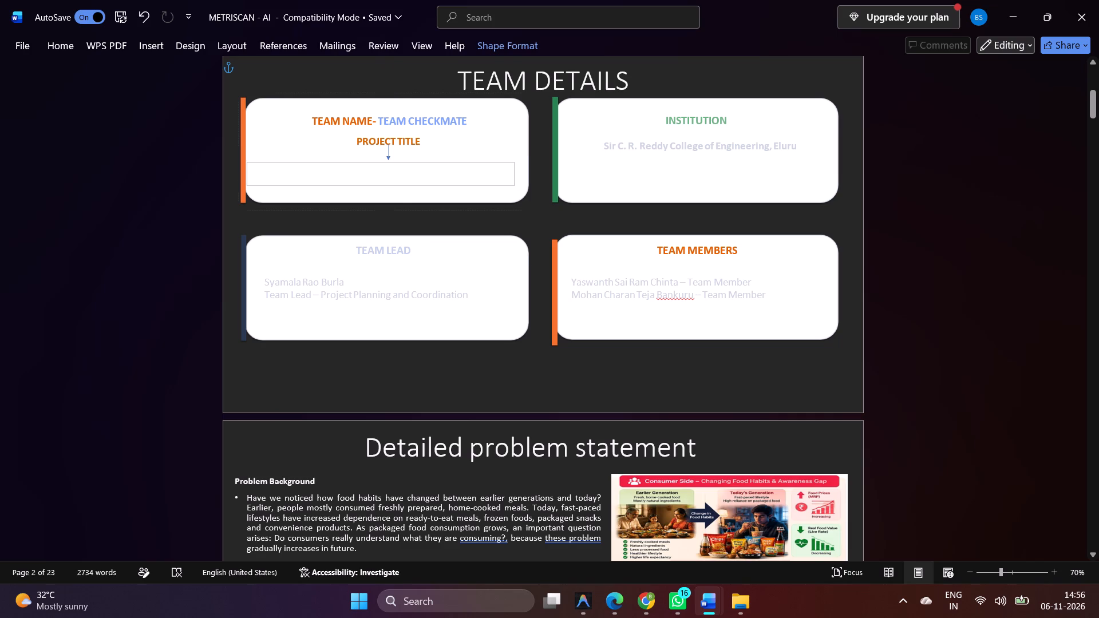
drag(383, 187, 386, 199)
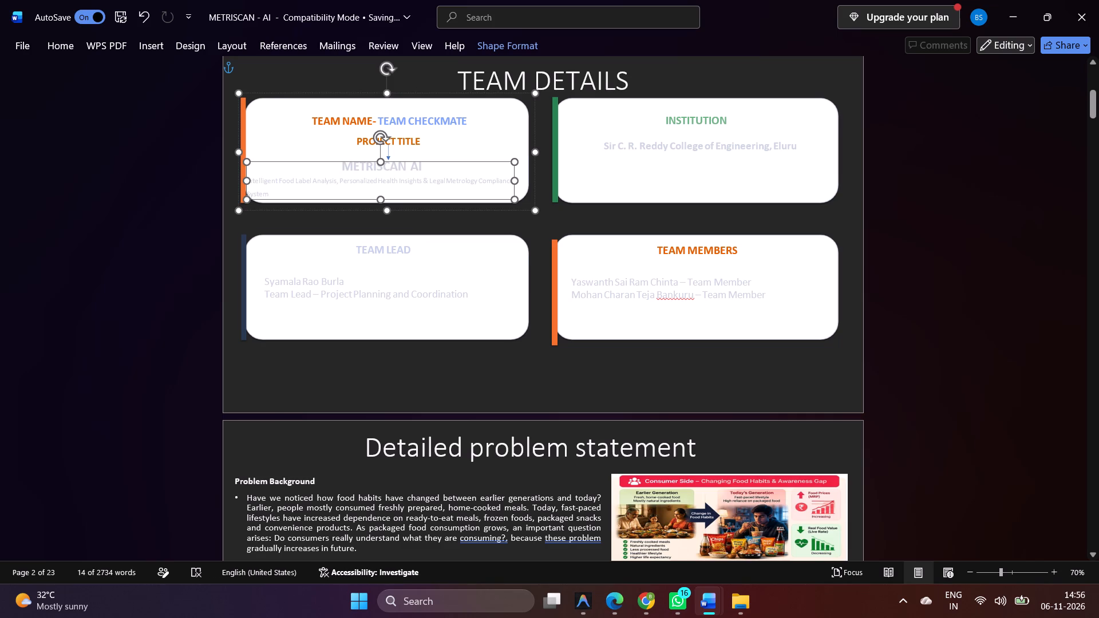
drag(244, 180, 255, 179)
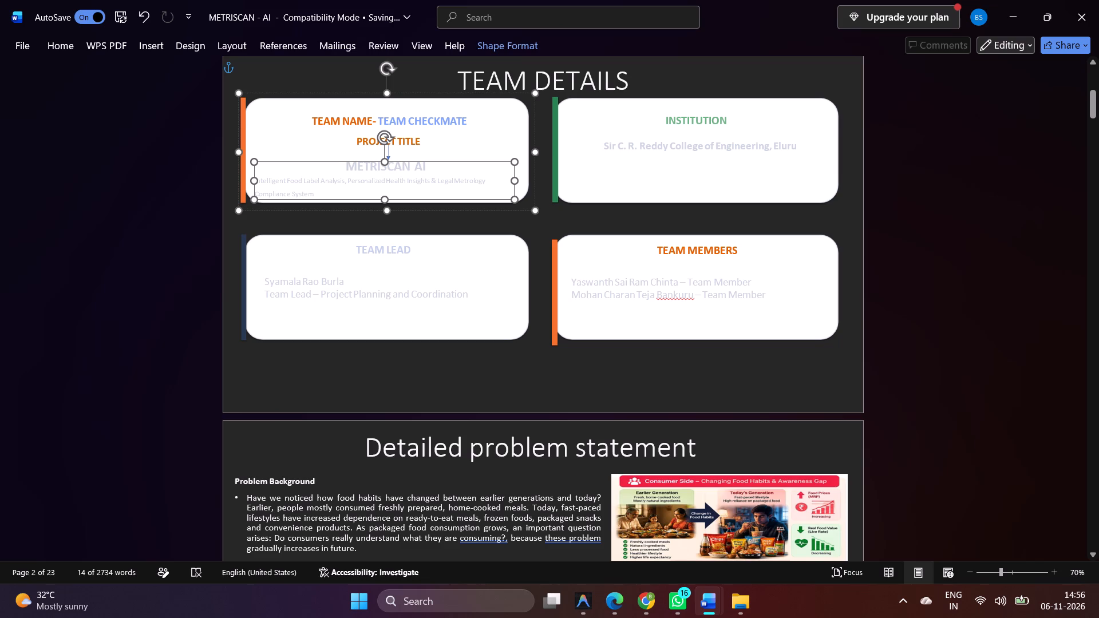
Set the project subtitle text under METRISCAN AI in the team name card to font size 14.
drag(319, 193, 268, 183)
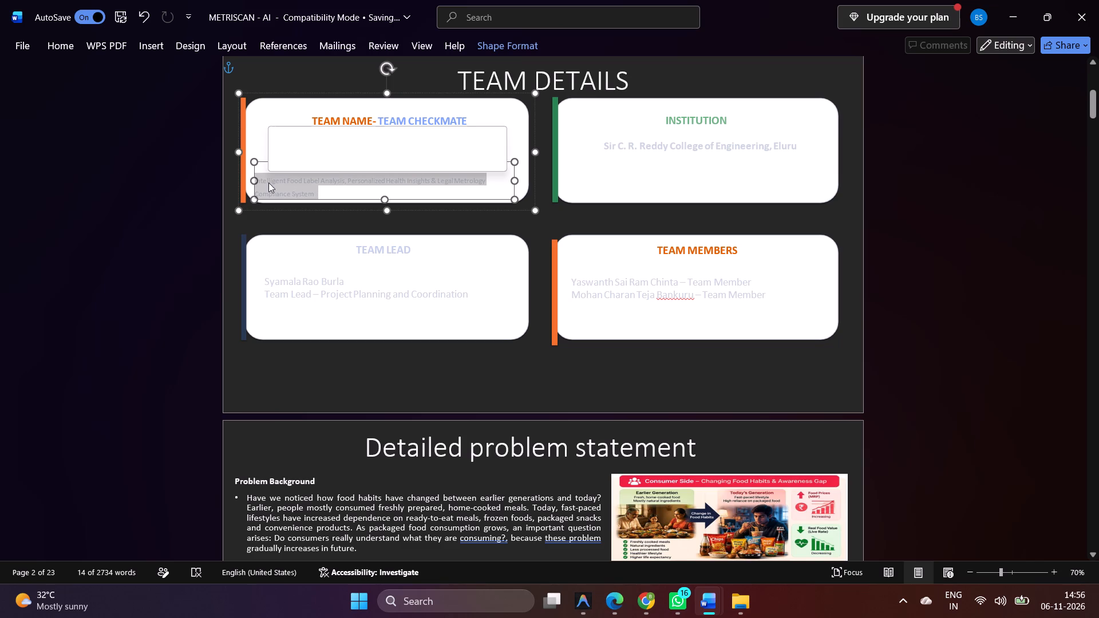
drag(380, 136, 375, 250)
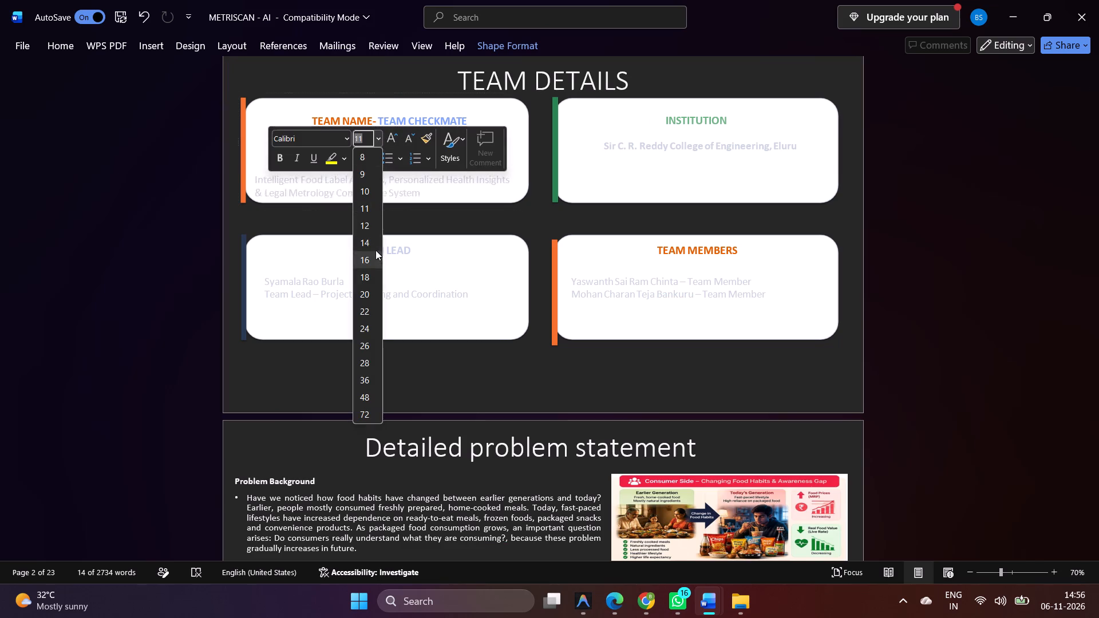
drag(375, 250, 373, 245)
click(373, 245)
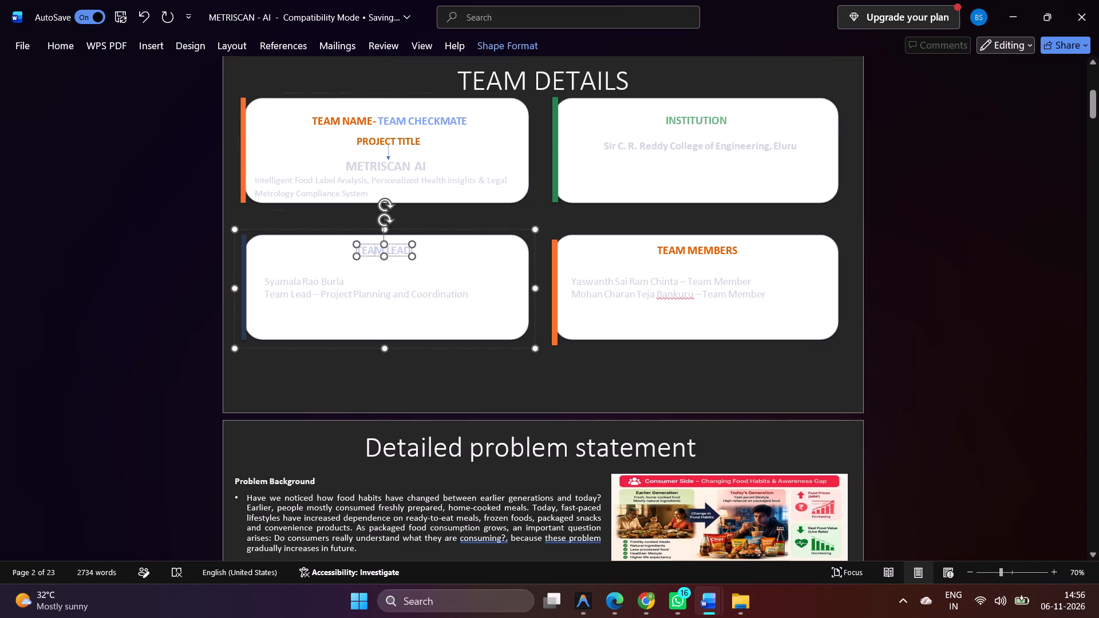
click(89, 176)
click(46, 251)
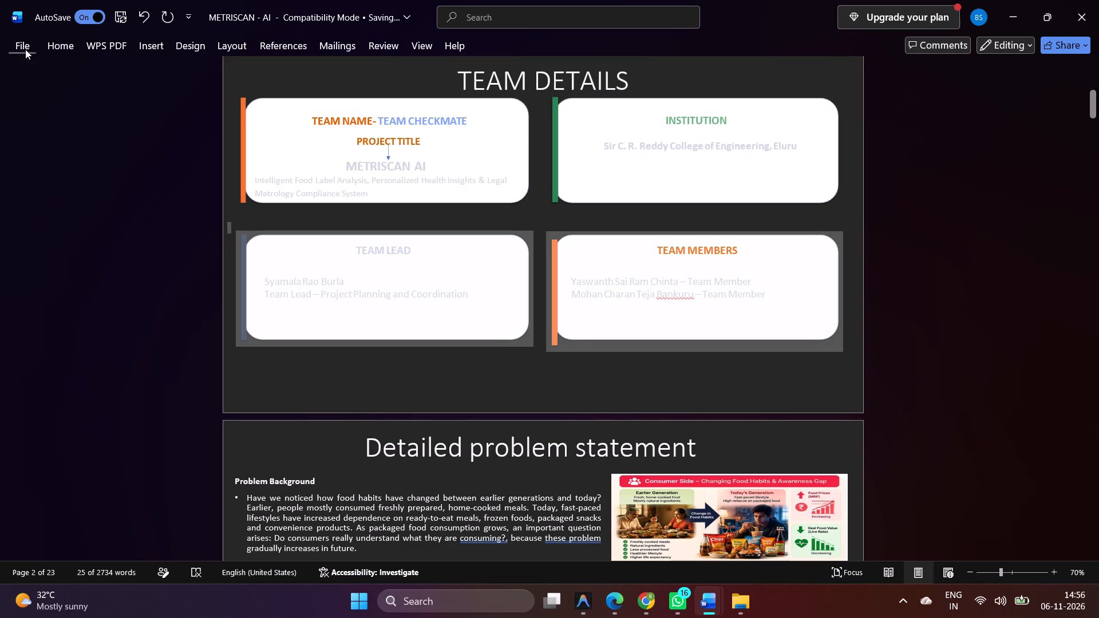
Export the METRISCAN - AI document as a PDF.
click(25, 48)
click(54, 328)
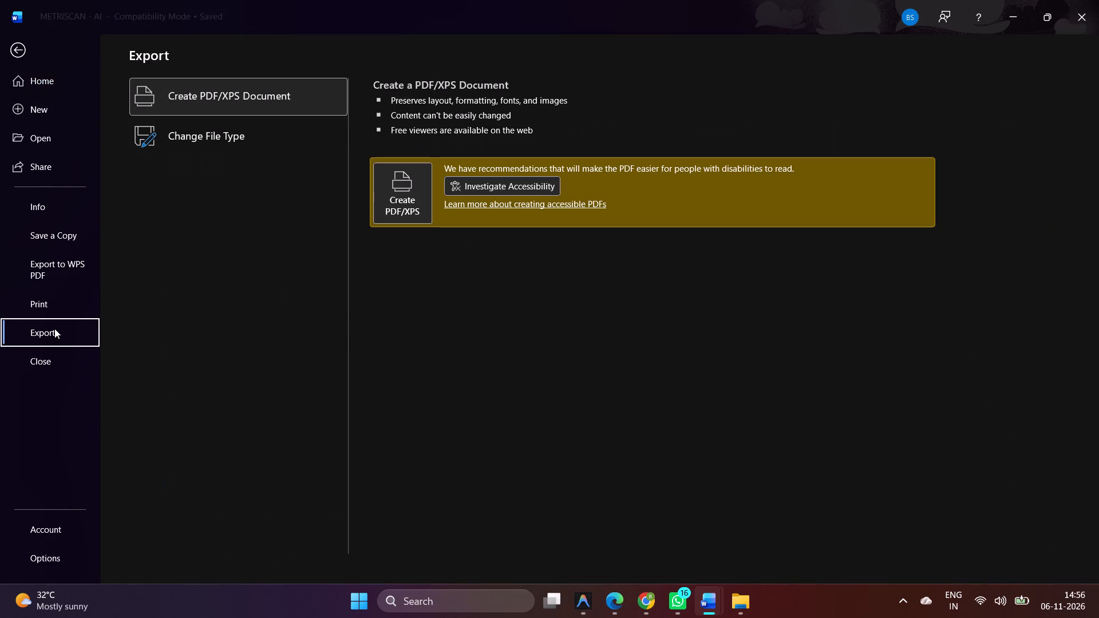
click(409, 212)
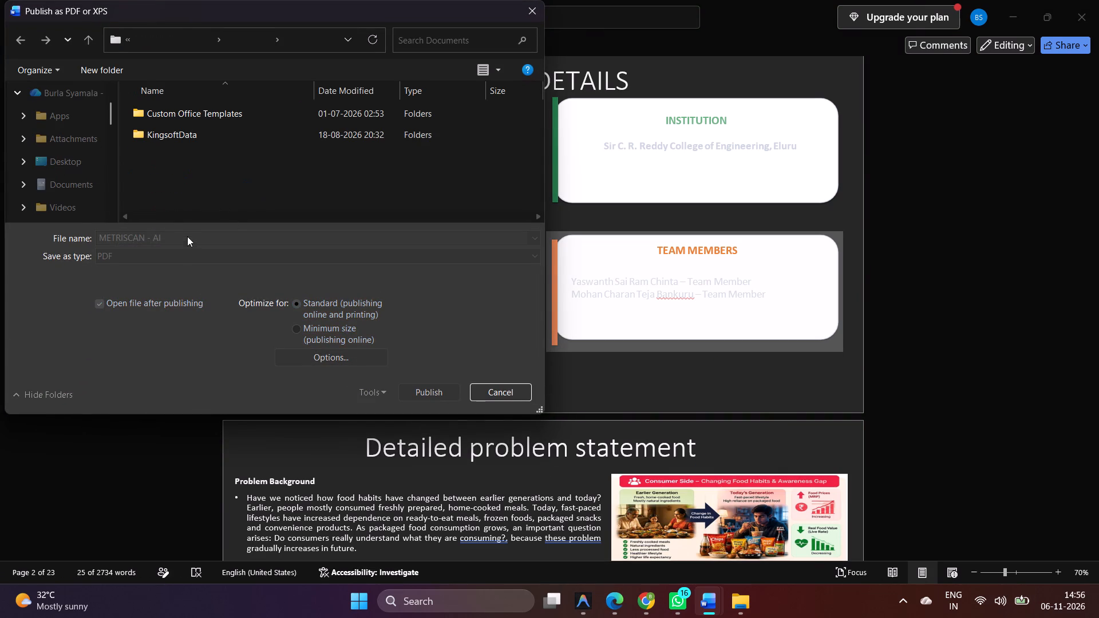
Open the list of Wi-Fi networks and check the Infinix NOTE 30 5G connection.
click(1013, 596)
click(909, 356)
click(903, 340)
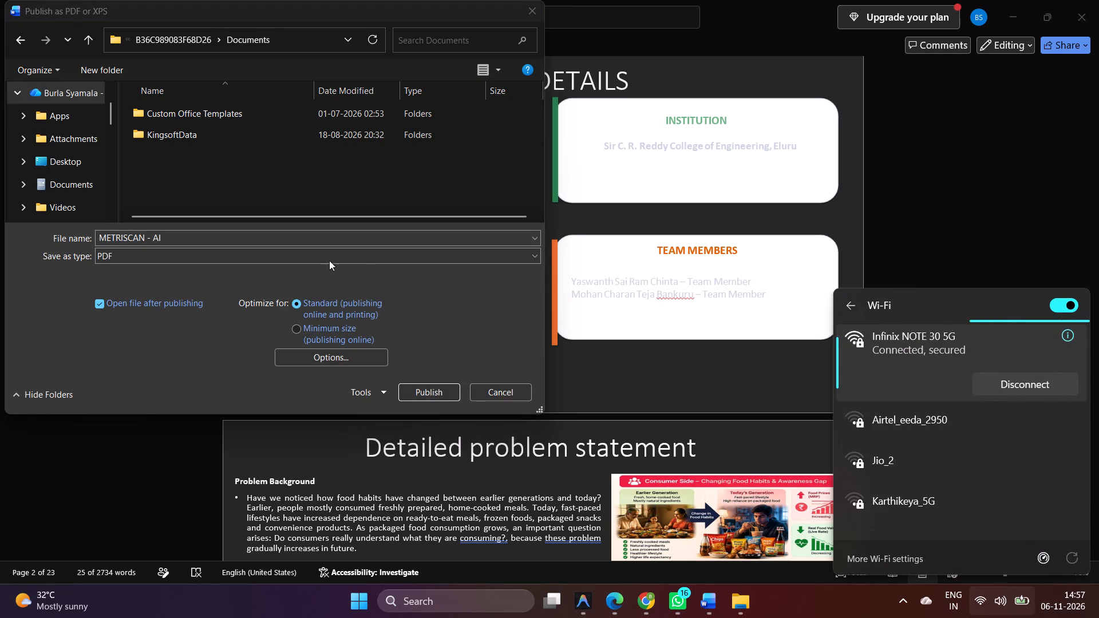
Publish the document as a PDF in the Downloads folder under the file name METRISCAN - AI - SEVA 2026.
scroll(62, 182, down, 1)
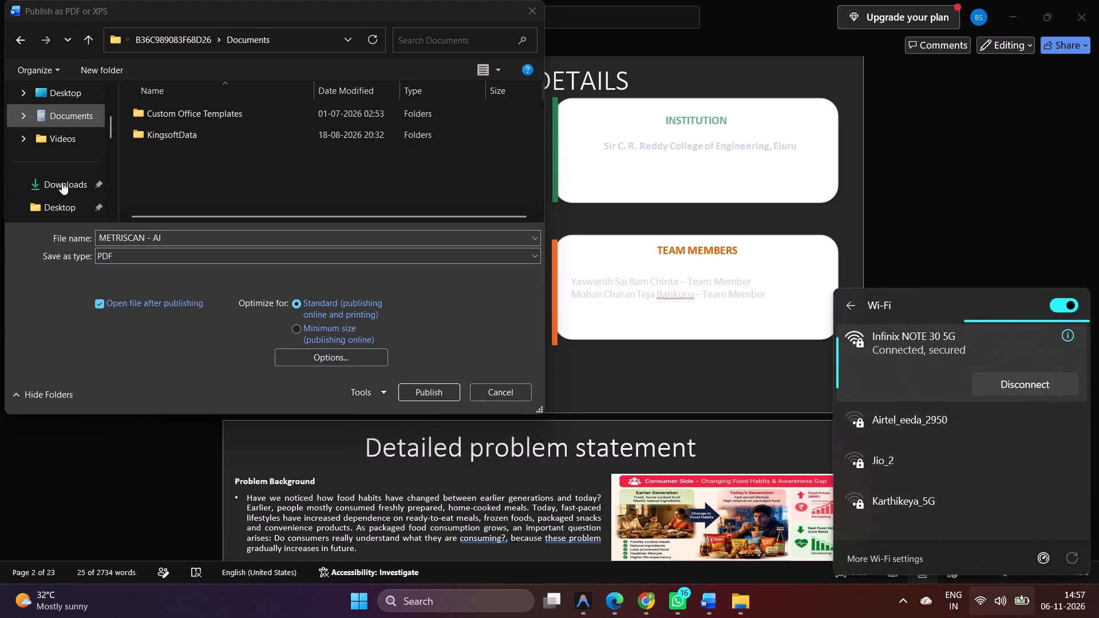
click(61, 182)
click(191, 235)
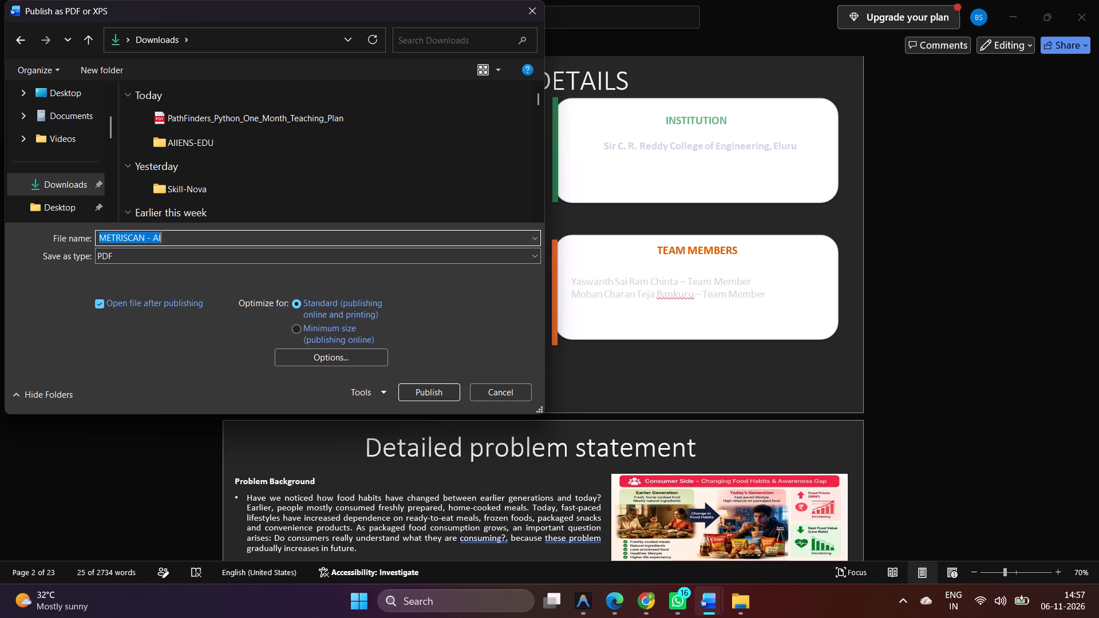
click(191, 235)
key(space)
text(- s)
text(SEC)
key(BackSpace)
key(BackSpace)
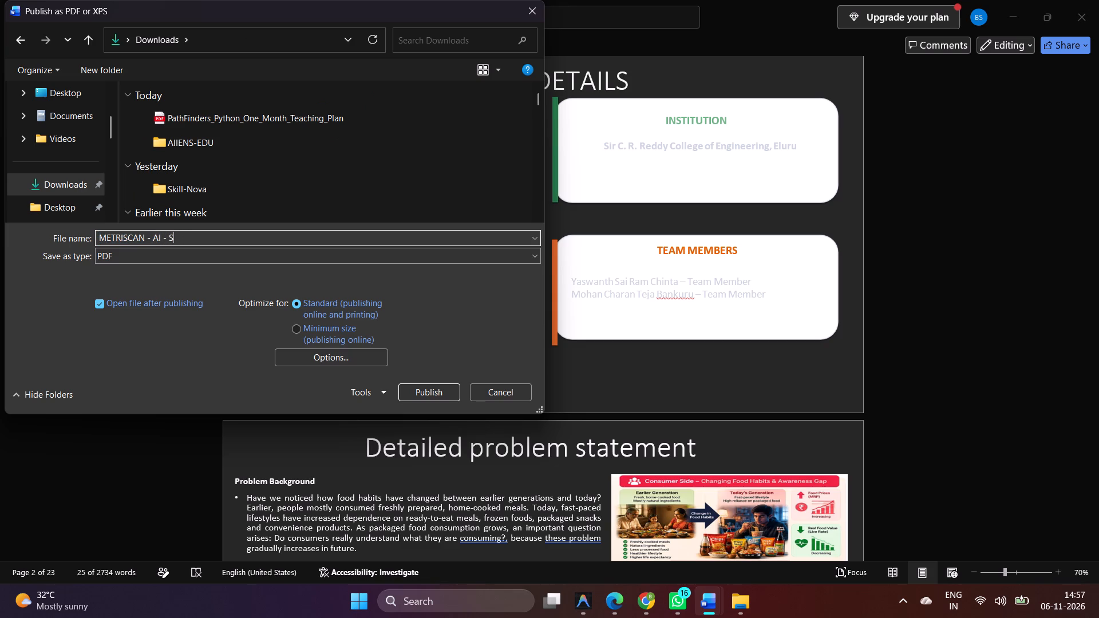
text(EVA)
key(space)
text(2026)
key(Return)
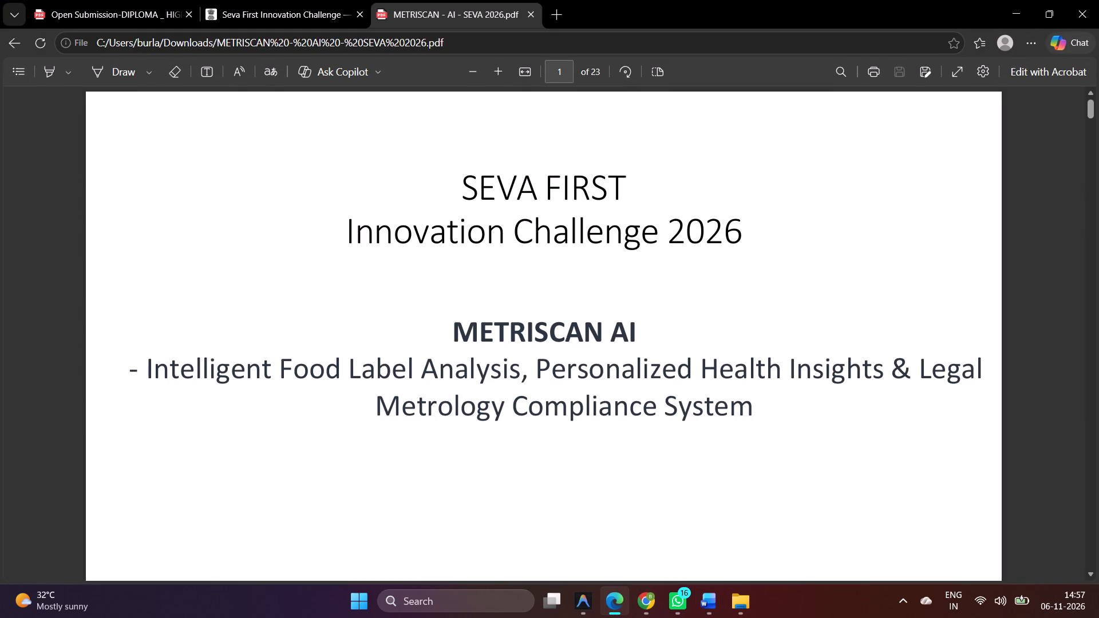
Examine the exported PDF's pages from the cover through the Evidence/data/survey page for layout problems.
scroll(529, 411, down, 4)
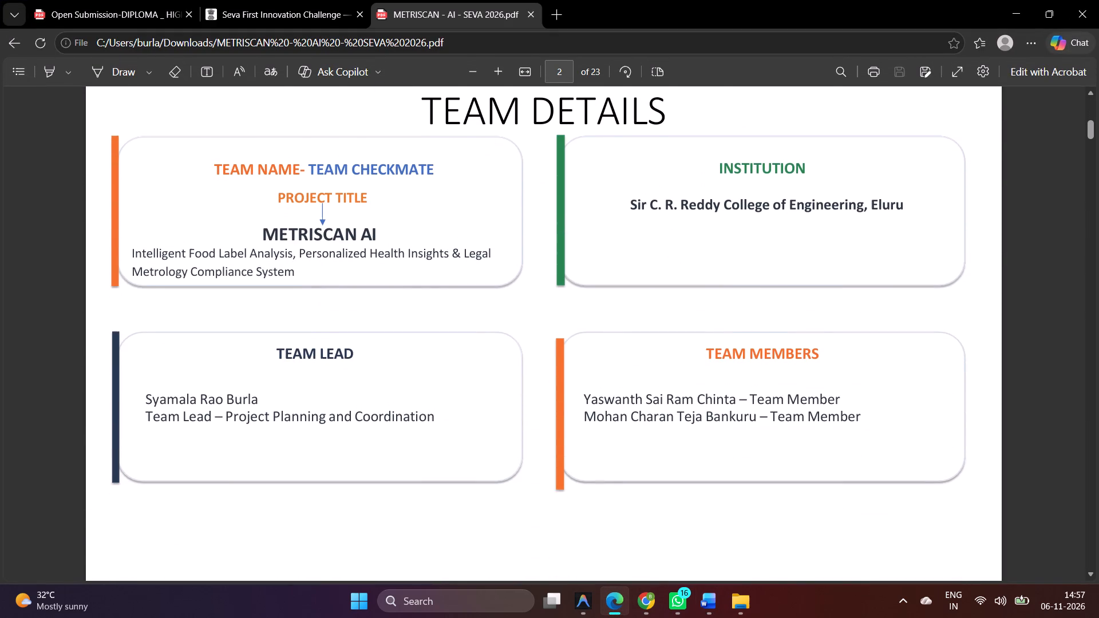
scroll(401, 402, down, 2)
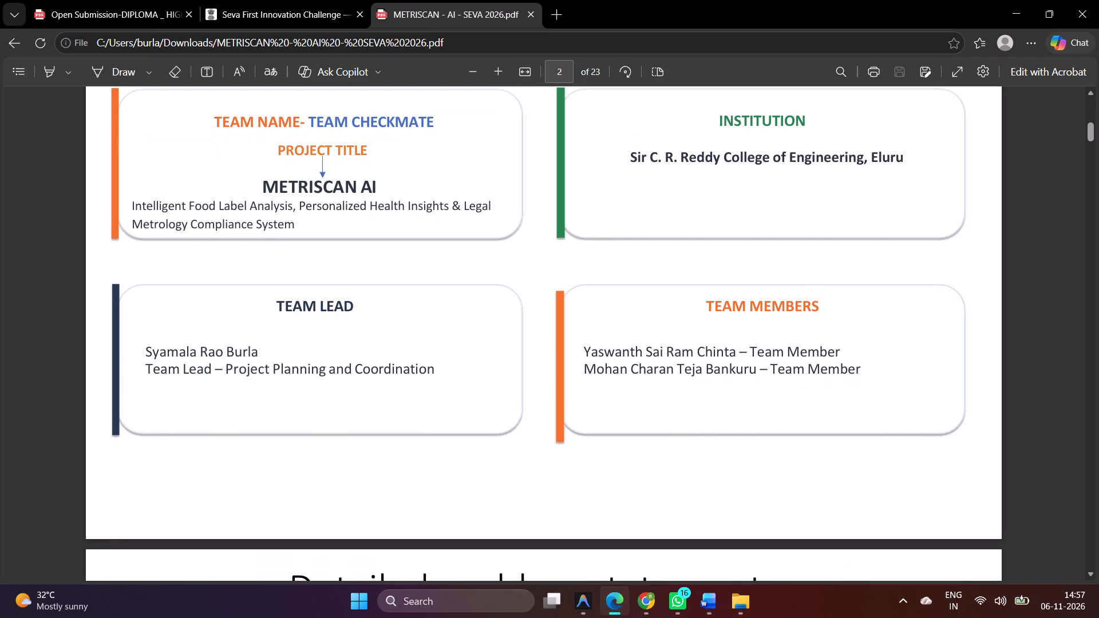
scroll(401, 402, down, 3)
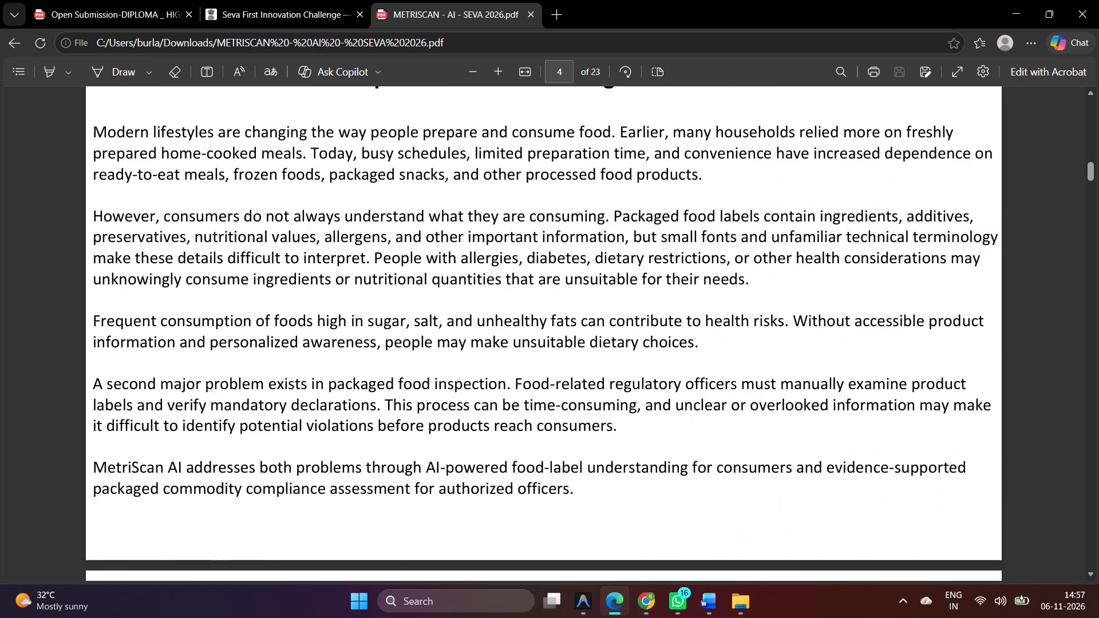
scroll(401, 402, down, 3)
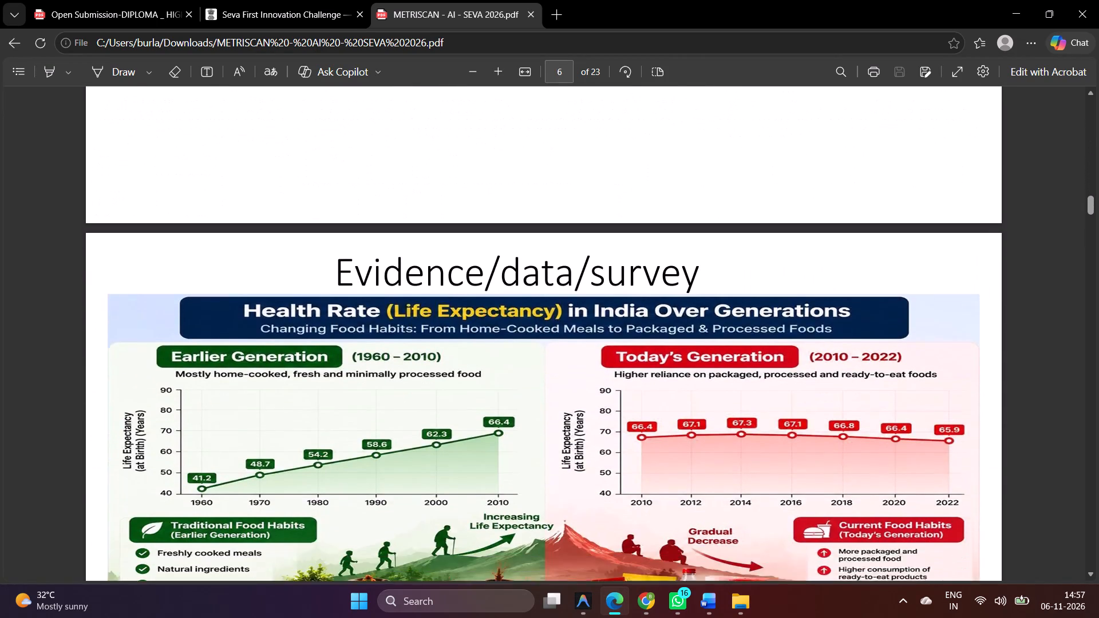
scroll(401, 402, down, 1)
In the METRISCAN - AI document in Word, delete the blank page before the Evidence/data/survey page.
click(703, 597)
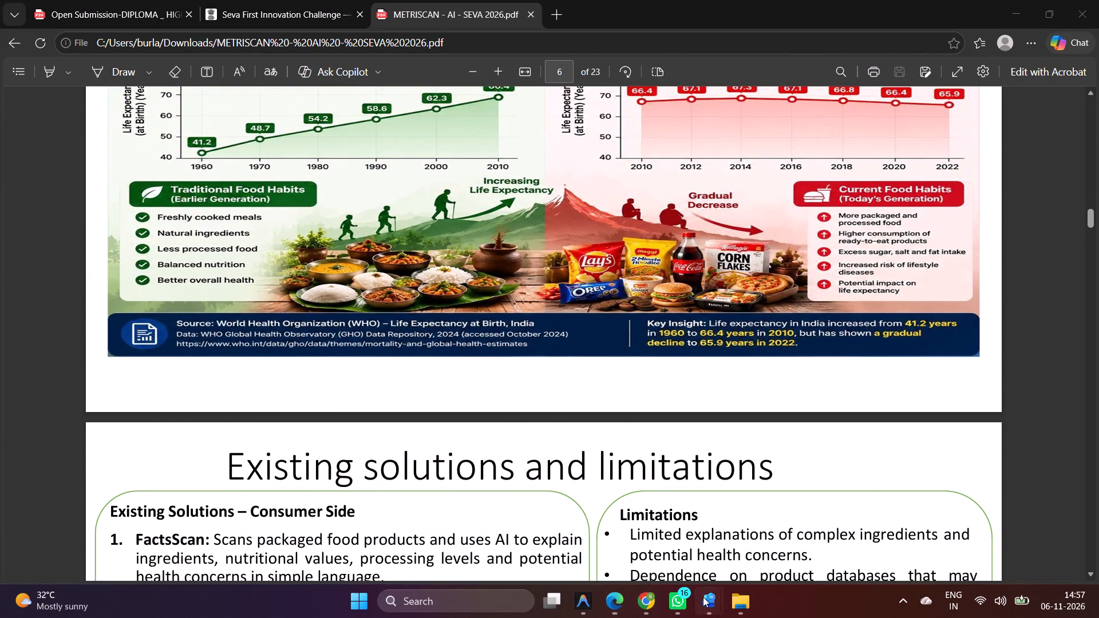
click(591, 497)
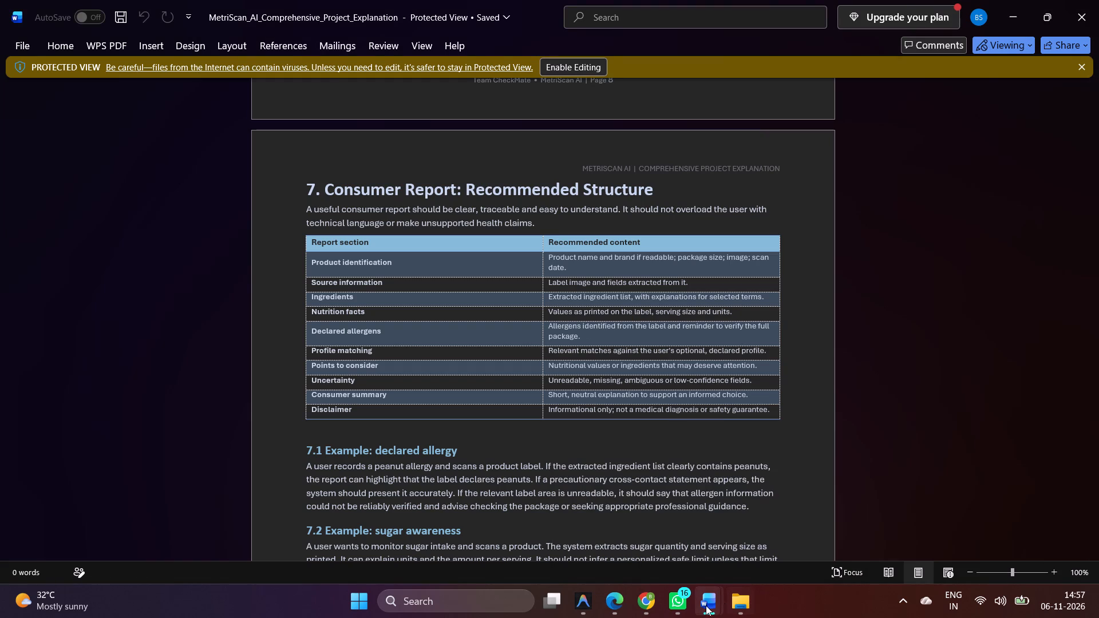
click(758, 532)
scroll(428, 360, down, 5)
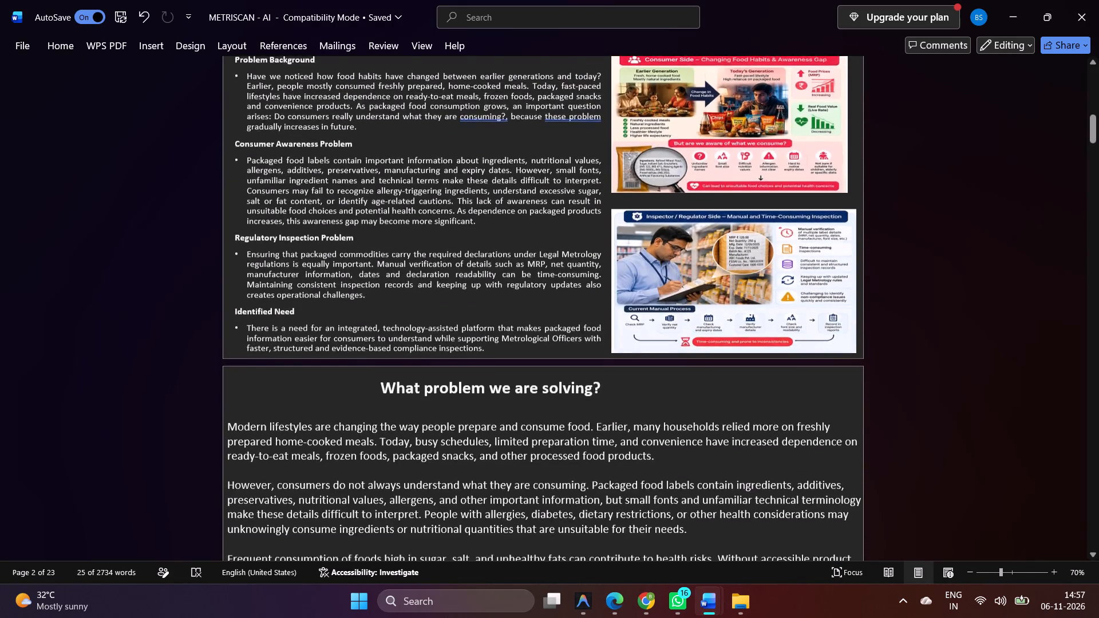
scroll(428, 360, down, 3)
scroll(428, 360, up, 3)
click(323, 319)
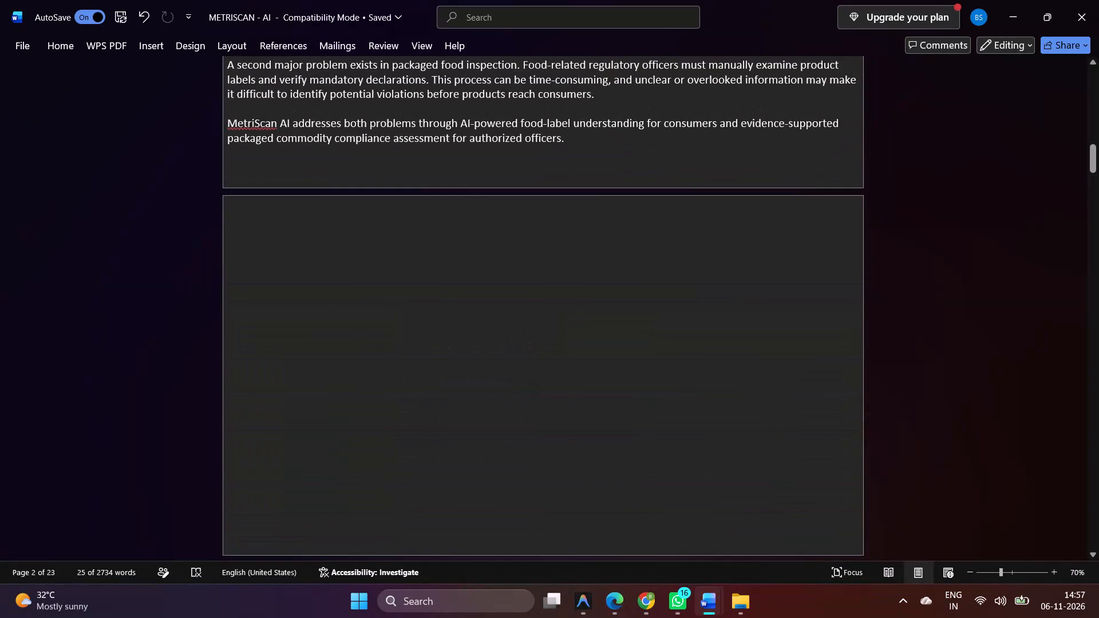
key(BackSpace)
key(BackSpace)
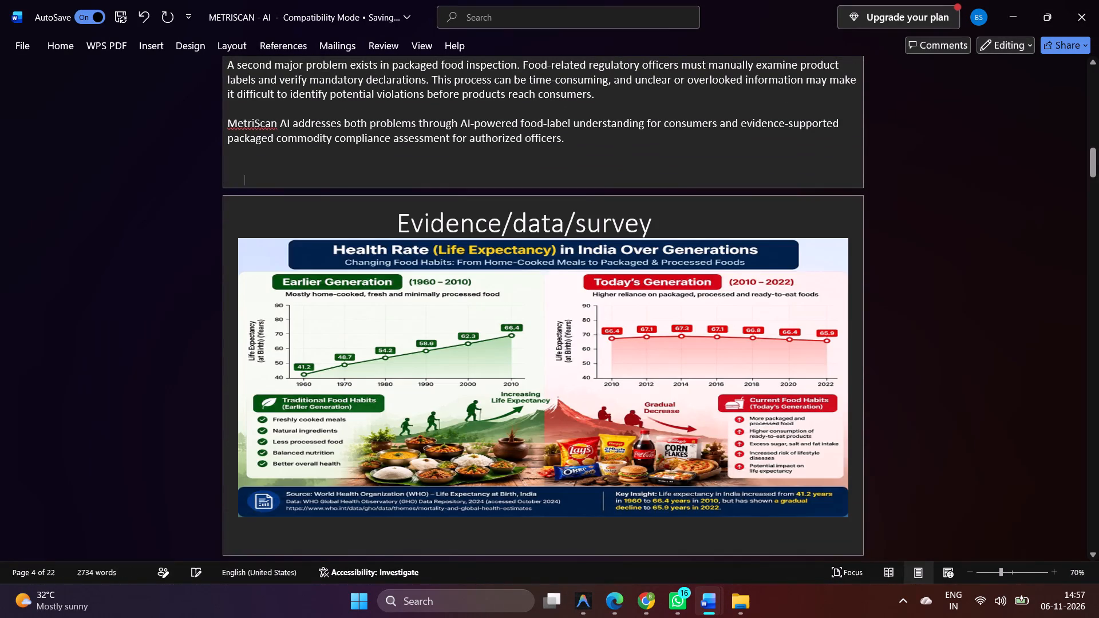
Export the document again as a PDF to Downloads, overwriting the existing METRISCAN - AI - SEVA 2026 file.
scroll(449, 338, down, 3)
scroll(449, 338, up, 1)
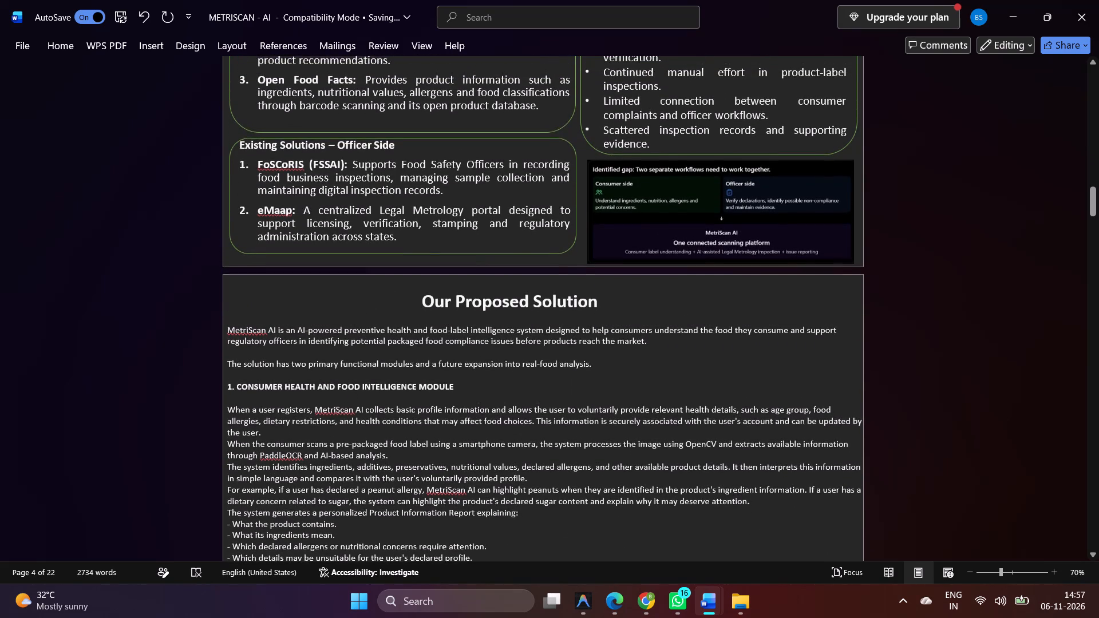
scroll(449, 338, down, 3)
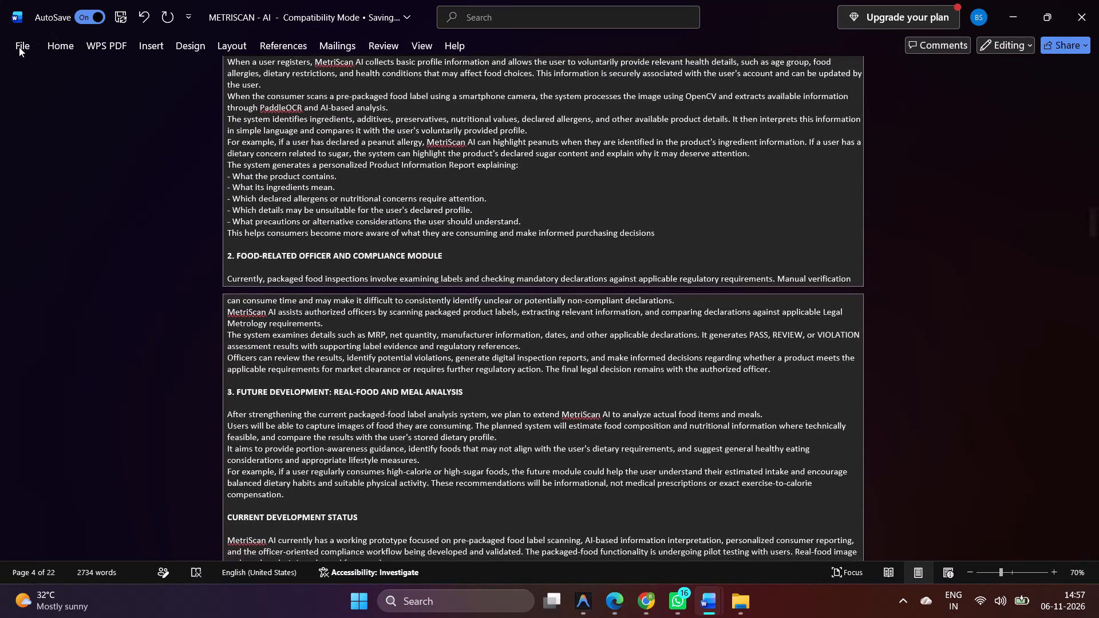
click(19, 47)
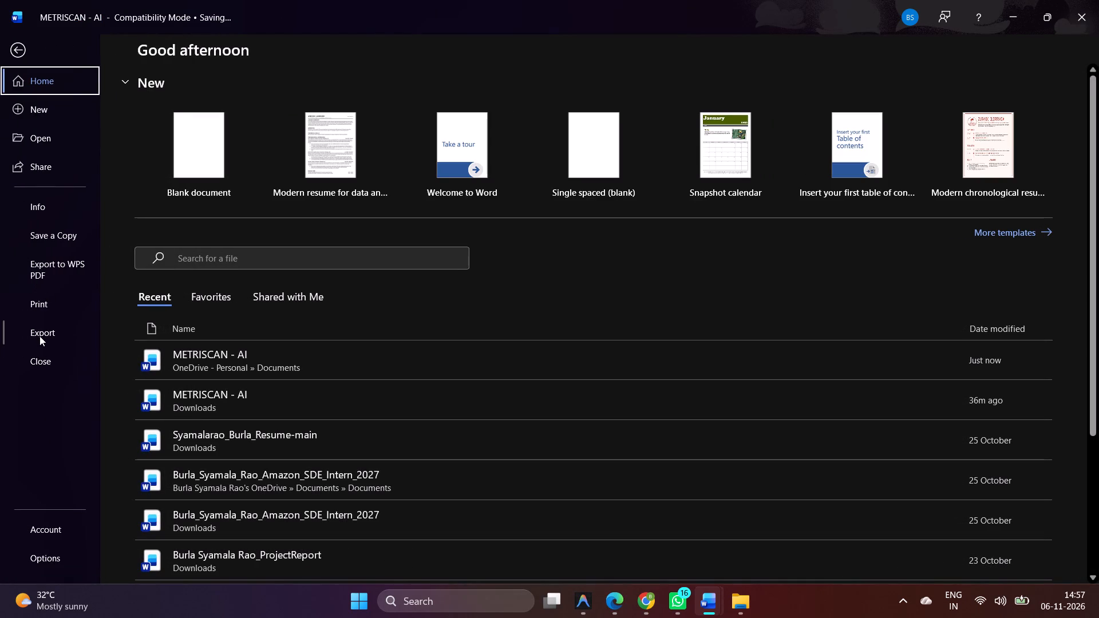
click(39, 336)
click(397, 211)
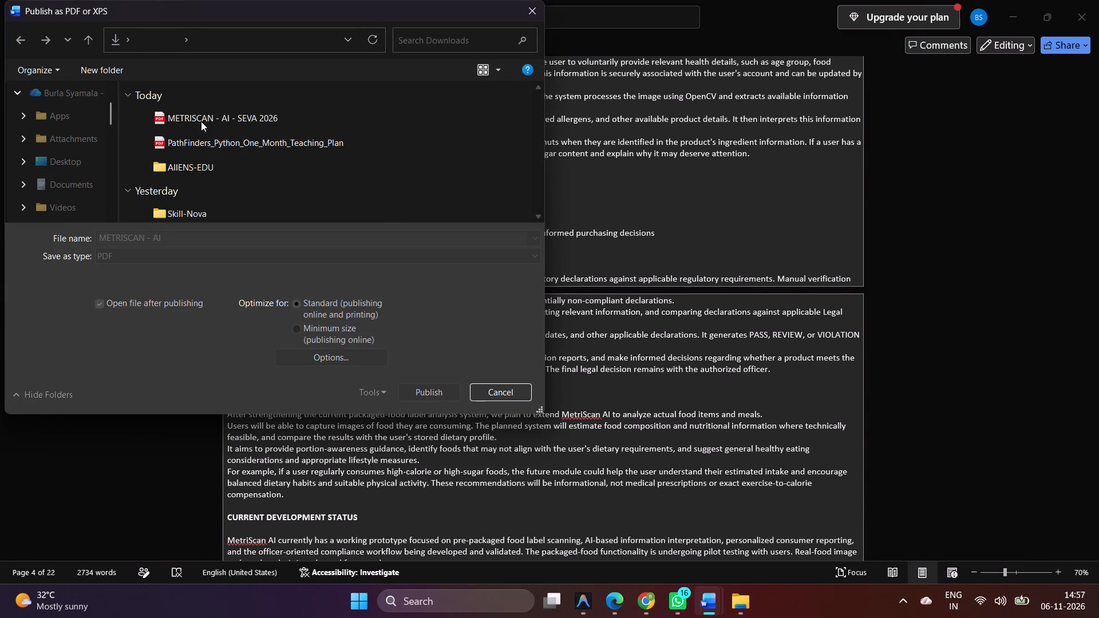
click(201, 121)
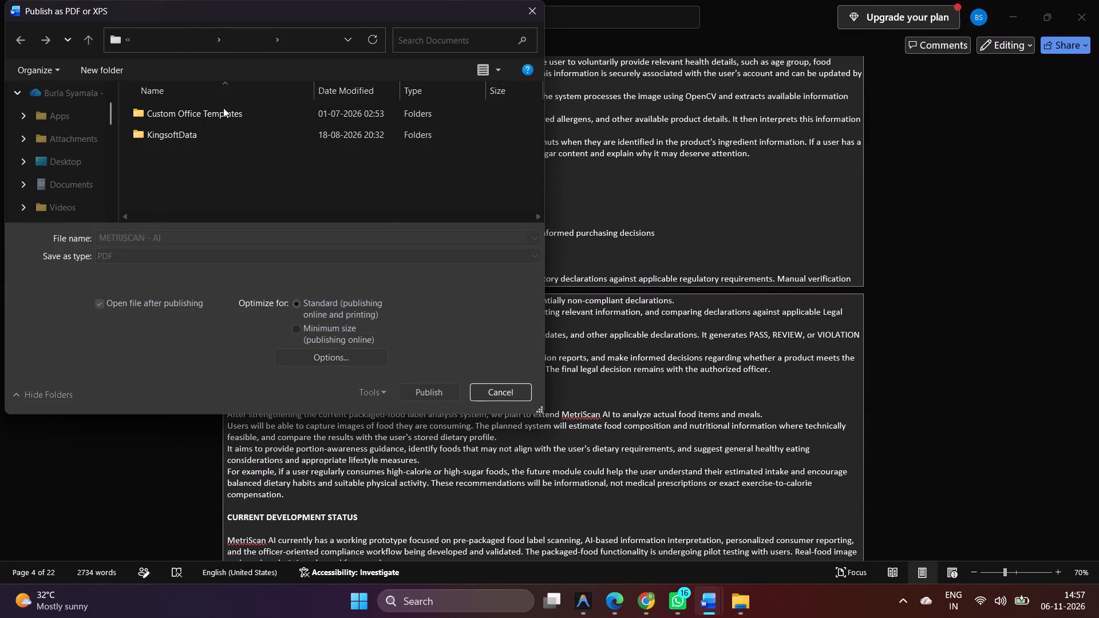
scroll(52, 185, down, 3)
click(70, 180)
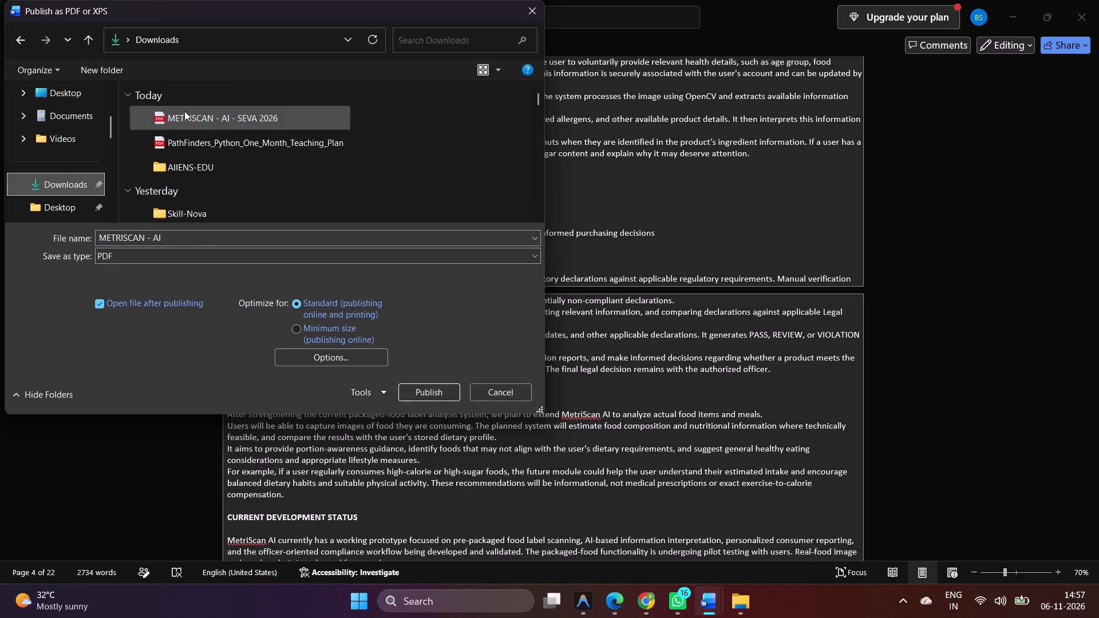
click(181, 114)
click(428, 391)
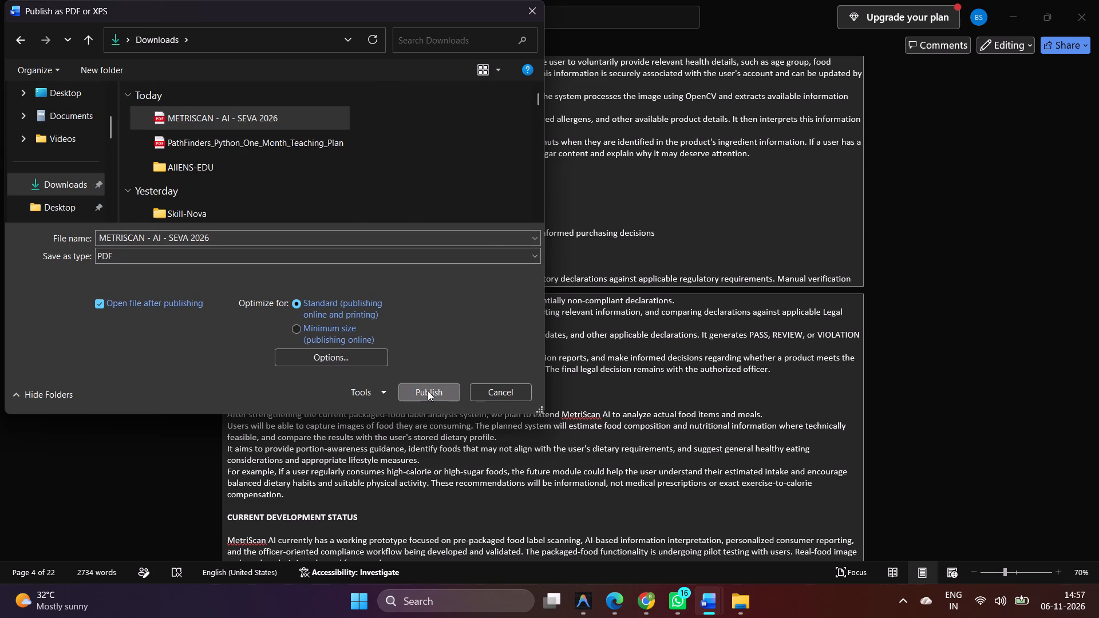
click(579, 294)
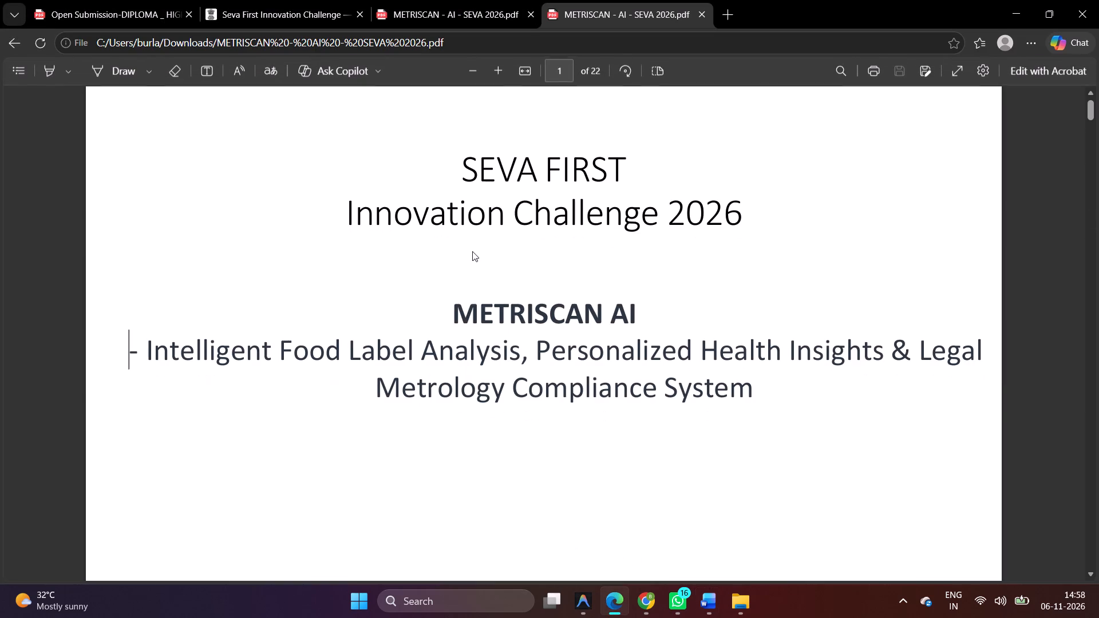
Review the newly exported PDF from the cover to the References page, rechecking the Novelty section and the pages before it.
scroll(472, 251, down, 3)
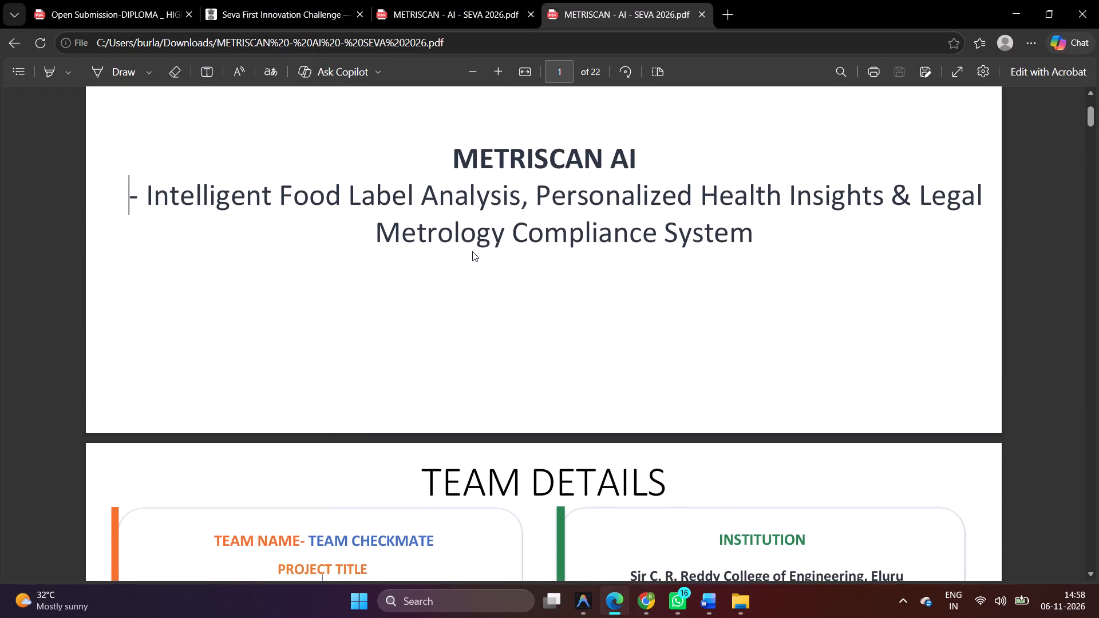
scroll(472, 251, down, 5)
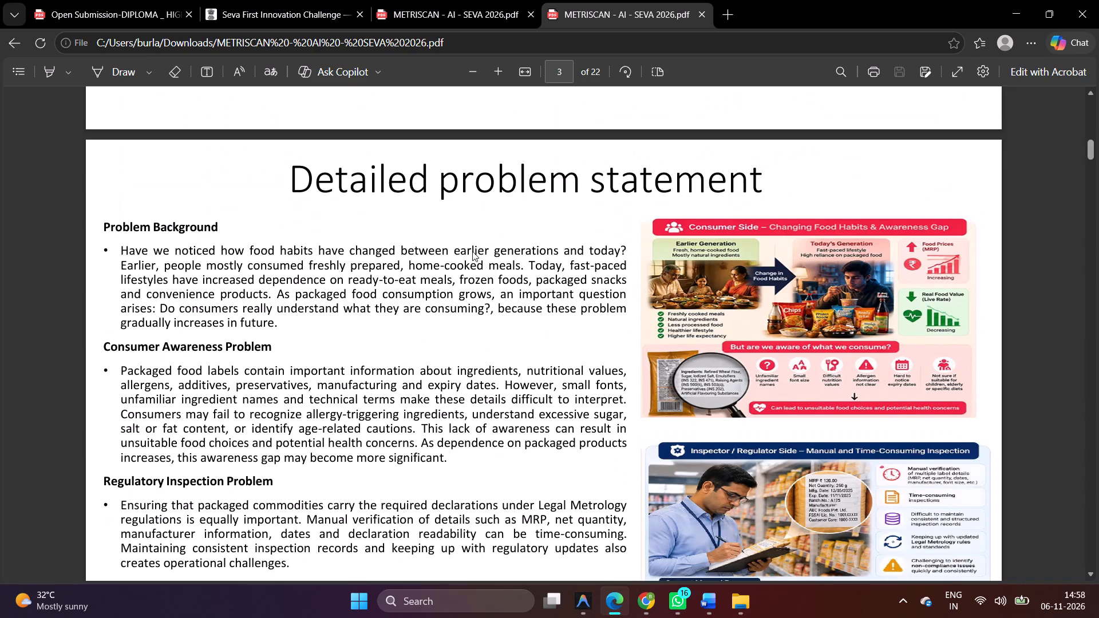
scroll(472, 251, down, 5)
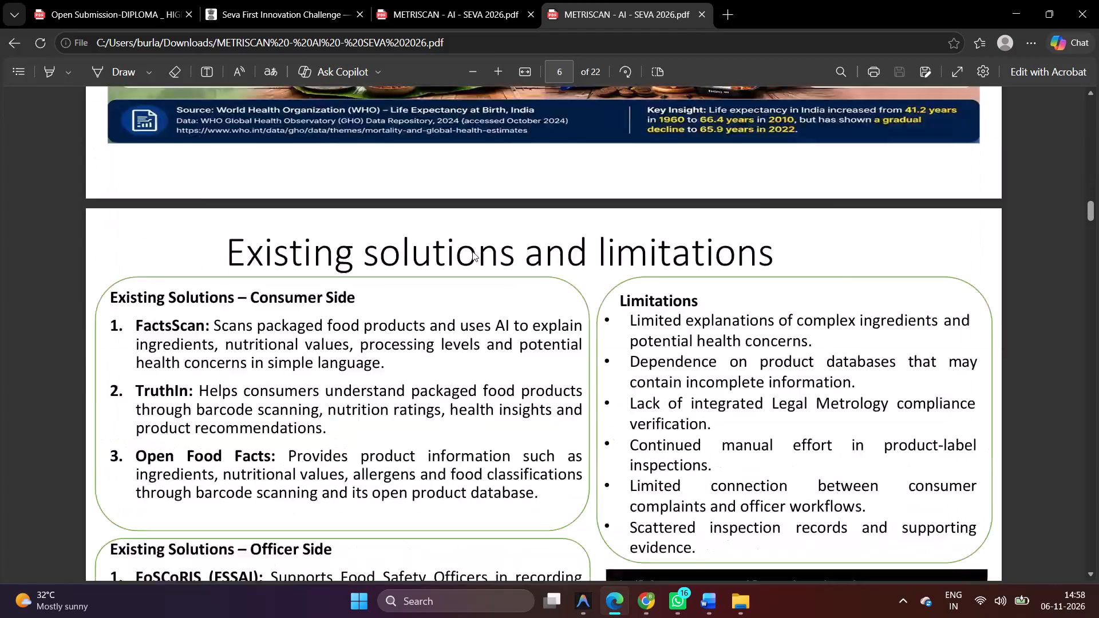
scroll(472, 251, down, 3)
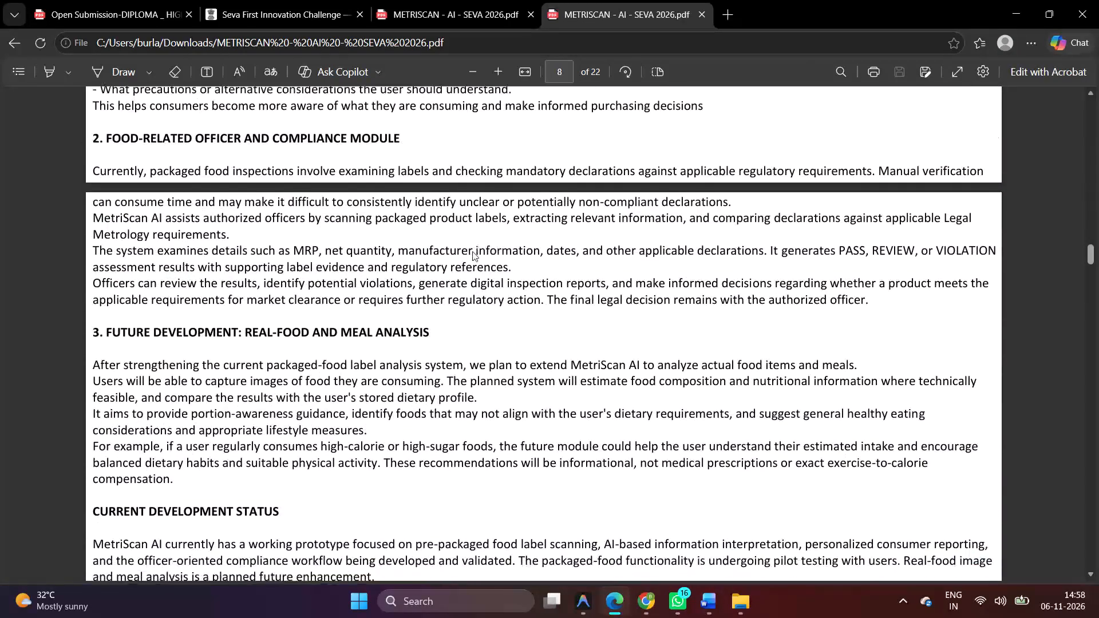
scroll(472, 251, down, 3)
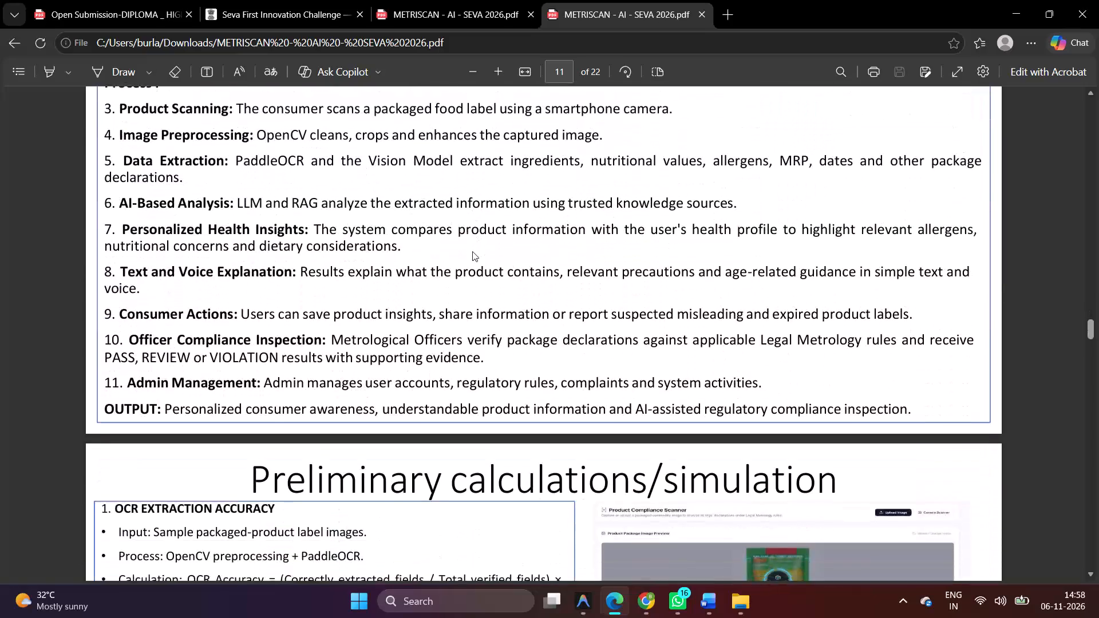
scroll(472, 251, down, 3)
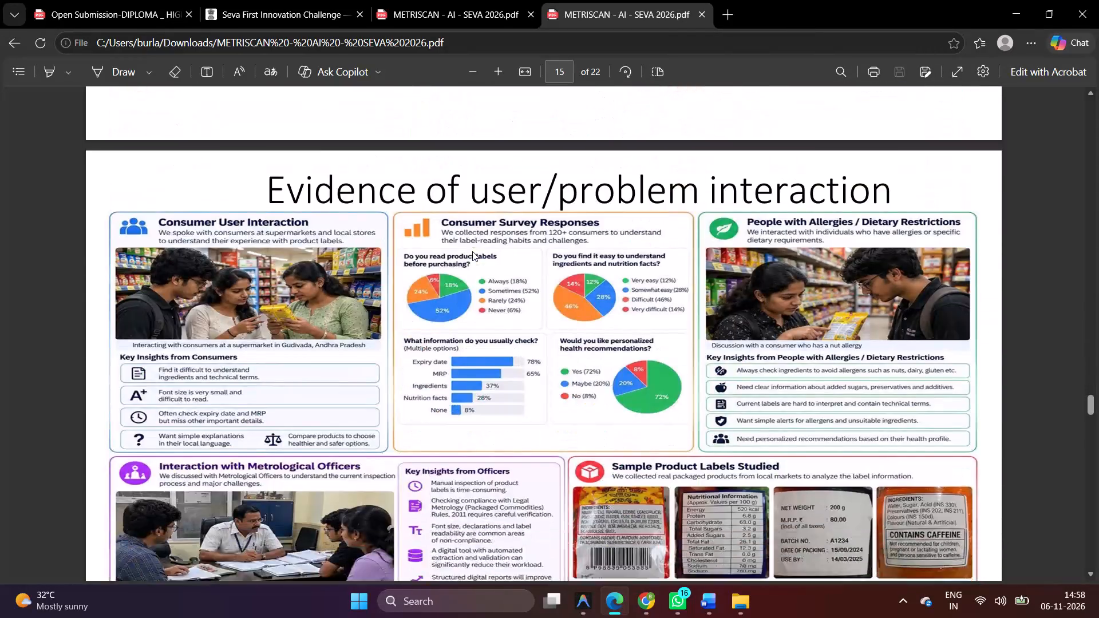
scroll(472, 251, down, 3)
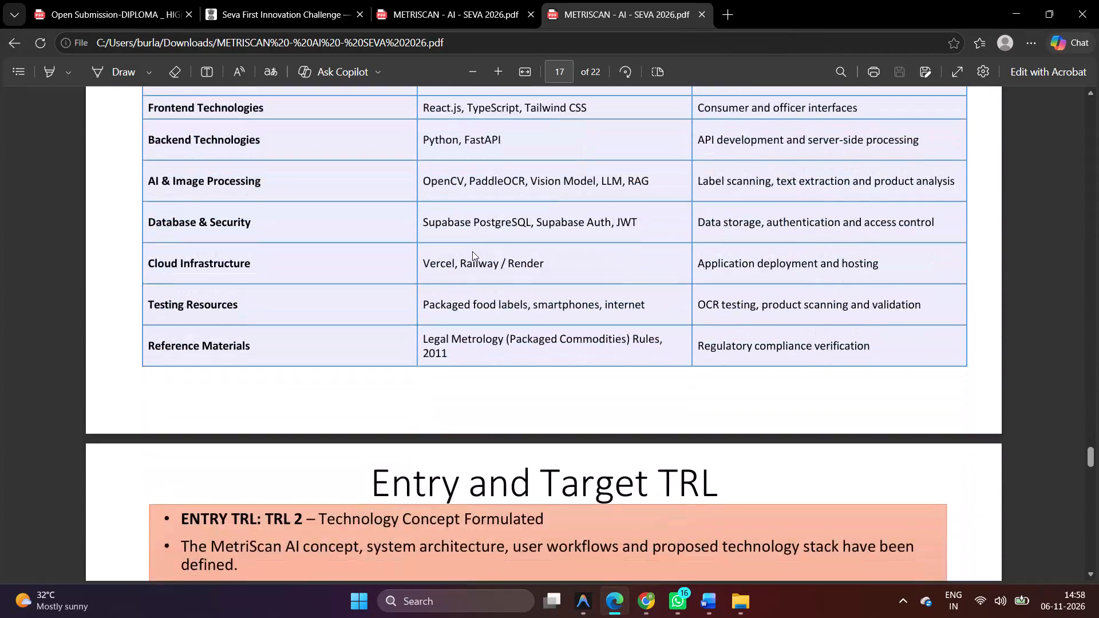
scroll(472, 251, down, 3)
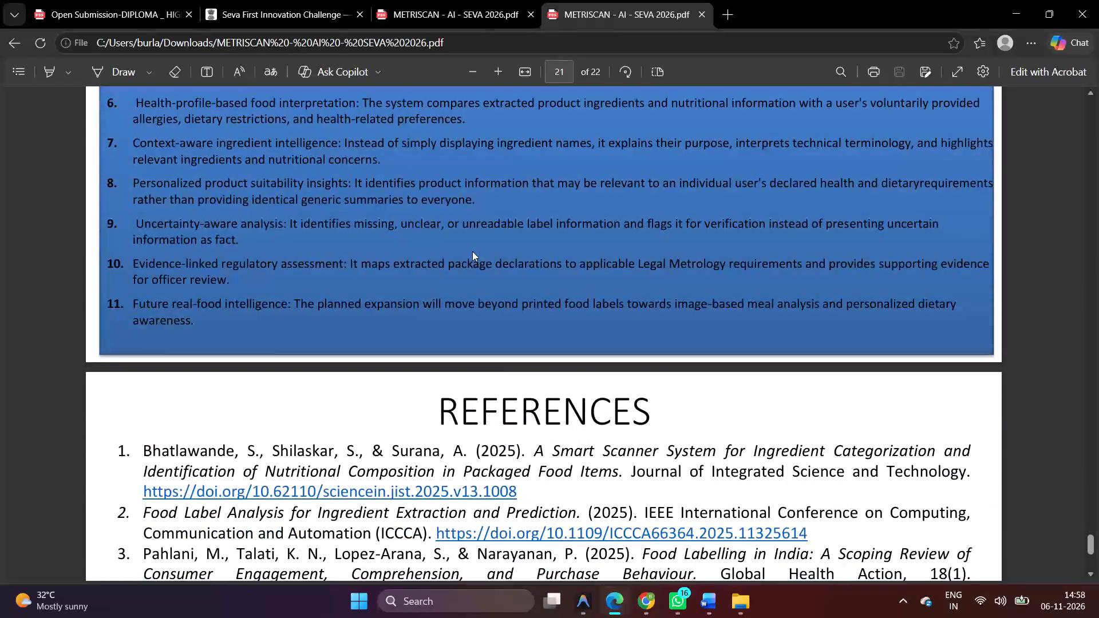
scroll(472, 251, down, 1)
scroll(472, 251, up, 1)
scroll(472, 251, down, 2)
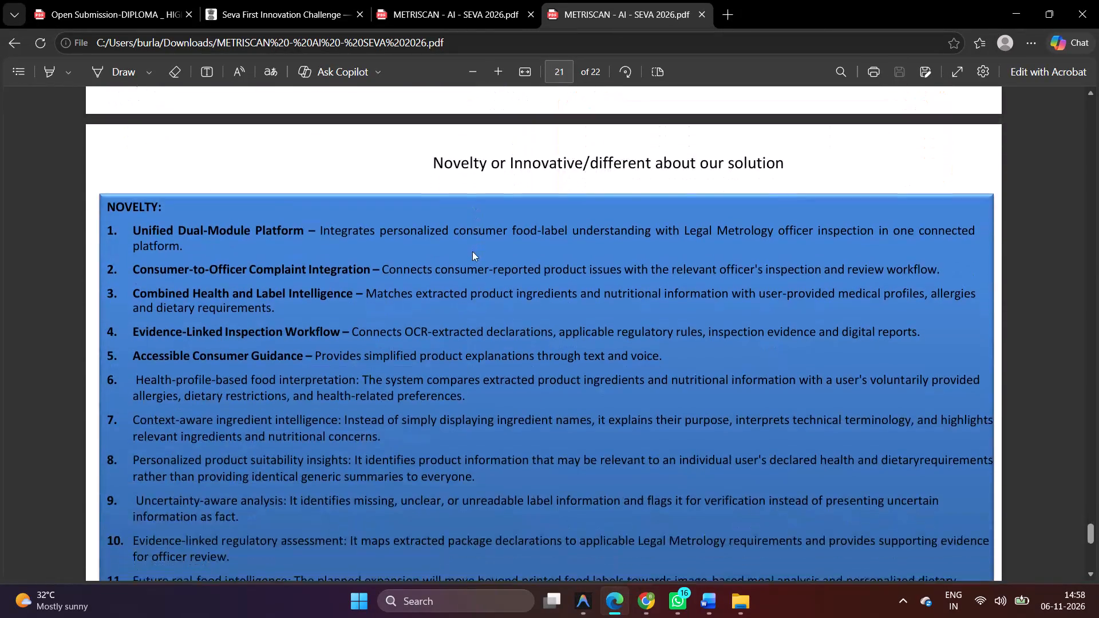
scroll(472, 251, down, 2)
scroll(558, 208, up, 7)
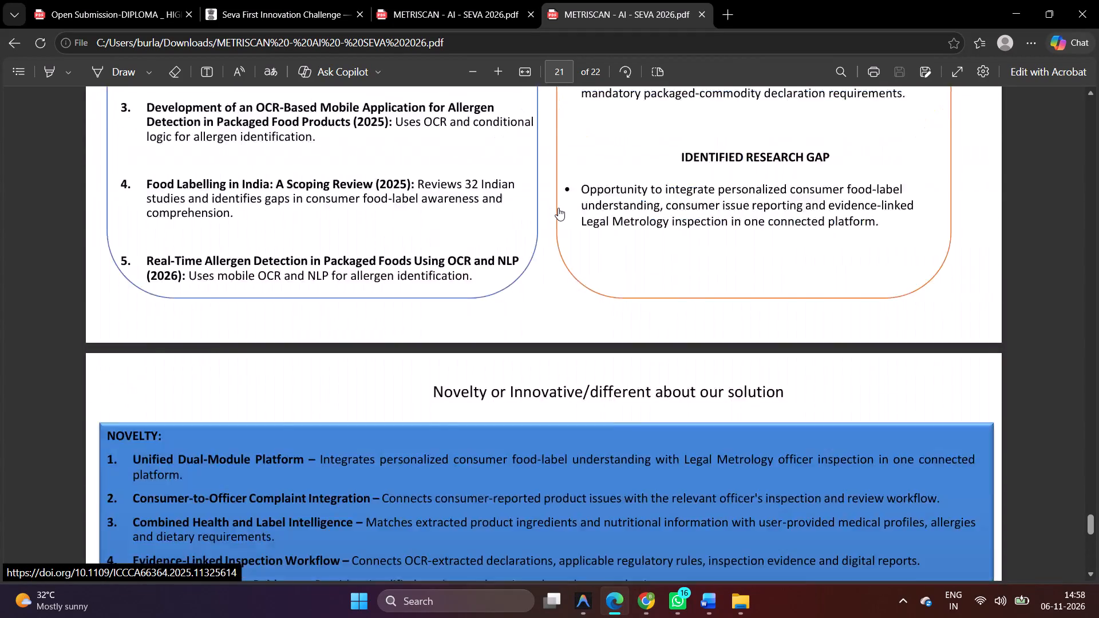
scroll(558, 208, up, 1)
Minimize the PDF window and switch to Chrome.
click(1015, 11)
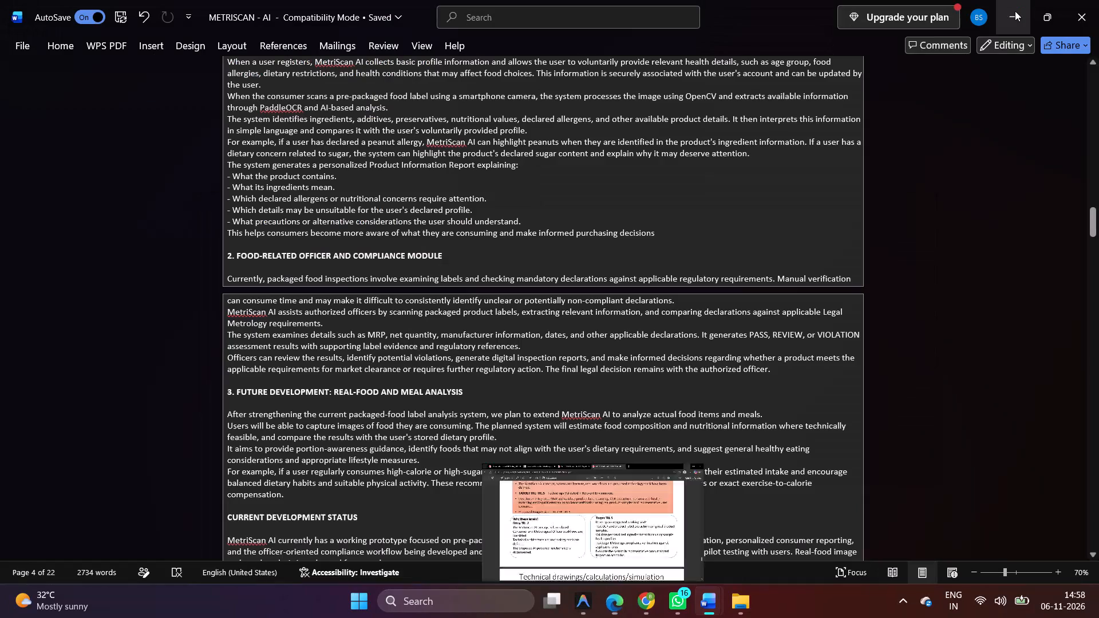
click(657, 616)
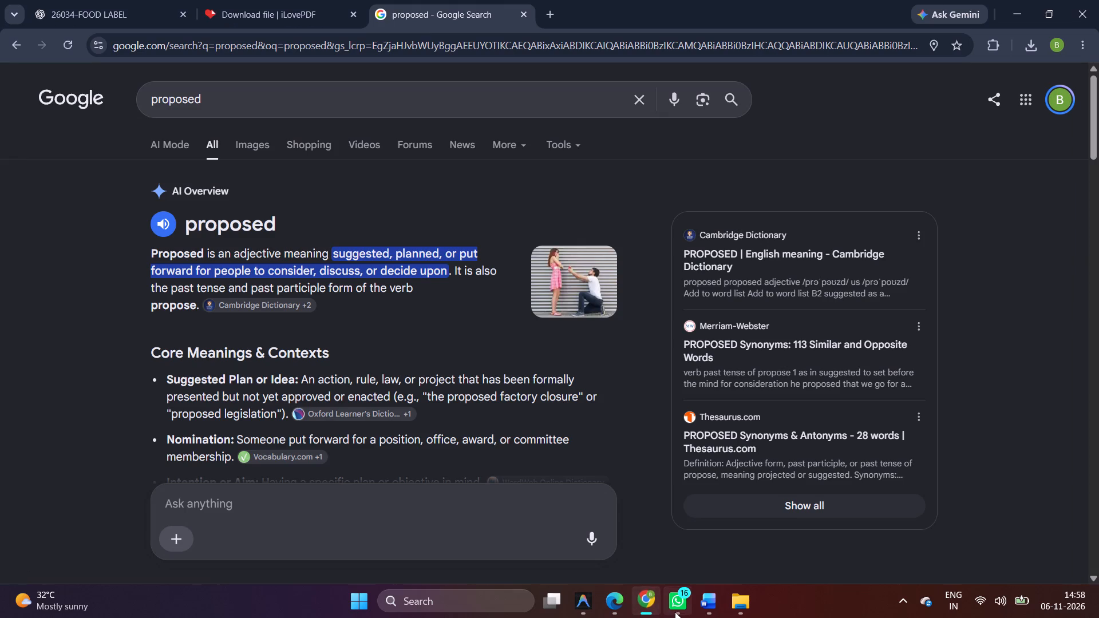
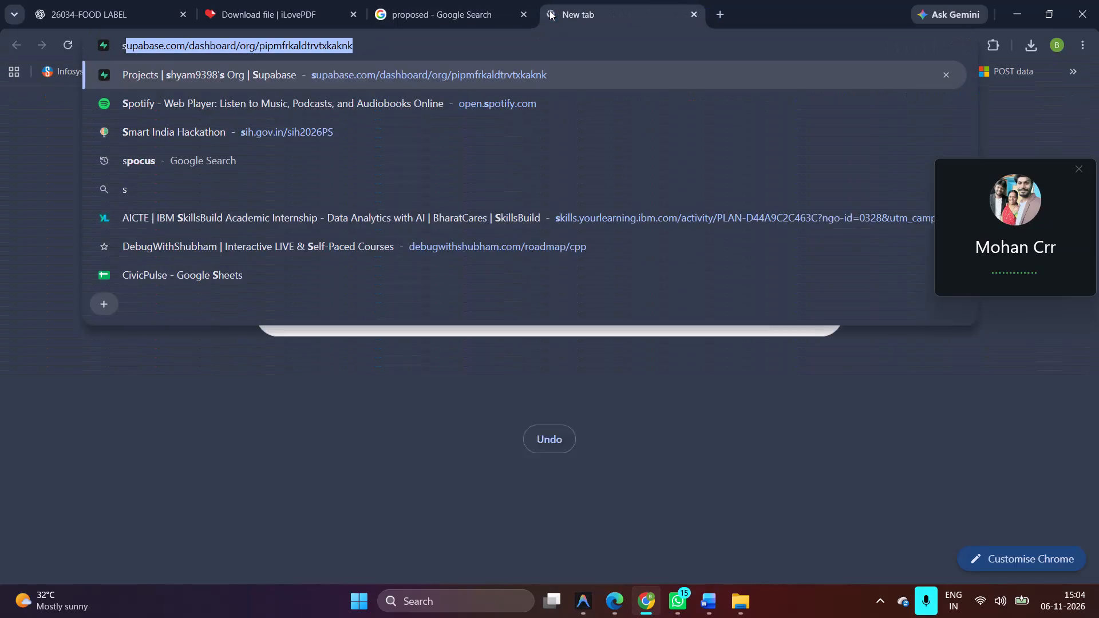
Open the innovation challenge's problem statements page at sewafirstryic.dtu.ac.in/problem-statements in the new tab.
key(Return)
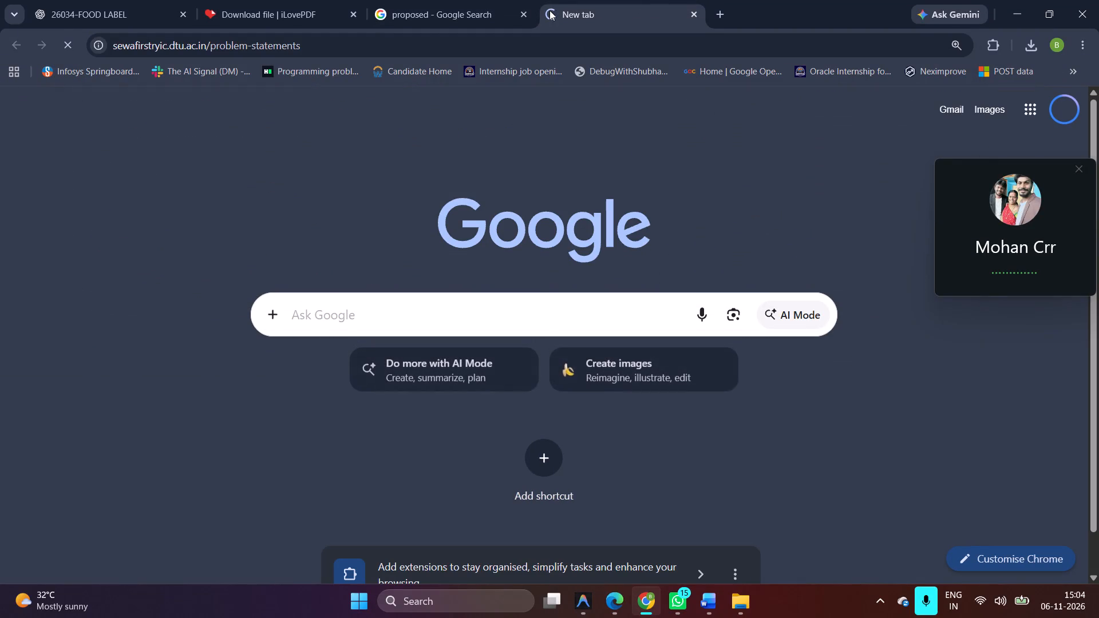
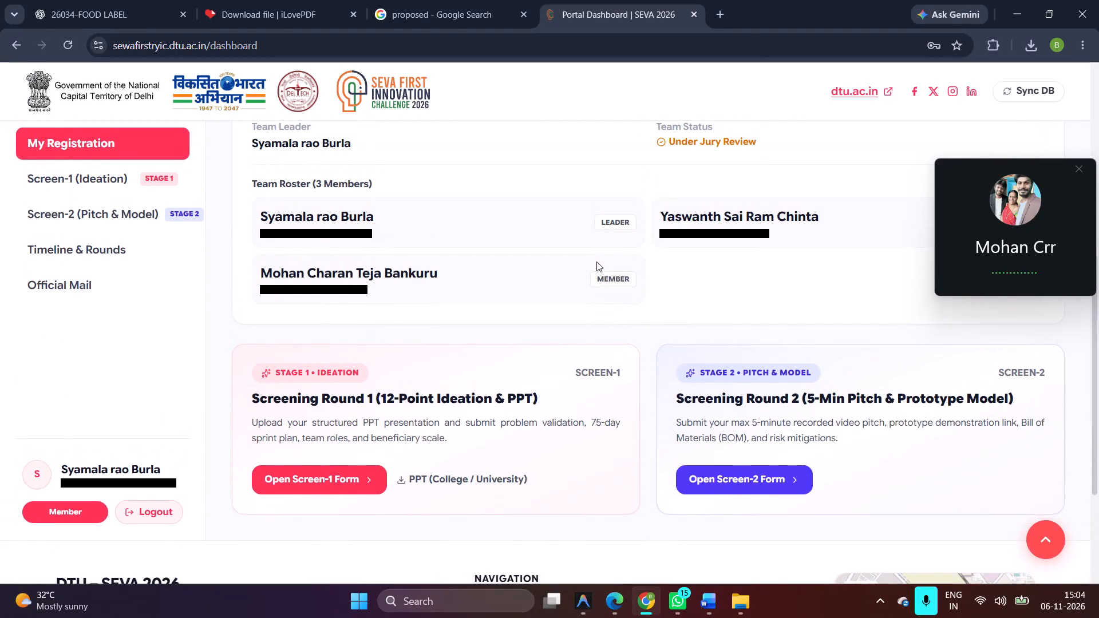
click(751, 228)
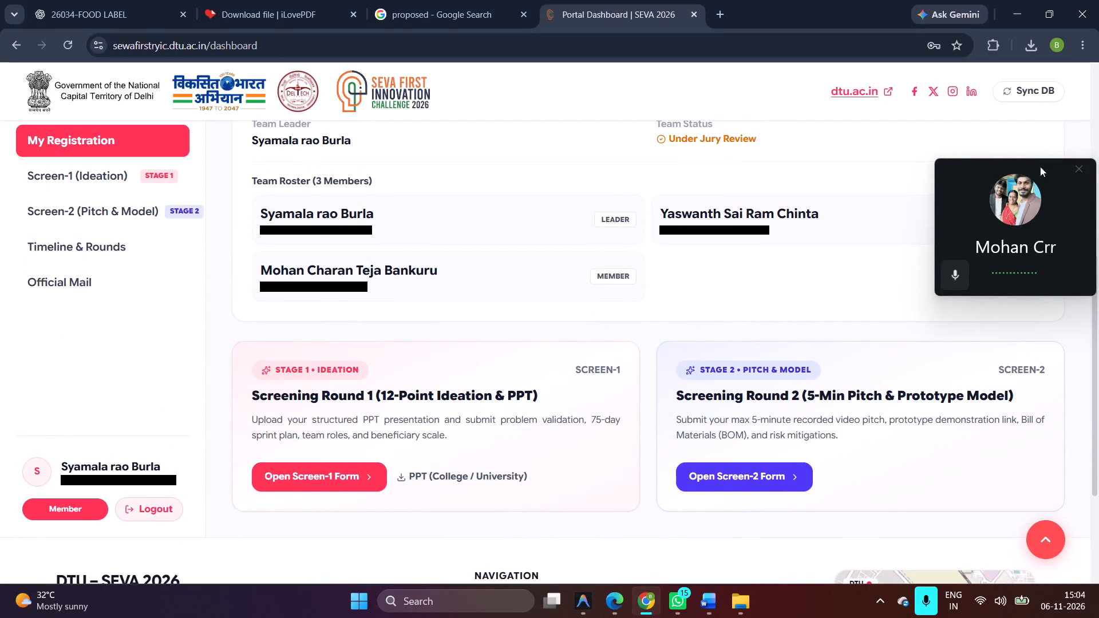
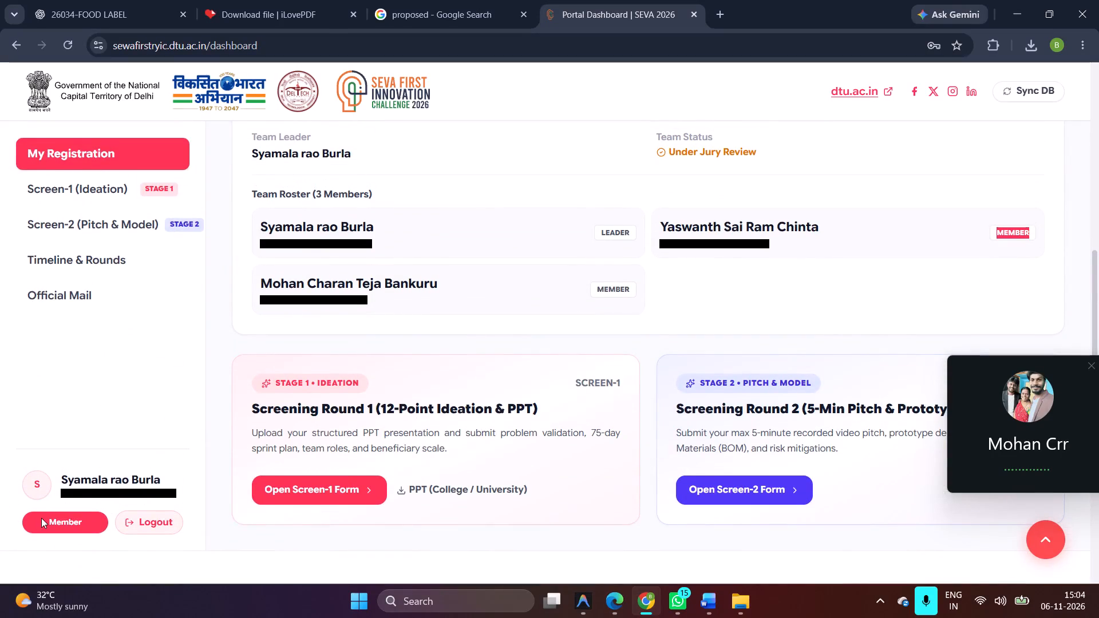
Review the team's registration dashboard, from the team roster back up to the problem statement and proposal details.
click(41, 518)
scroll(535, 279, up, 1)
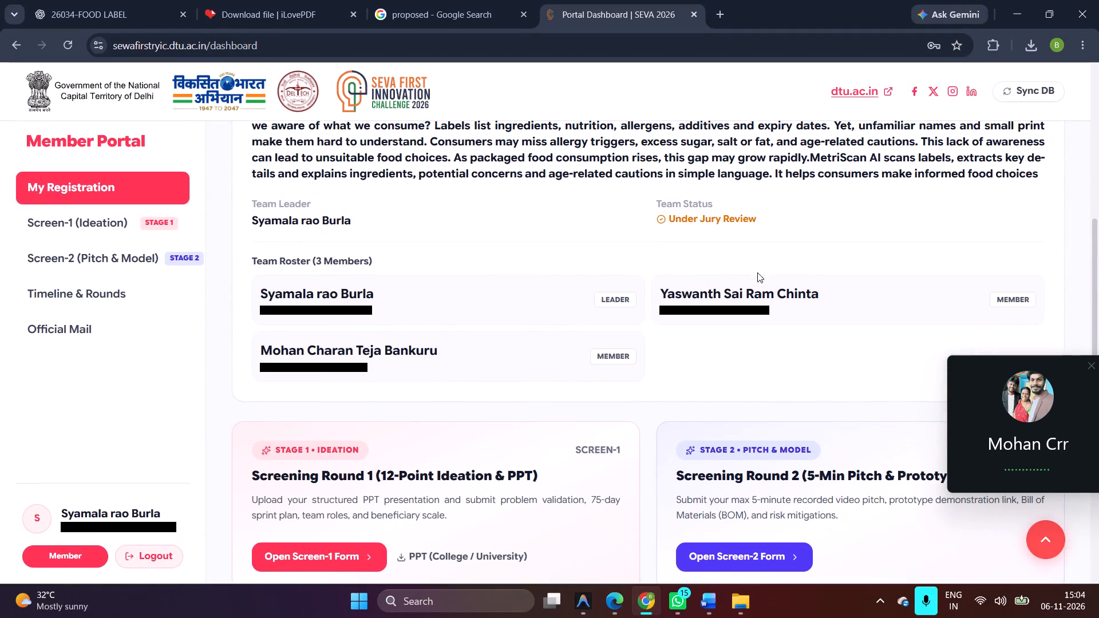
scroll(777, 268, up, 1)
scroll(701, 325, up, 2)
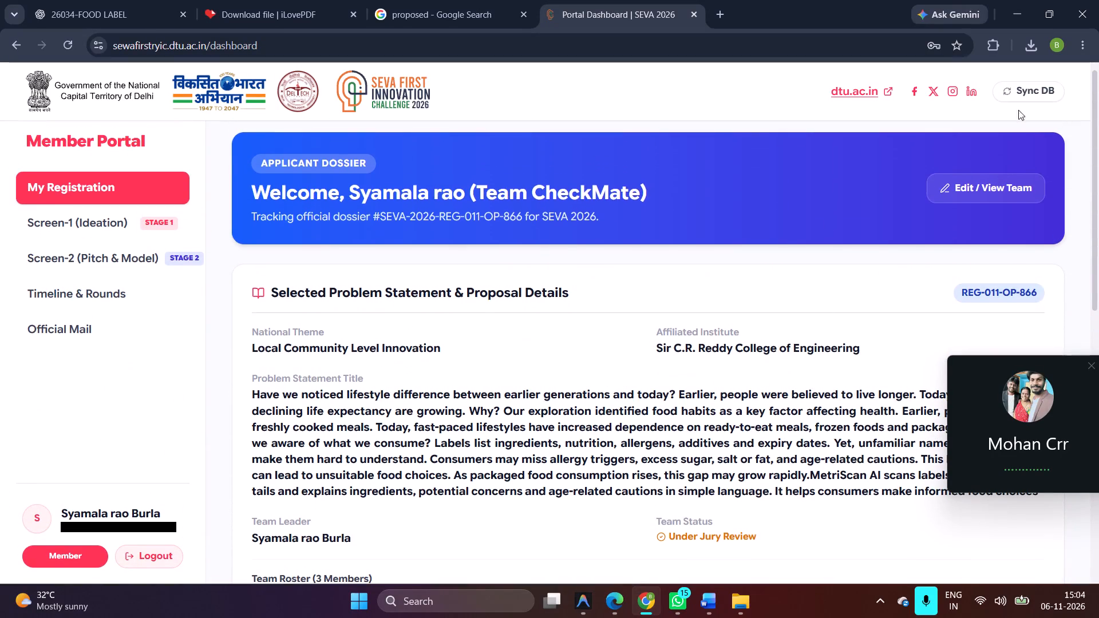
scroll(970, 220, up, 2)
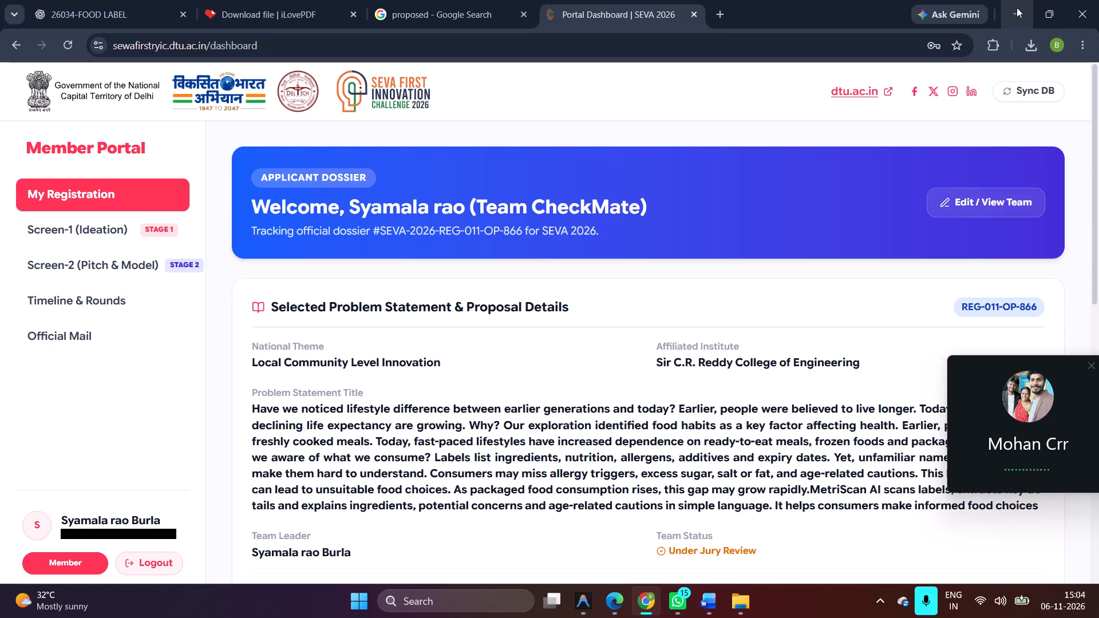
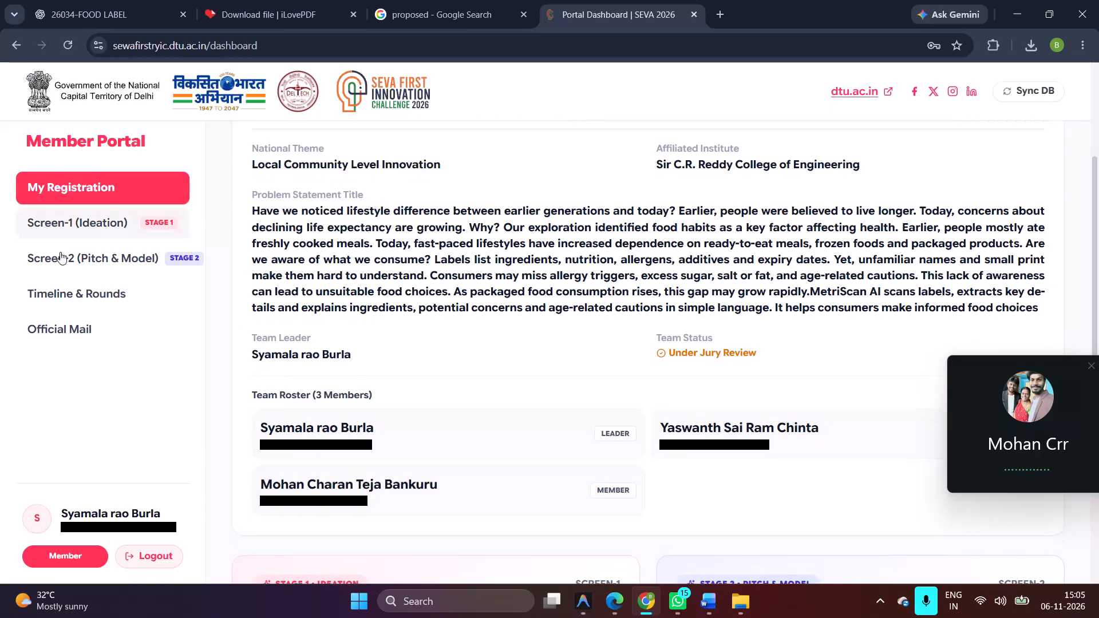
Copy the video pitch URL from the 5-Minute Recorded Video Pitch Submission section of Screen-2 (Pitch & Model).
click(68, 262)
scroll(551, 296, down, 1)
scroll(551, 296, up, 4)
scroll(551, 296, down, 1)
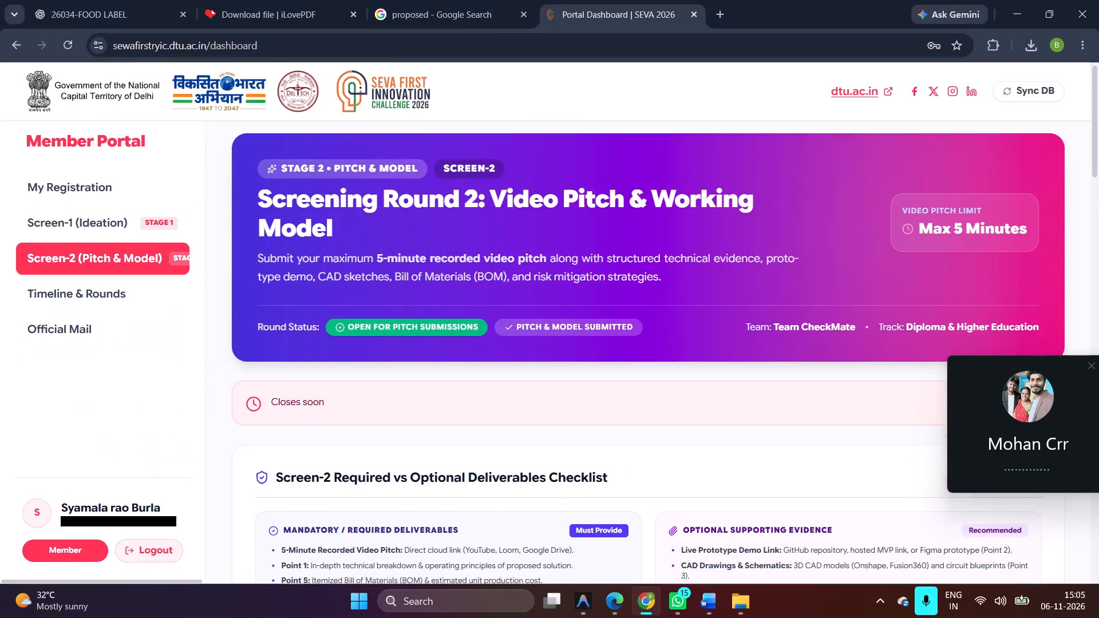
scroll(551, 296, down, 1)
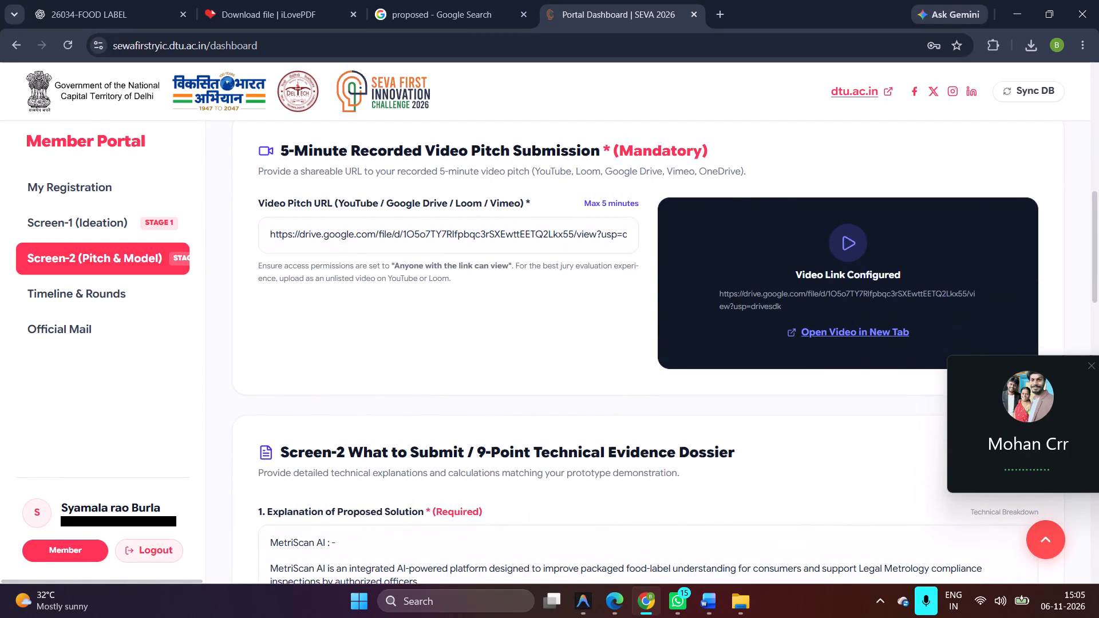
click(521, 245)
key(ctrl+a)
key(ctrl+c)
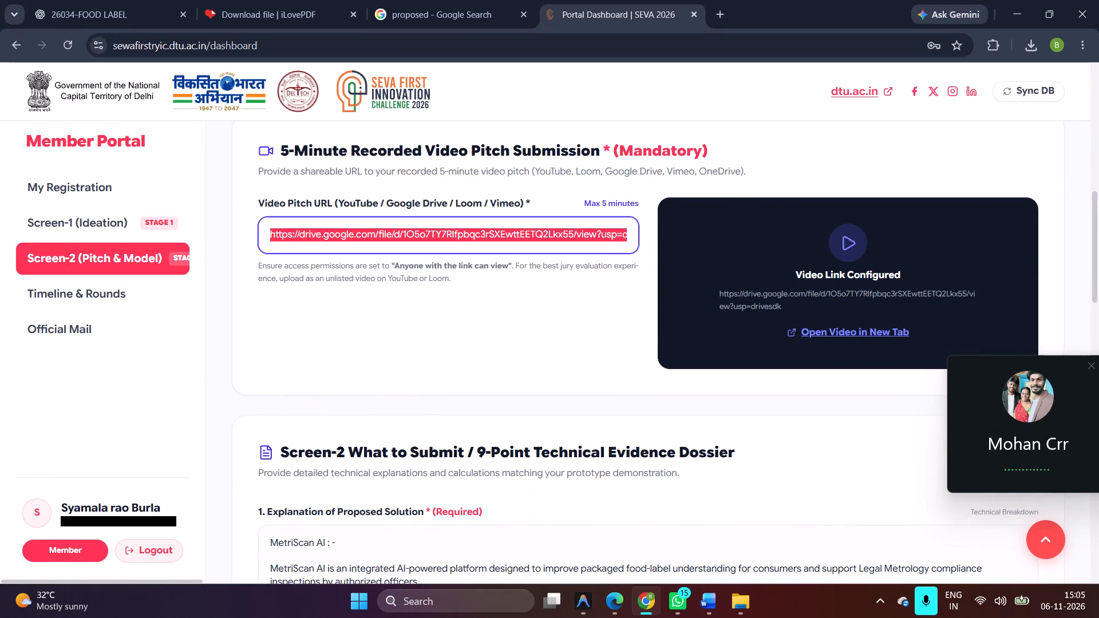
Open the copied Google Drive video pitch link in a new browser tab.
click(720, 12)
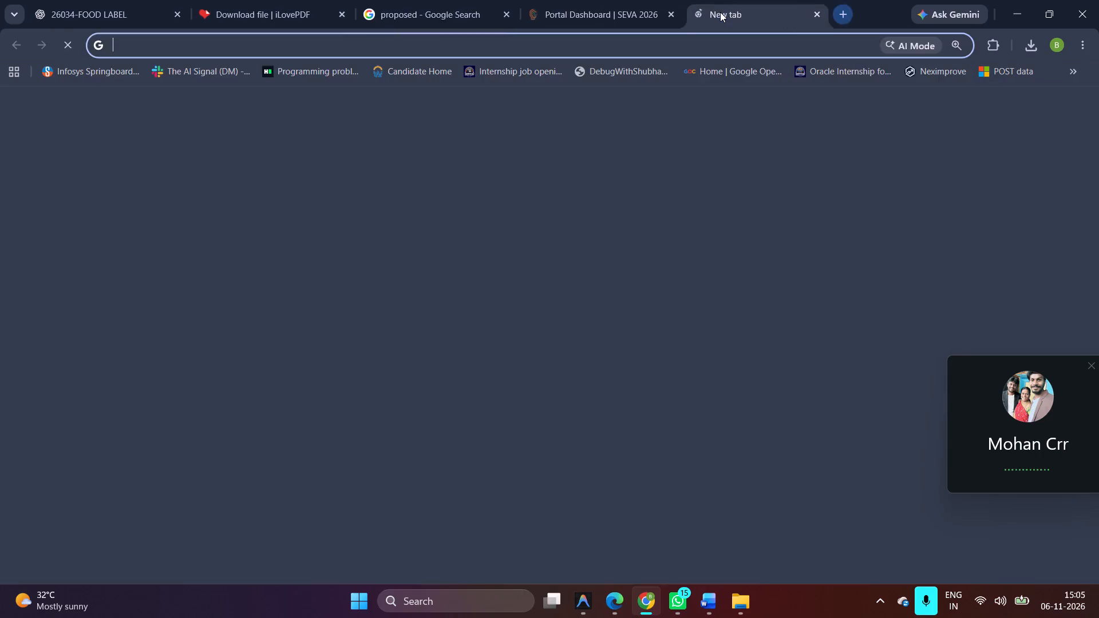
key(ctrl+v)
key(Return)
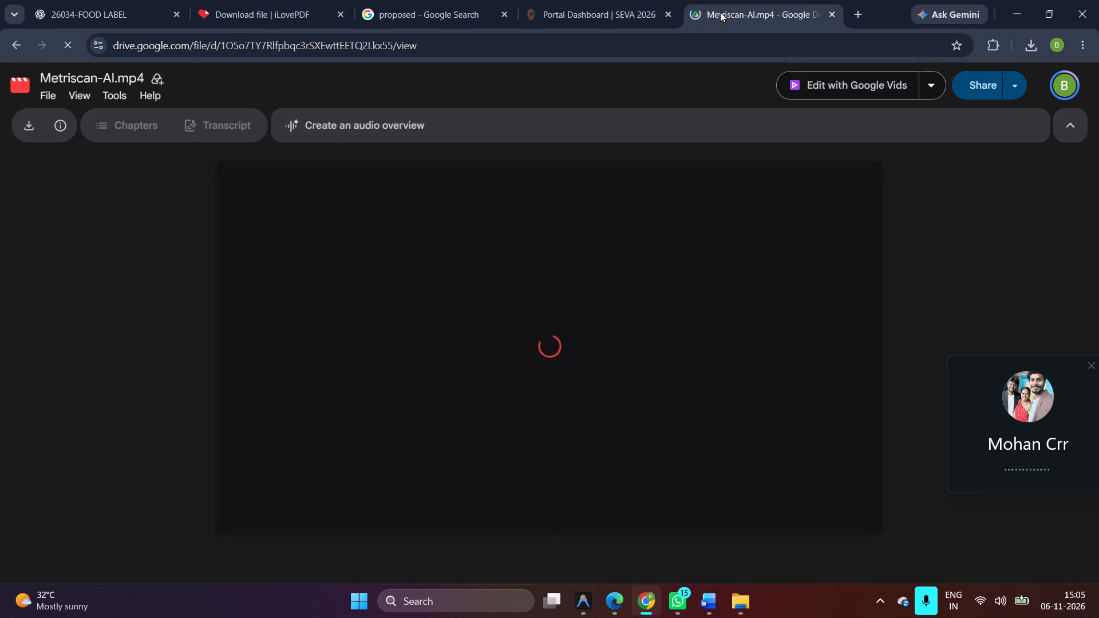
Play the Metriscan-AI.mp4 video to review it.
click(522, 340)
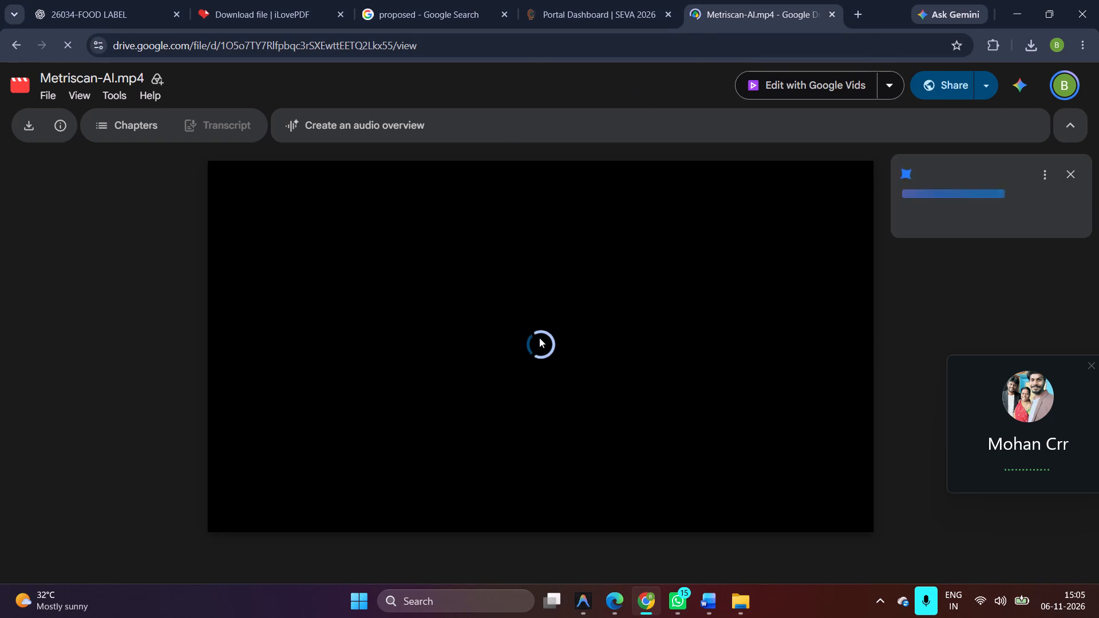
Switch from the Metriscan-AI.mp4 video page to WhatsApp, bringing up its open windows.
click(687, 599)
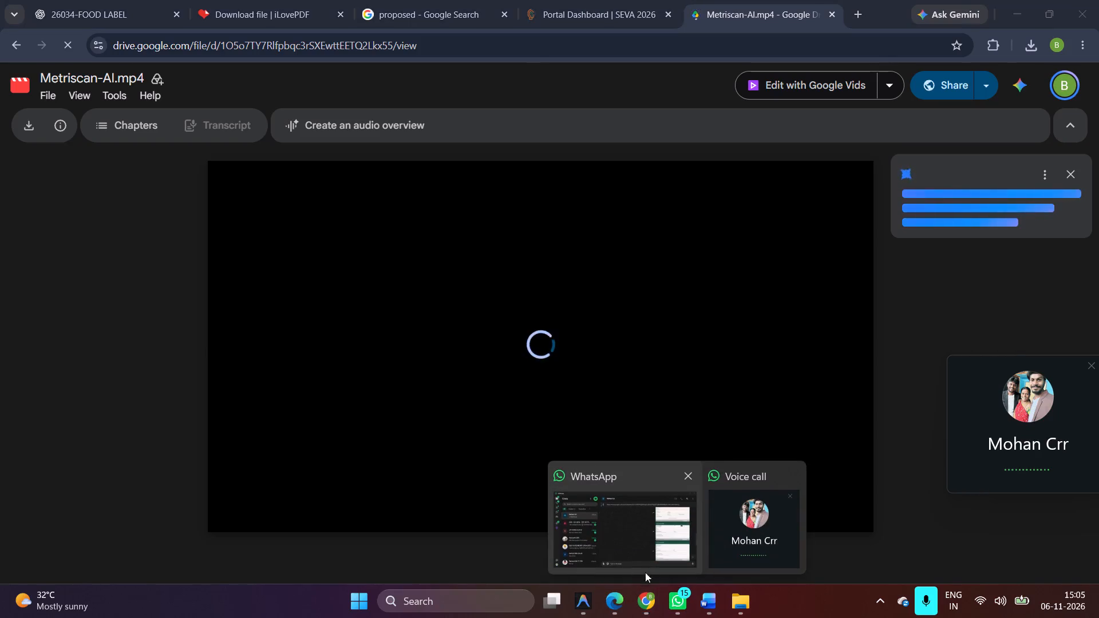
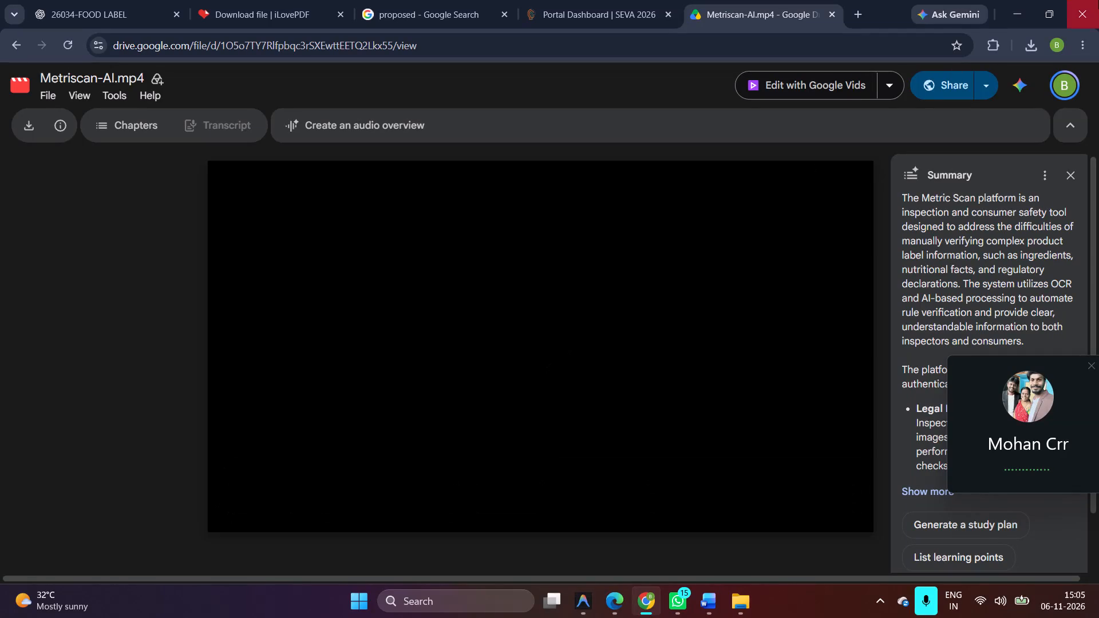
Minimize the Chrome window and the METRISCAN - AI document window to reach the Word document behind them.
click(1014, 0)
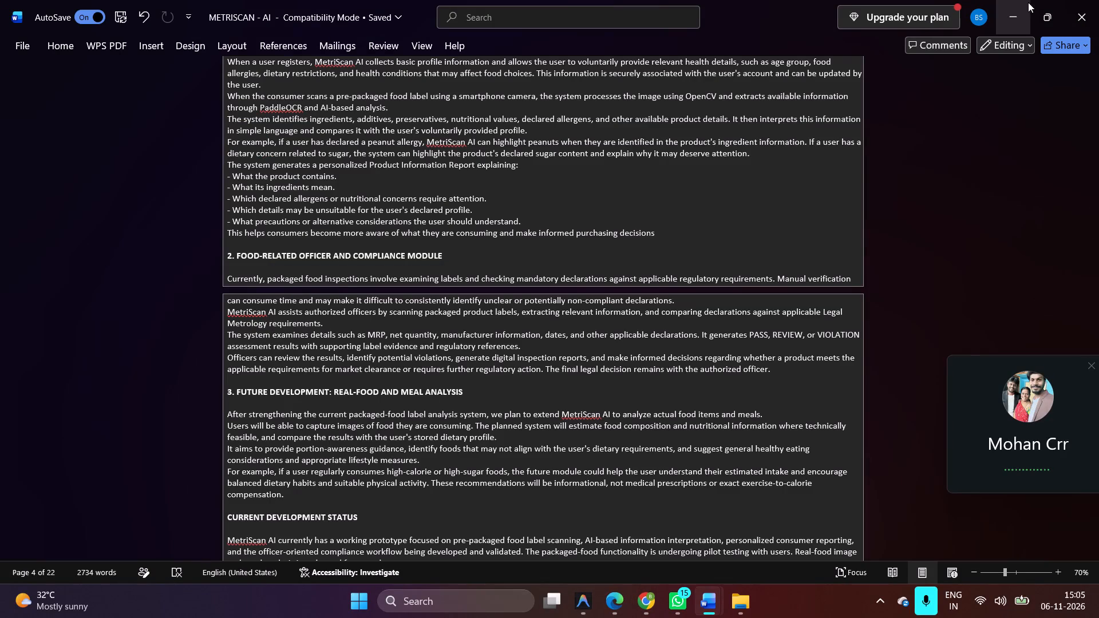
click(1020, 6)
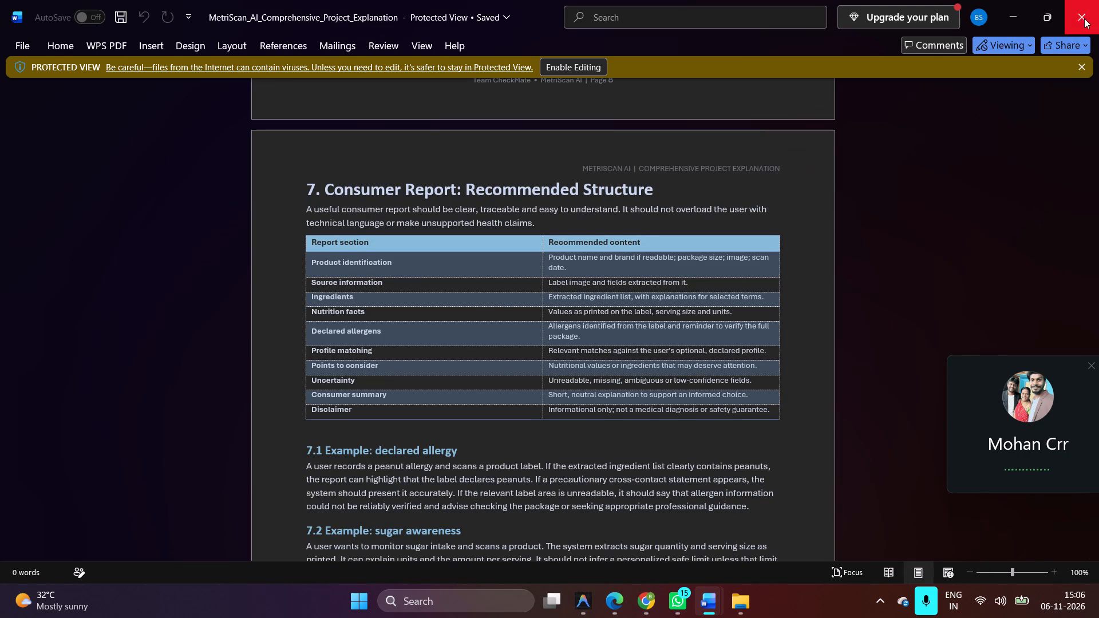
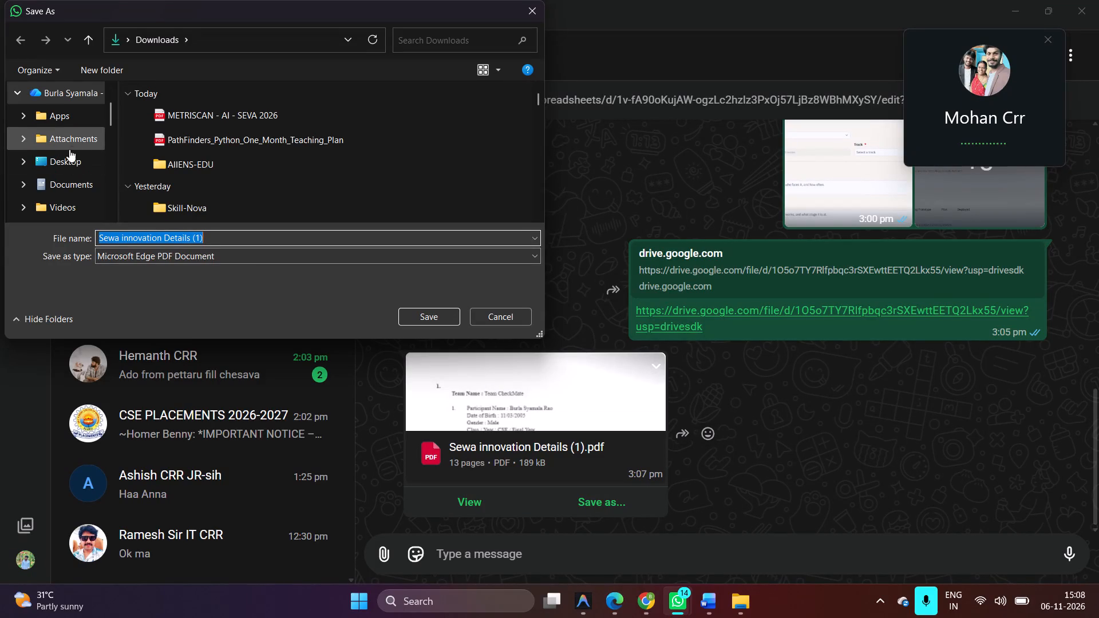
Choose the Downloads folder as the destination for the received PDF and remove "(1)" from its file name.
scroll(68, 190, down, 2)
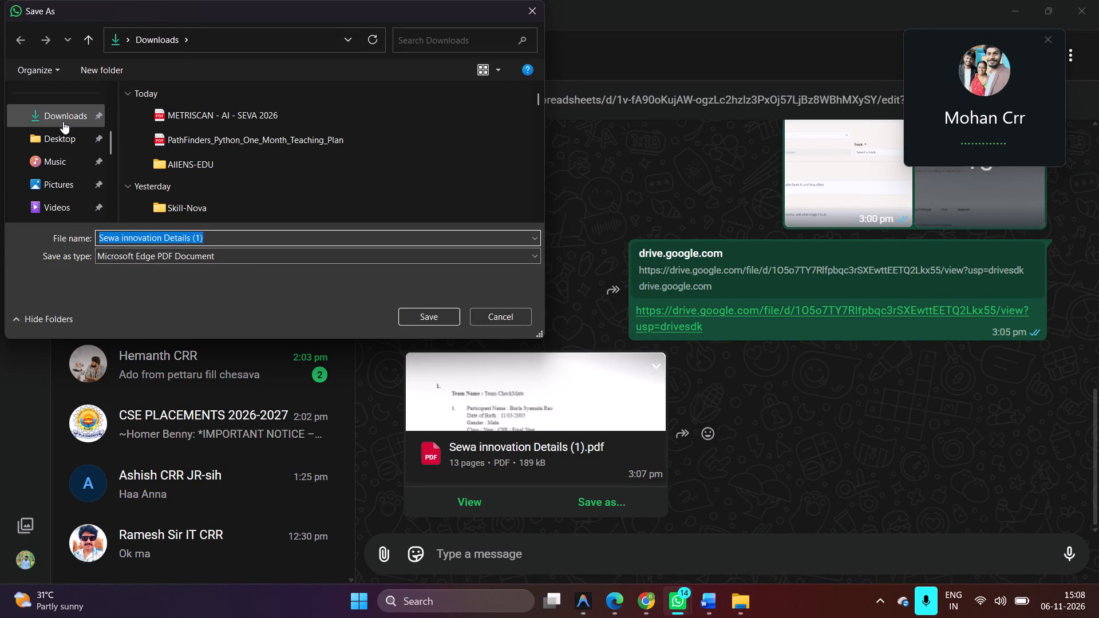
click(61, 119)
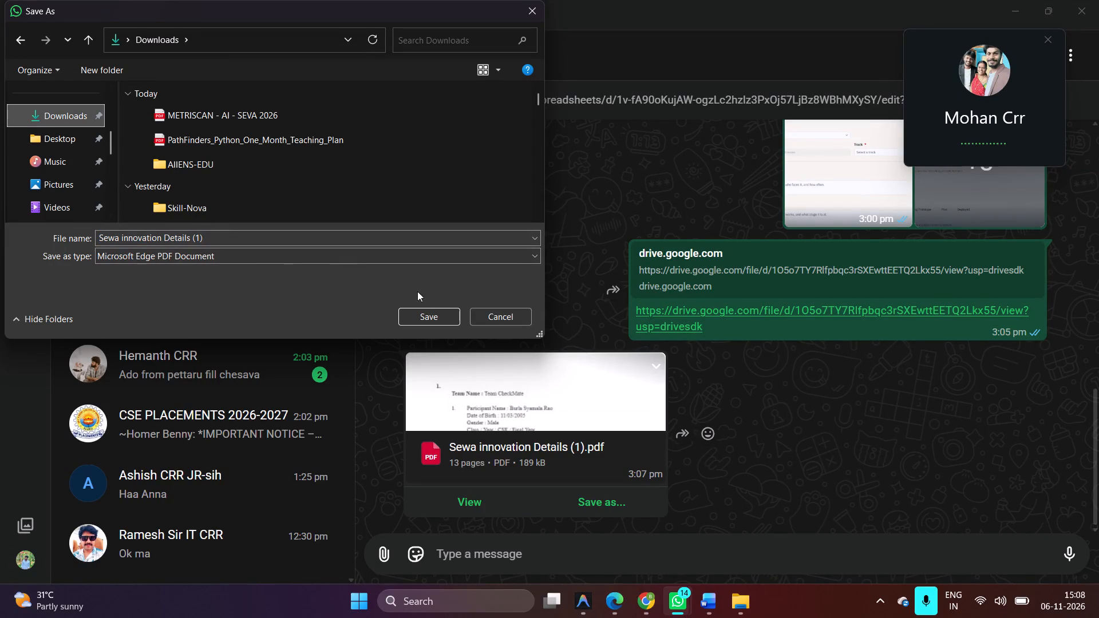
click(326, 233)
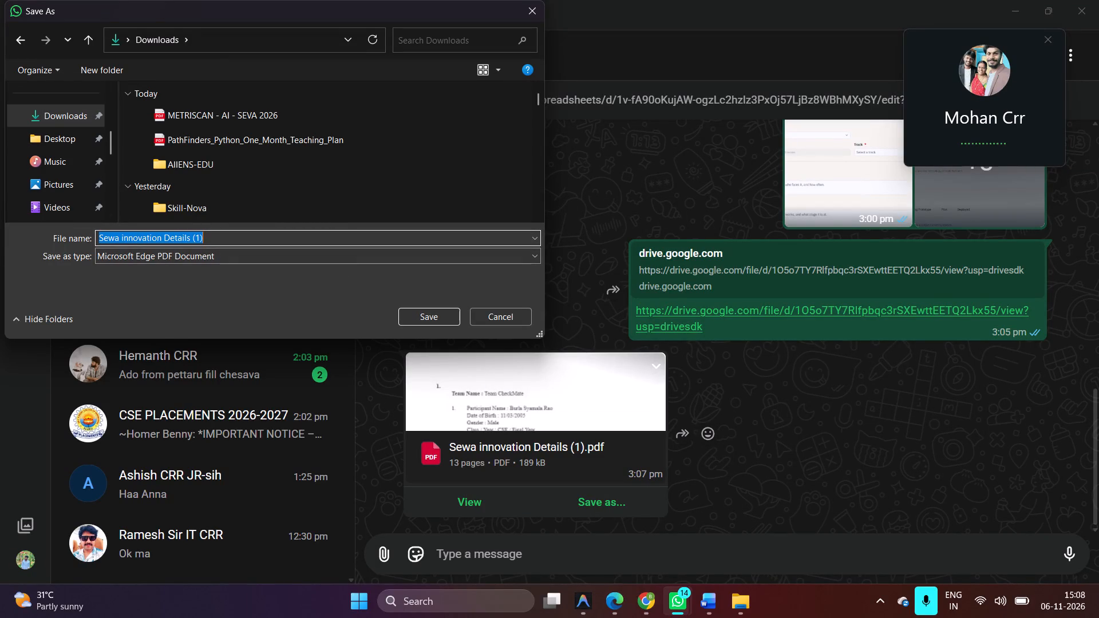
key(Right)
key(BackSpace)
key(BackSpace)
key(BackSpace)
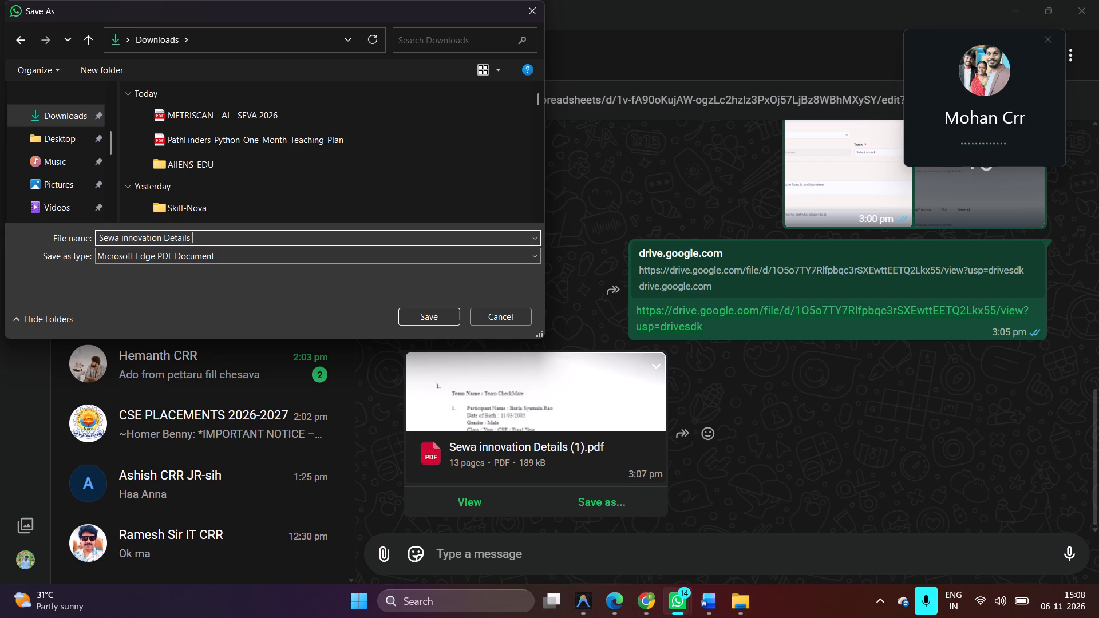
click(113, 237)
click(639, 612)
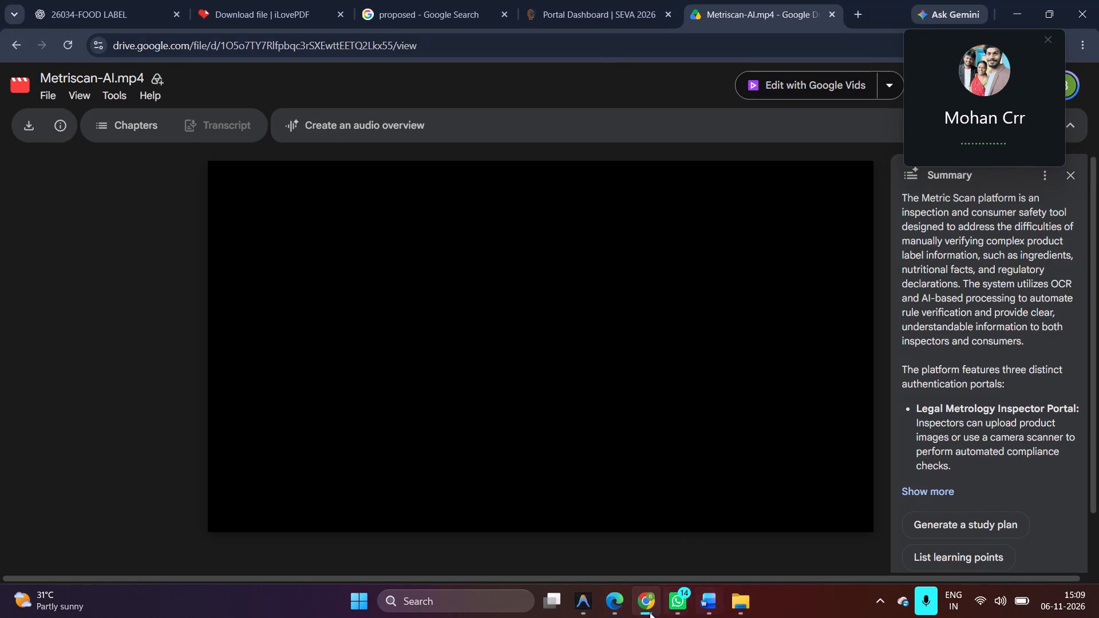
click(620, 617)
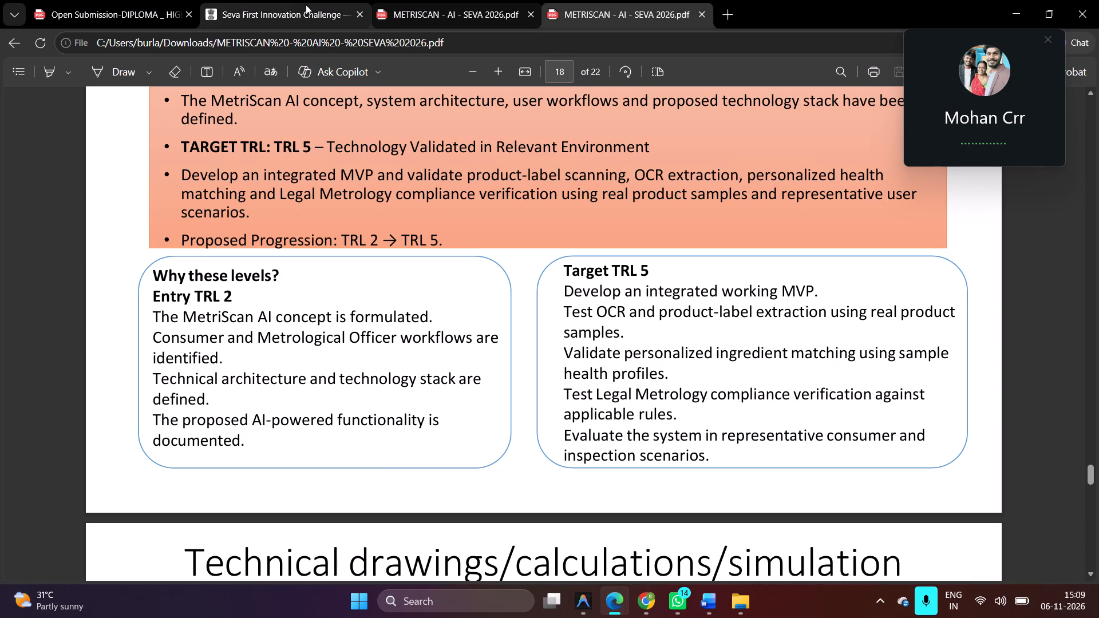
click(266, 0)
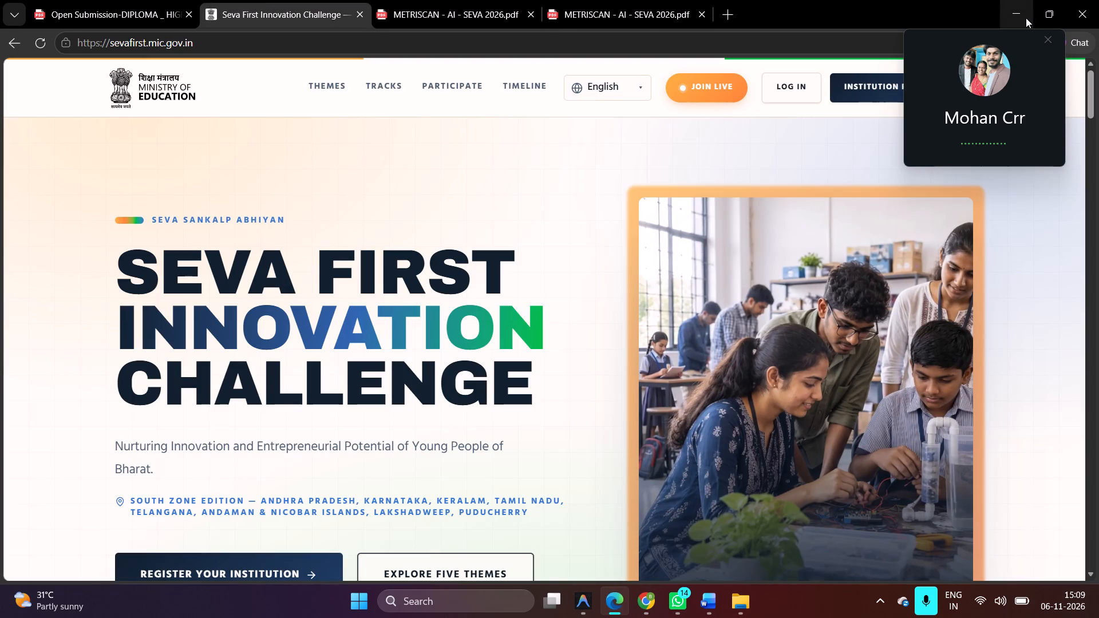
click(1025, 18)
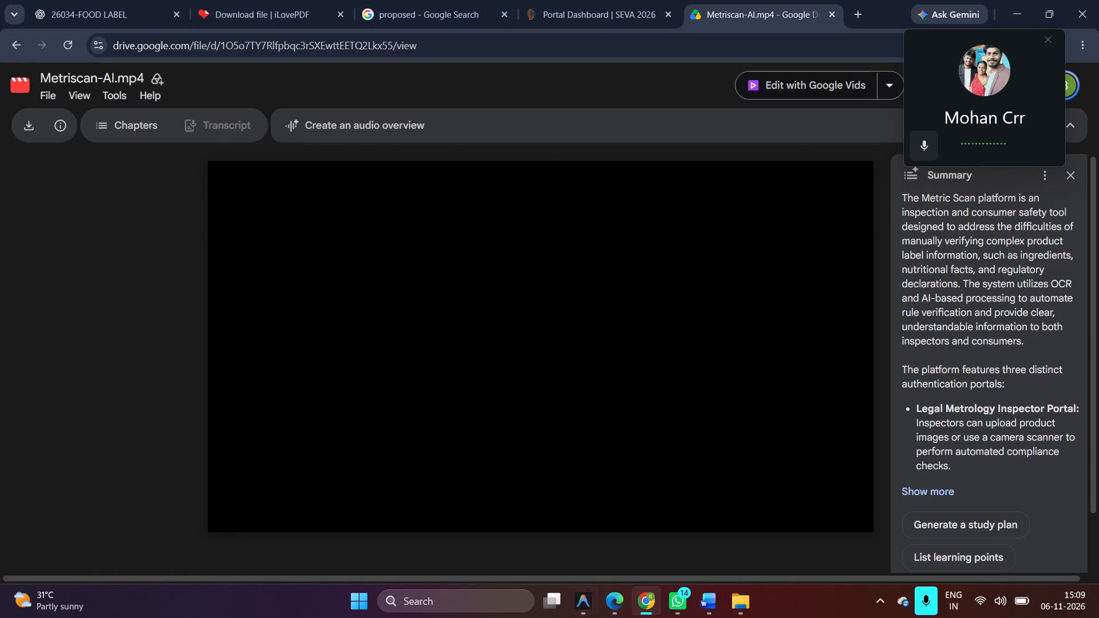
click(745, 599)
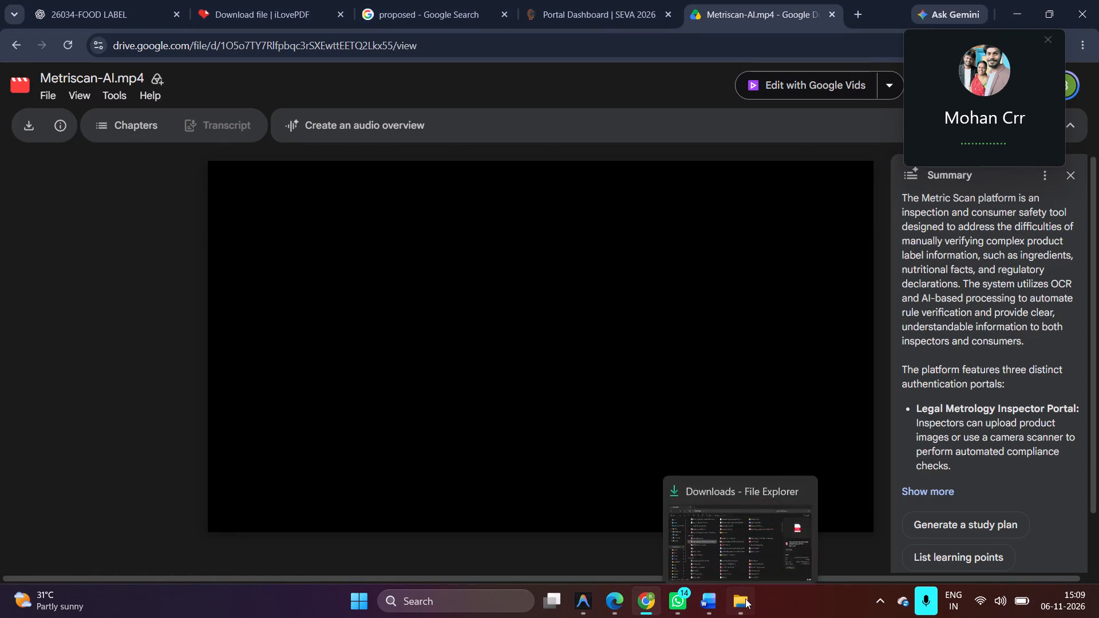
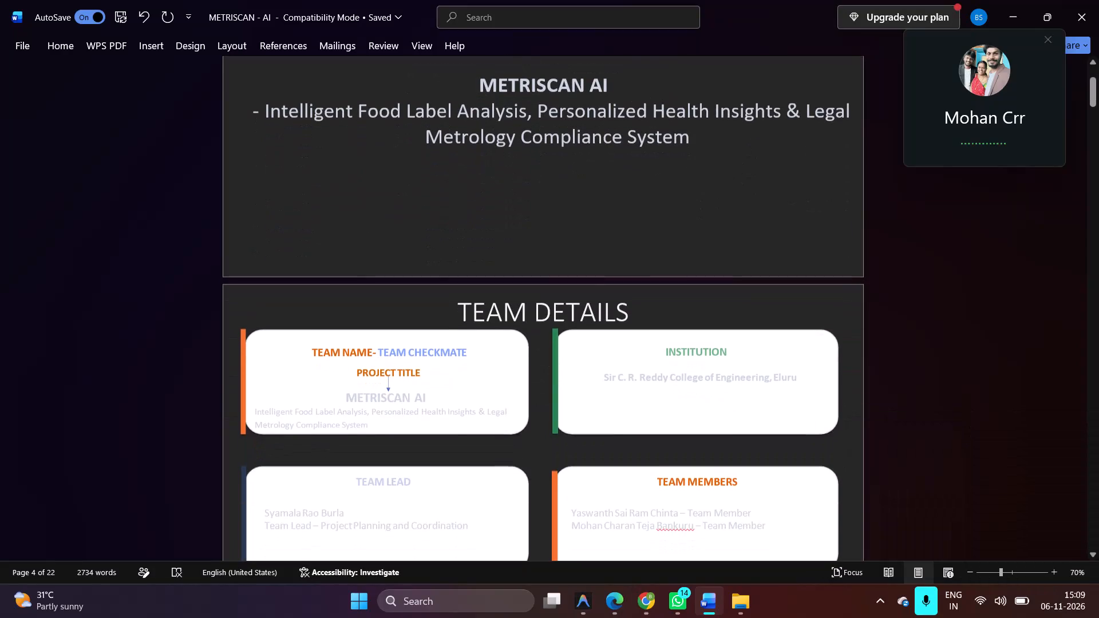
Delete the first member's line from the Team Members box on the Team Details page.
scroll(635, 411, down, 1)
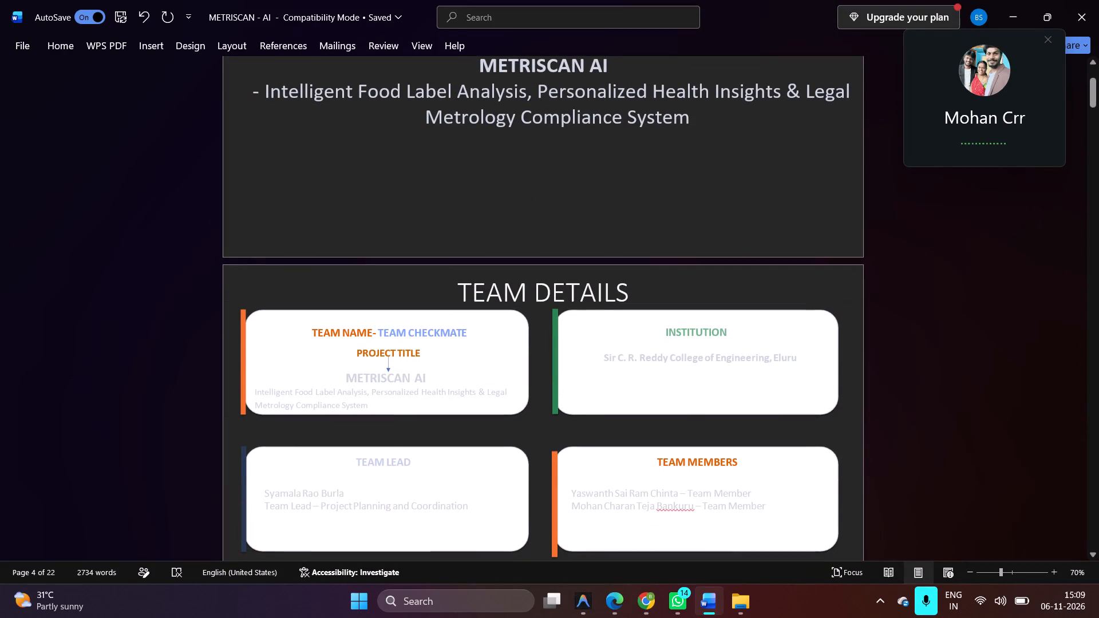
drag(756, 492, 575, 498)
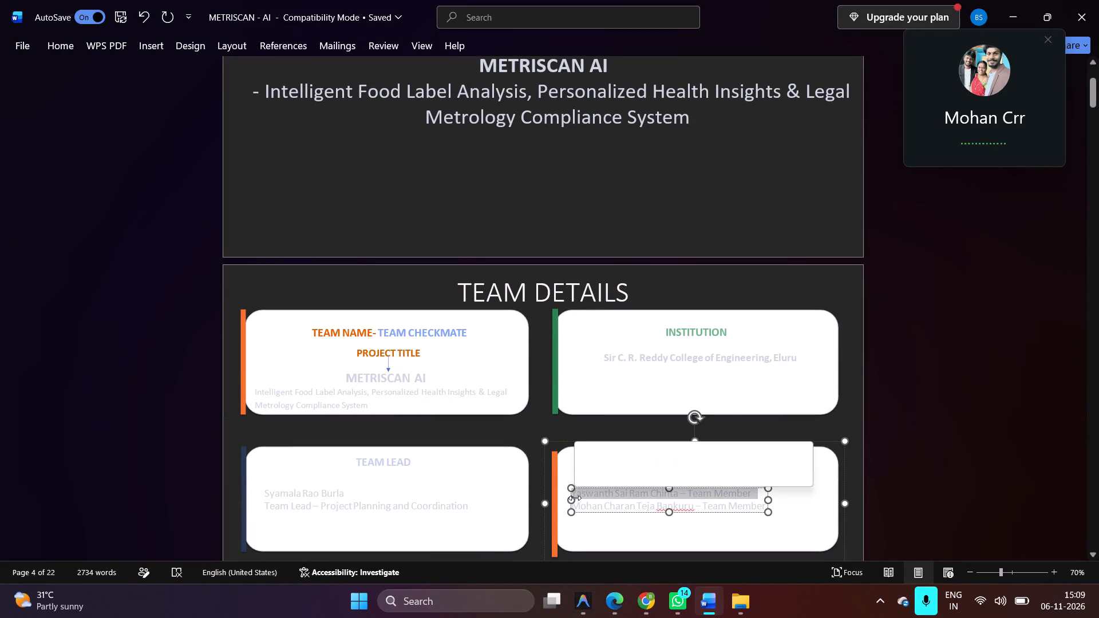
key(BackSpace)
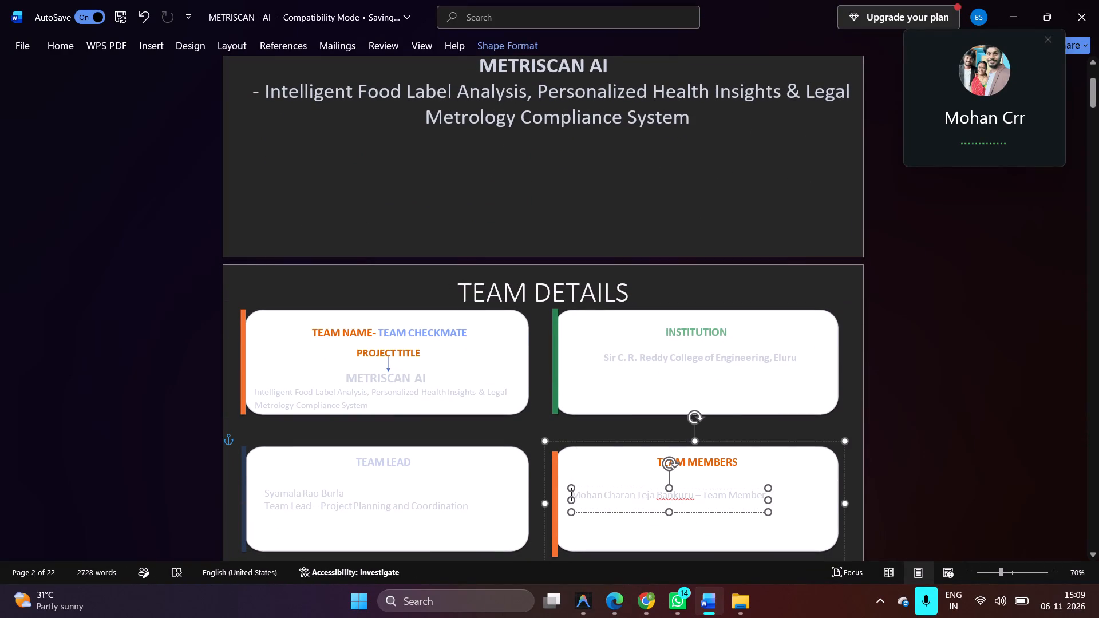
click(954, 407)
Select the role line "Team Lead – Project Planning and Coordination" in the Team Lead box.
scroll(604, 453, down, 4)
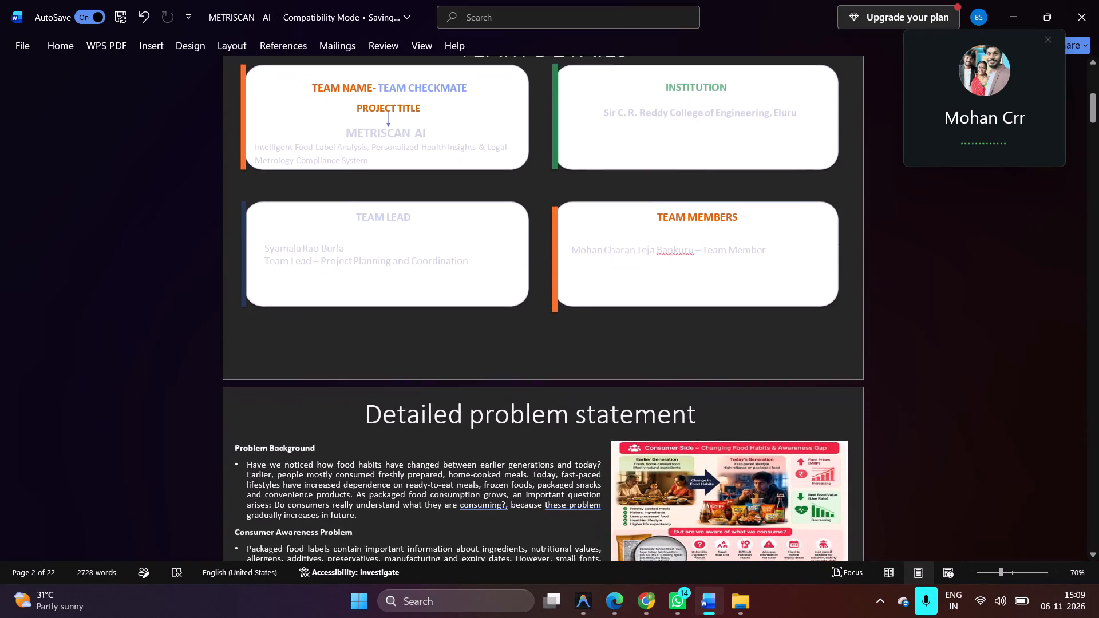
scroll(604, 453, down, 1)
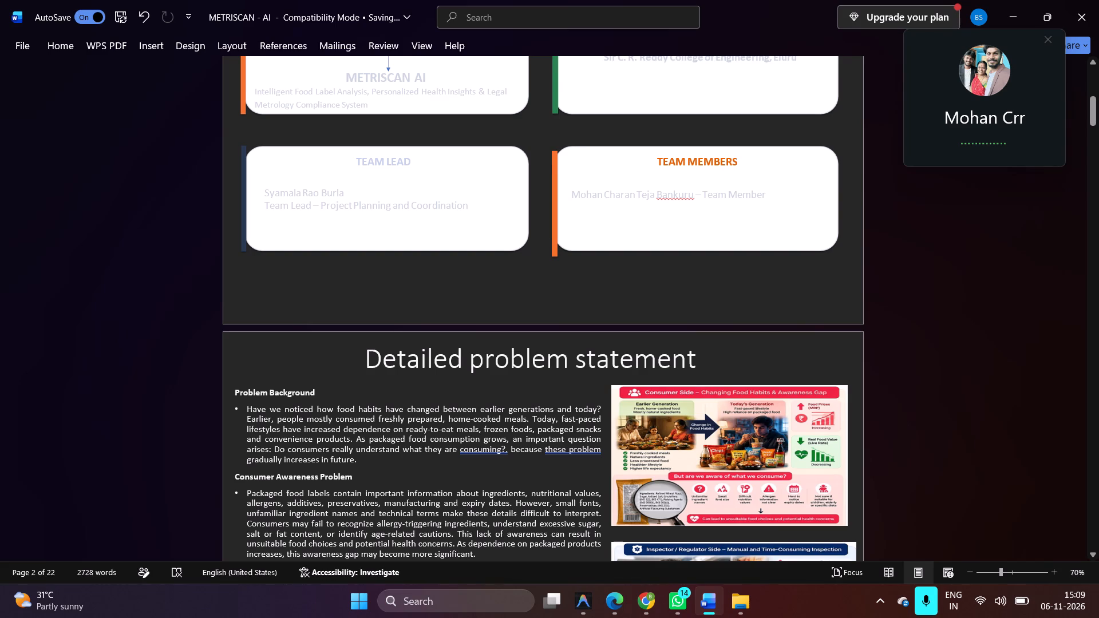
click(472, 203)
drag(467, 207, 260, 208)
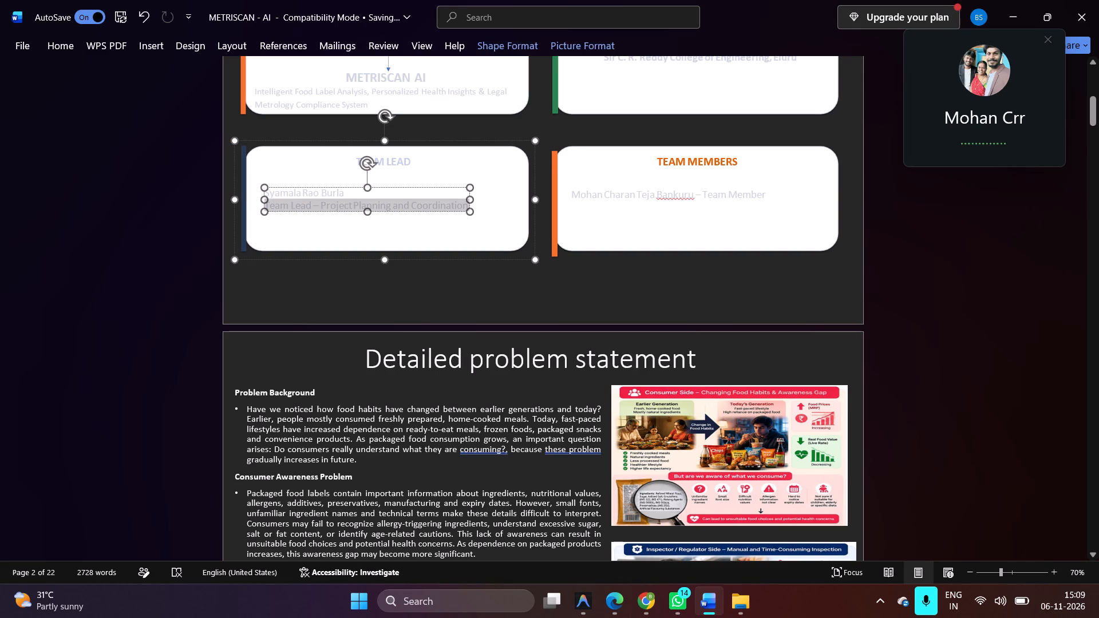
Delete the line "Team Lead – Project Planning and Coordination" from the Team Lead card on page 2.
drag(260, 208, 258, 211)
key(BackSpace)
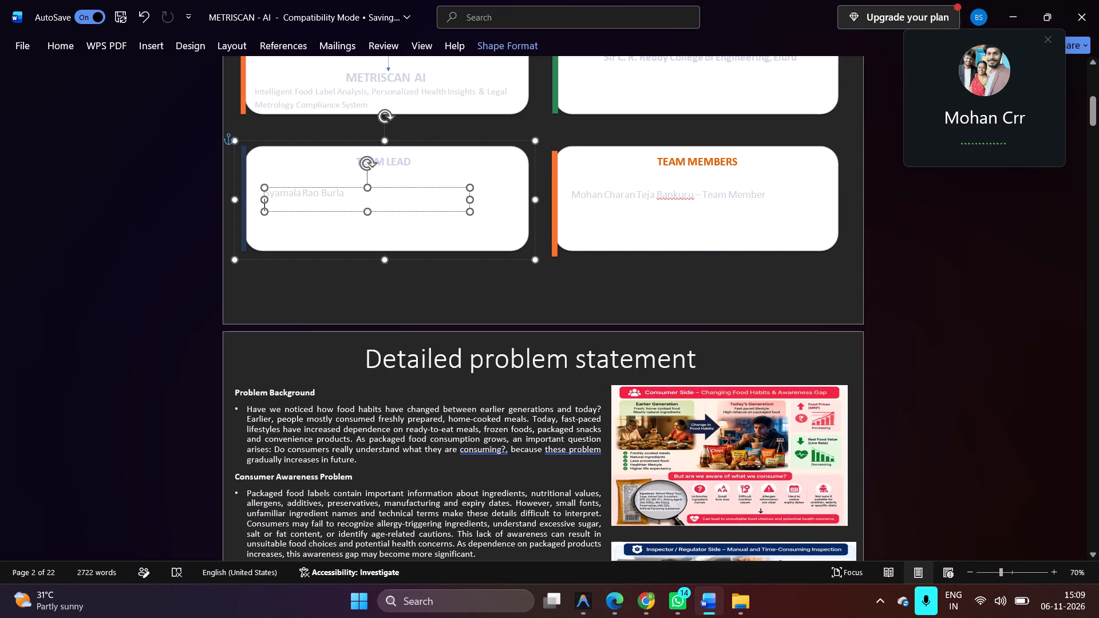
Reorder the lead's name in the Team Lead card so that the surname comes first.
click(366, 194)
drag(345, 191, 321, 192)
key(ctrl+c)
key(BackSpace)
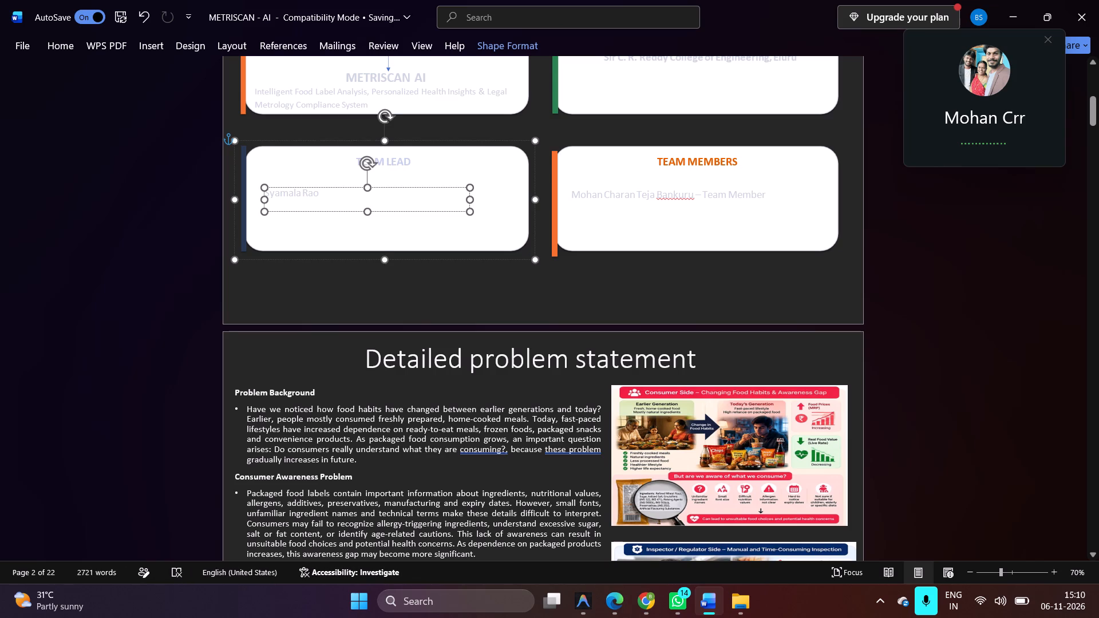
click(267, 194)
click(270, 194)
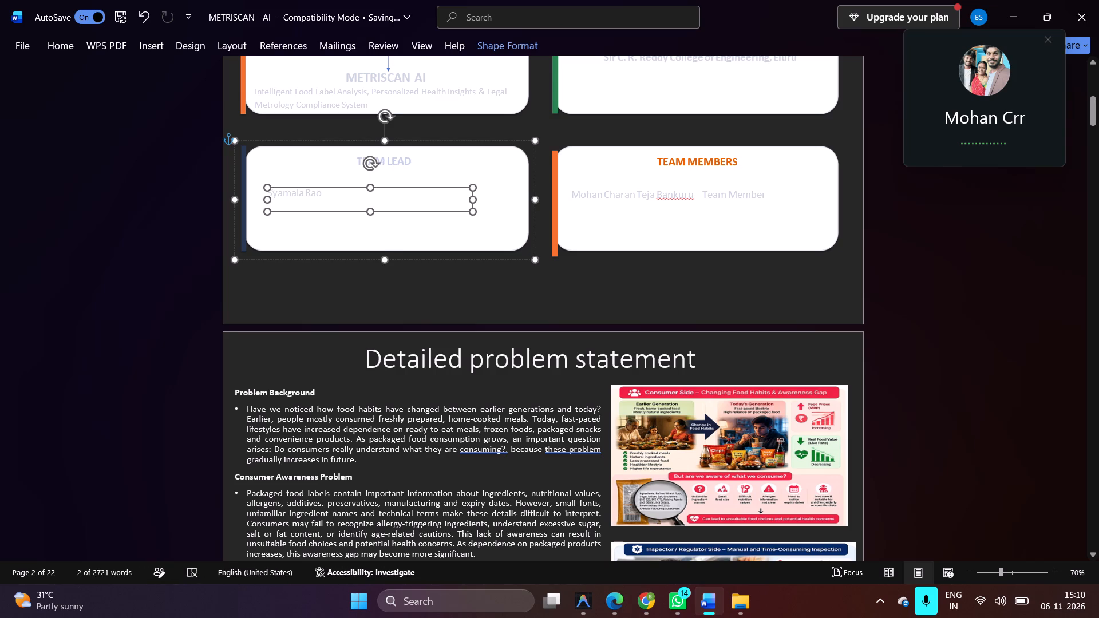
click(275, 193)
key(Left)
text(Burla)
key(space)
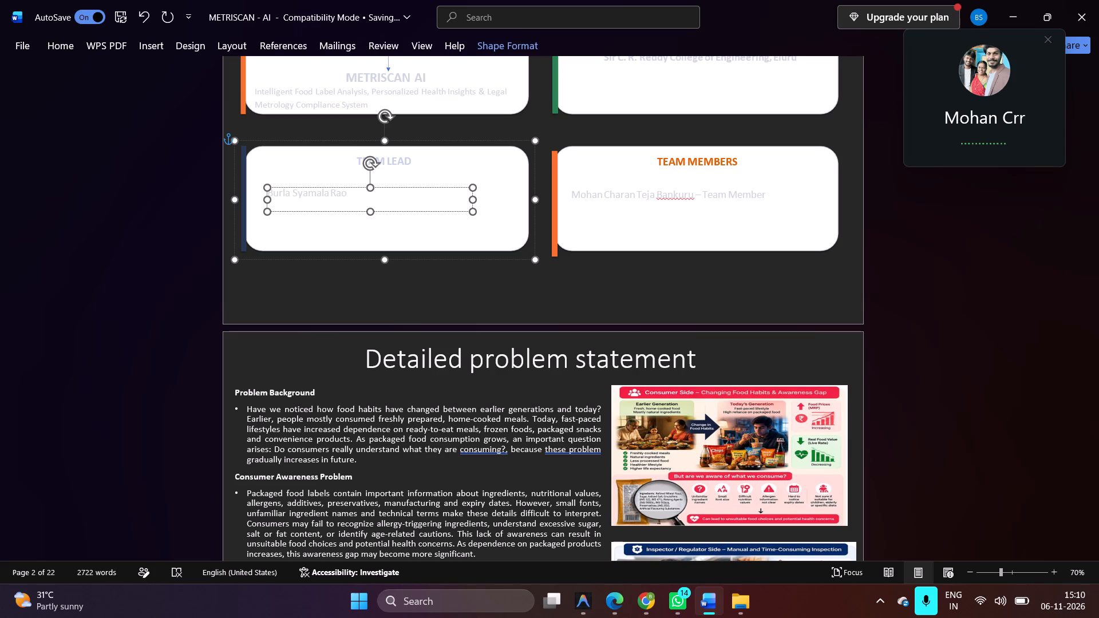
Set the lead's name to 20 pt and shift its text box to centre the name under the TEAM LEAD heading.
click(358, 194)
drag(358, 189, 402, 191)
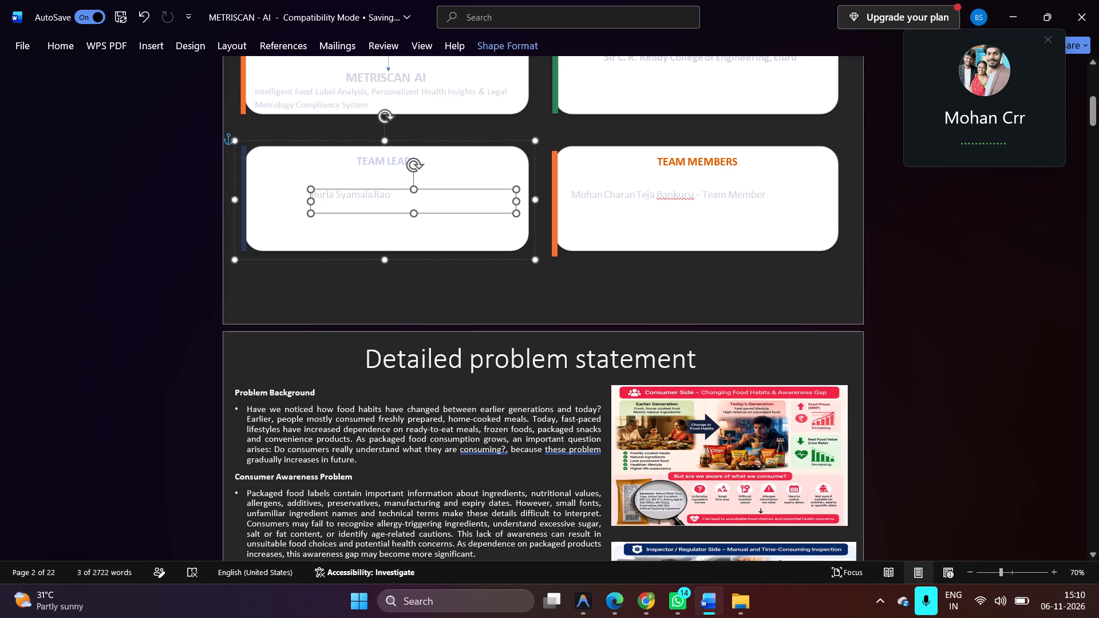
drag(395, 194, 319, 195)
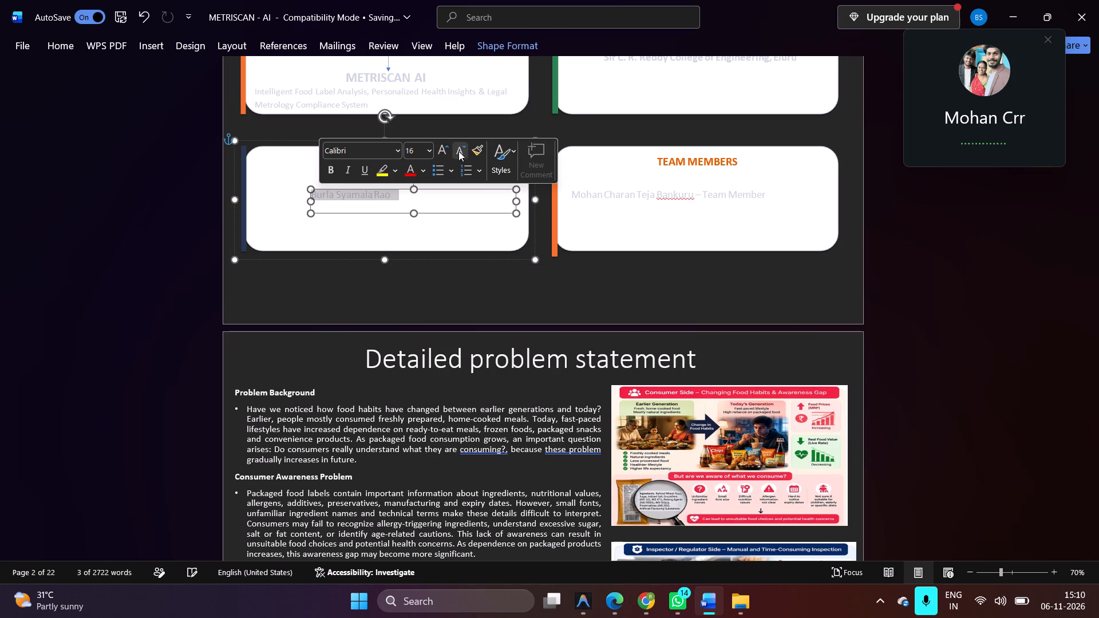
drag(430, 150, 417, 291)
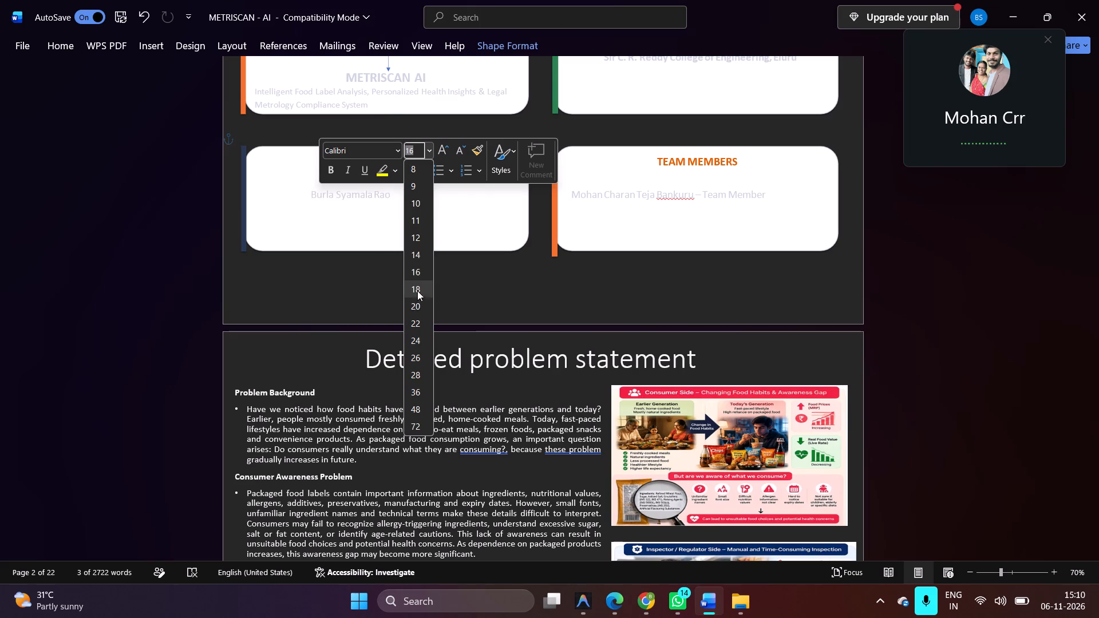
drag(417, 291, 418, 290)
click(418, 290)
drag(397, 196, 320, 195)
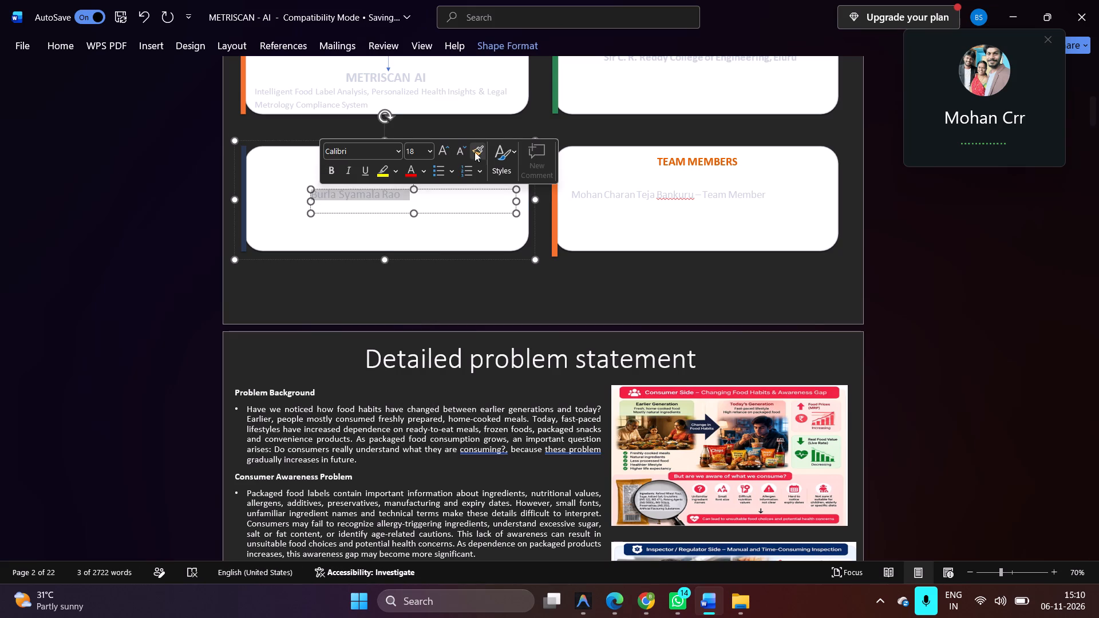
click(432, 148)
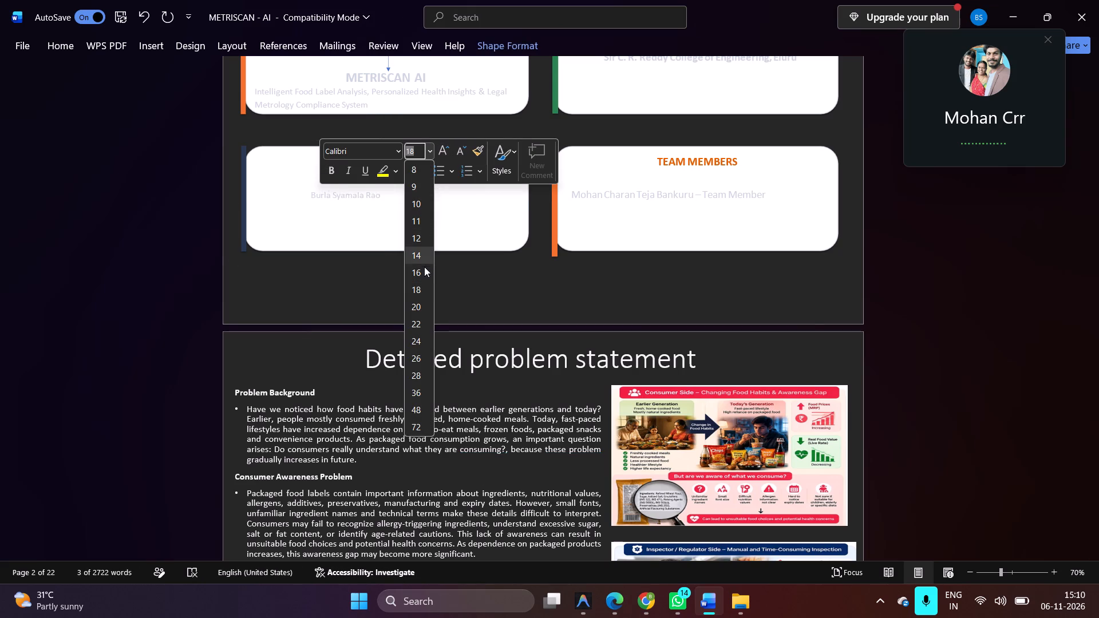
click(422, 306)
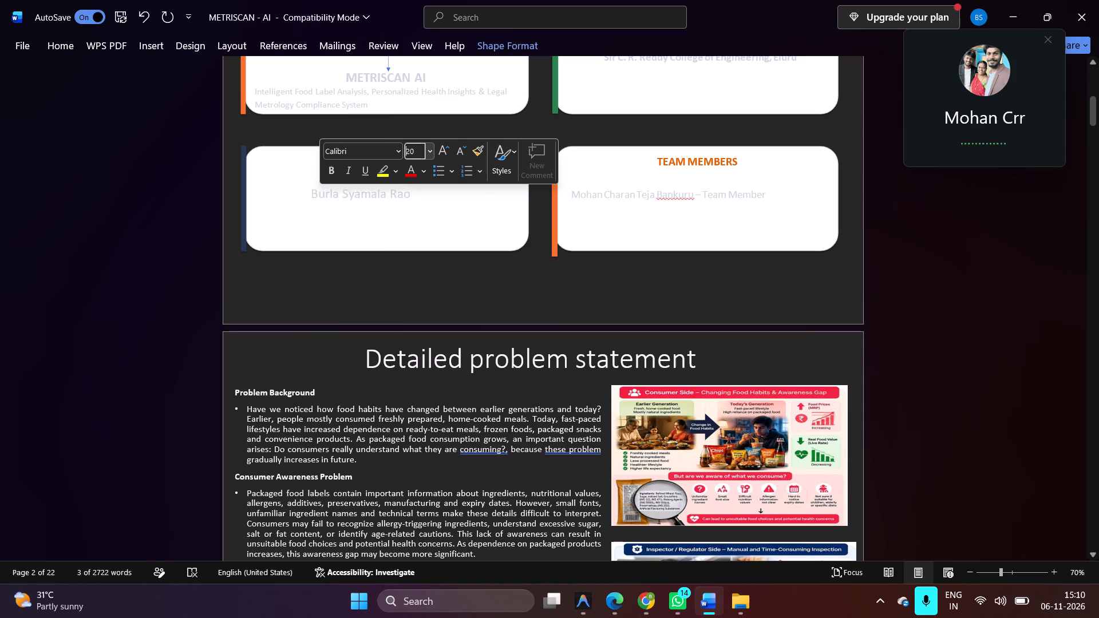
drag(438, 191, 453, 192)
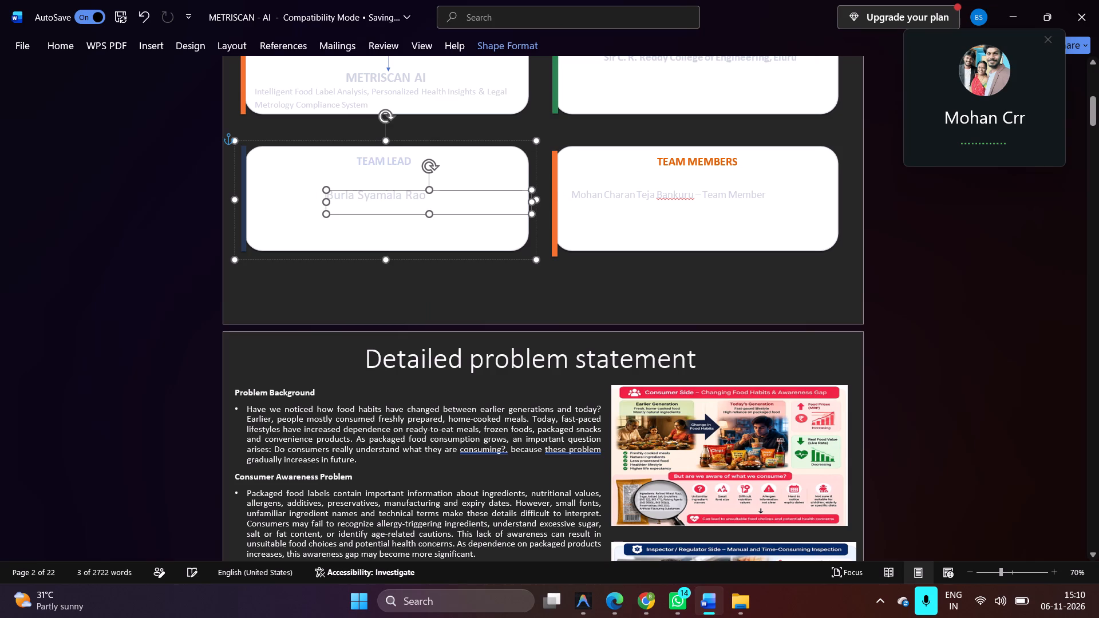
click(534, 298)
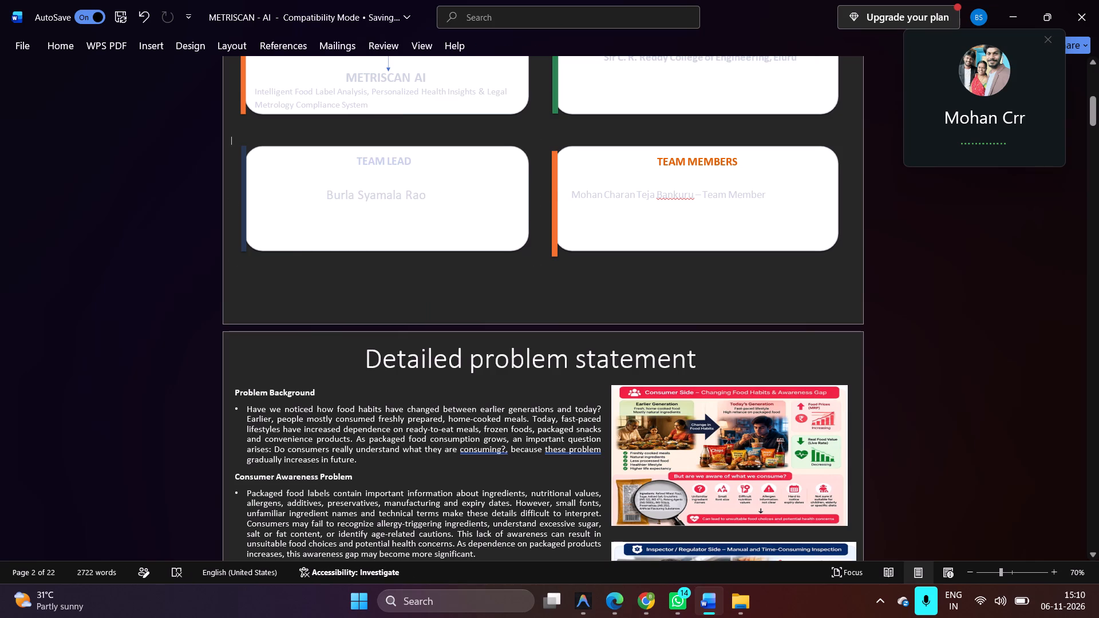
Remove the "– Team Member" suffix after the member's name in the Team Members card.
click(699, 194)
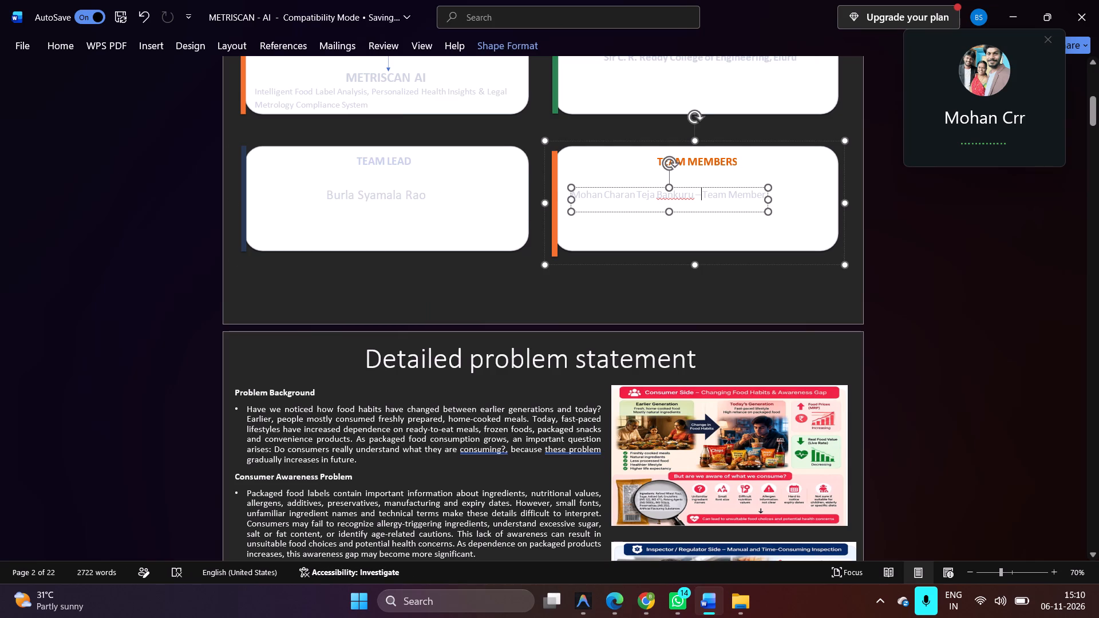
click(763, 191)
key(BackSpace)
key(BackSpace)
key(BackSpace)
key(BackSpace)
key(Right)
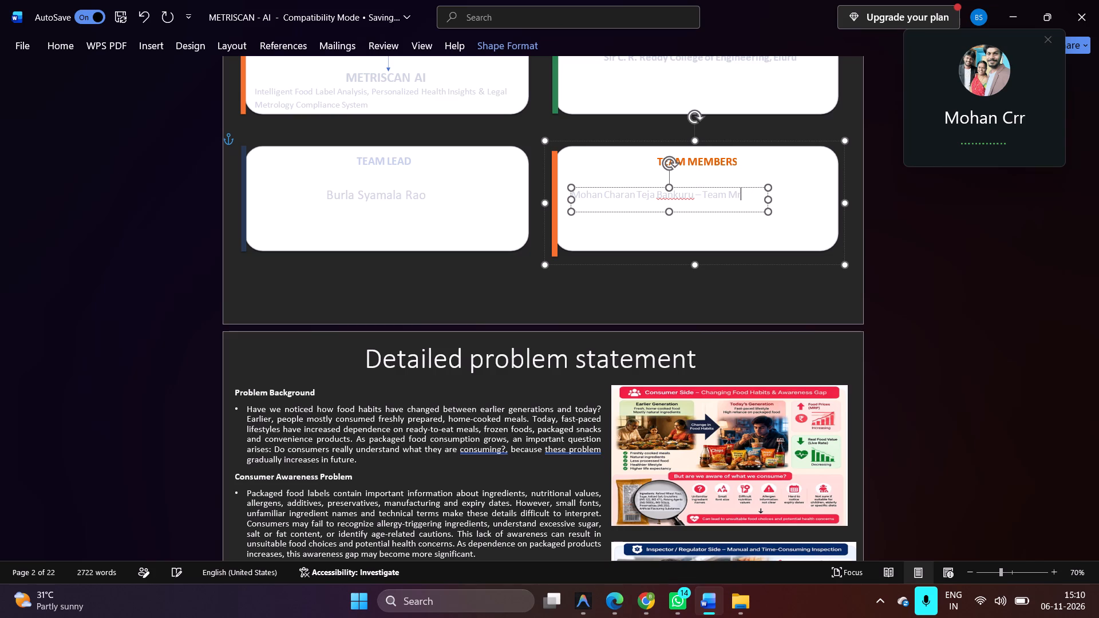
key(BackSpace)
key(BackSpace)
key(BackSpace)
key(BackSpace)
key(BackSpace)
key(BackSpace)
key(BackSpace)
key(BackSpace)
key(BackSpace)
Move the member's name text box rightward, under the TEAM MEMBERS heading.
drag(724, 187, 725, 187)
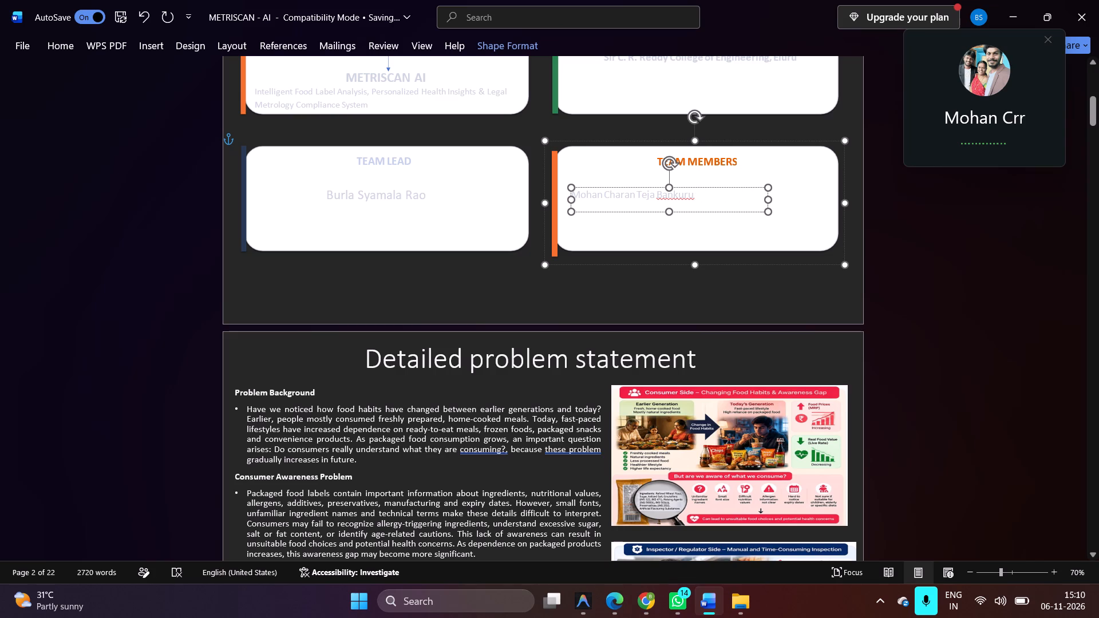
drag(725, 187, 777, 187)
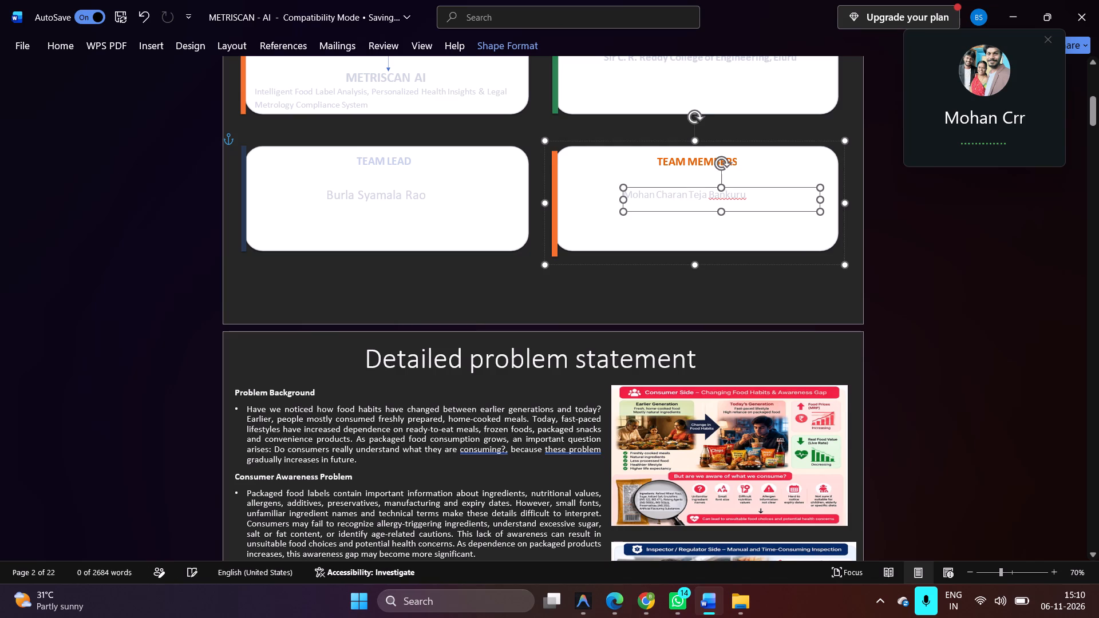
Reorder the member's name in the Team Members card so that the surname comes first, on one line.
drag(711, 192, 753, 197)
key(ctrl+c)
key(BackSpace)
click(631, 196)
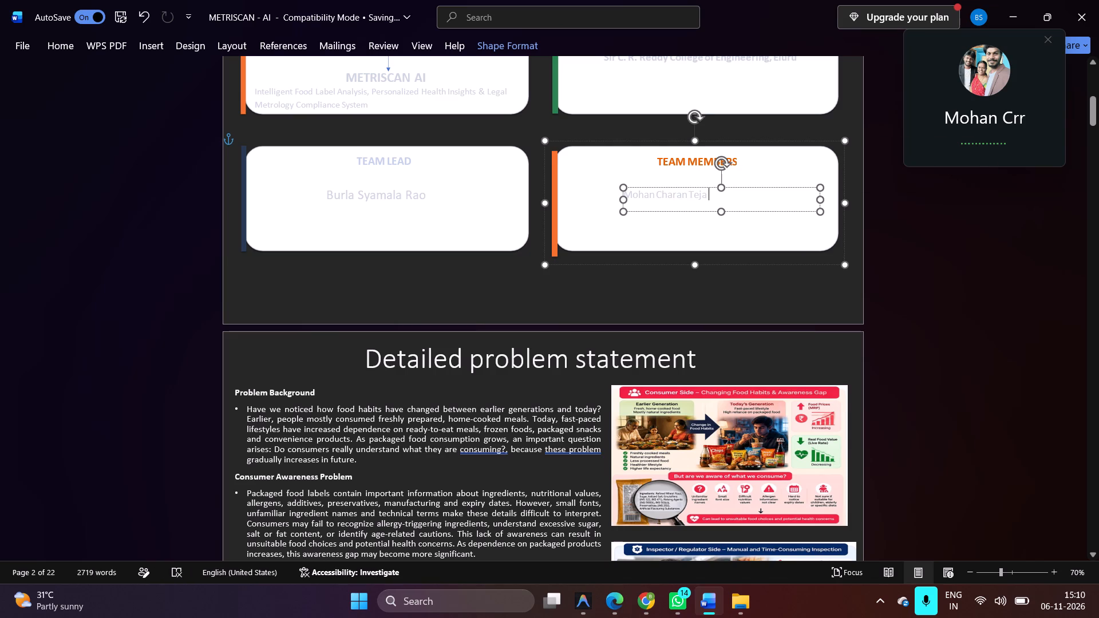
key(Left)
key(Left)
key(Left)
key(ctrl+v)
ctrl+click(631, 196)
key(space)
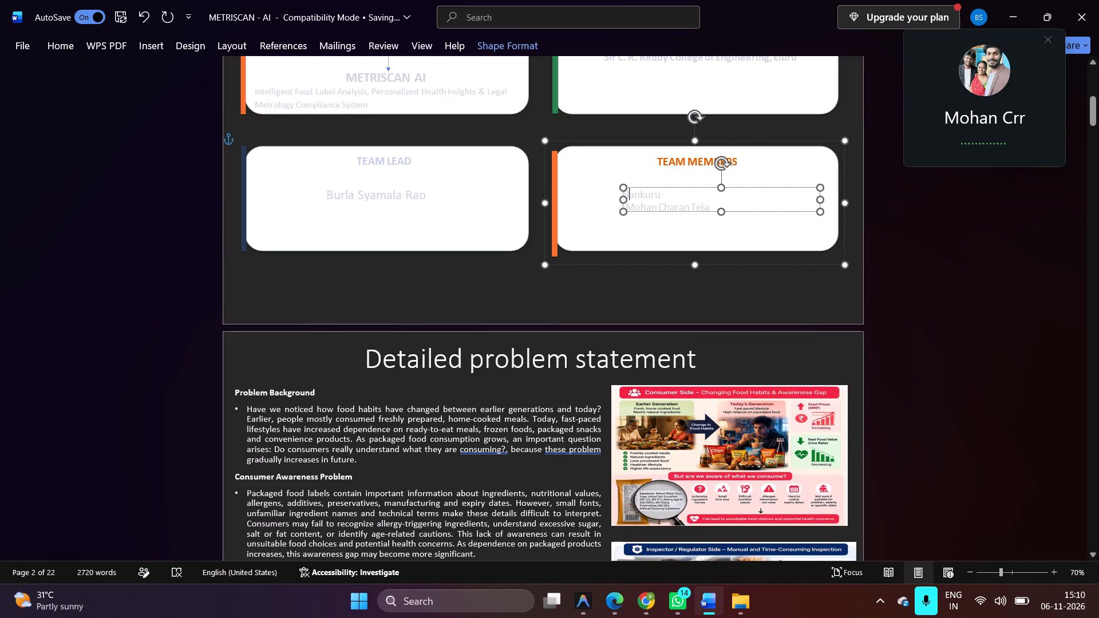
click(628, 207)
key(BackSpace)
key(BackSpace)
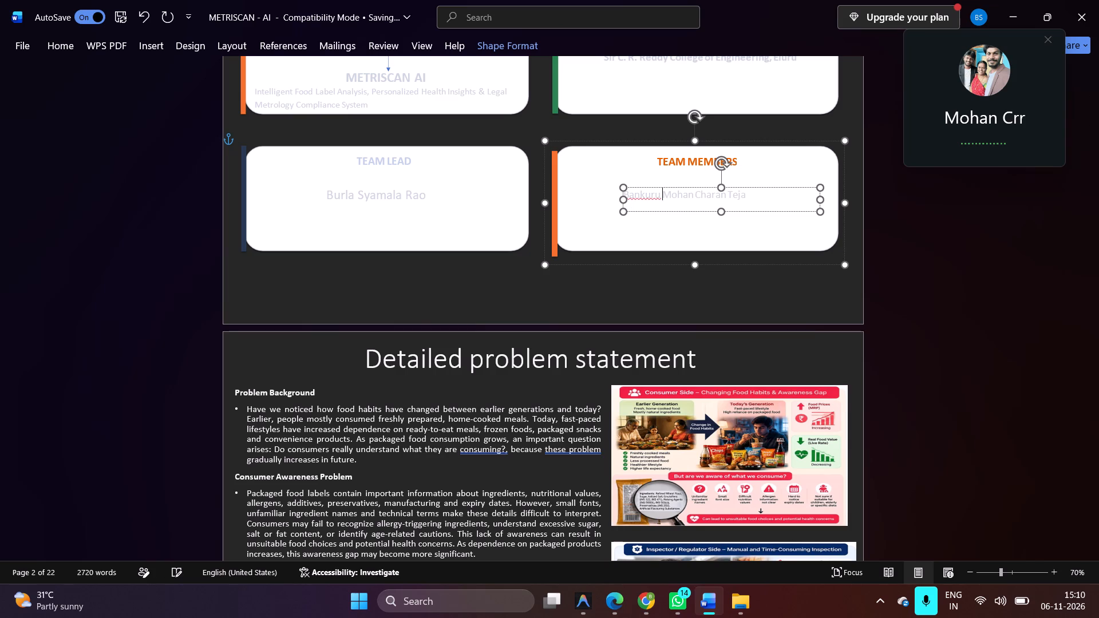
key(space)
click(577, 211)
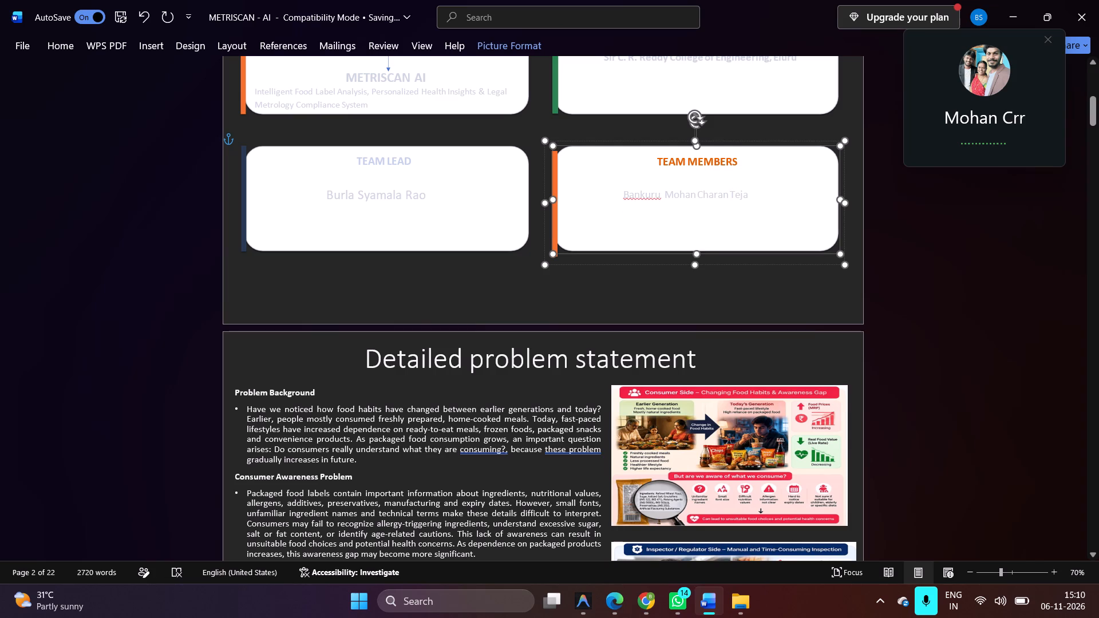
Delete the member's name beside Frontend & Database Developer in the Team composition and roles table.
scroll(484, 292, down, 3)
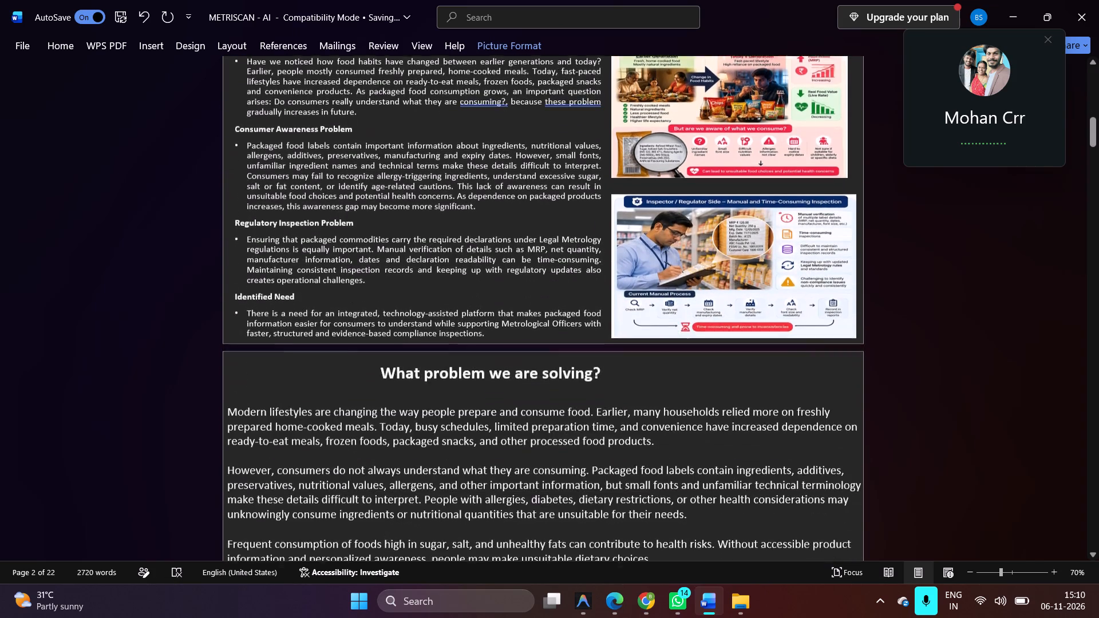
scroll(484, 292, down, 1)
scroll(356, 290, down, 5)
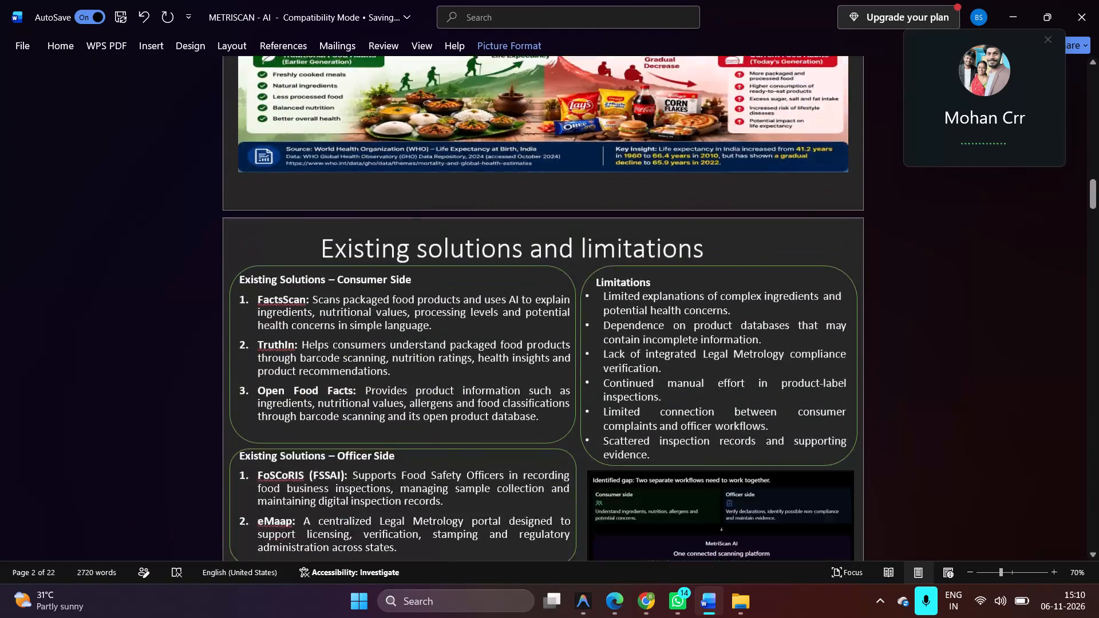
scroll(356, 290, down, 8)
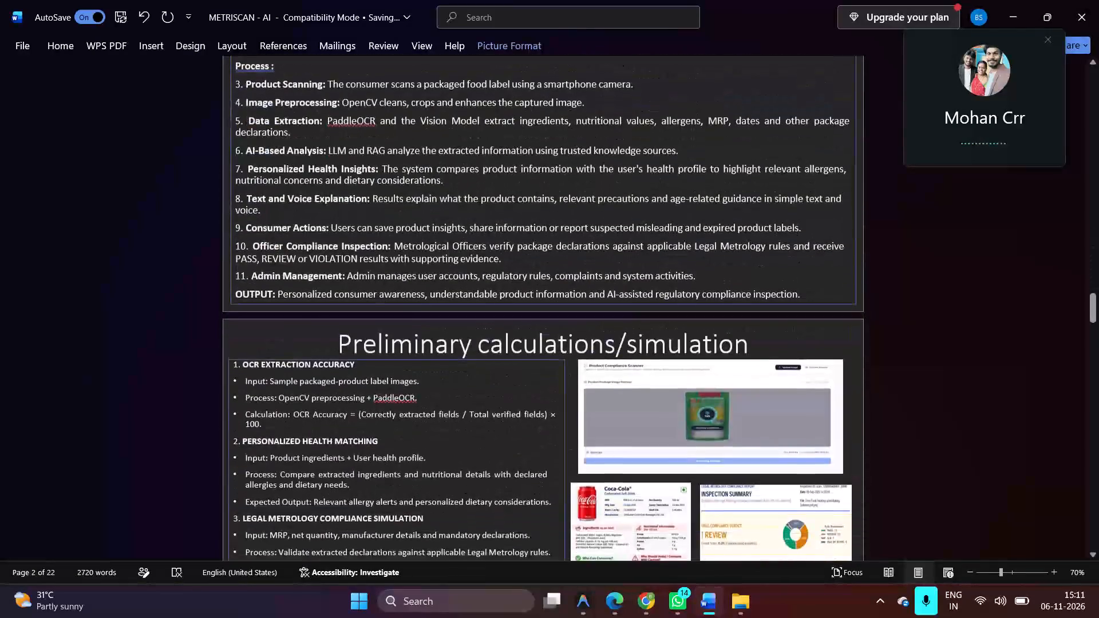
scroll(356, 290, down, 5)
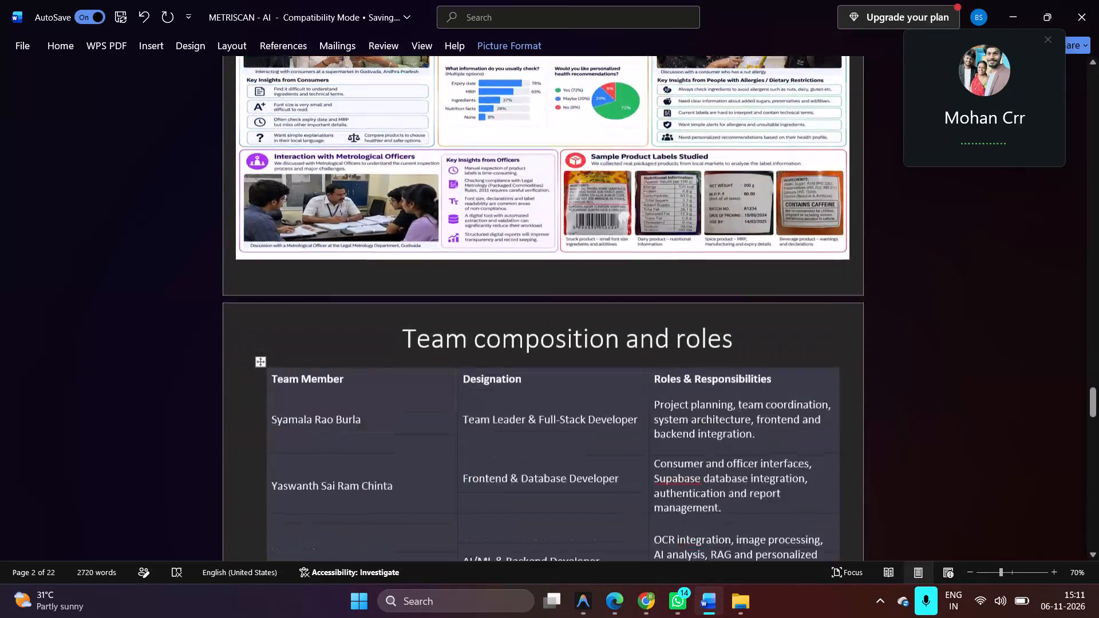
scroll(356, 290, down, 1)
scroll(430, 236, up, 2)
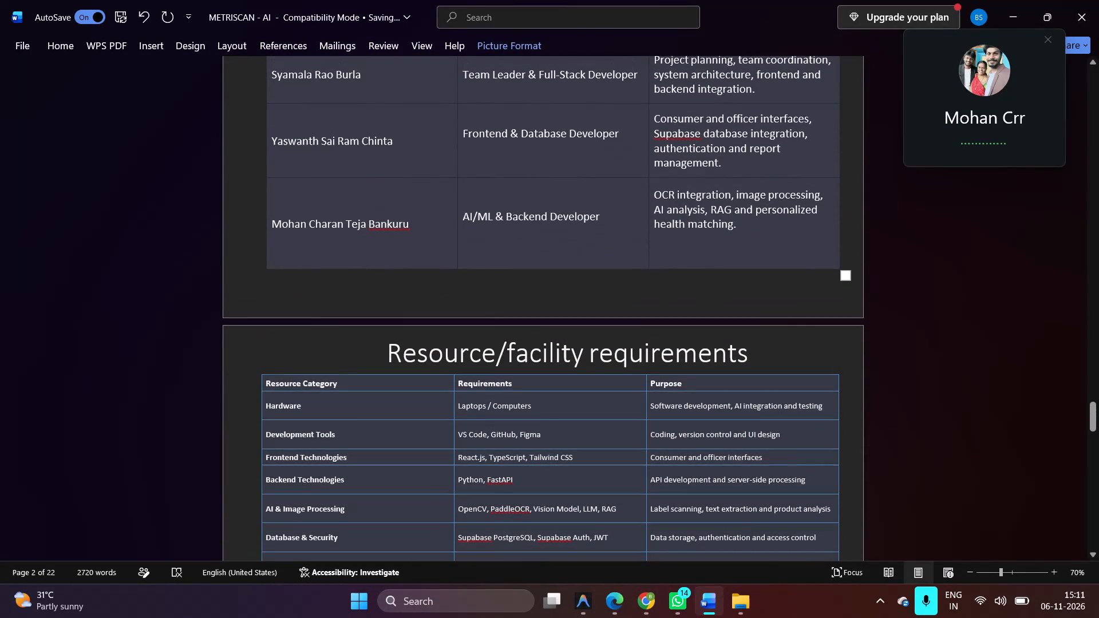
click(358, 163)
scroll(358, 163, up, 1)
click(317, 170)
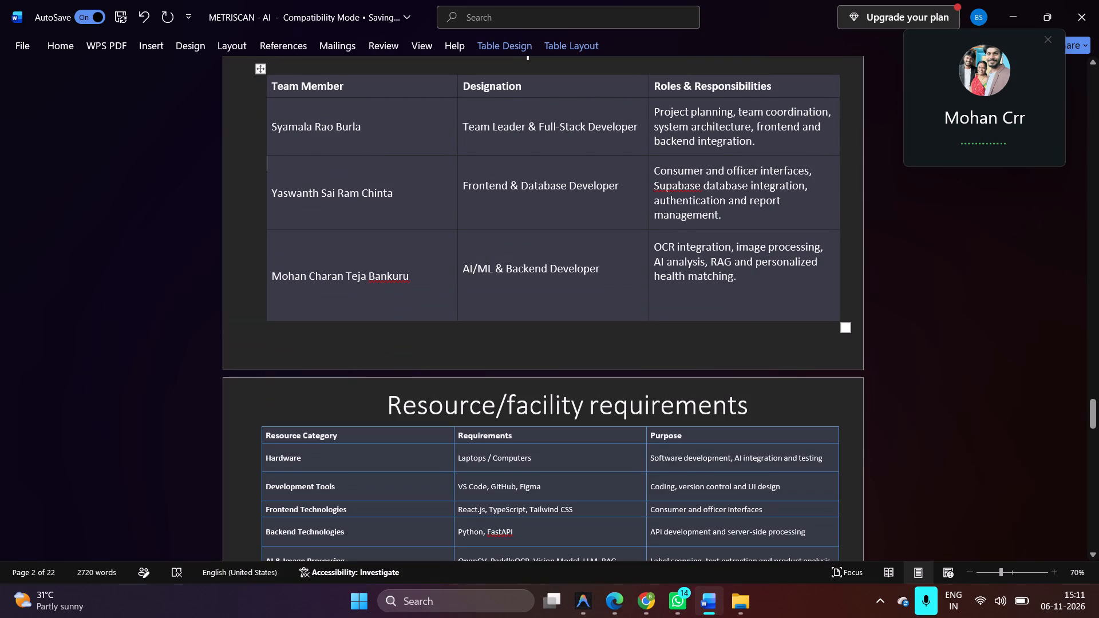
drag(276, 192, 457, 196)
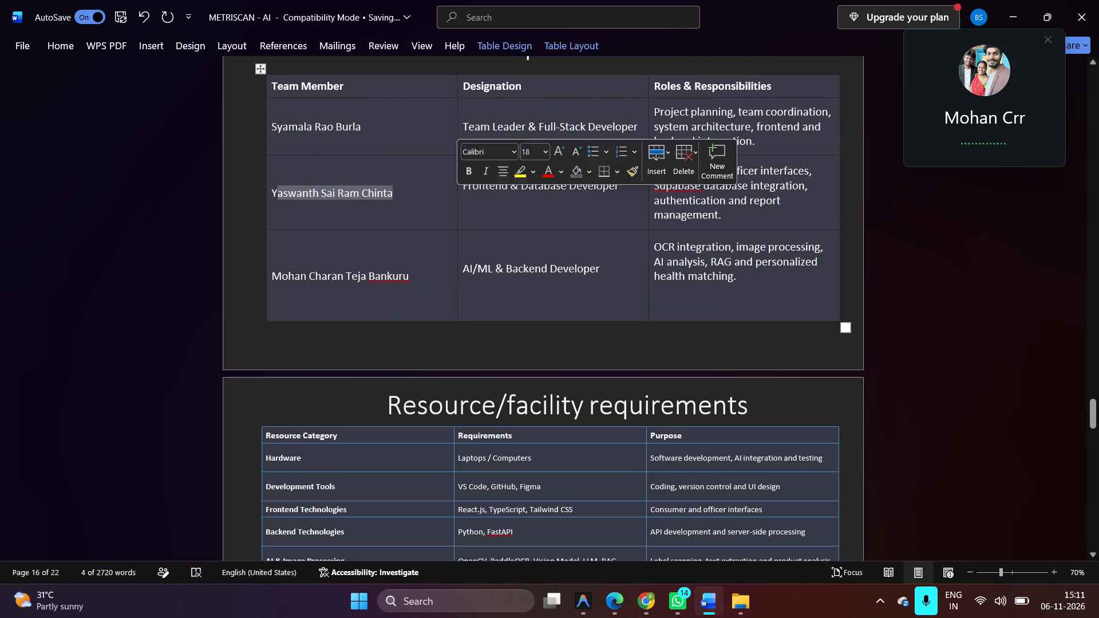
key(BackSpace)
key(BackSpace)
key(BackSpace)
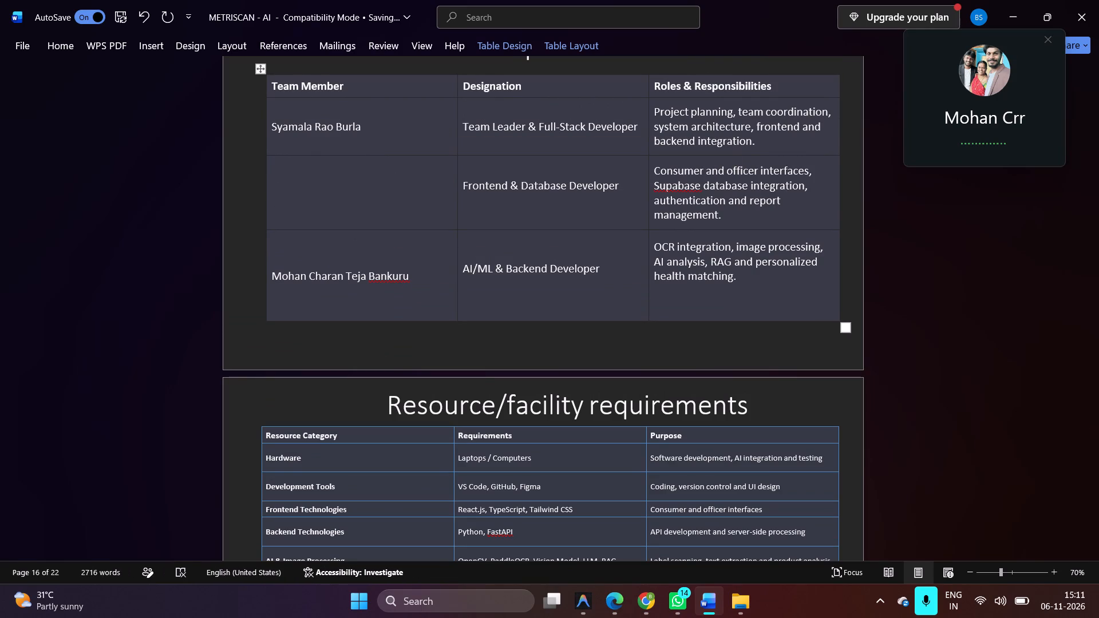
Copy the team leader's name into the empty cell beside Frontend & Database Developer, align it with the cell's left edge, and save.
click(391, 186)
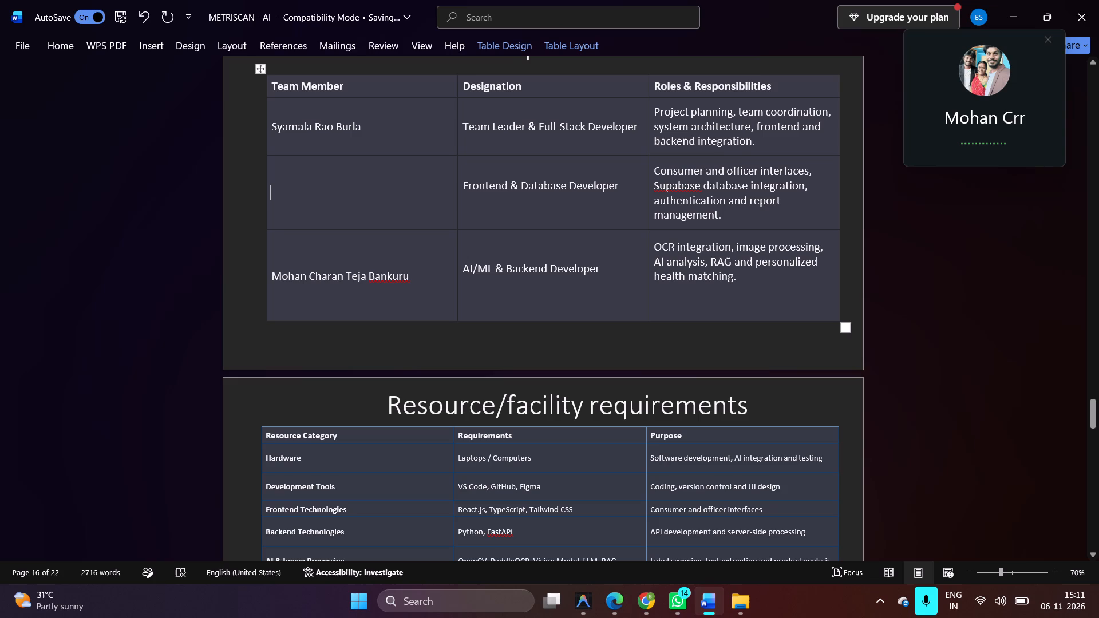
drag(359, 128, 270, 130)
key(ctrl+c)
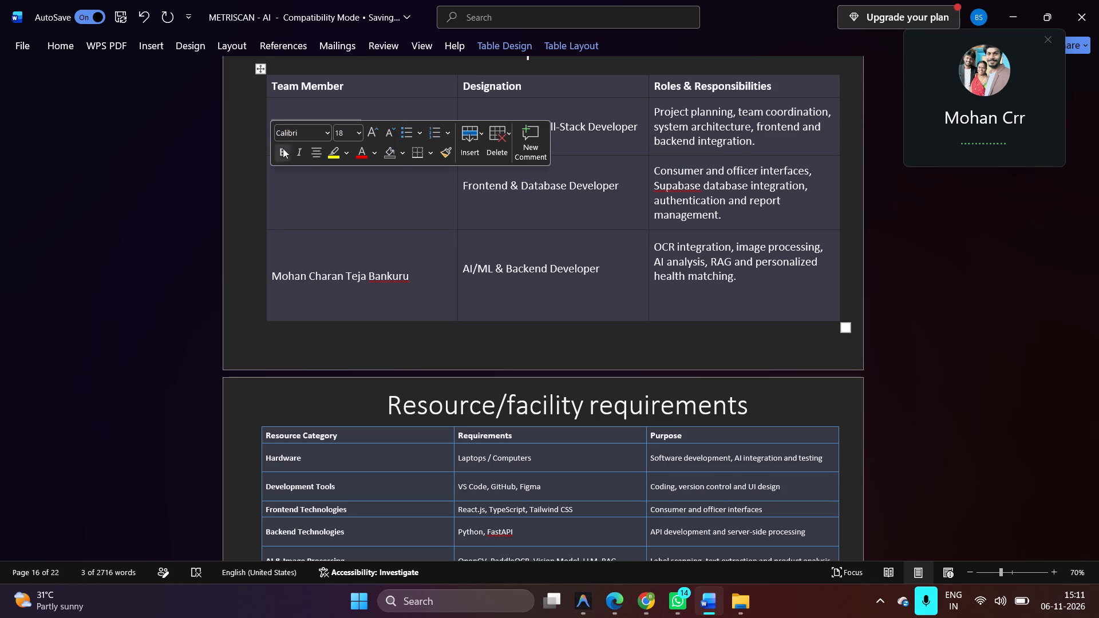
double_click(324, 192)
key(ctrl+v)
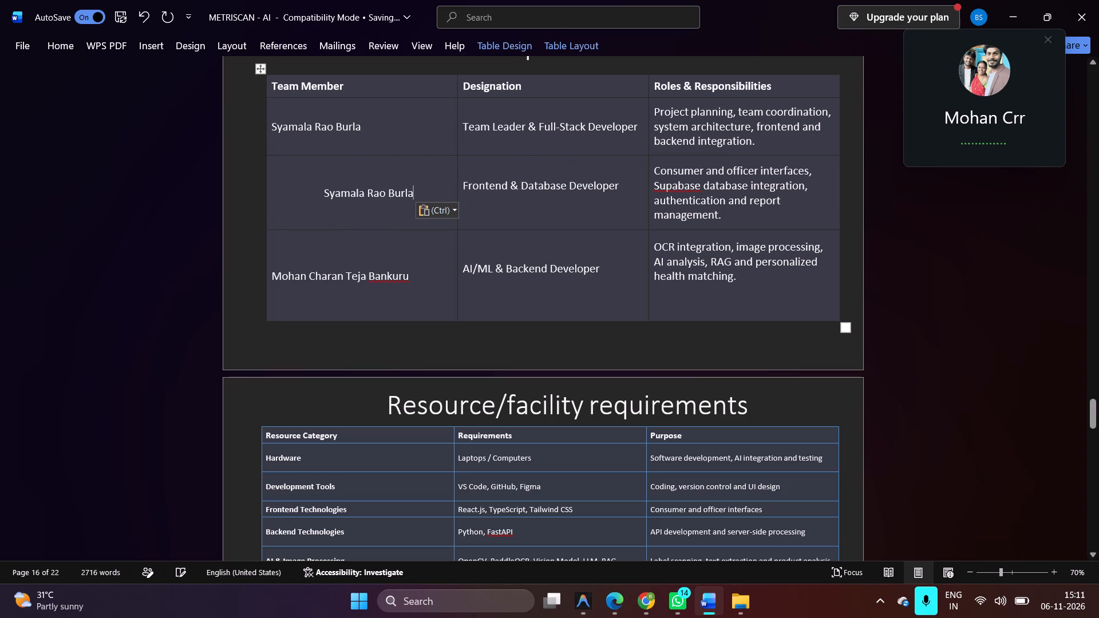
key(Left)
key(Left)
key(Left)
key(Left)
key(Left)
key(Left)
key(Left)
key(Left)
key(Left)
key(Left)
key(Left)
key(Left)
key(Left)
key(Left)
key(Left)
key(Left)
key(Left)
key(BackSpace)
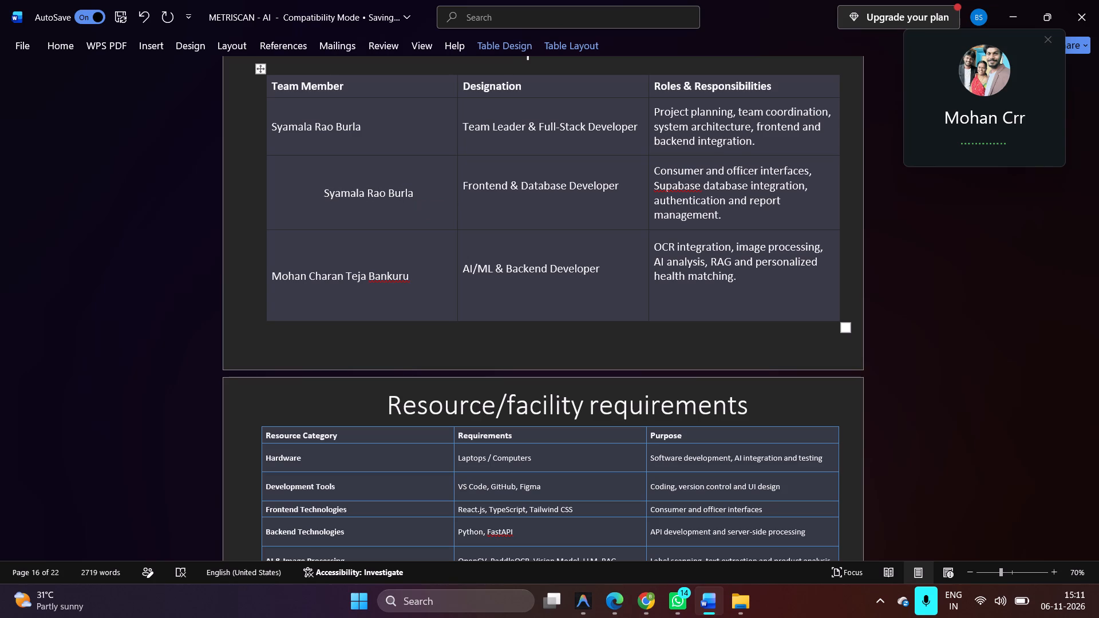
key(ctrl+s)
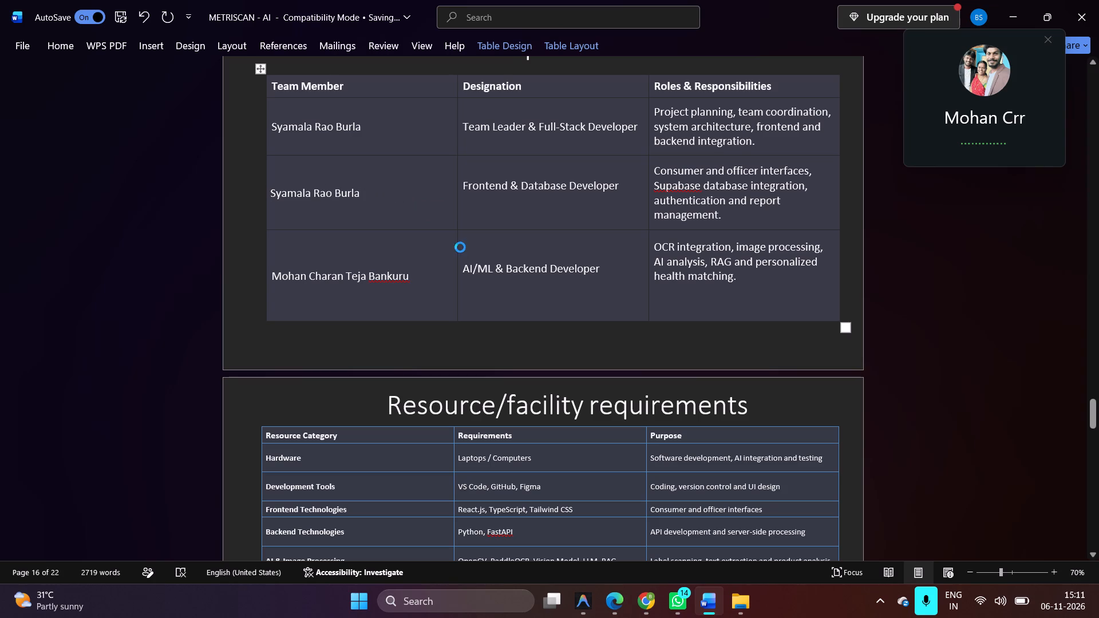
Review the pages from Team composition and roles back to Our Proposed Solution, checking their layout.
scroll(460, 247, up, 18)
scroll(411, 231, up, 6)
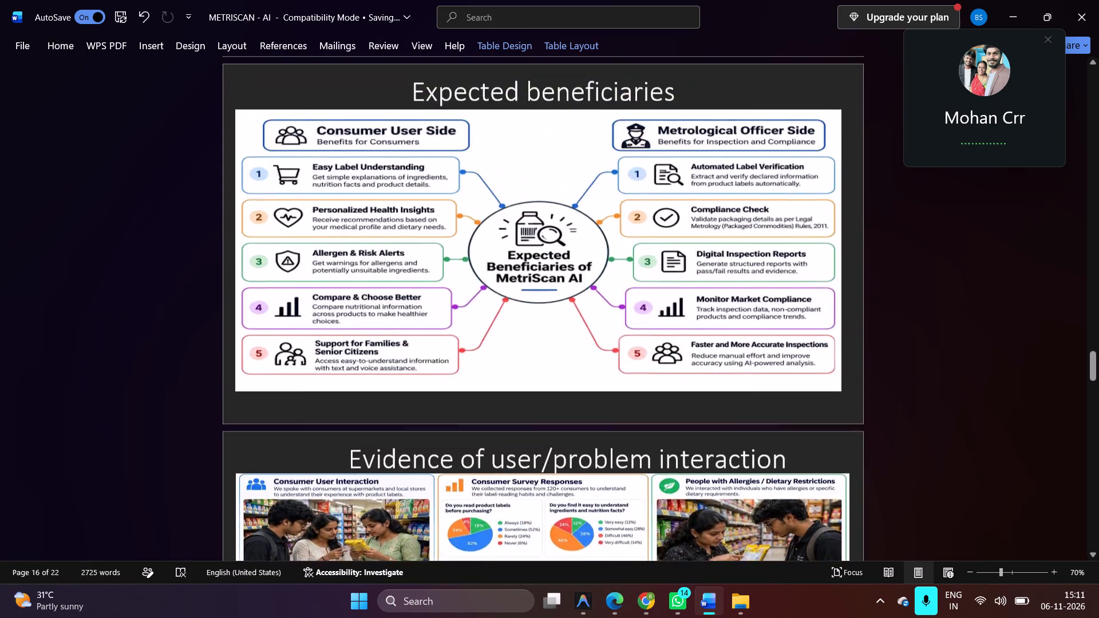
scroll(411, 231, up, 5)
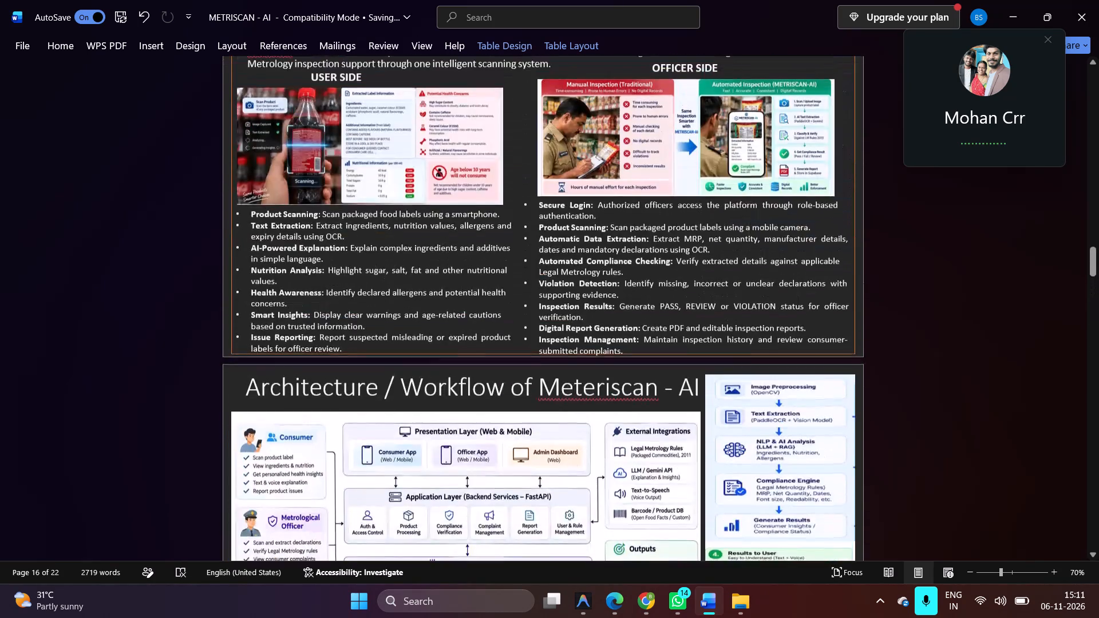
scroll(411, 231, up, 1)
scroll(411, 231, down, 5)
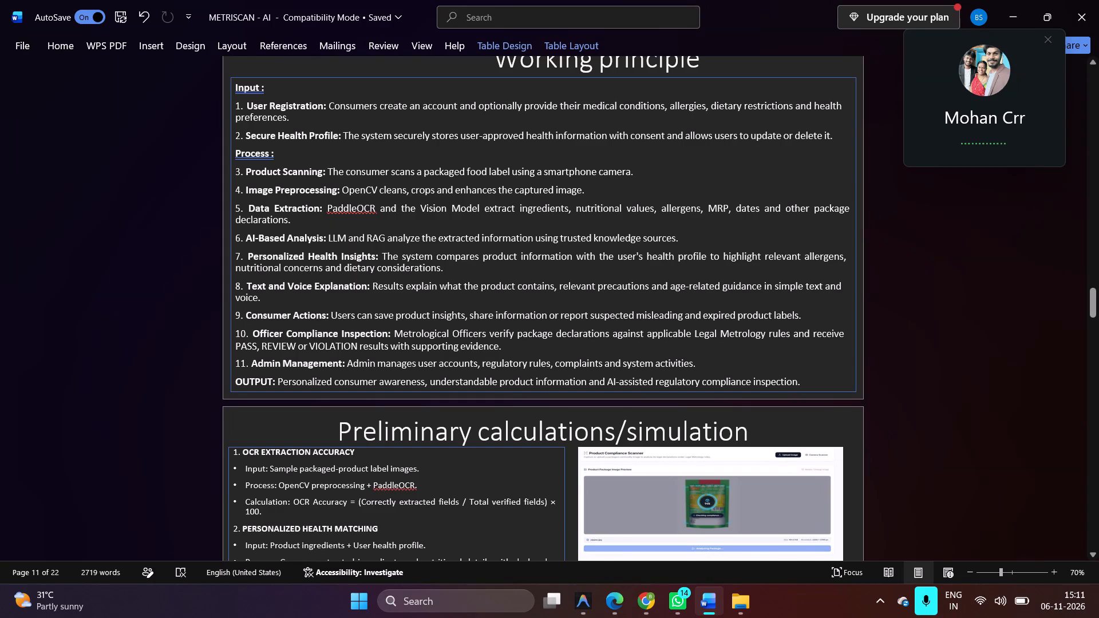
scroll(462, 161, up, 1)
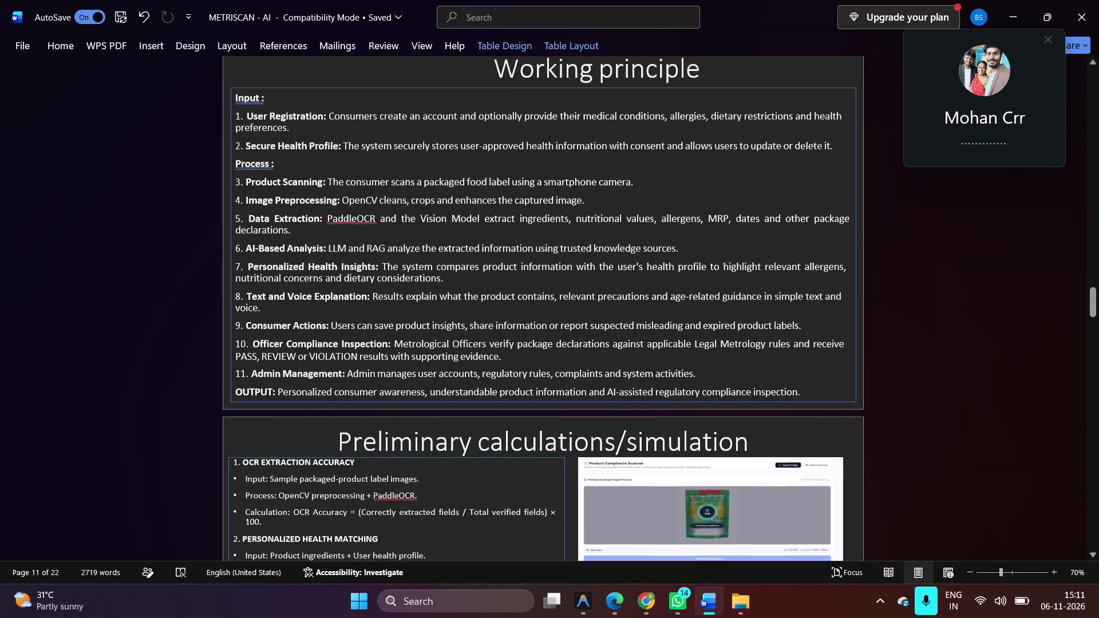
scroll(462, 161, up, 9)
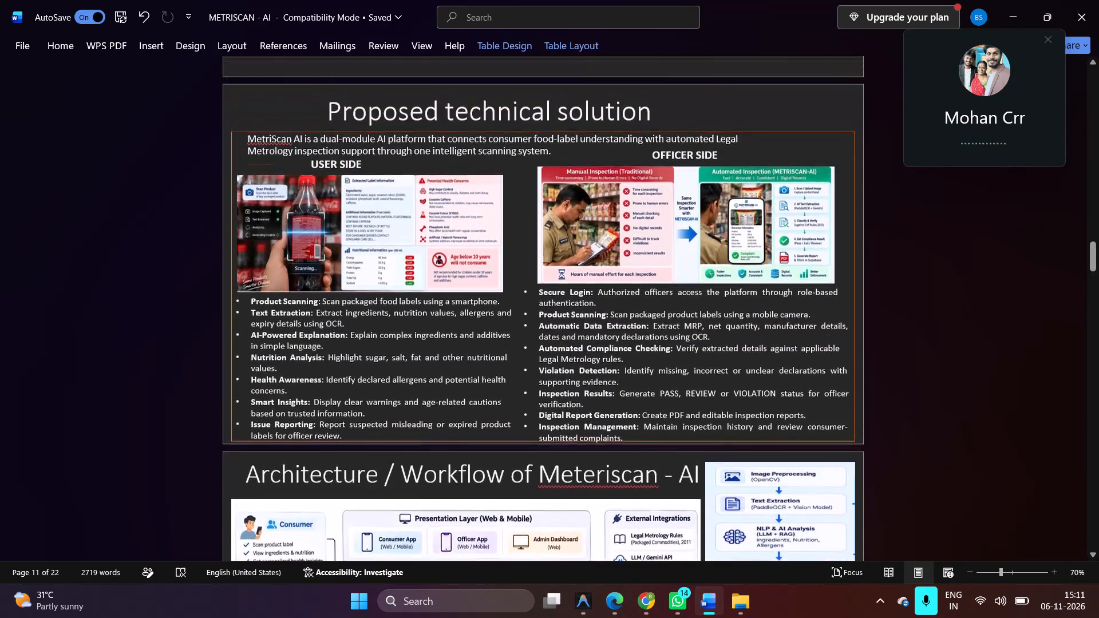
scroll(462, 161, up, 5)
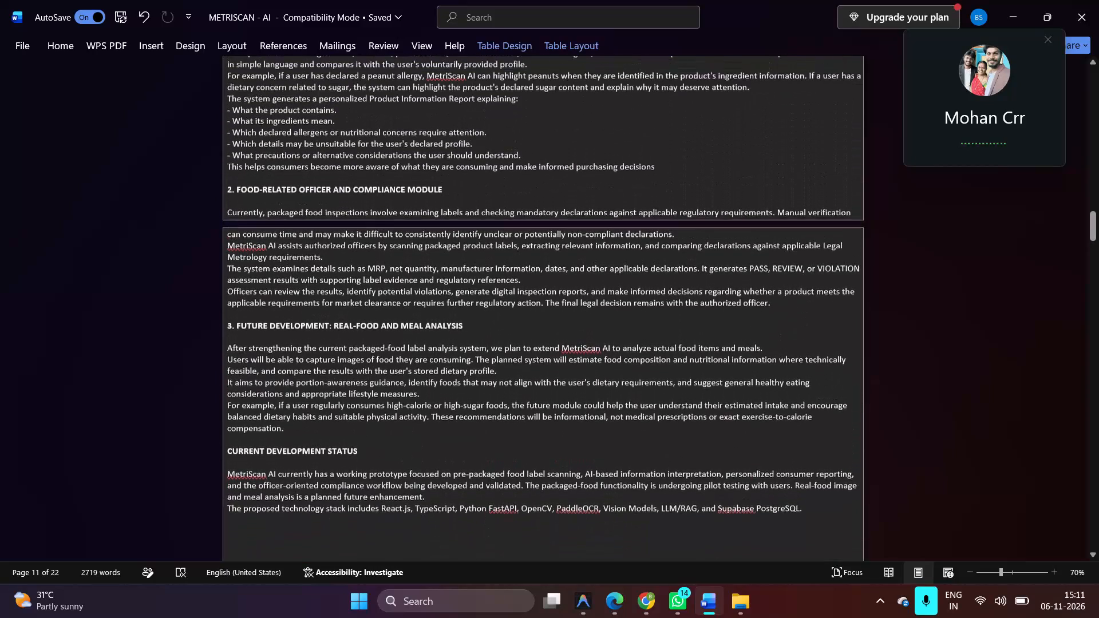
Insert blank lines before the heading "2. FOOD-RELATED OFFICER AND COMPLIANCE MODULE" so the section starts on the next page.
scroll(462, 161, up, 1)
click(243, 217)
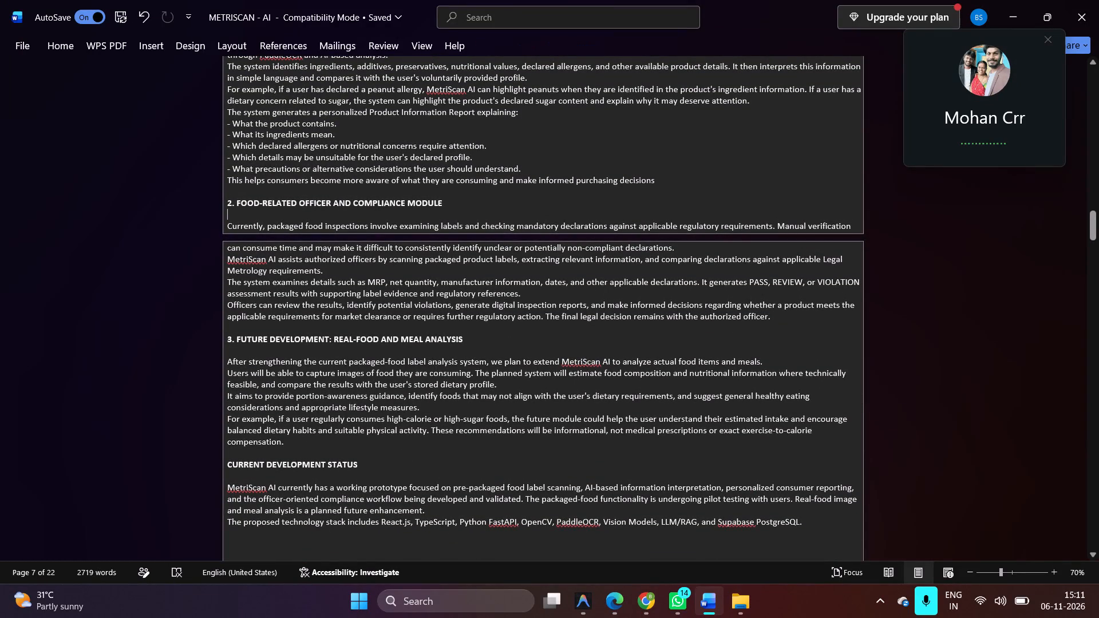
key(Up)
key(Up)
key(Down)
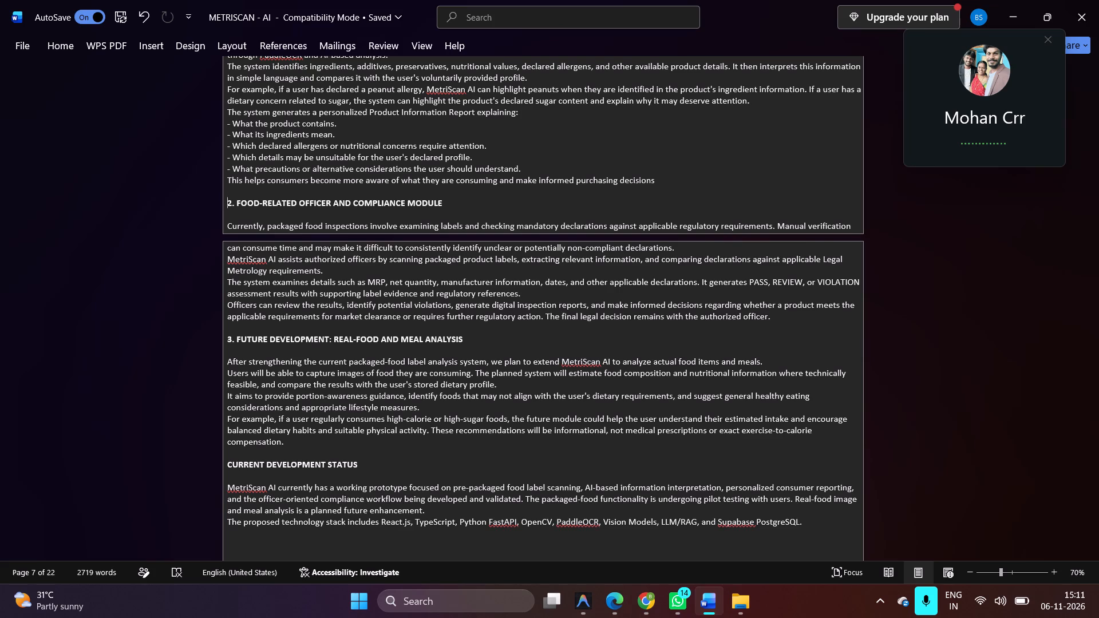
key(Return)
key(Return)
key(Return)
key(Return)
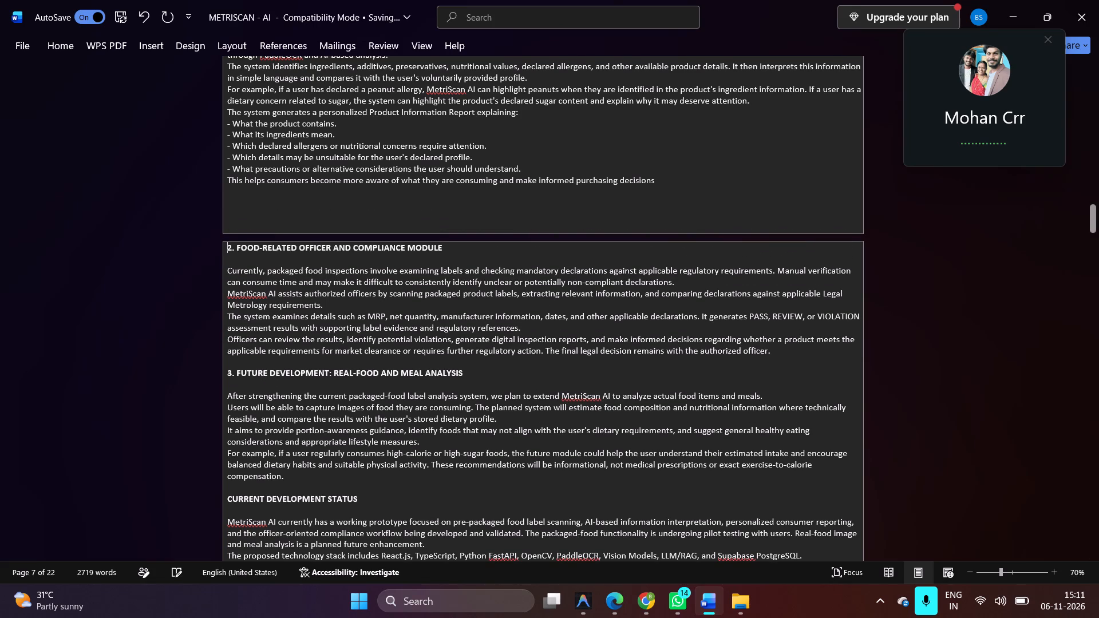
Remove the blank line beneath each of the headings of sections 2, 3 and 1 in Our Proposed Solution.
key(Down)
key(BackSpace)
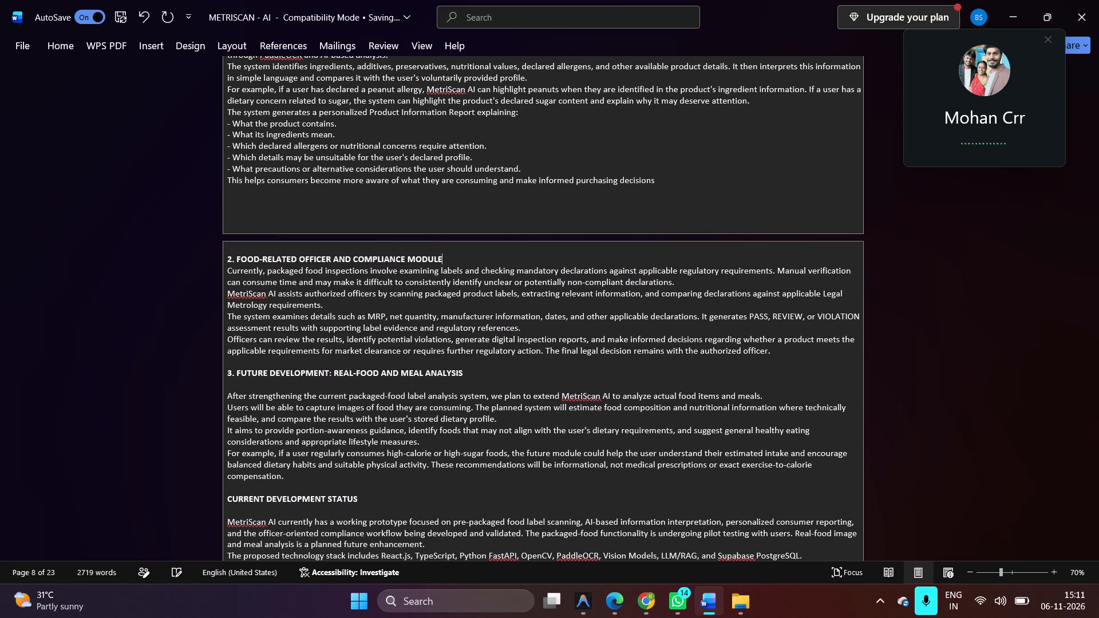
scroll(243, 217, up, 1)
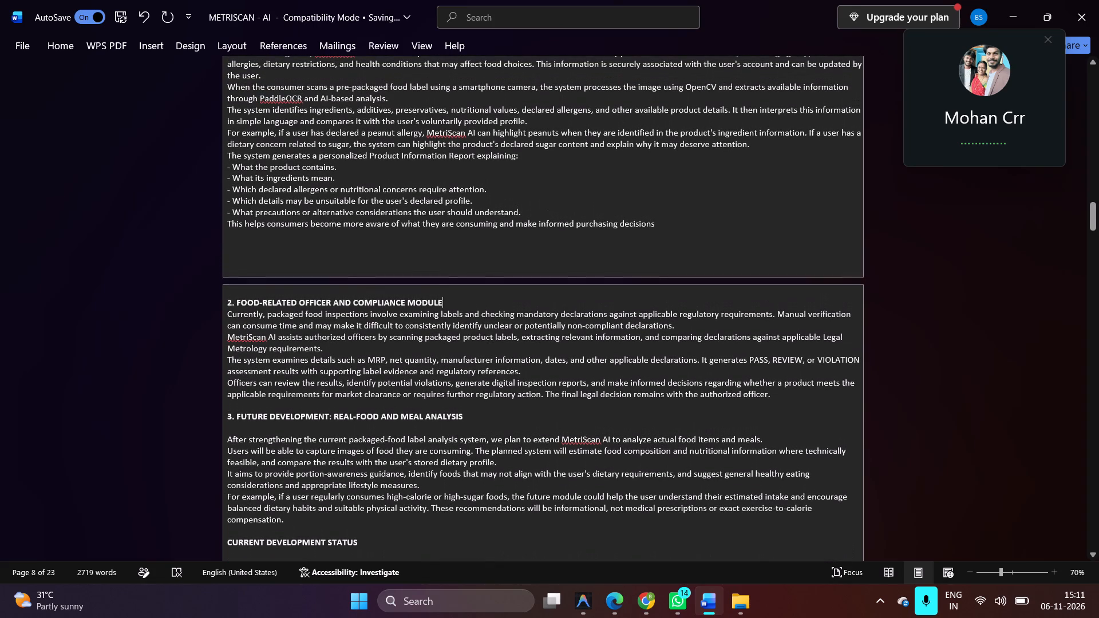
click(233, 434)
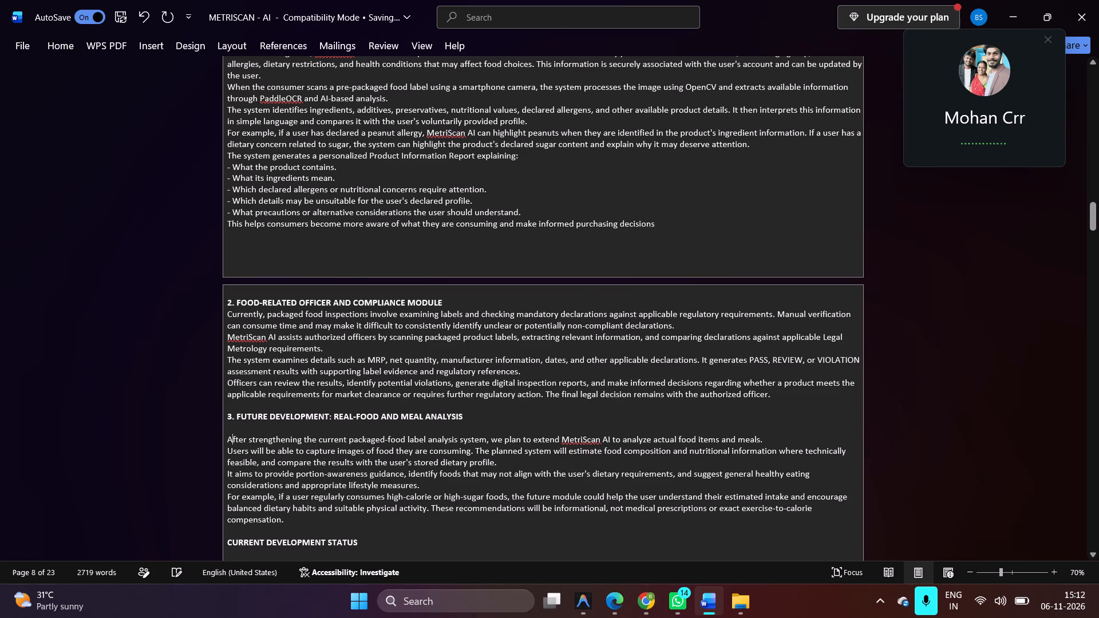
key(Up)
key(BackSpace)
scroll(233, 434, up, 1)
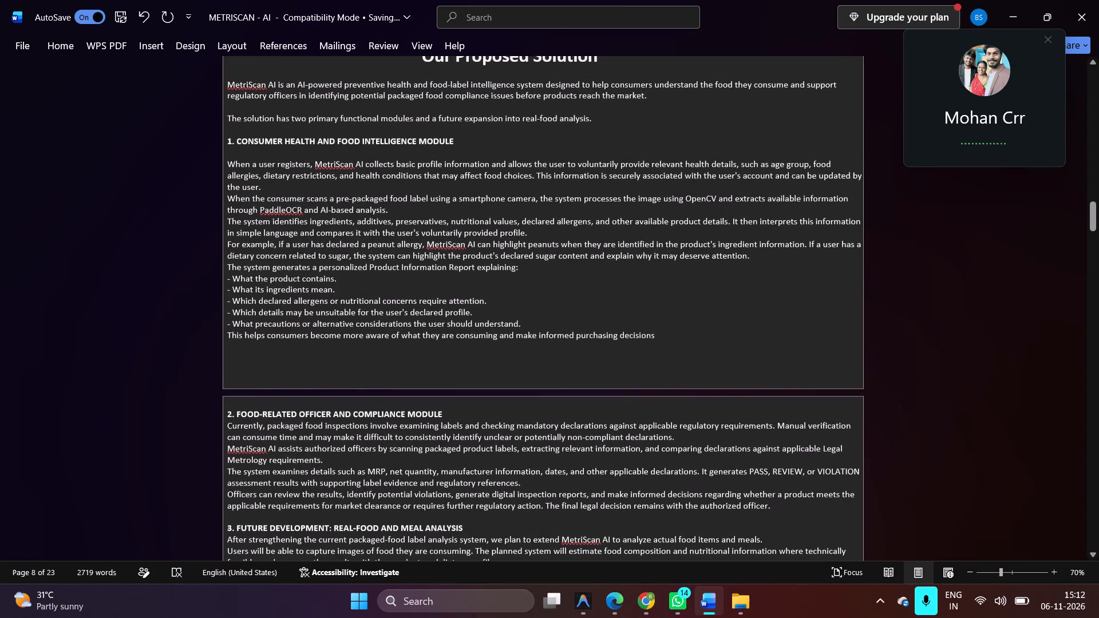
click(239, 153)
key(BackSpace)
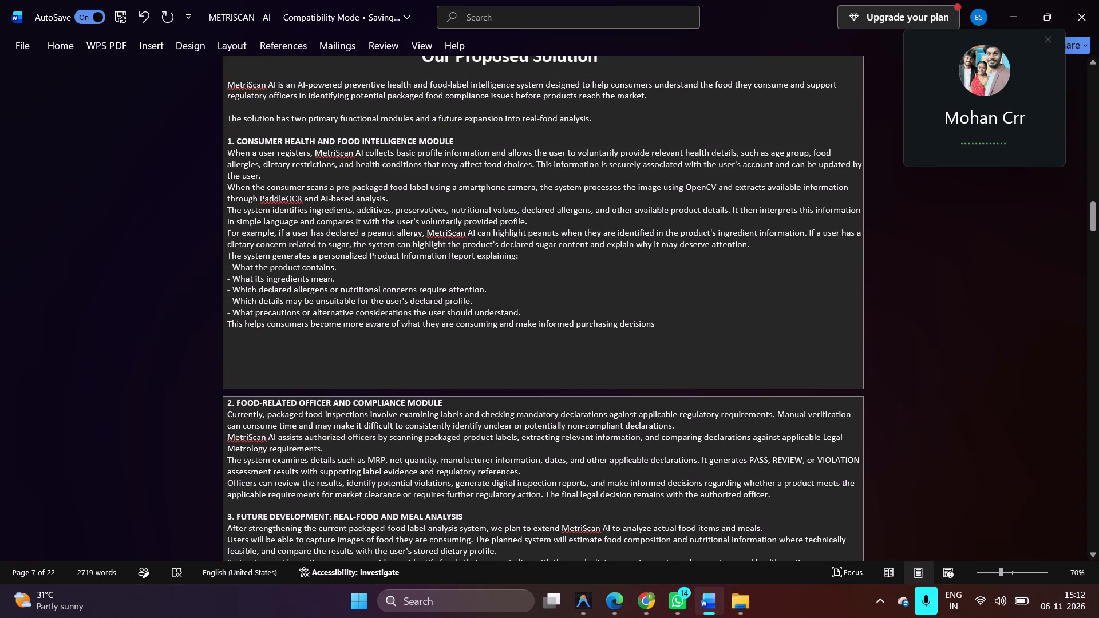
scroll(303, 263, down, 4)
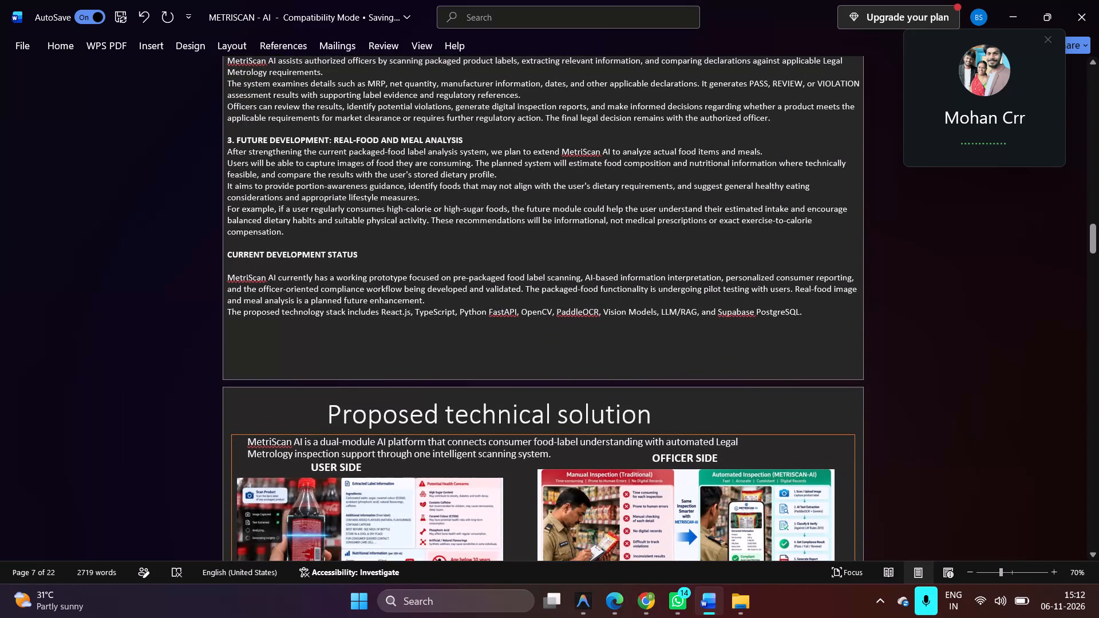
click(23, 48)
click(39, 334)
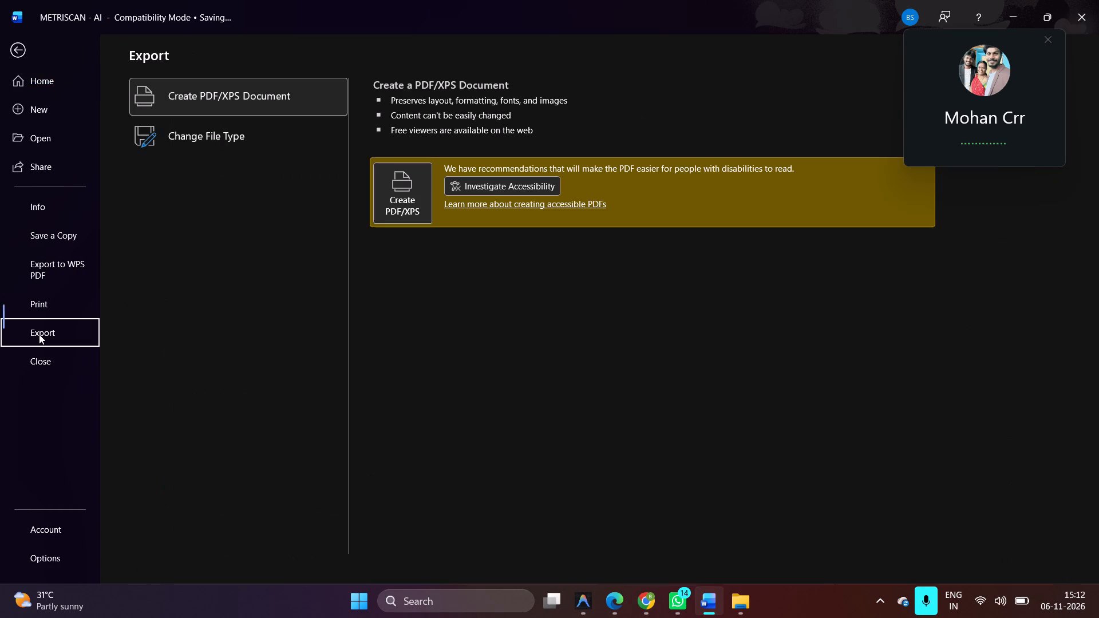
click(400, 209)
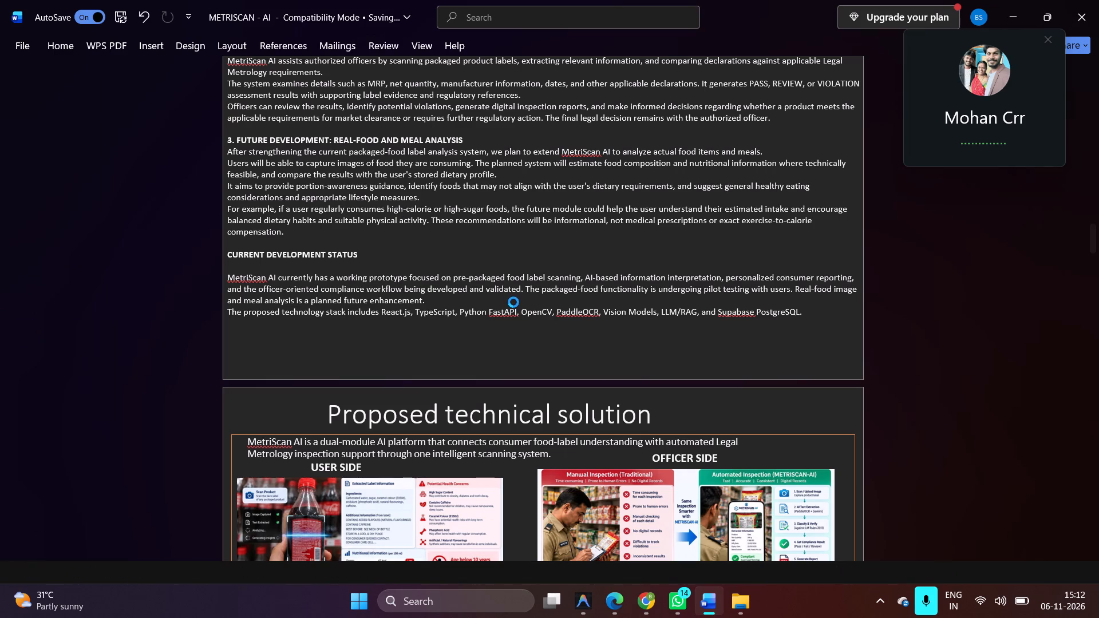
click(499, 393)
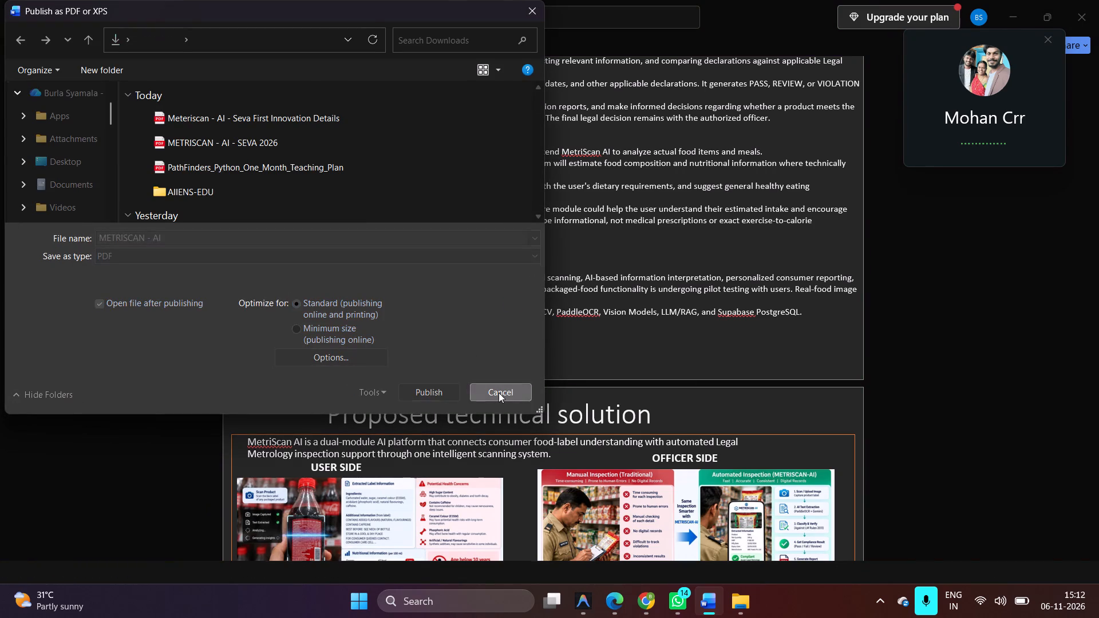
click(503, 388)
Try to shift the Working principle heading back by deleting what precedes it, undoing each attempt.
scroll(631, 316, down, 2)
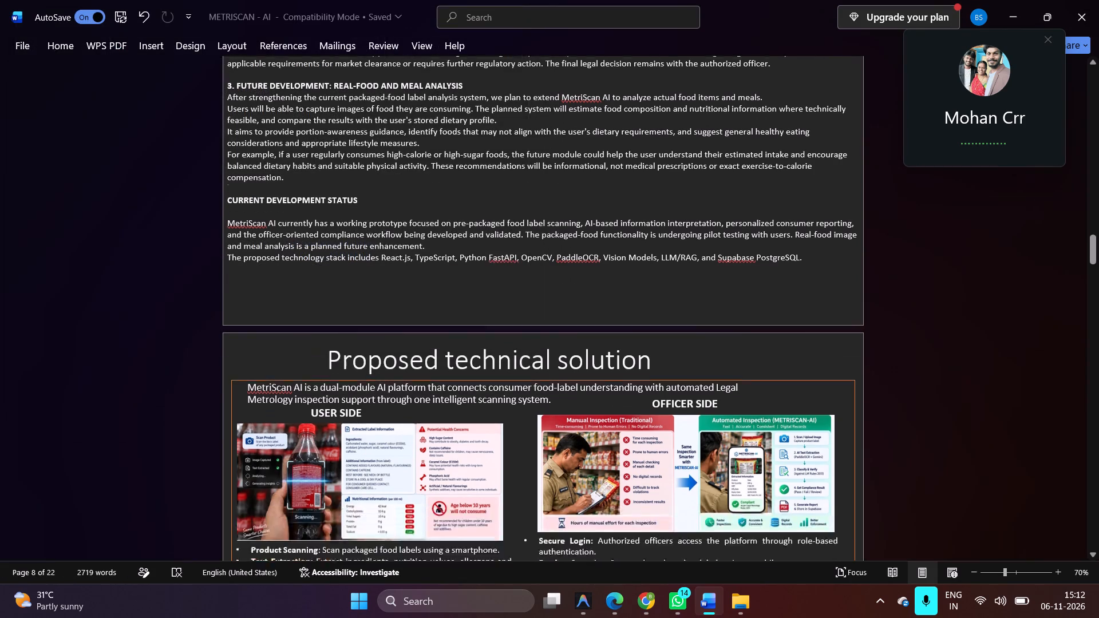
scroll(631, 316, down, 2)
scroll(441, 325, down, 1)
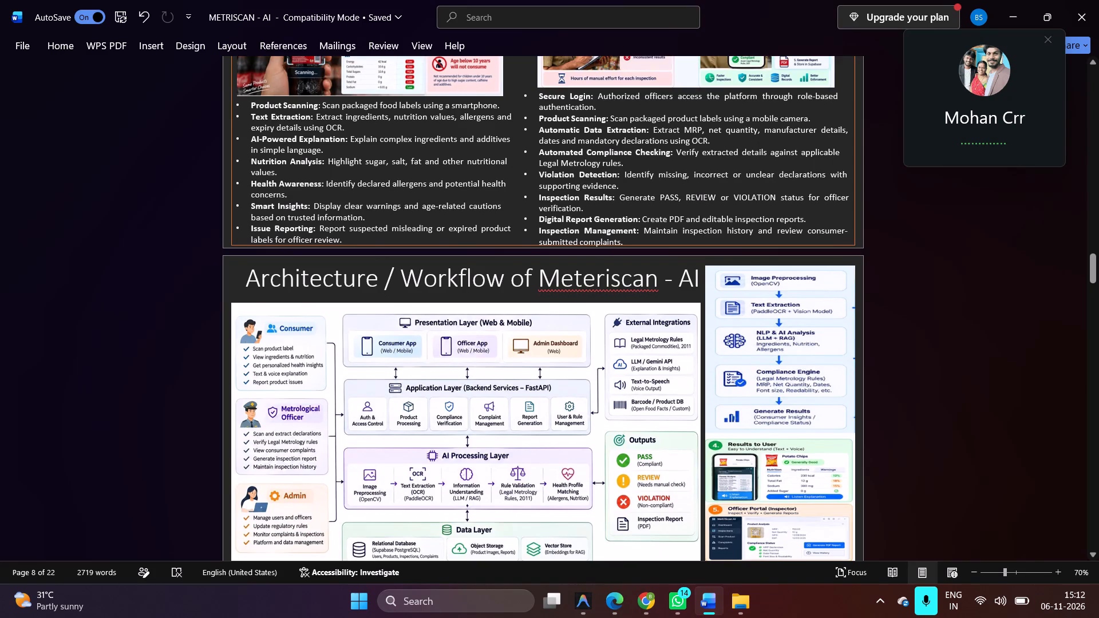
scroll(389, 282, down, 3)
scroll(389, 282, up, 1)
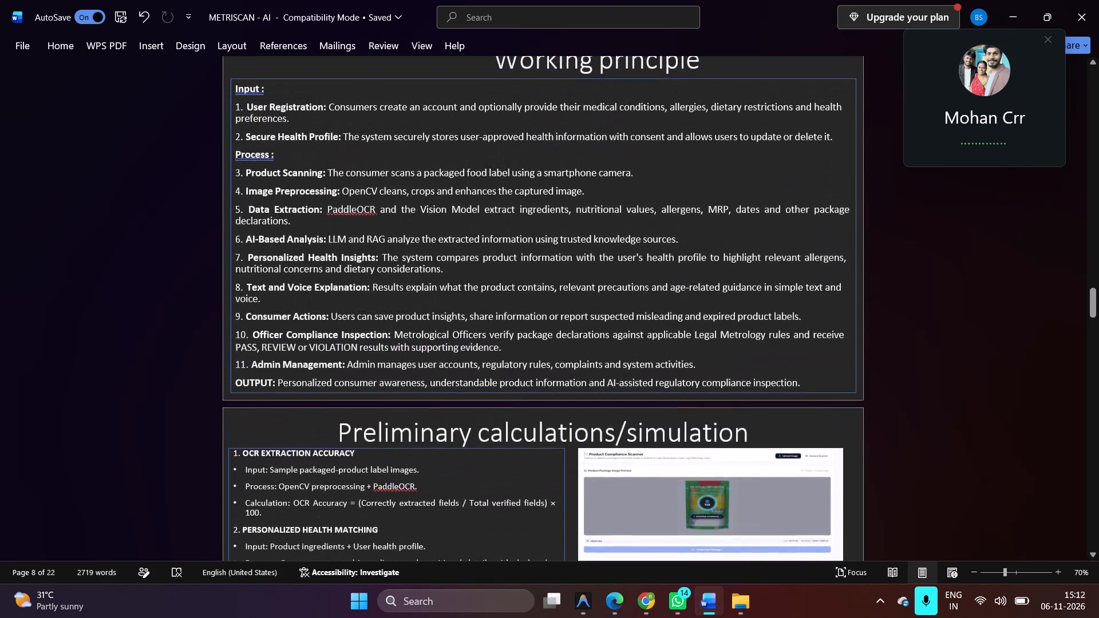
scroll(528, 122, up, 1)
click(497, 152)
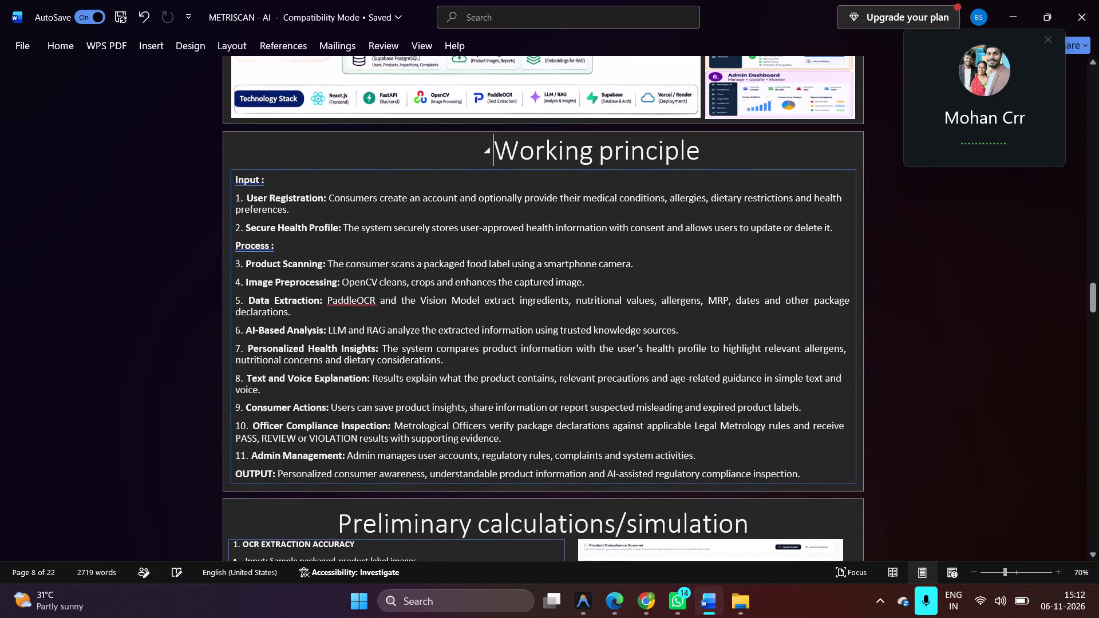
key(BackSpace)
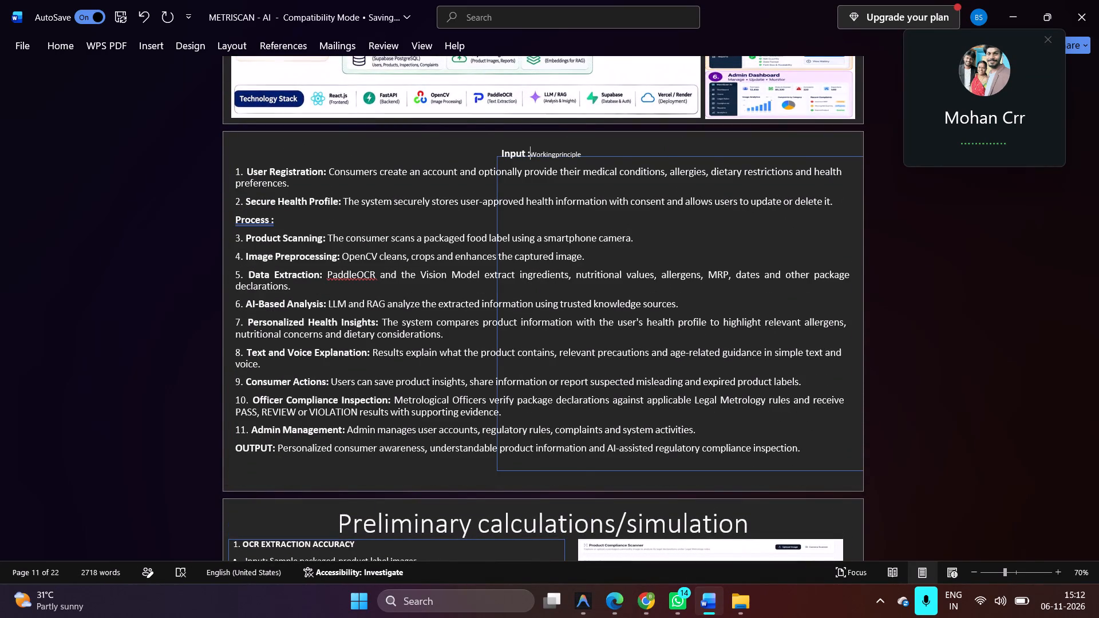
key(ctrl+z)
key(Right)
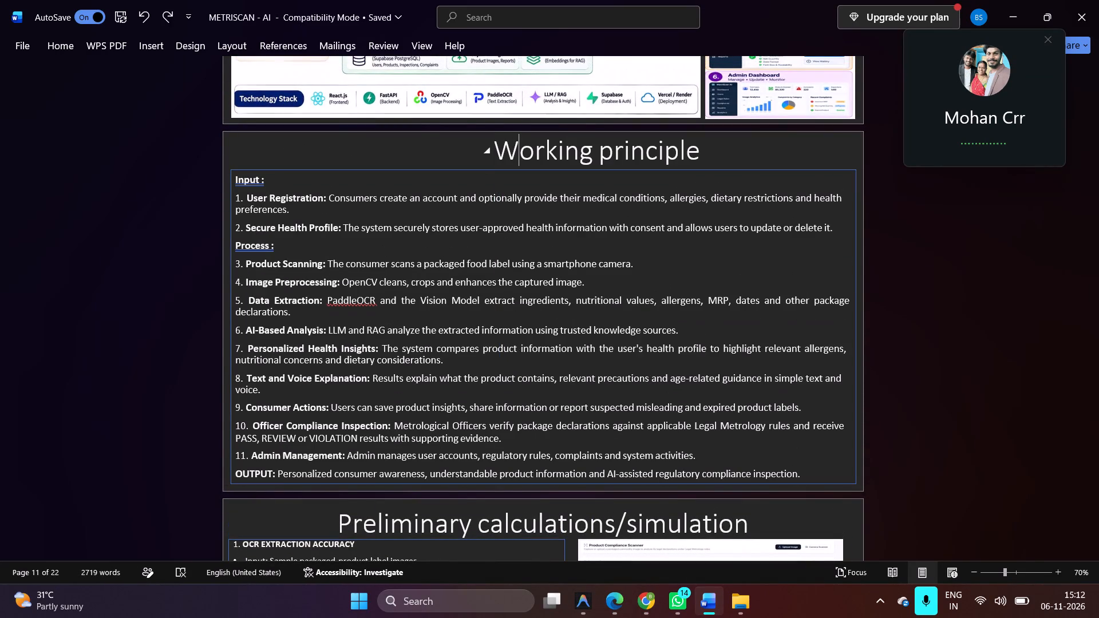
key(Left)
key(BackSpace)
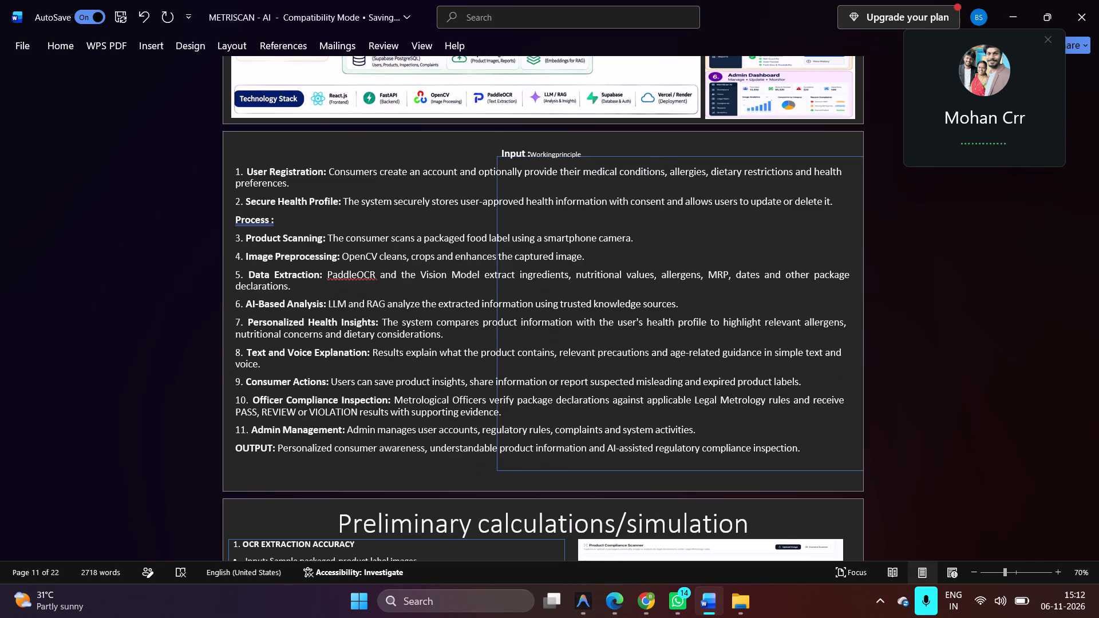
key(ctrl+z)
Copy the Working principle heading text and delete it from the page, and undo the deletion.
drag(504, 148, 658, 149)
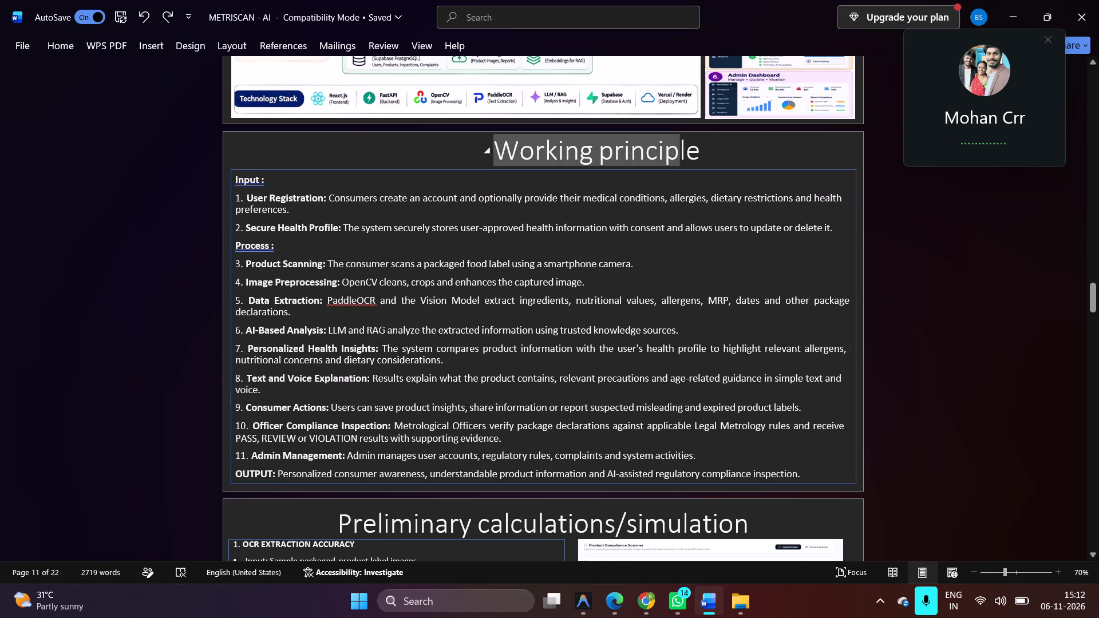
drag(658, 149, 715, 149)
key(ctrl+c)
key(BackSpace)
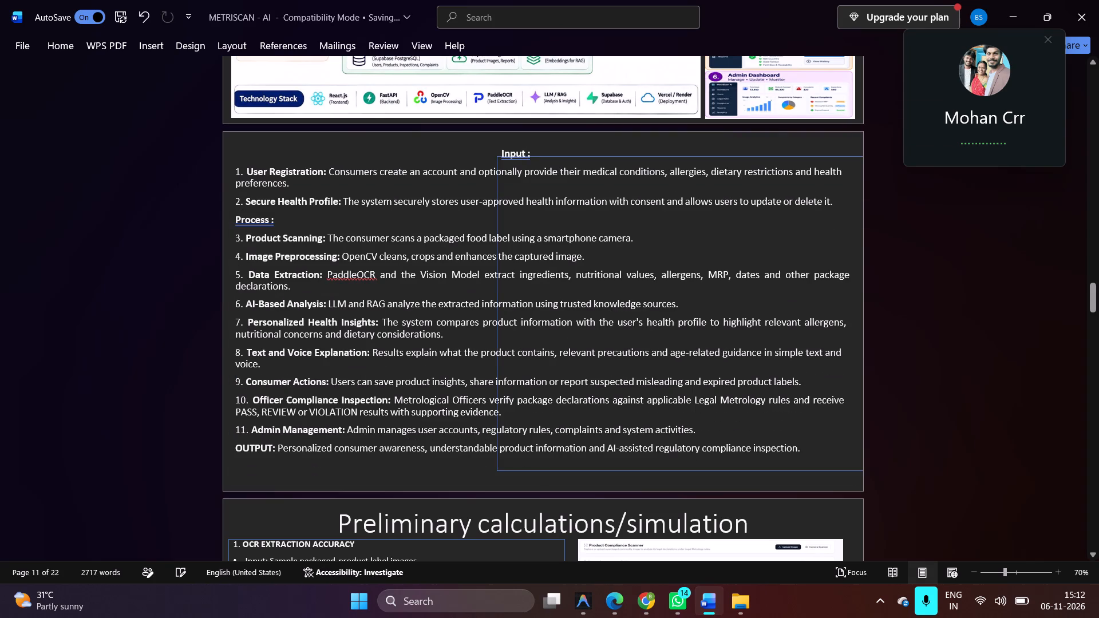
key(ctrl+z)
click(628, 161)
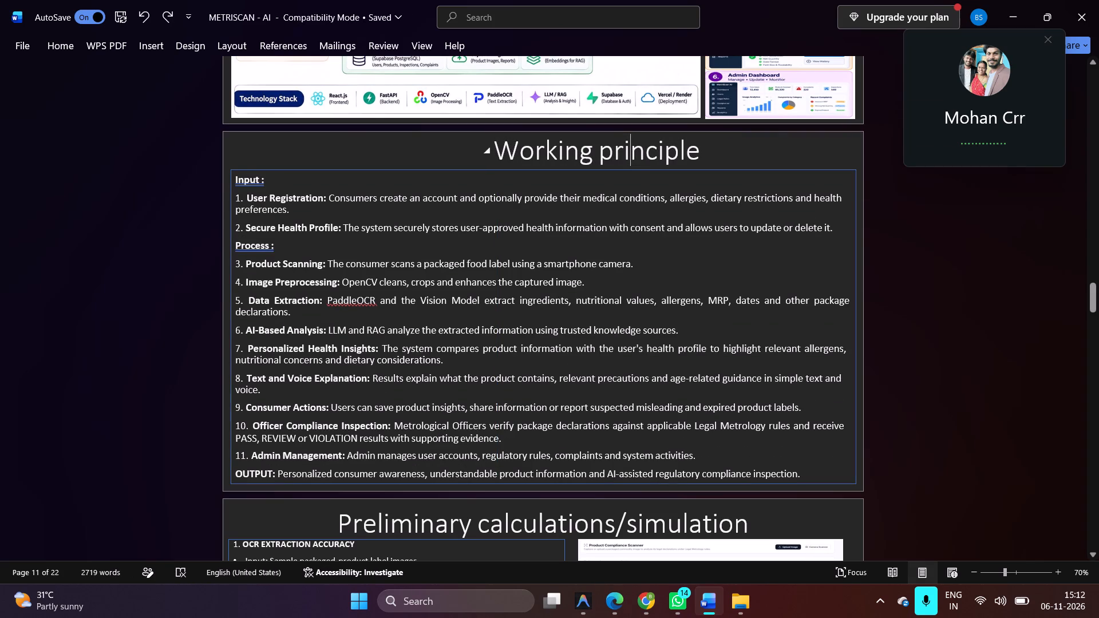
Make the Working principle heading bold.
drag(702, 150, 535, 158)
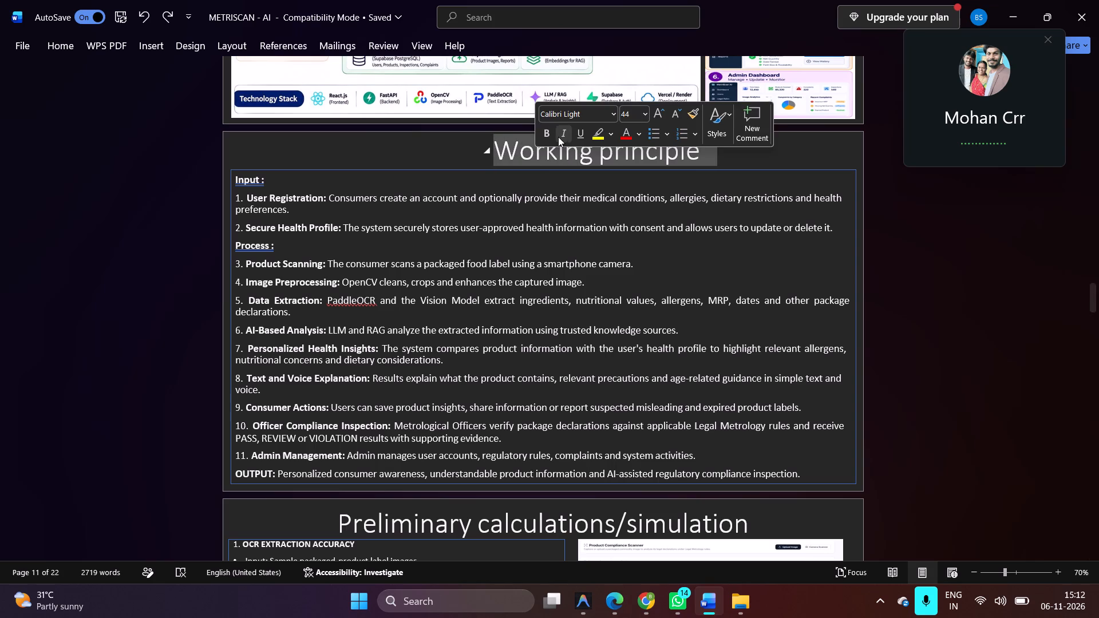
click(550, 137)
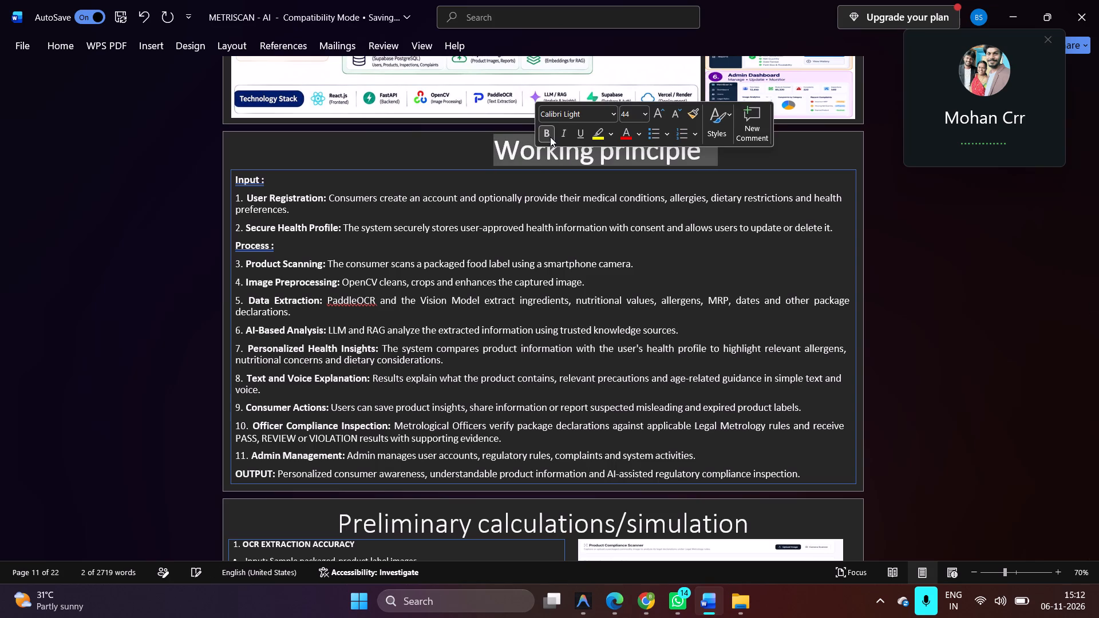
click(347, 242)
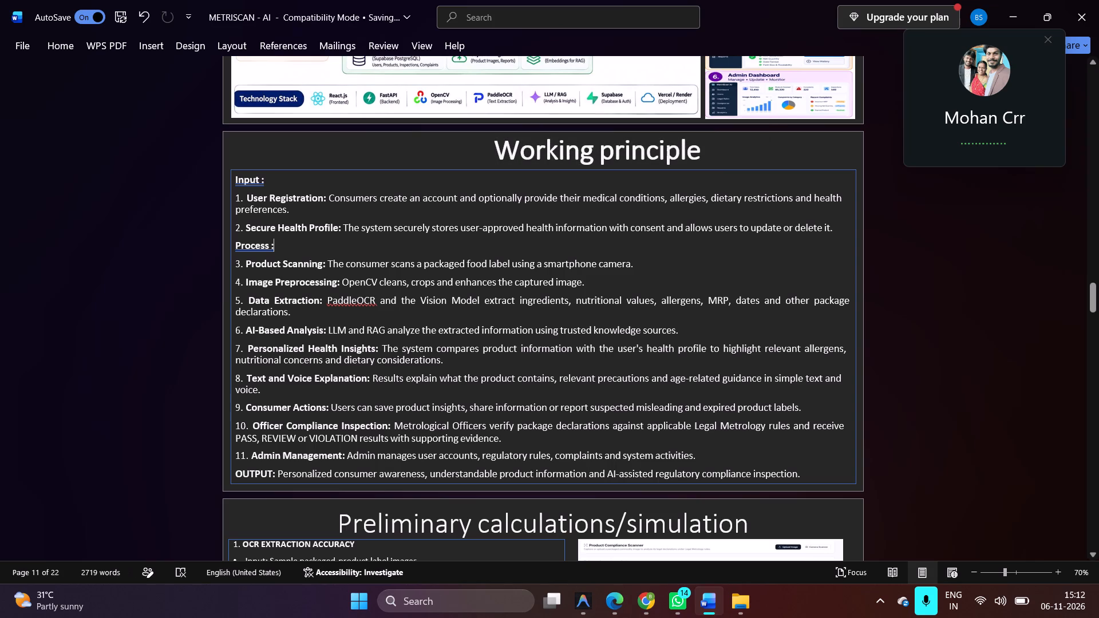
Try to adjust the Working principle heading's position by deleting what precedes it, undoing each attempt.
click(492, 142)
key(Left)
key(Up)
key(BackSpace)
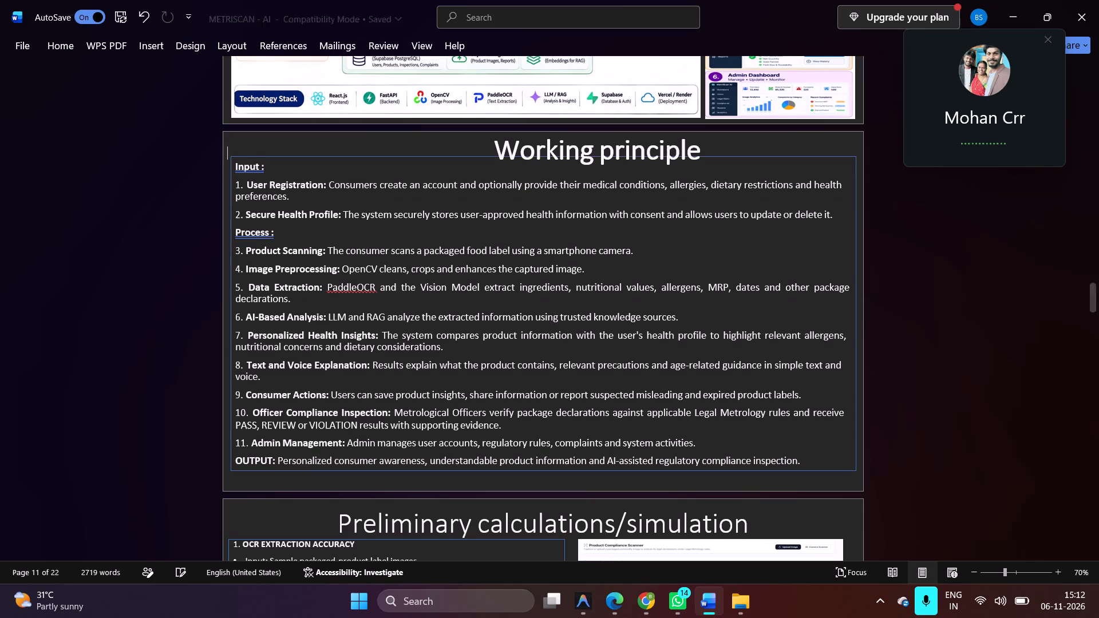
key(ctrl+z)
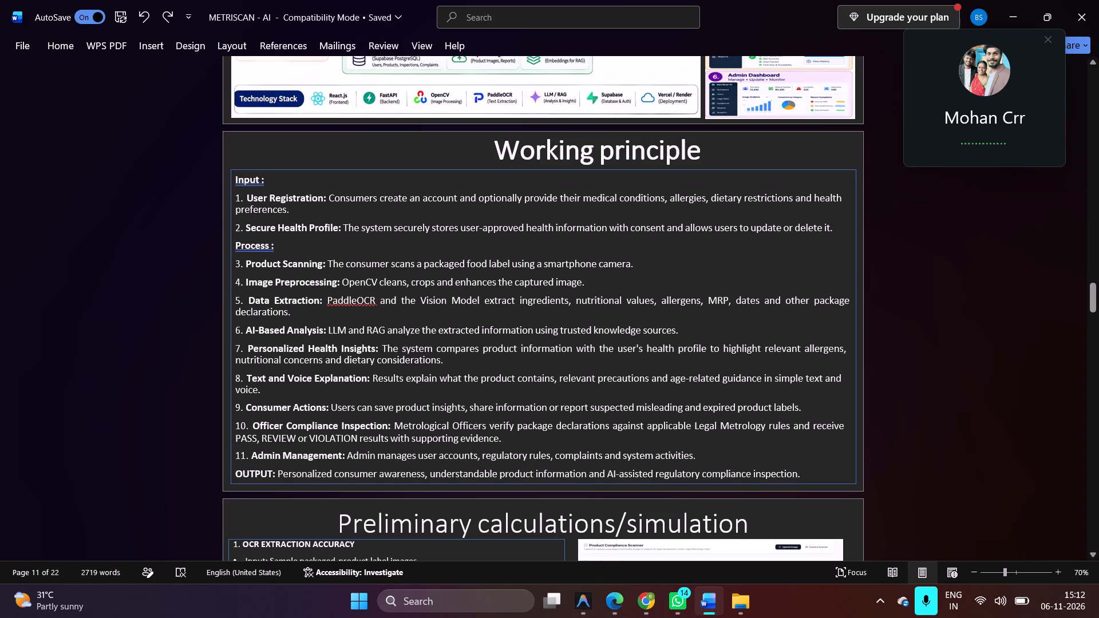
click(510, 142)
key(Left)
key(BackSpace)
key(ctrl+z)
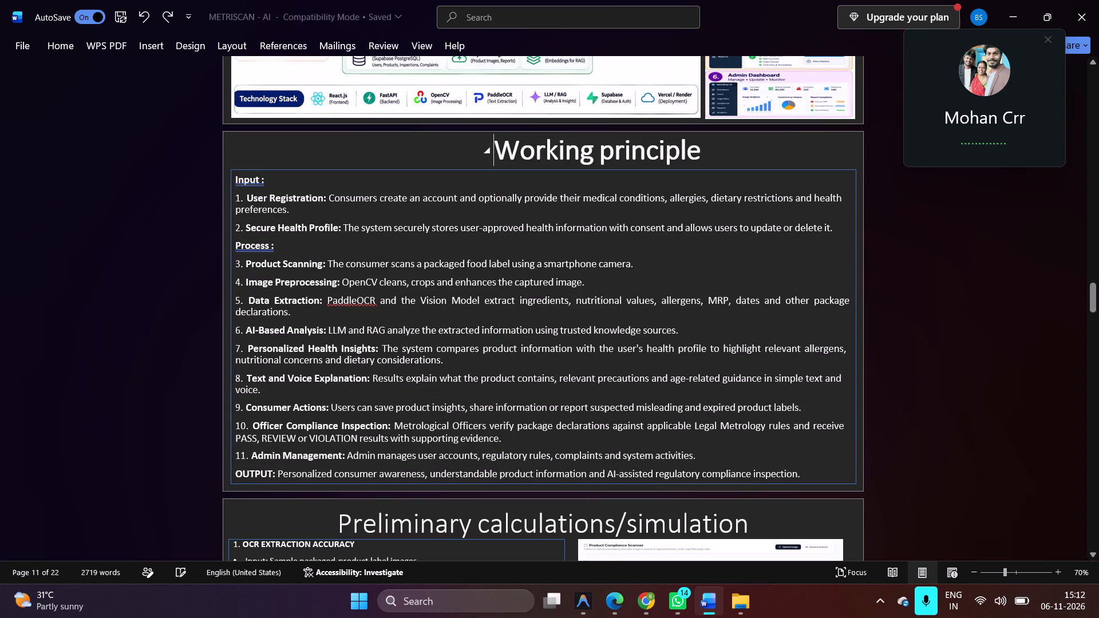
Make the Preliminary calculations/simulation heading bold.
scroll(579, 179, down, 1)
ctrl+scroll(579, 179, up, 1)
ctrl+scroll(579, 179, down, 1)
ctrl+scroll(527, 227, down, 1)
scroll(495, 316, down, 1)
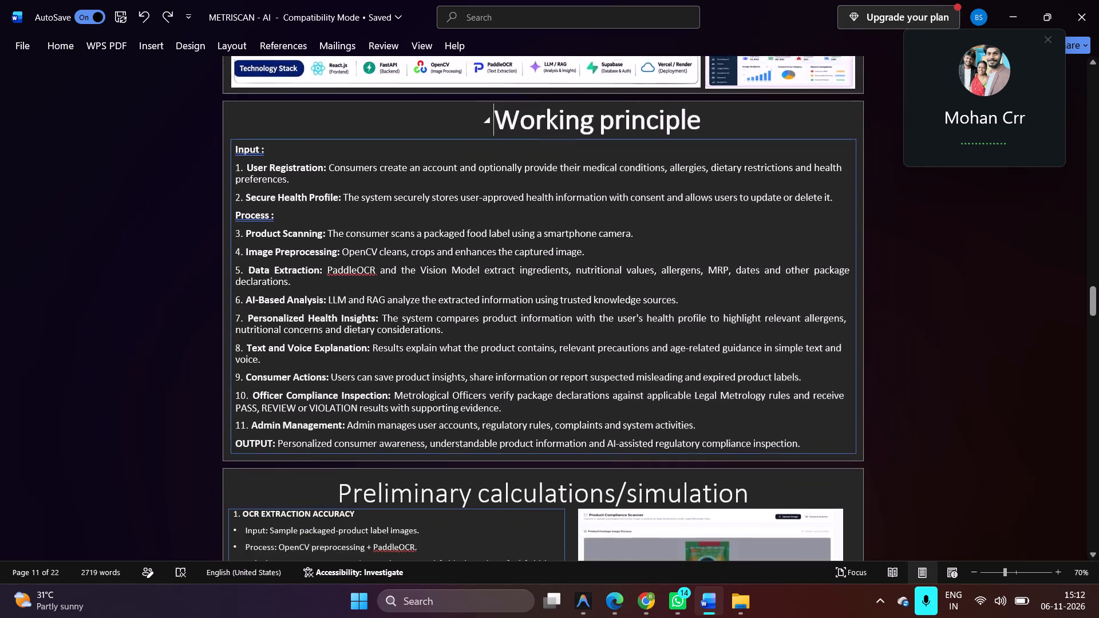
scroll(495, 316, down, 1)
drag(339, 410, 751, 405)
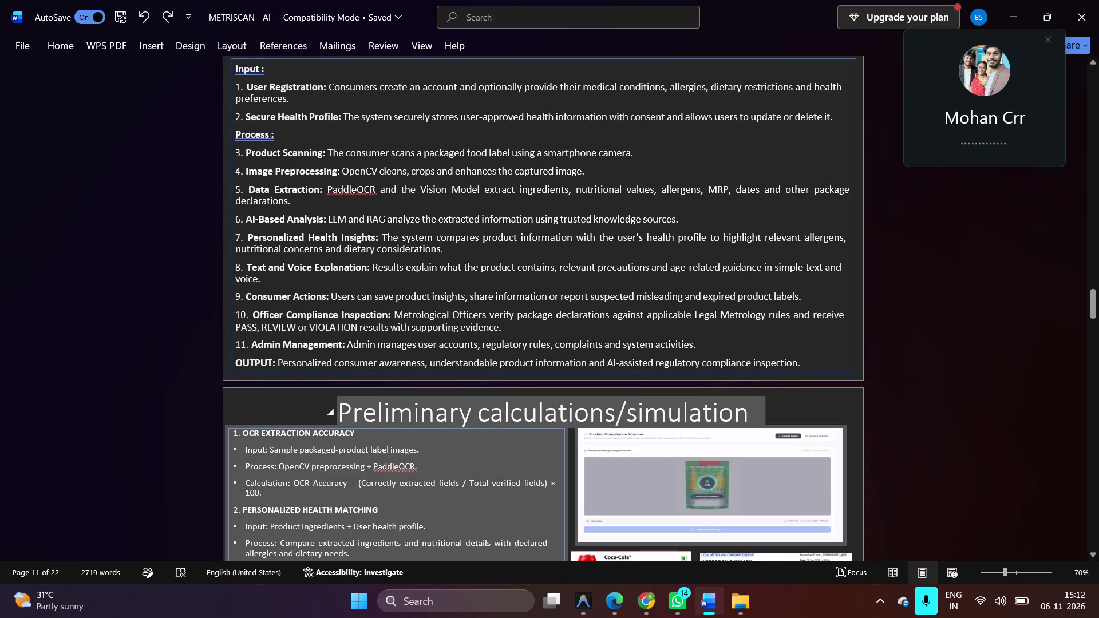
drag(751, 405, 739, 401)
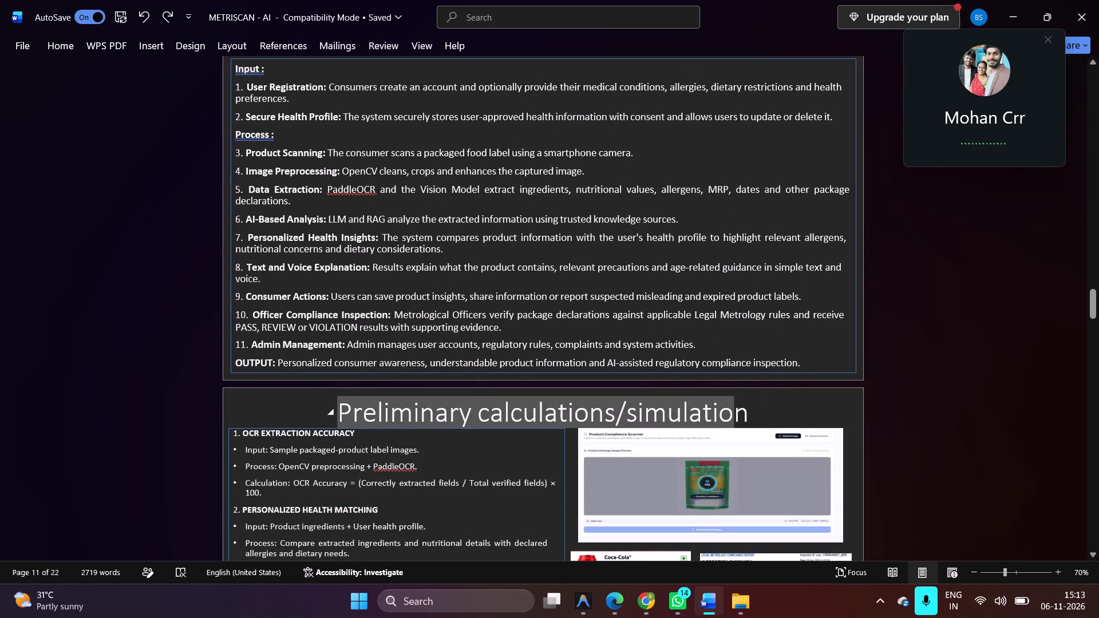
drag(739, 401, 740, 398)
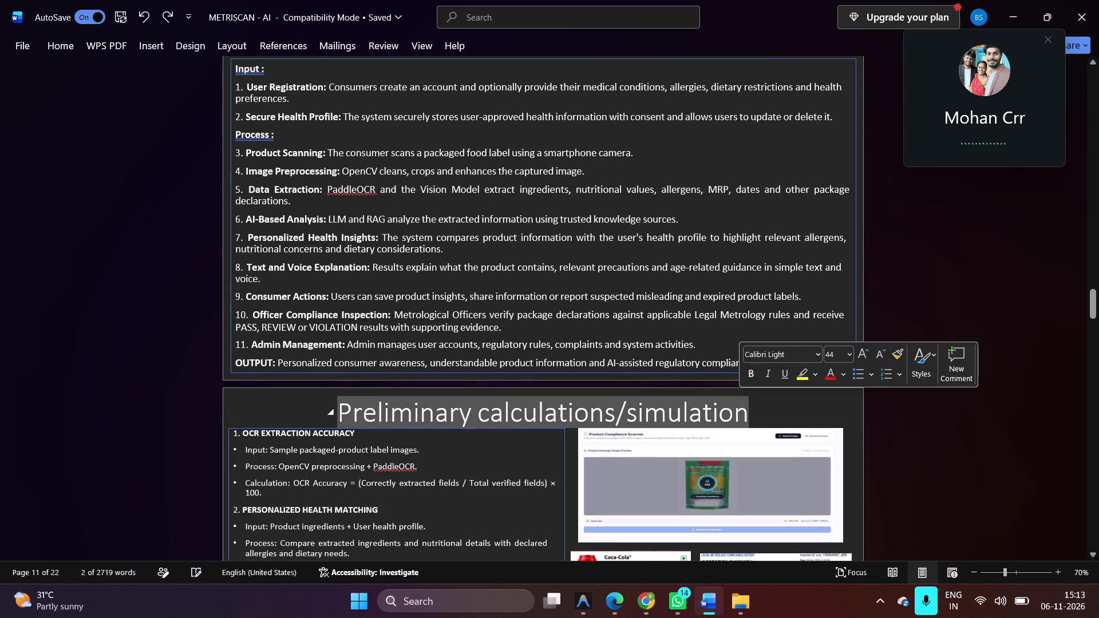
click(750, 375)
Make the Estimated cost heading bold.
scroll(177, 369, down, 2)
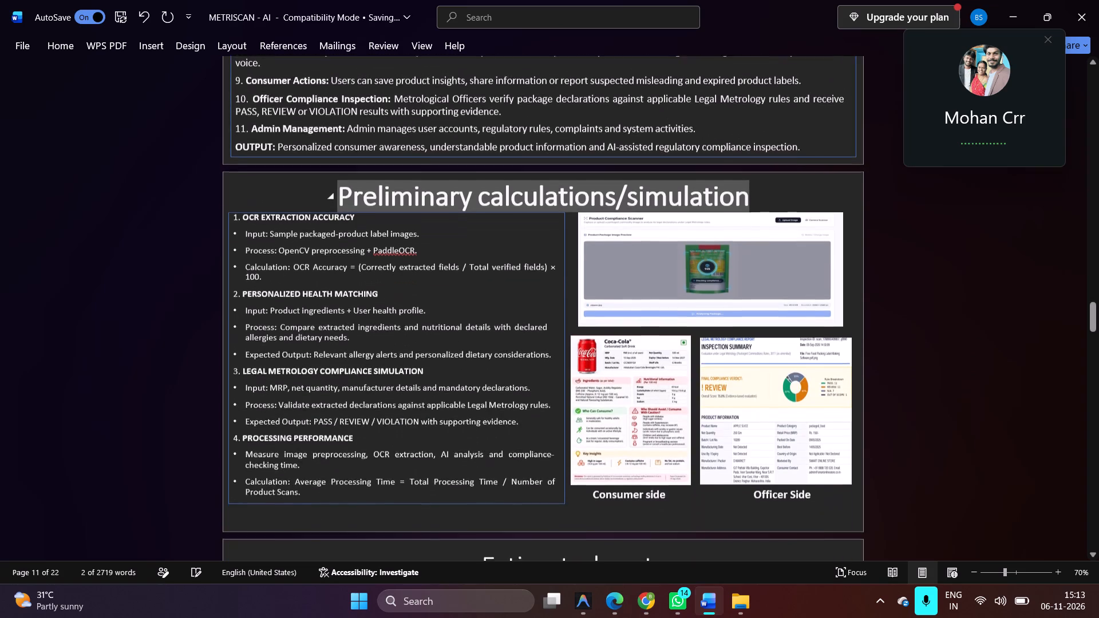
scroll(177, 369, down, 2)
drag(483, 254, 635, 252)
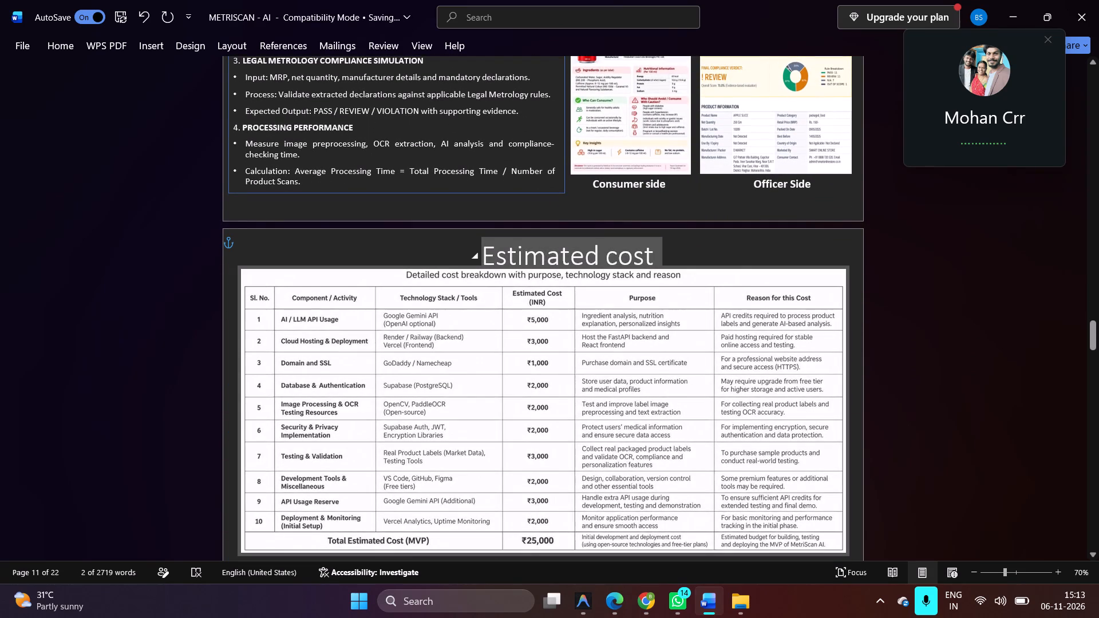
drag(635, 252, 656, 252)
click(662, 225)
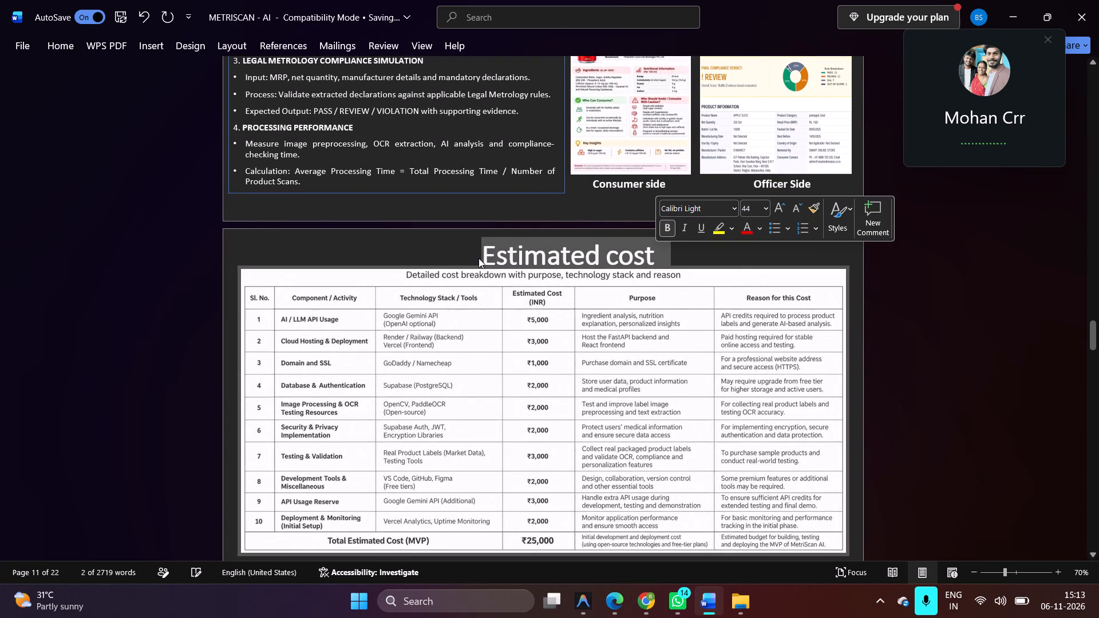
Replace the spacing in front of the Estimated cost heading with 20 spaces so it sits near the middle of the page.
click(480, 254)
key(BackSpace)
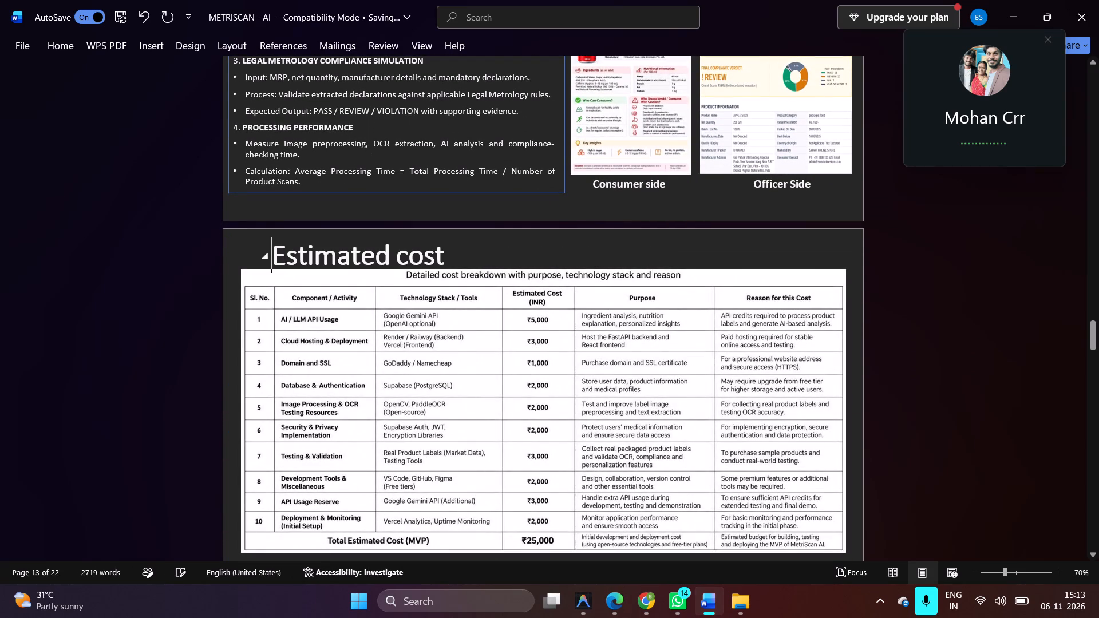
key(space)
key(space)
key(space)
key(space)
key(space)
key(space)
key(space)
key(space)
key(space)
key(space)
key(space)
key(space)
key(space)
key(space)
key(space)
key(space)
key(space)
key(space)
key(space)
key(space)
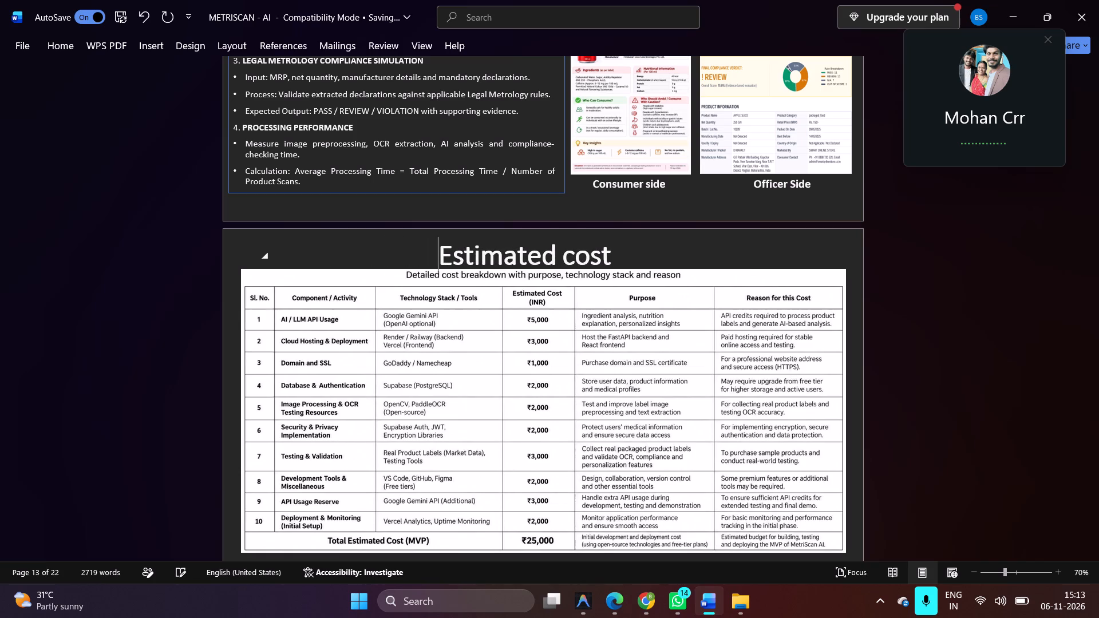
Make the Expected beneficiaries and Evidence of user/problem interaction headings bold.
scroll(568, 265, down, 2)
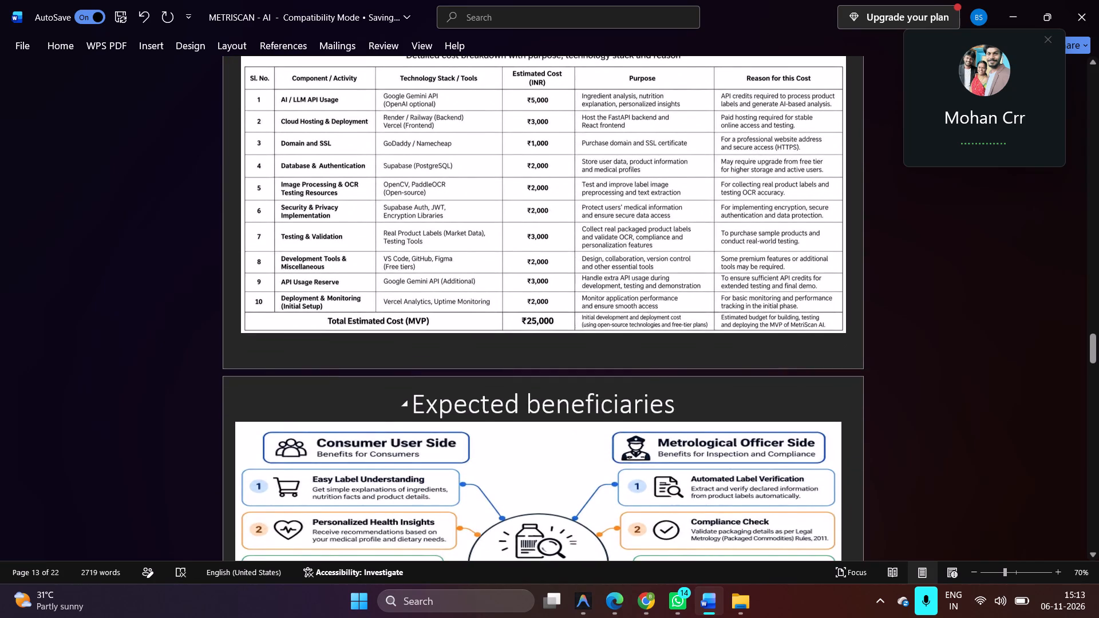
drag(412, 399, 649, 398)
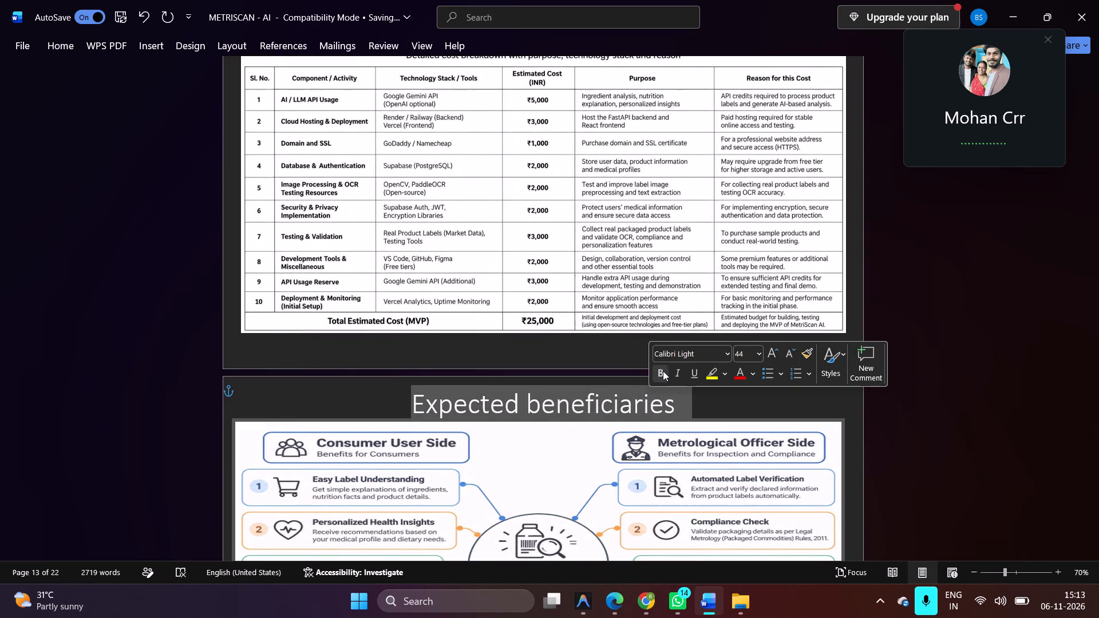
click(663, 371)
scroll(500, 407, down, 3)
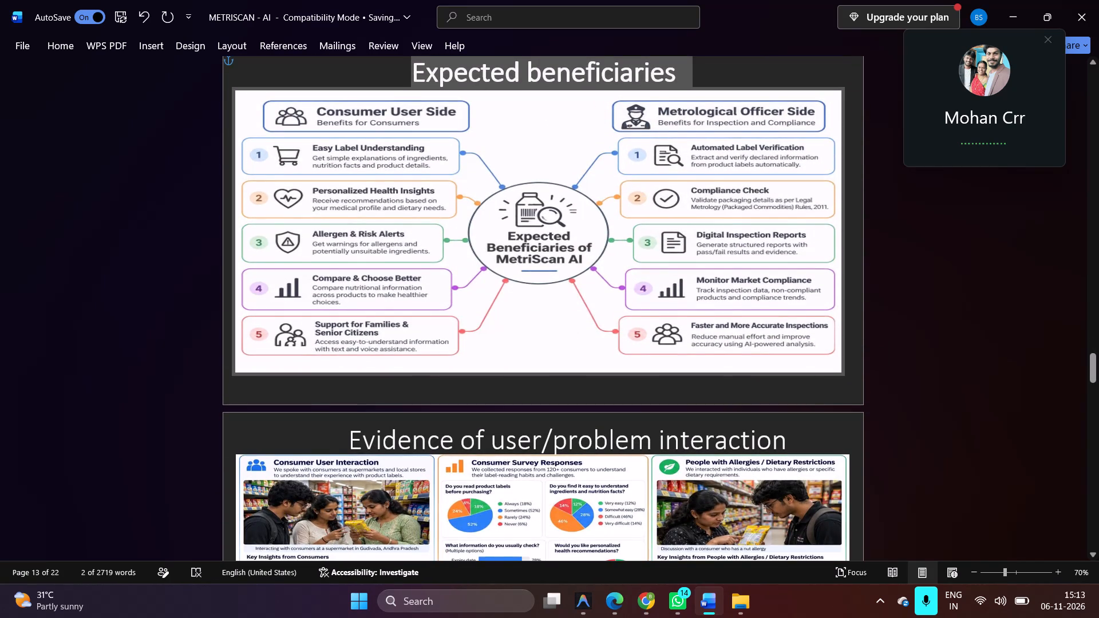
drag(346, 441, 789, 429)
click(798, 409)
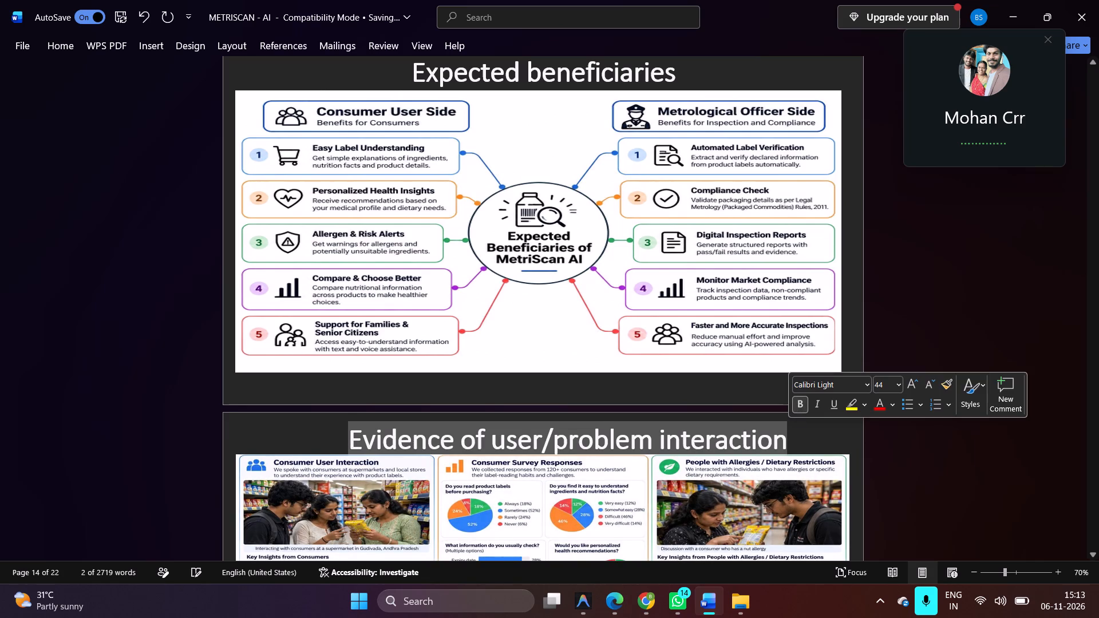
Make the Team composition and roles and the Resource/facility requirements headings bold.
scroll(477, 442, down, 3)
drag(400, 489, 747, 480)
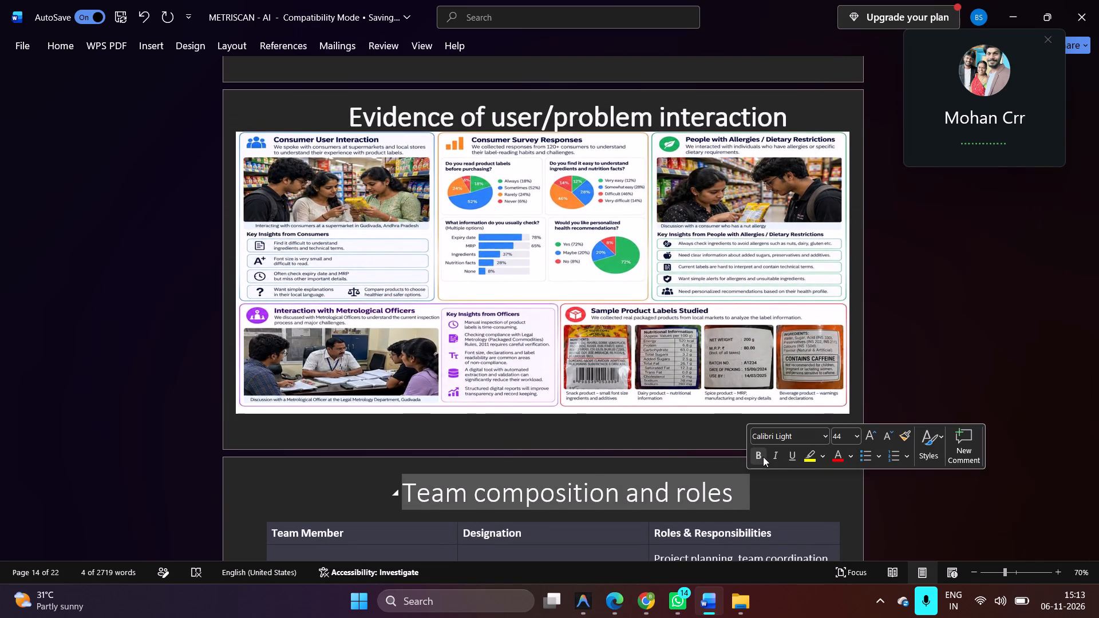
click(763, 457)
scroll(574, 465, down, 3)
scroll(483, 429, down, 1)
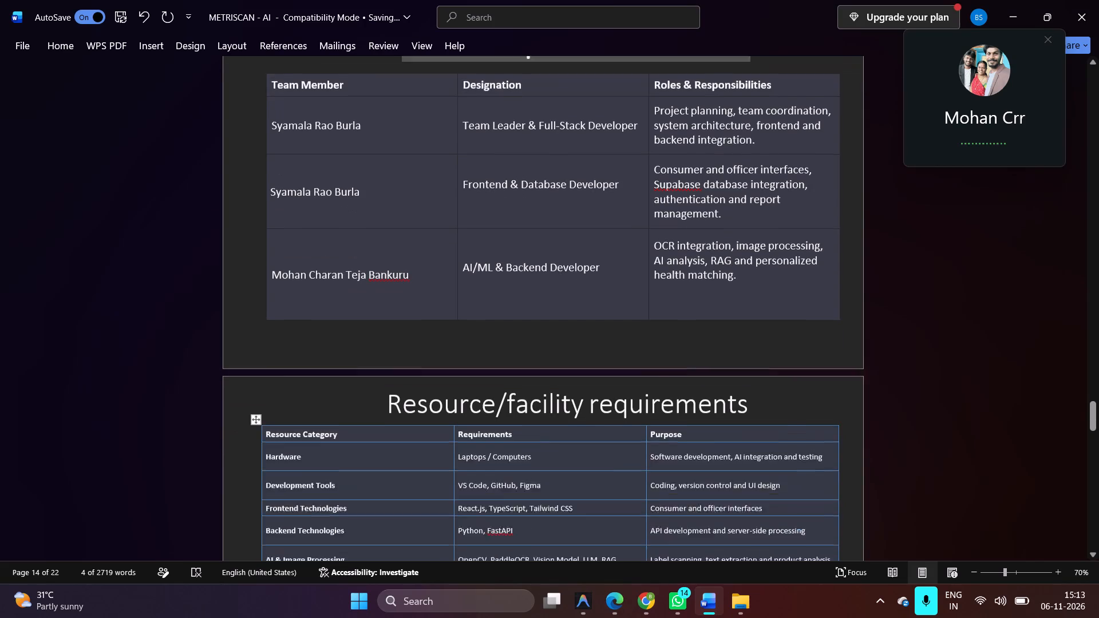
drag(388, 348, 783, 350)
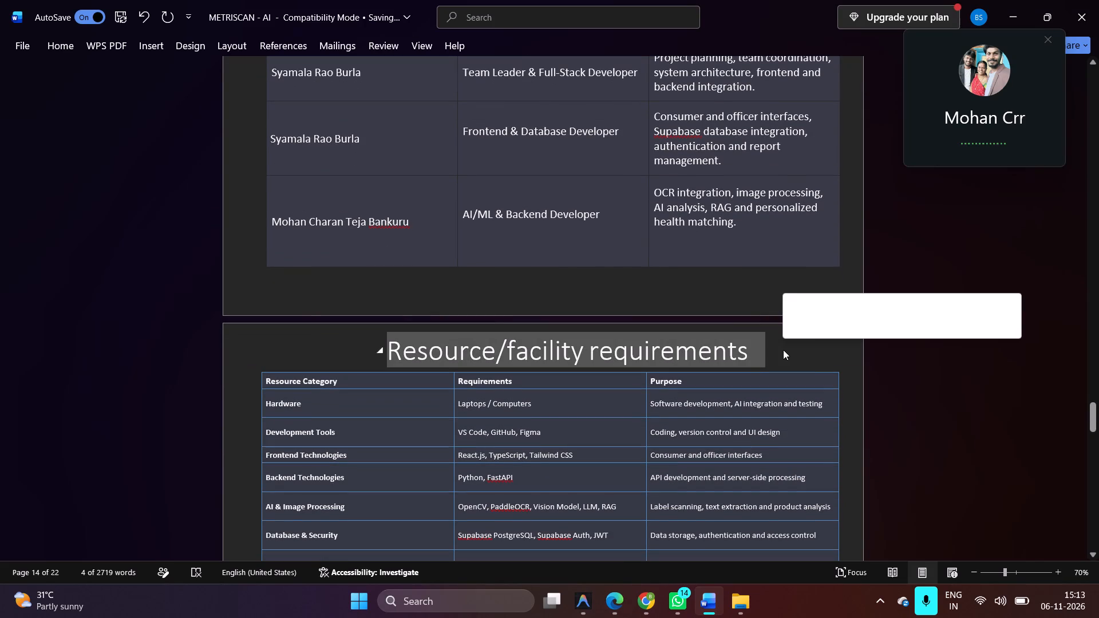
click(791, 328)
Make the Entry and Target TRL and the Technical drawings/calculations/simulation headings bold.
scroll(537, 383, down, 3)
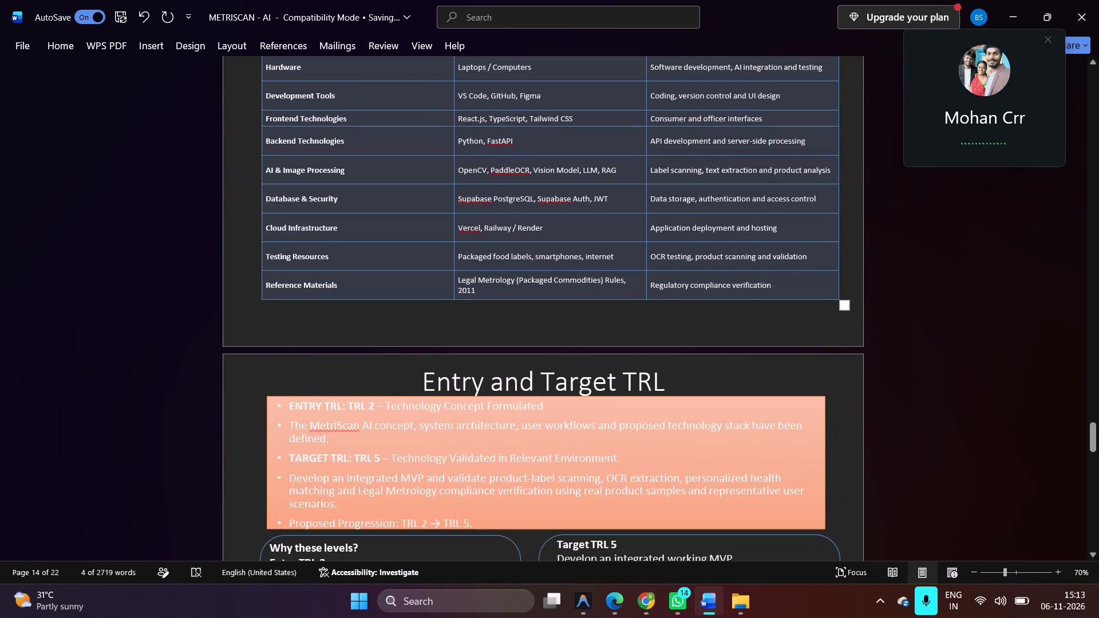
drag(424, 379, 663, 389)
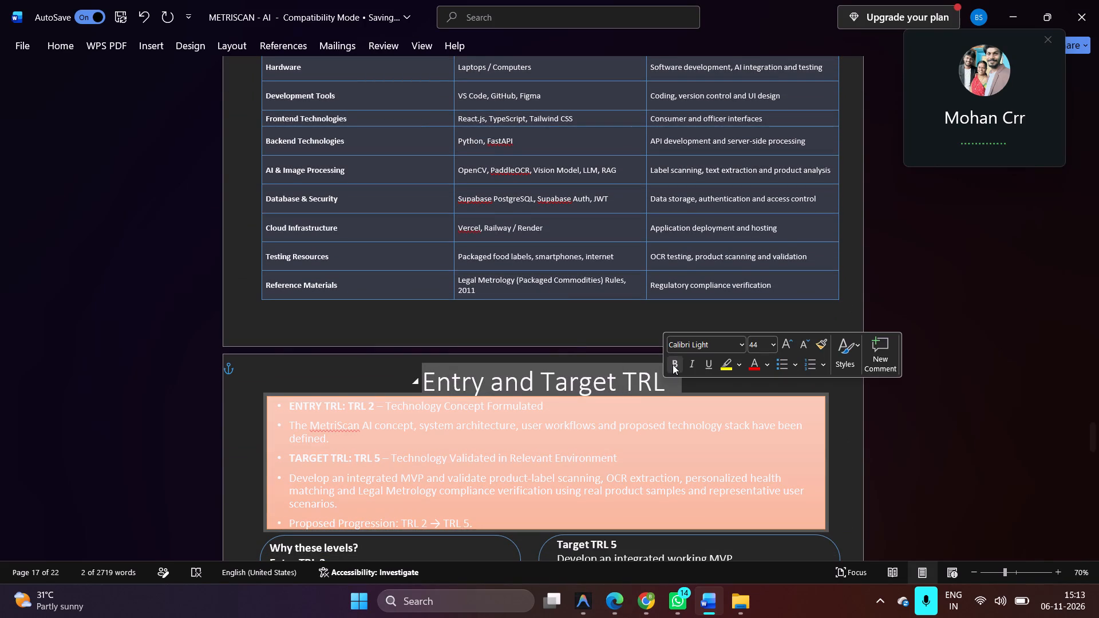
click(673, 365)
scroll(425, 388, down, 2)
scroll(367, 450, down, 1)
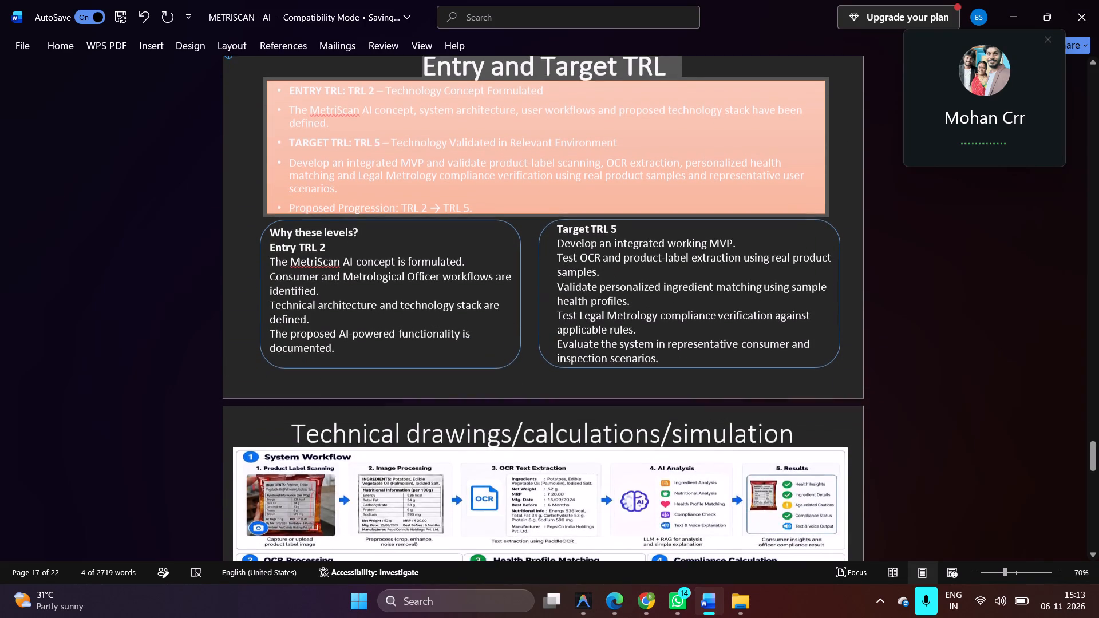
drag(290, 425, 499, 414)
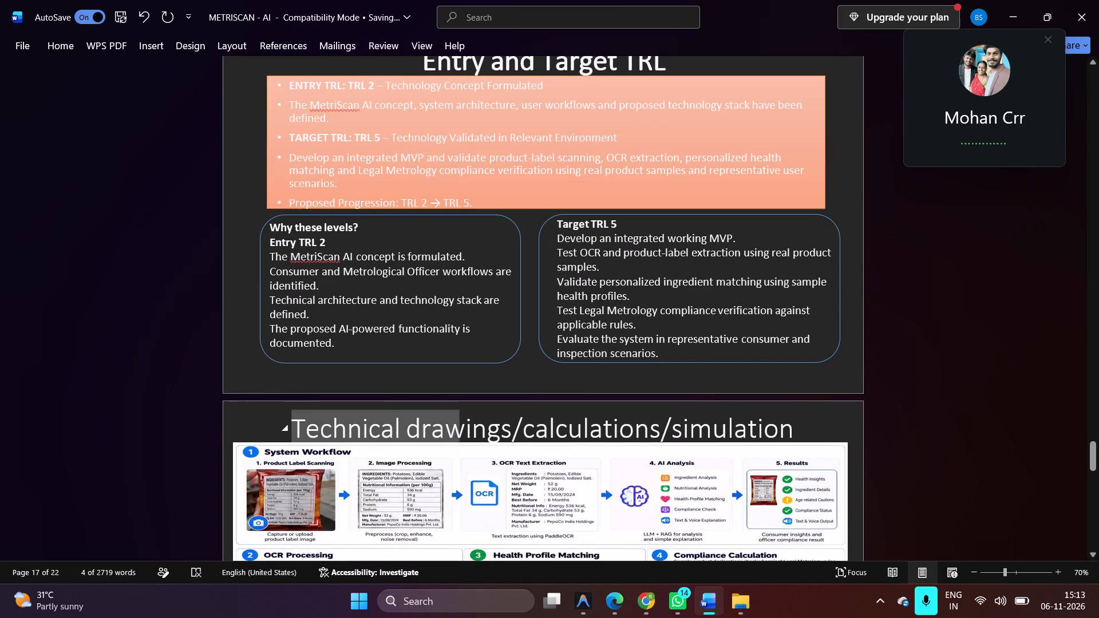
drag(499, 414, 722, 418)
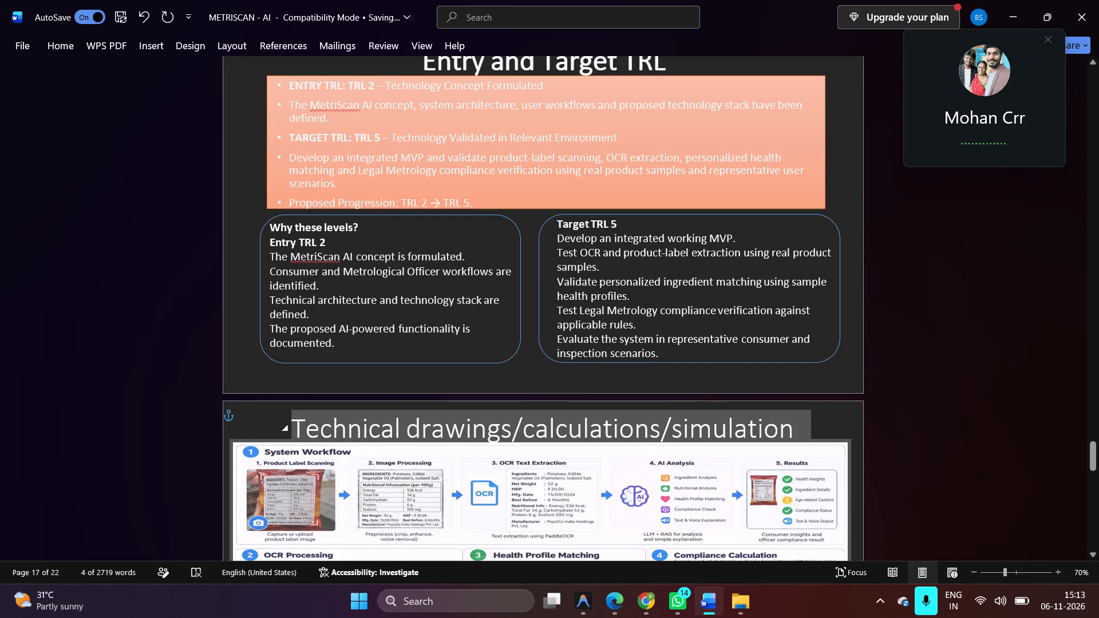
drag(722, 418, 802, 419)
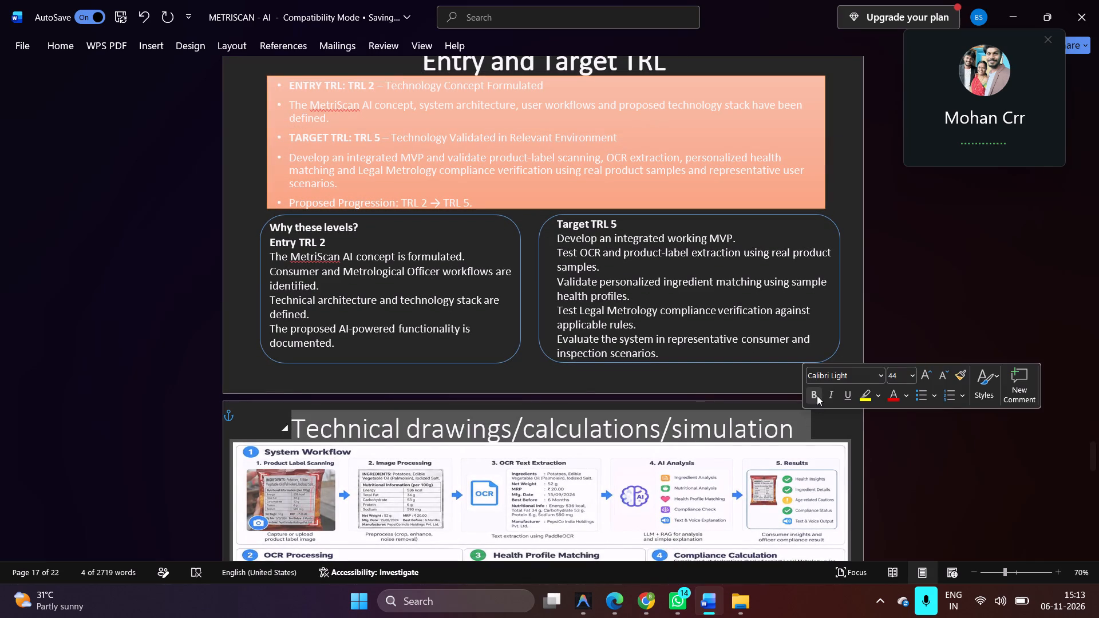
click(817, 395)
Shorten the Technical drawings/calculations/simulation heading to "Technical drawings/calculations", undoing the characters deleted in excess.
click(795, 426)
key(BackSpace)
key(BackSpace)
key(BackSpace)
key(BackSpace)
key(BackSpace)
key(BackSpace)
key(BackSpace)
key(BackSpace)
key(BackSpace)
key(BackSpace)
key(BackSpace)
key(BackSpace)
key(BackSpace)
key(BackSpace)
key(BackSpace)
key(BackSpace)
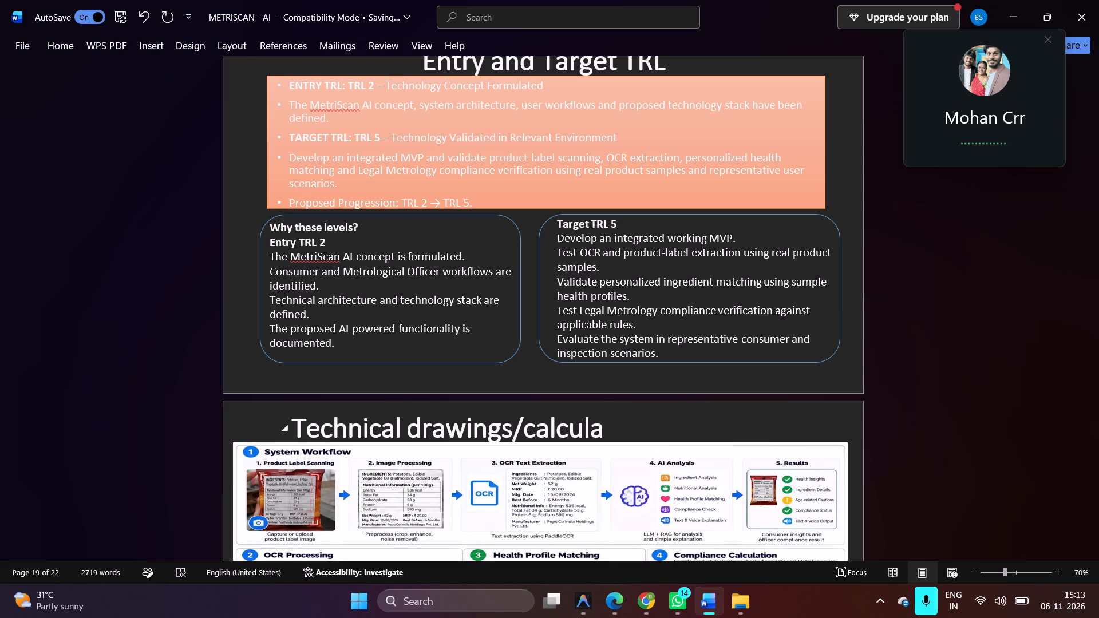
key(ctrl+z)
key(ctrl+z)
key(ctrl+z)
key(ctrl+z)
key(ctrl+z)
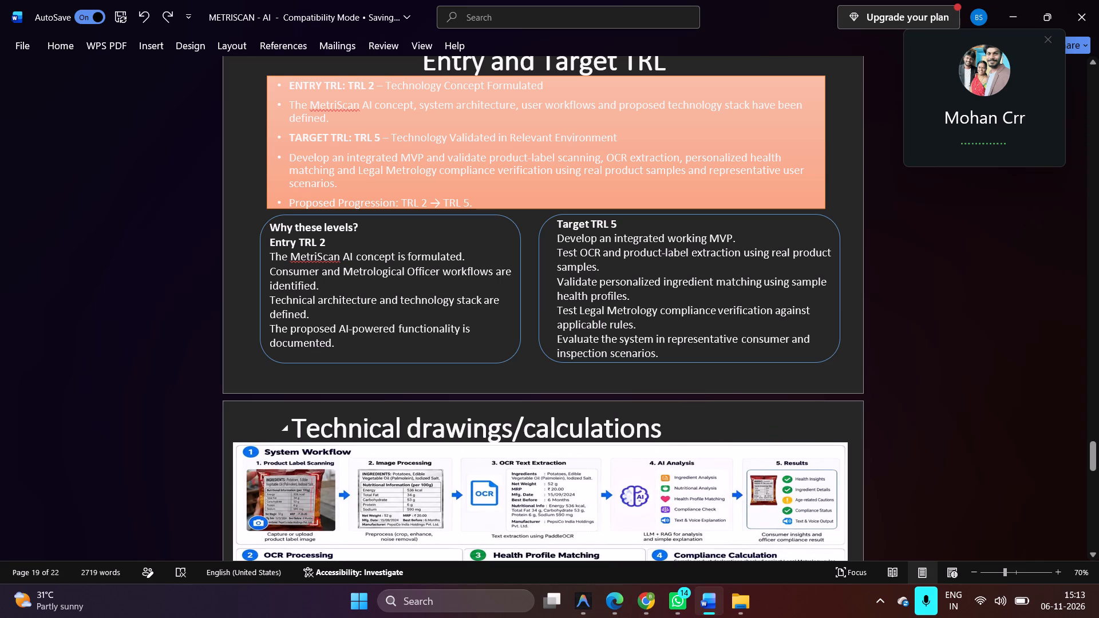
Insert eight spaces before the Technical drawings/calculations heading to move it toward the middle of the page.
click(298, 423)
key(space)
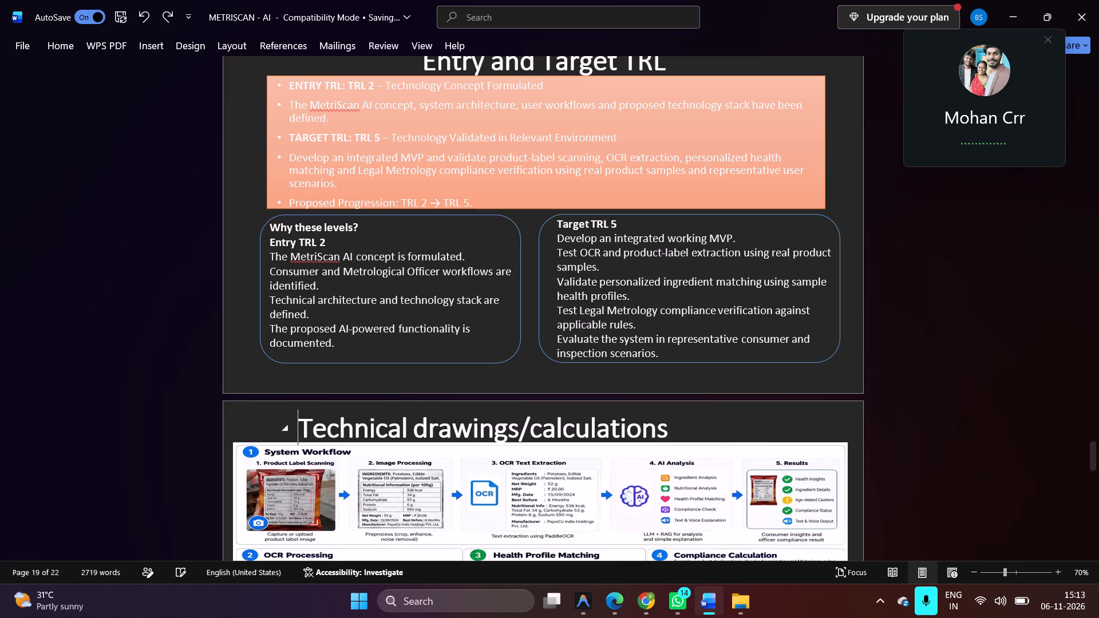
key(space)
key(space)
key(space)
key(space)
key(space)
key(space)
key(space)
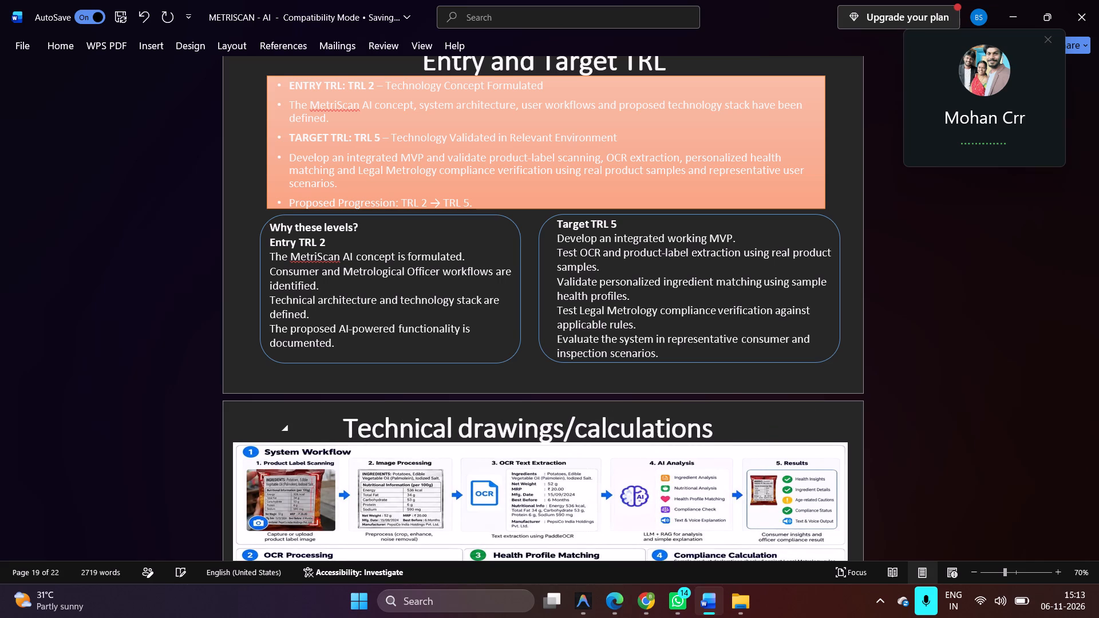
Make the Literature/patent survey heading bold.
scroll(420, 415, down, 4)
drag(412, 435, 674, 431)
click(687, 403)
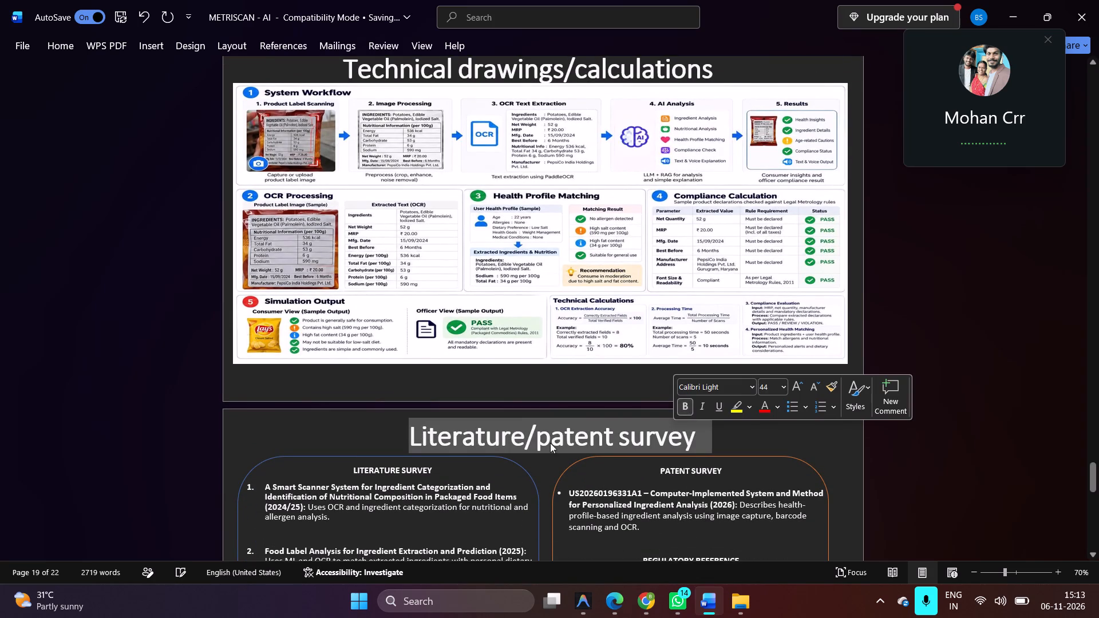
Make the "Novelty or Innovative/different about our solution" heading bold and set its font size to 26.
scroll(541, 443, down, 3)
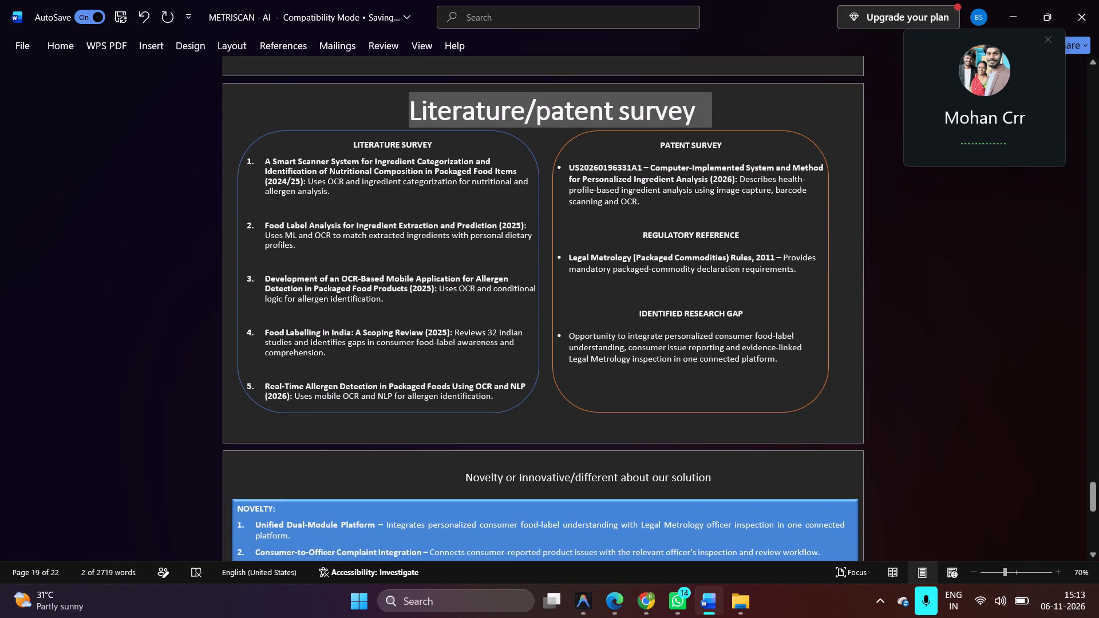
drag(464, 478, 706, 478)
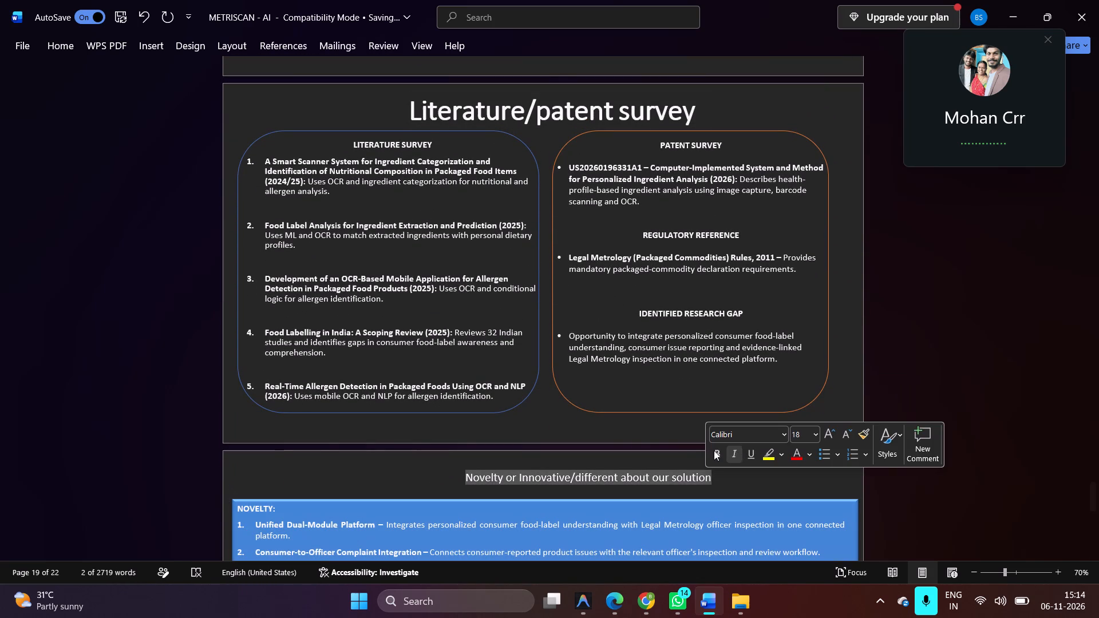
click(710, 451)
click(814, 434)
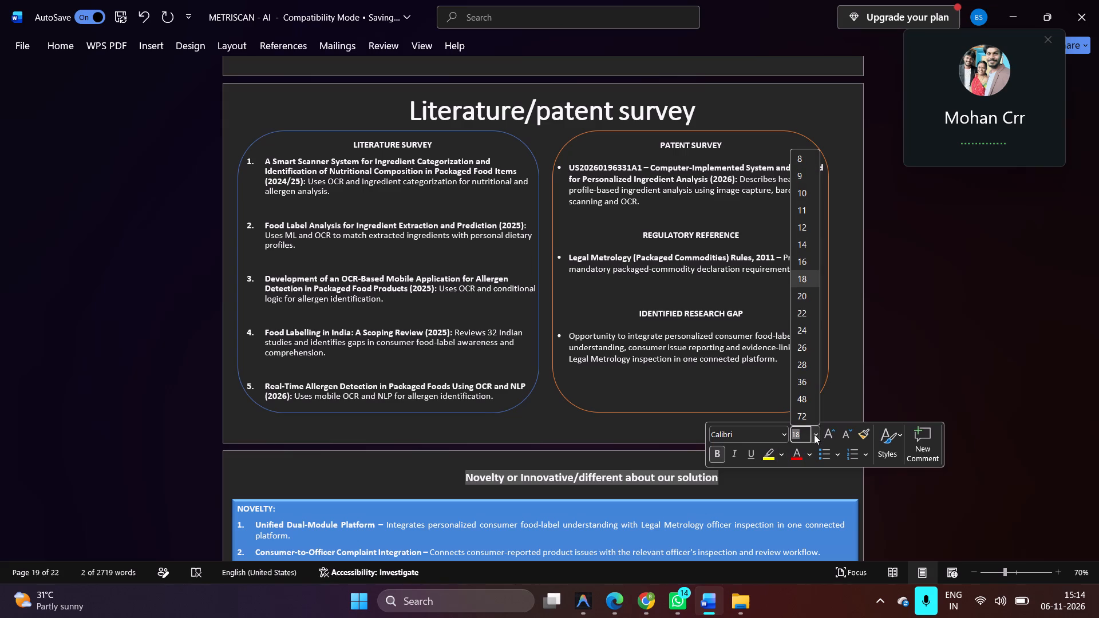
click(801, 352)
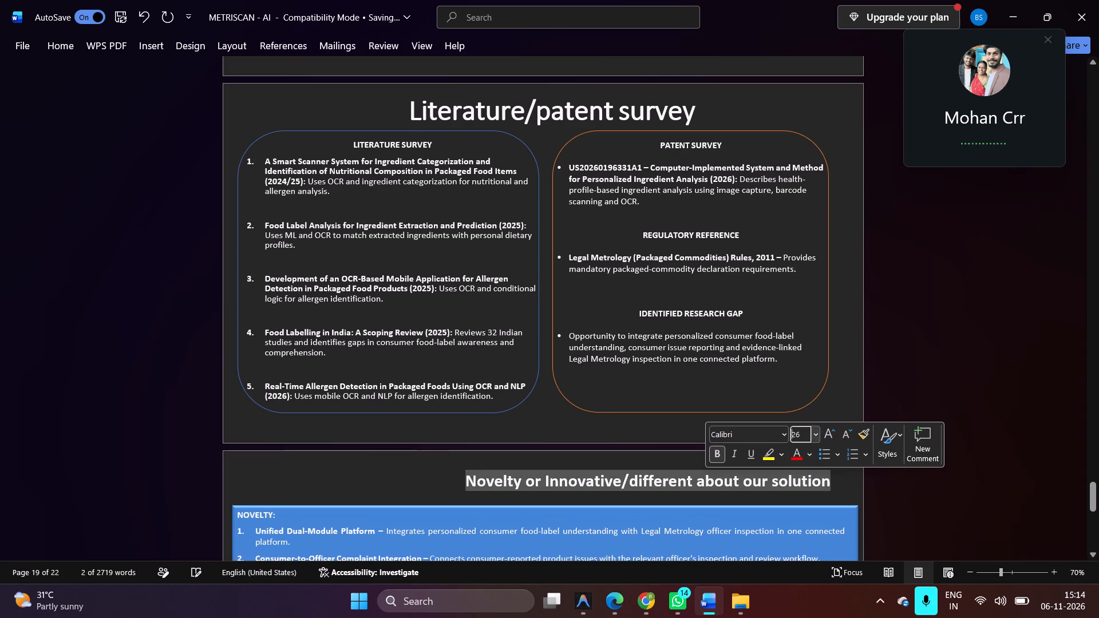
Delete 26 leading spaces before the Novelty or Innovative heading to bring it to the middle of the page.
scroll(594, 410, down, 6)
scroll(594, 410, up, 3)
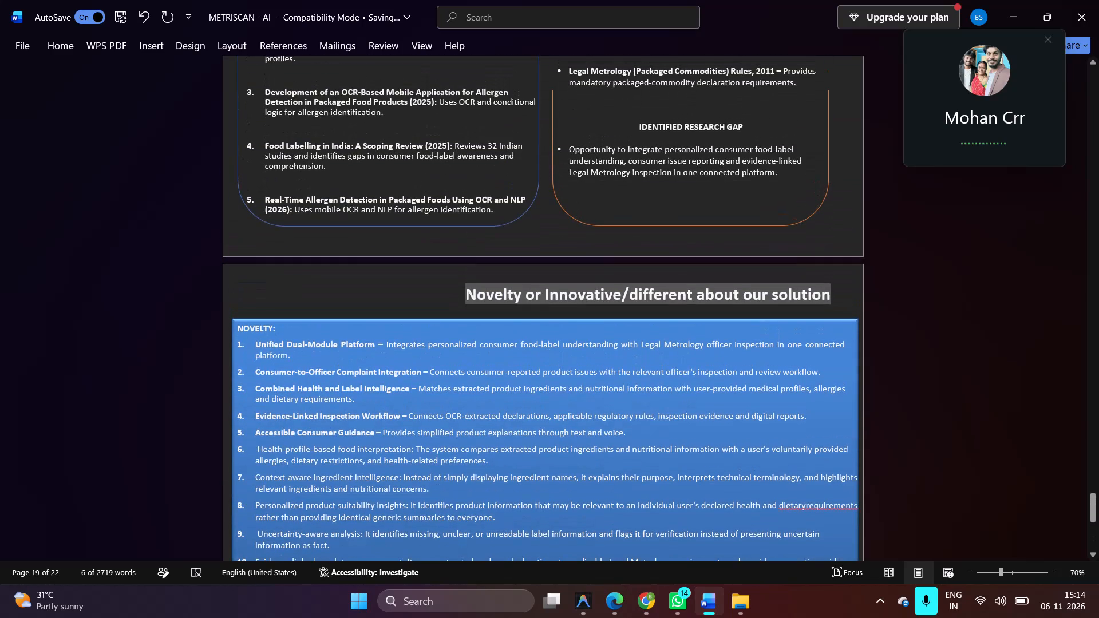
click(464, 291)
key(BackSpace)
key(BackSpace)
key(BackSpace)
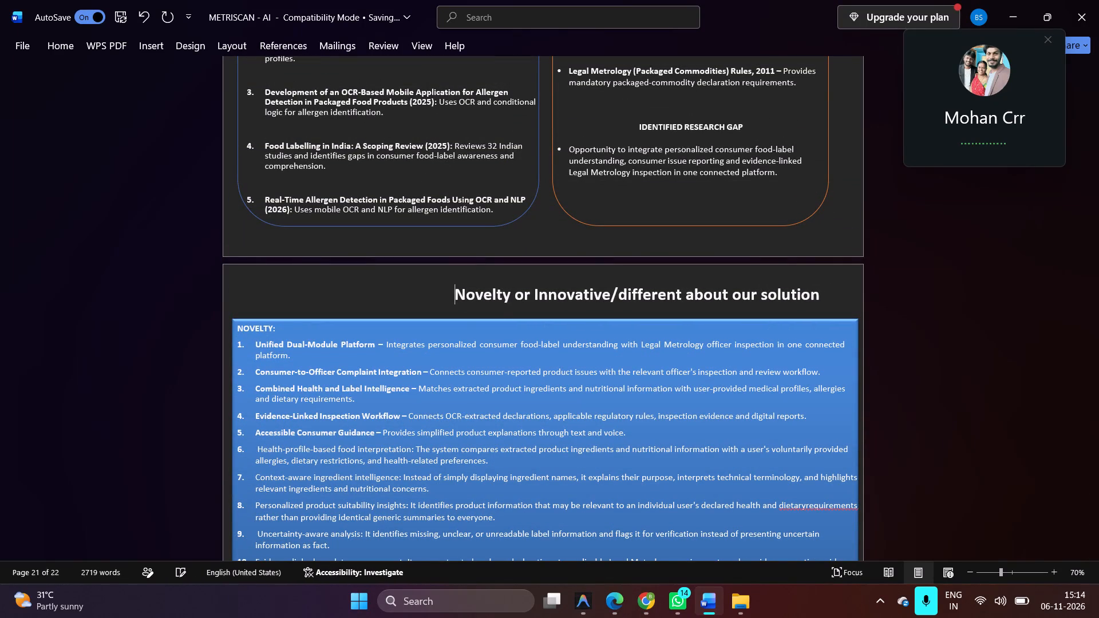
key(BackSpace)
key(BackSpace)
key(BackSpace)
key(BackSpace)
key(BackSpace)
key(BackSpace)
key(BackSpace)
key(BackSpace)
key(BackSpace)
key(BackSpace)
key(BackSpace)
key(BackSpace)
key(BackSpace)
key(BackSpace)
key(BackSpace)
key(BackSpace)
key(BackSpace)
key(BackSpace)
key(BackSpace)
key(BackSpace)
key(BackSpace)
key(BackSpace)
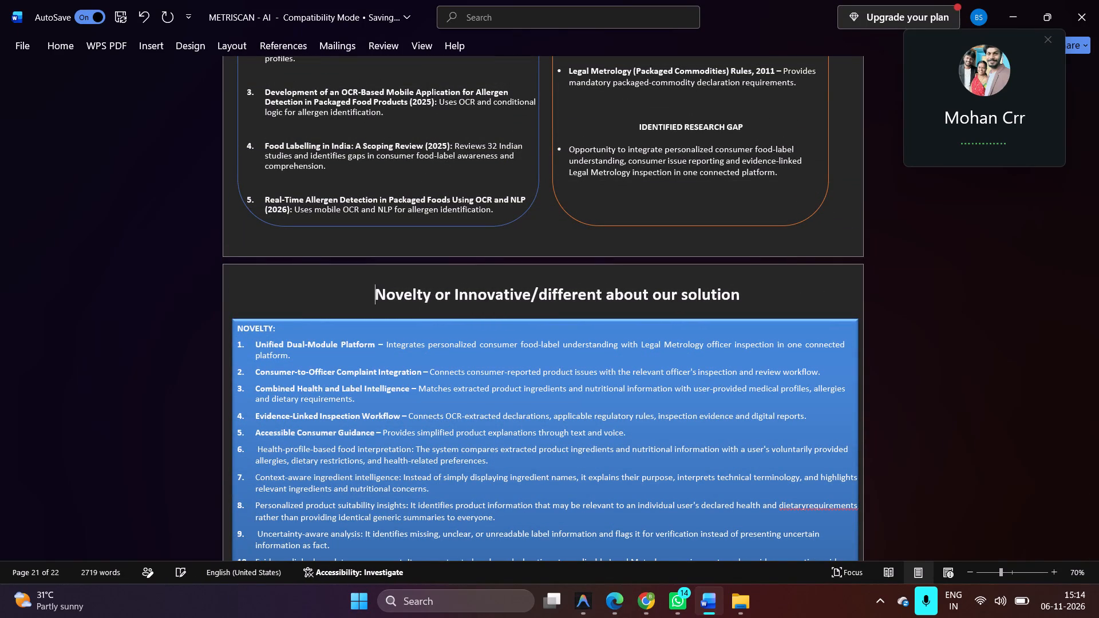
key(BackSpace)
Make the REFERENCES heading bold.
scroll(590, 270, down, 3)
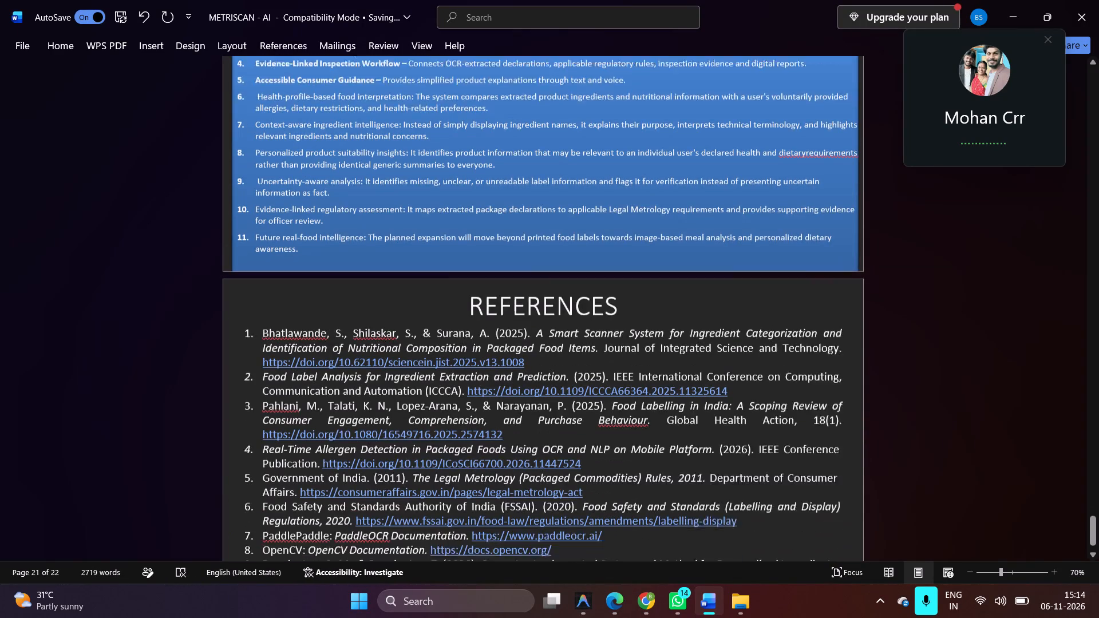
drag(473, 256, 638, 266)
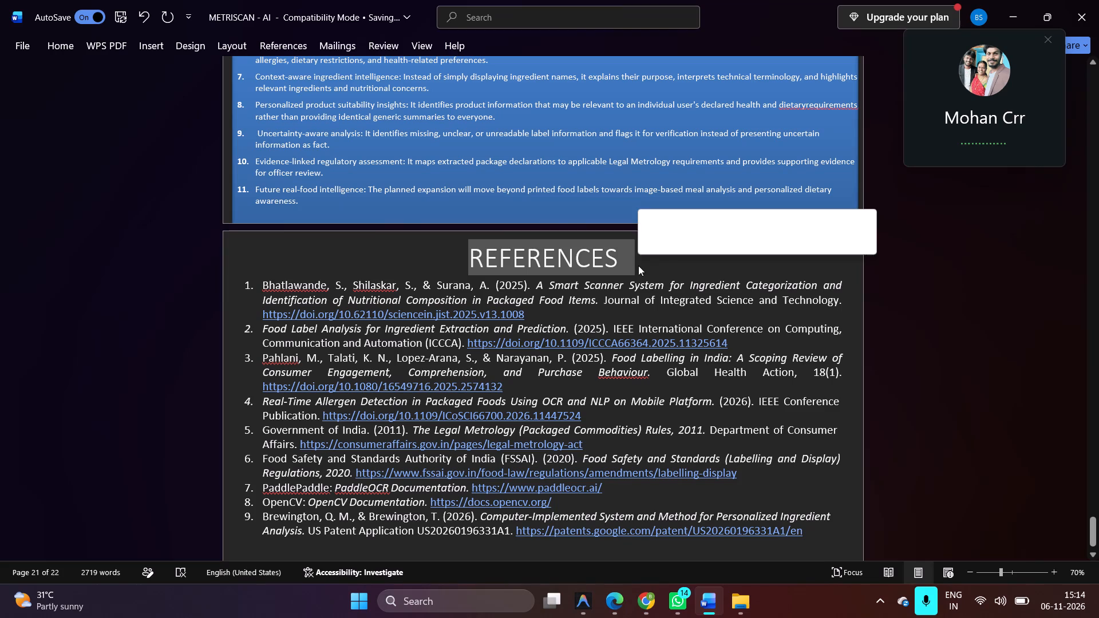
click(648, 241)
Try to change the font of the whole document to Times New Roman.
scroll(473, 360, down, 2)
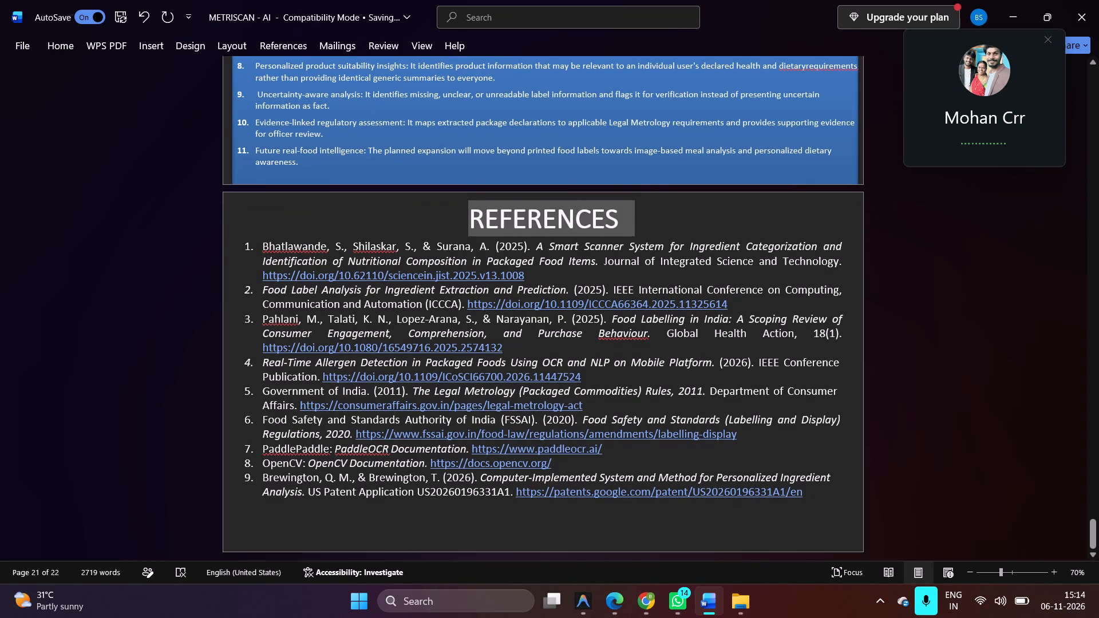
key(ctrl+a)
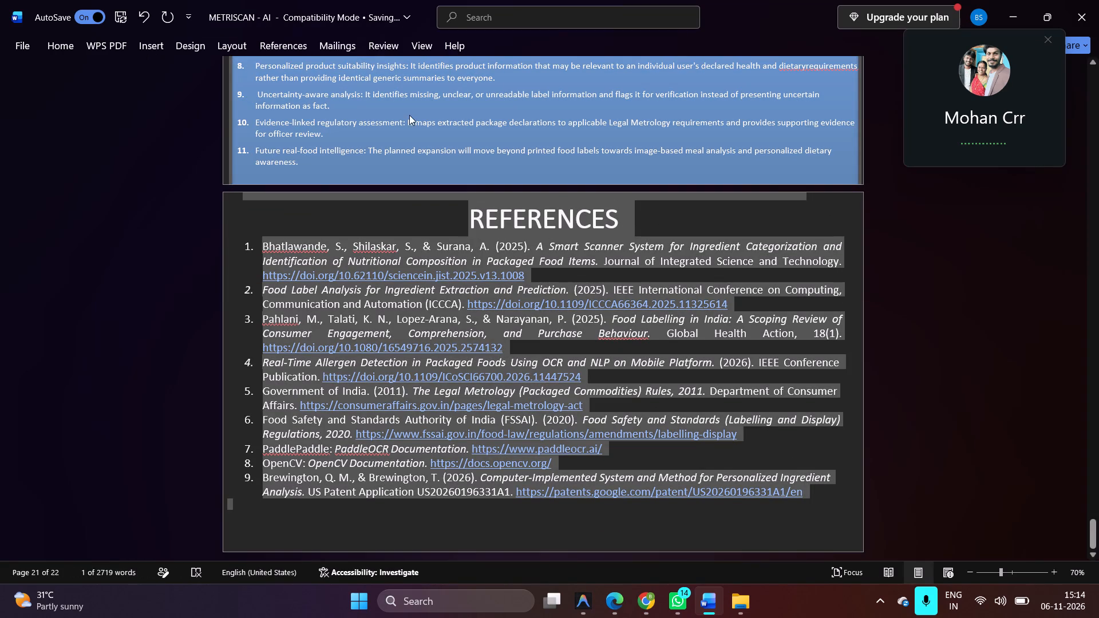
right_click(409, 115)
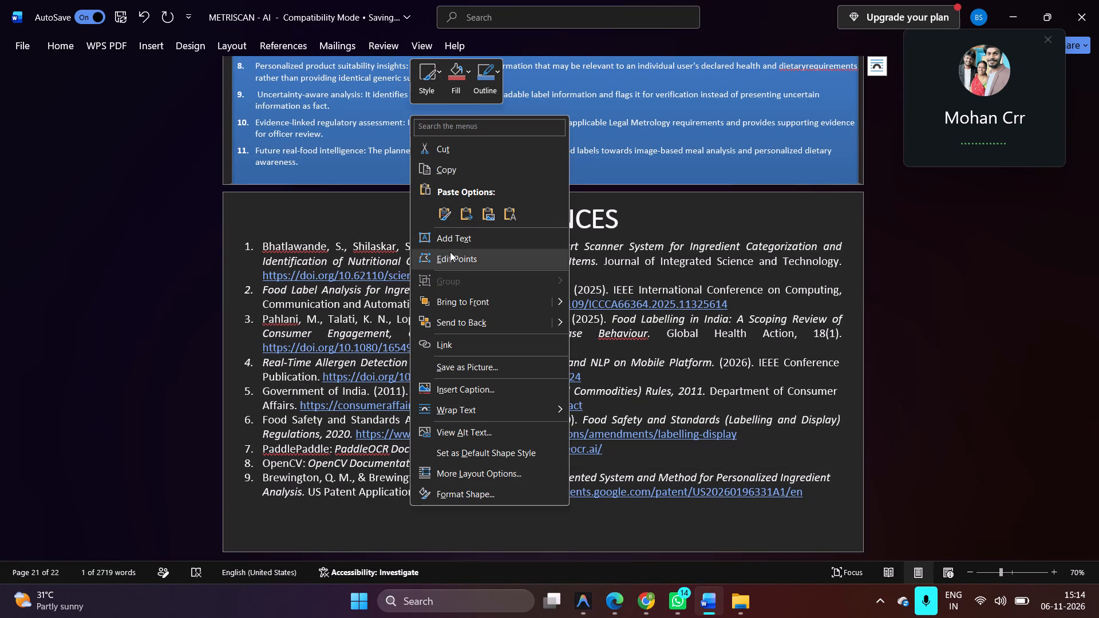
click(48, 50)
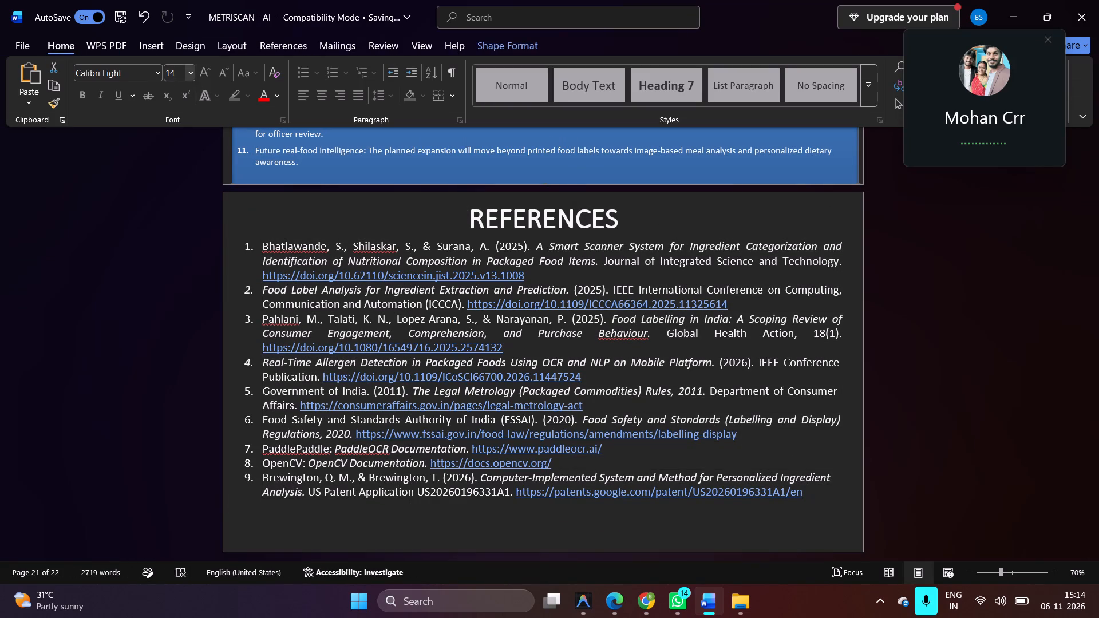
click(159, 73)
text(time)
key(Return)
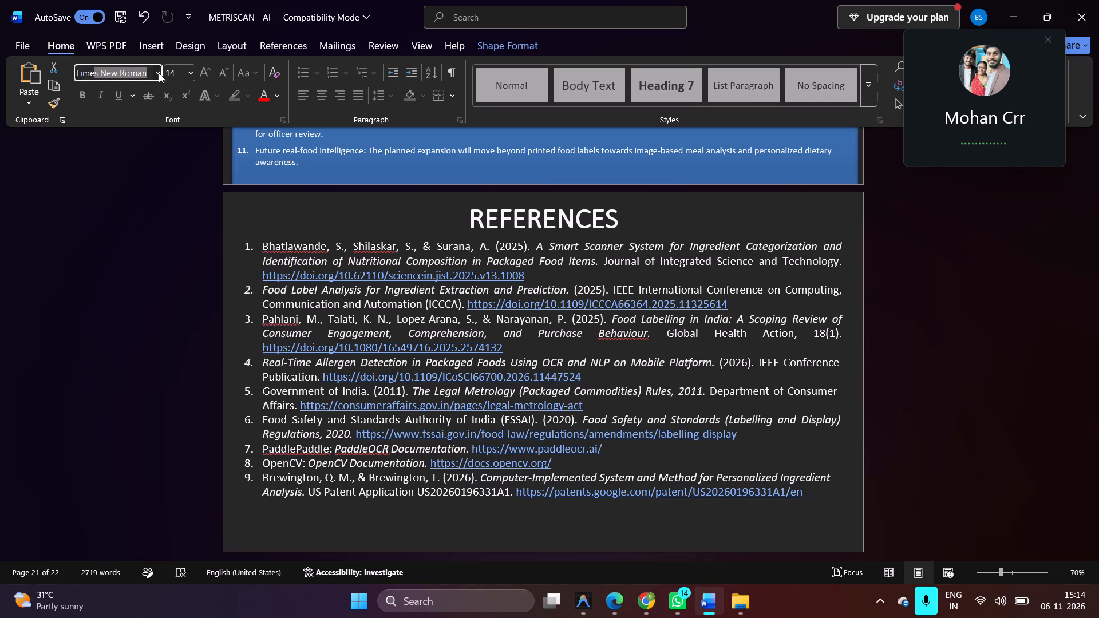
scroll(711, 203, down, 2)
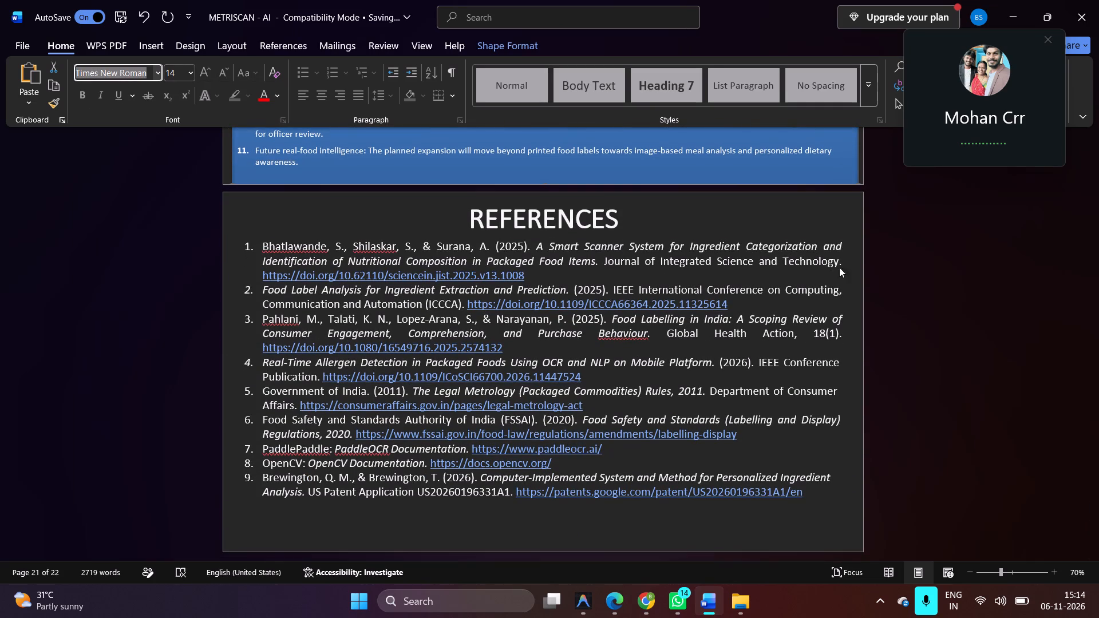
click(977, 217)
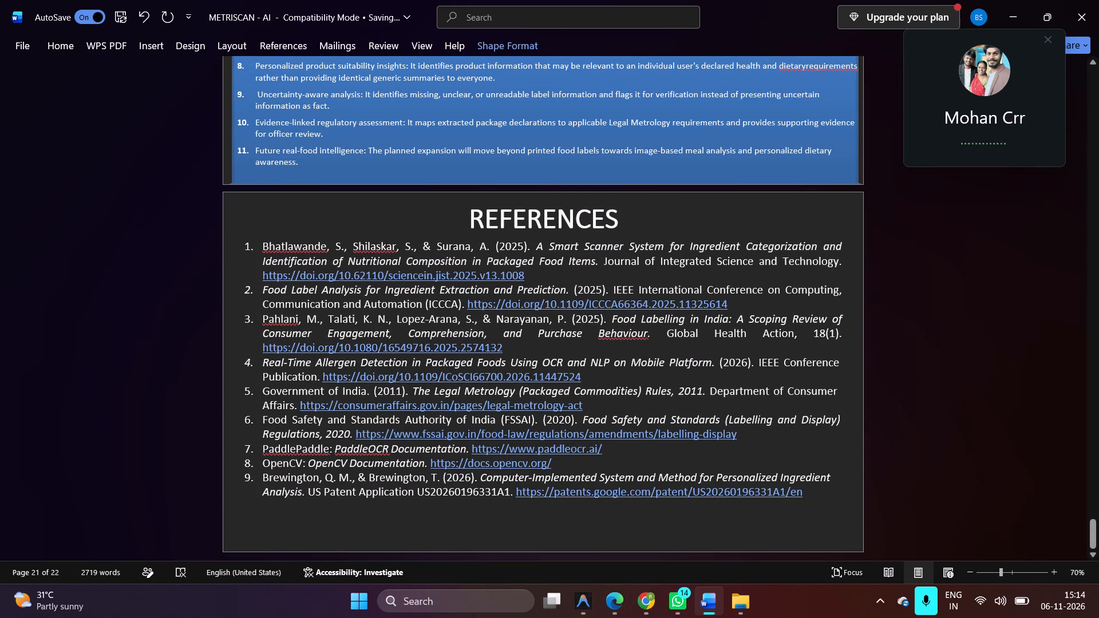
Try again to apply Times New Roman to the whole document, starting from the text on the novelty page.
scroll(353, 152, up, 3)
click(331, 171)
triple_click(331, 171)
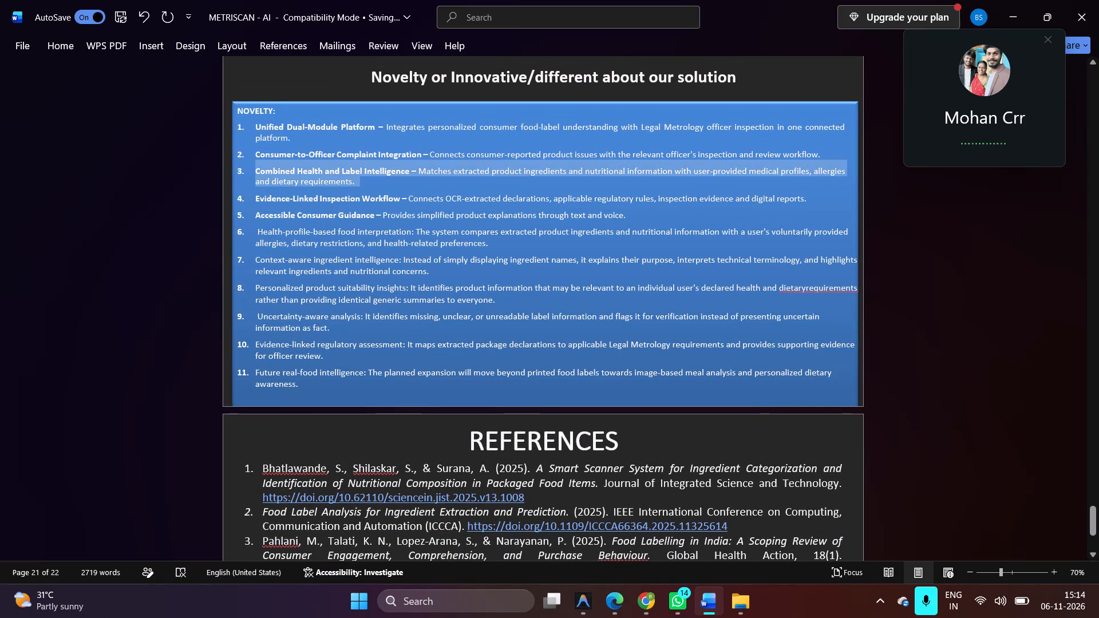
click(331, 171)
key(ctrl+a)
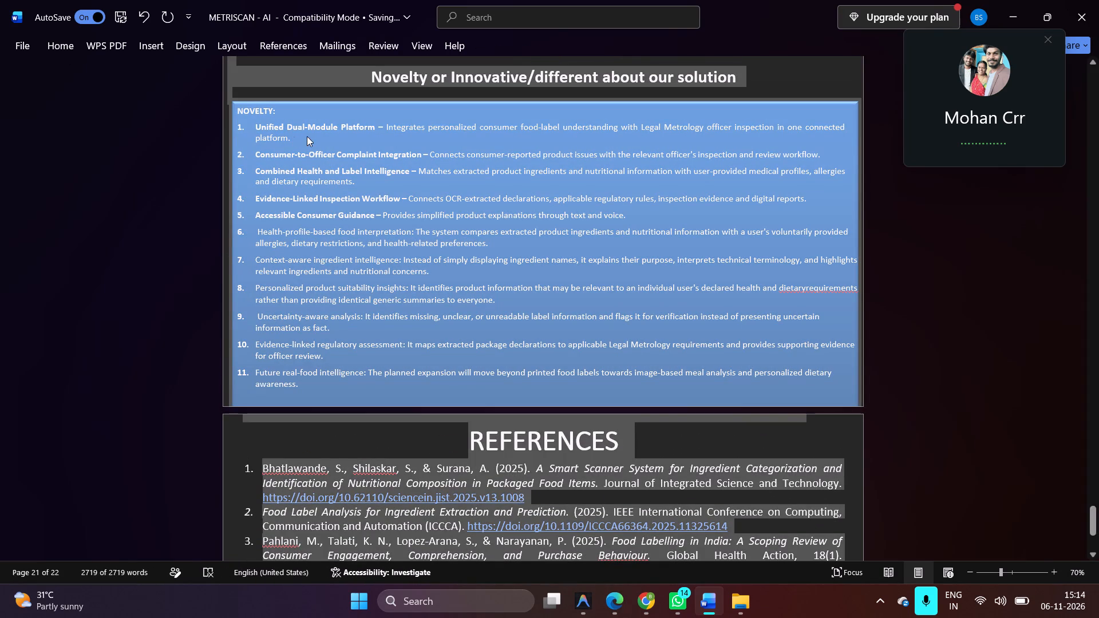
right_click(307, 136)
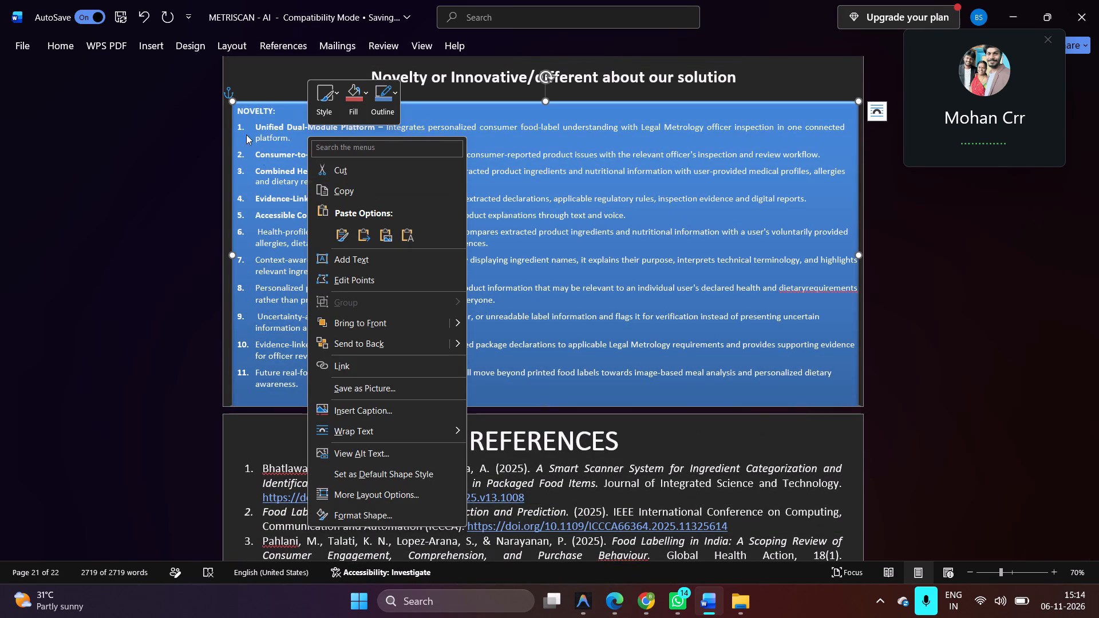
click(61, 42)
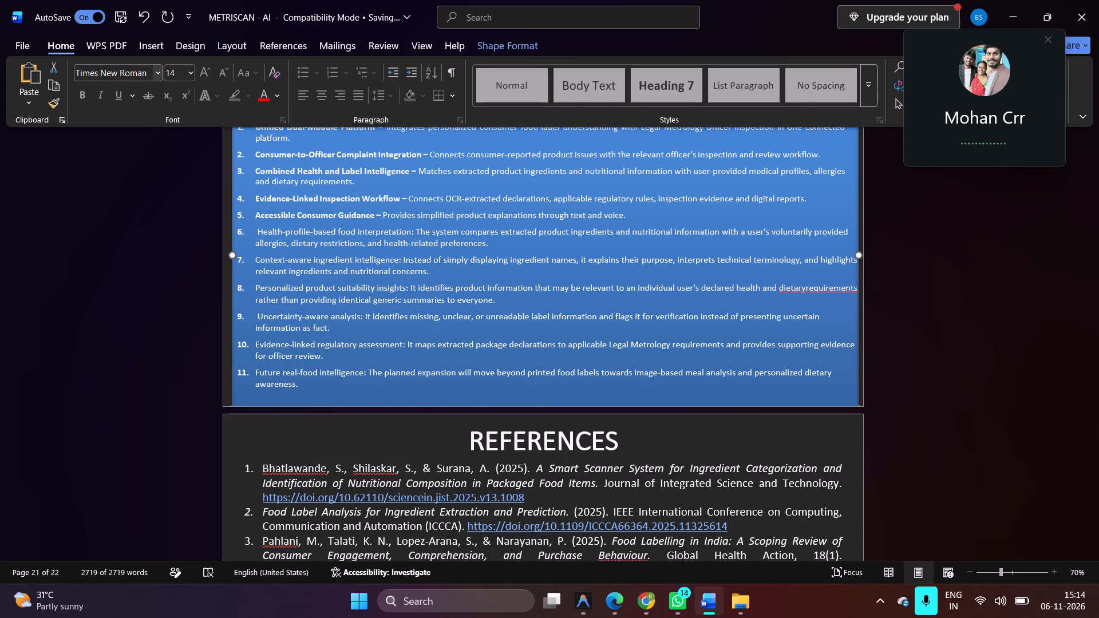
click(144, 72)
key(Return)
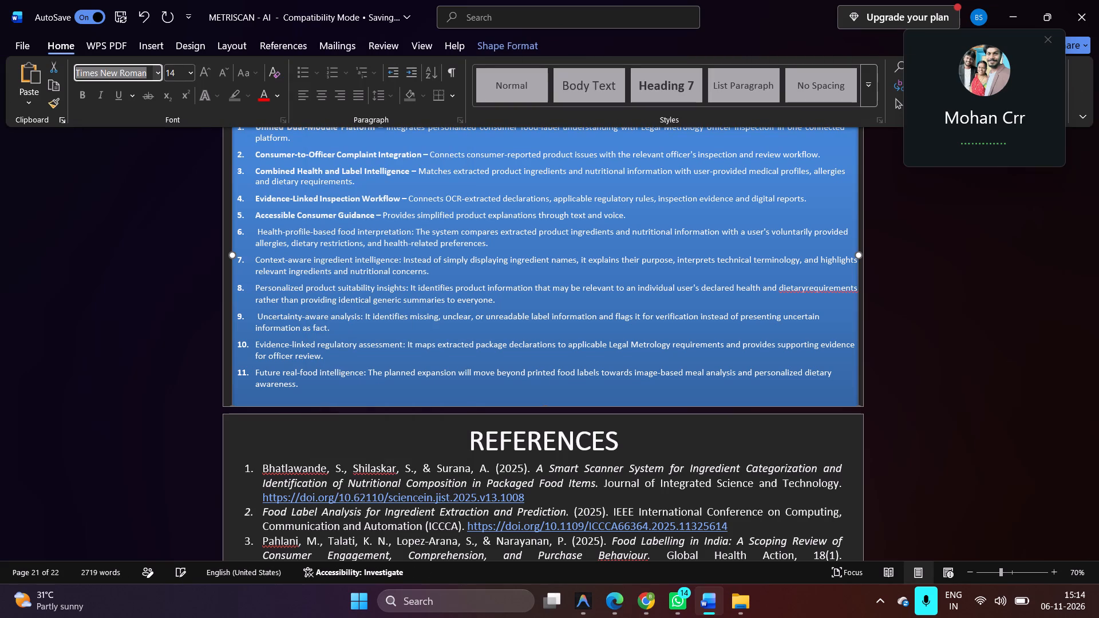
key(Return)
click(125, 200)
Look through the document's pages from the novelty section back to the title page to check their formatting.
scroll(359, 213, up, 2)
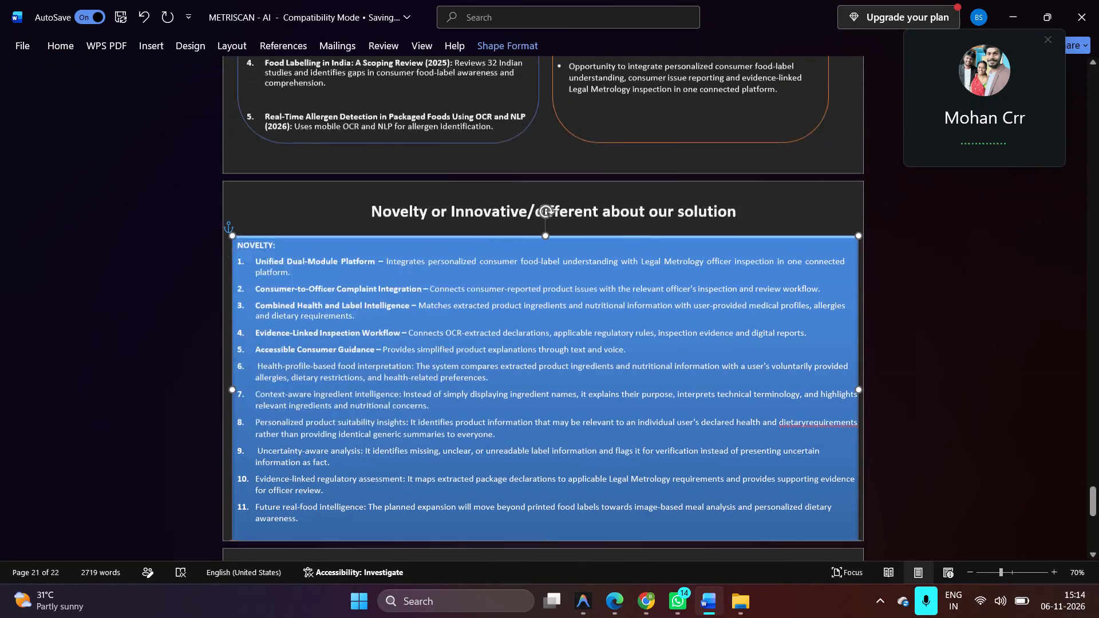
scroll(359, 213, up, 17)
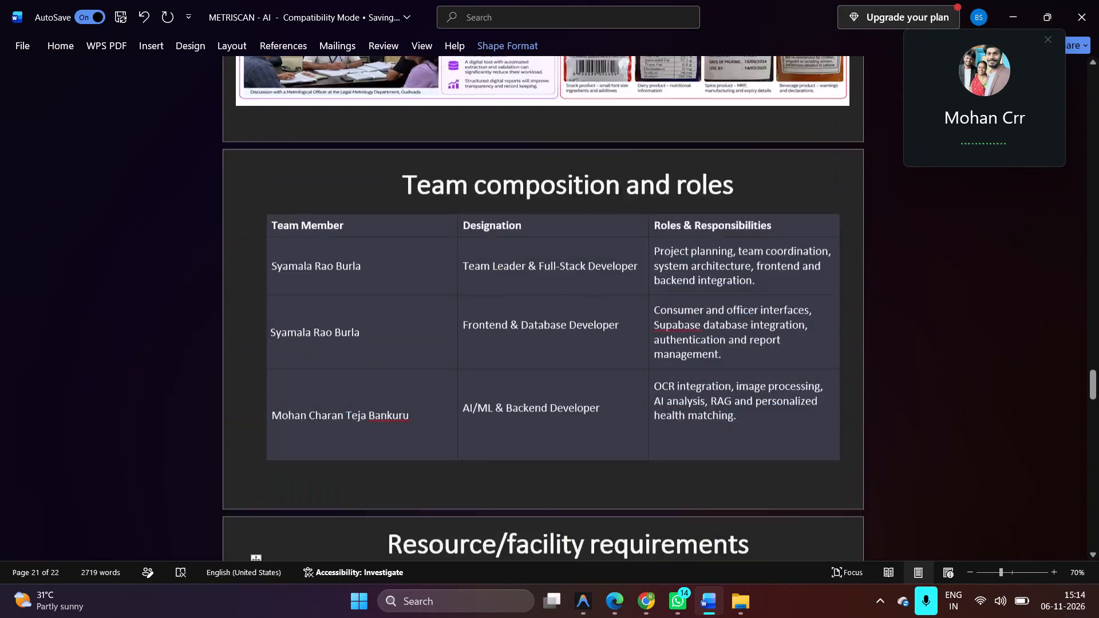
scroll(359, 213, up, 6)
scroll(359, 213, up, 20)
scroll(359, 213, up, 1)
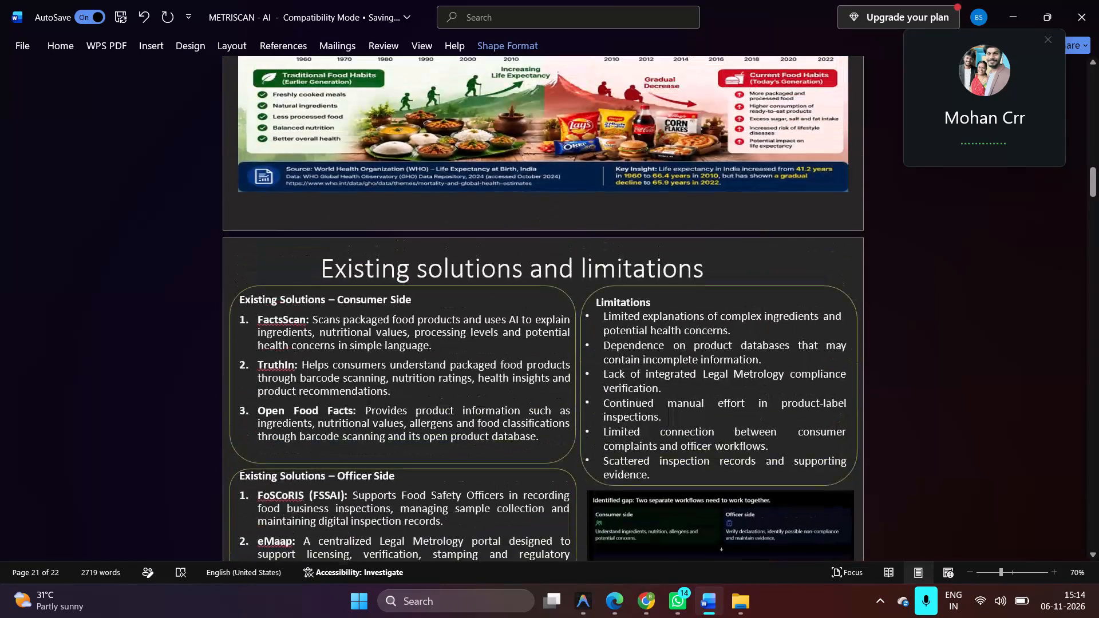
scroll(359, 213, up, 1)
scroll(359, 213, down, 4)
scroll(359, 213, up, 3)
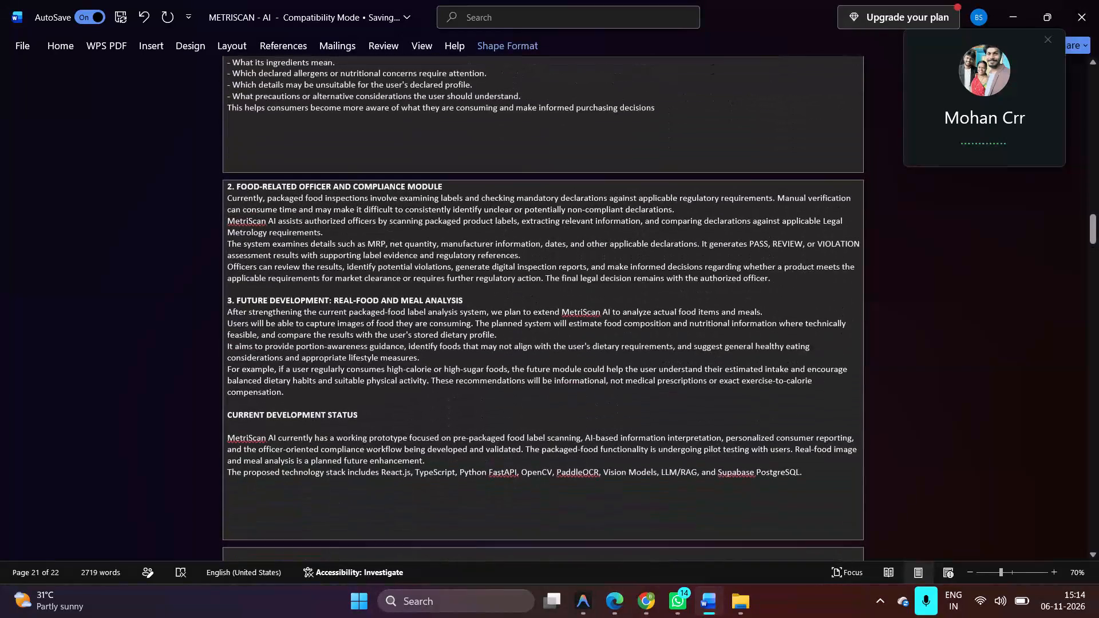
scroll(359, 213, up, 9)
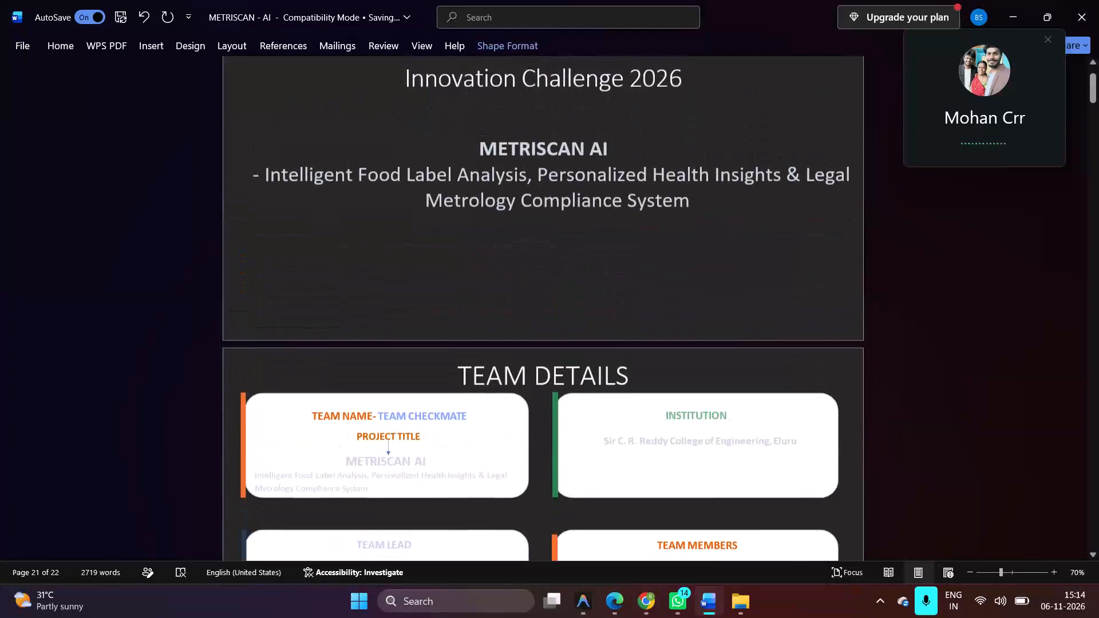
scroll(359, 213, up, 1)
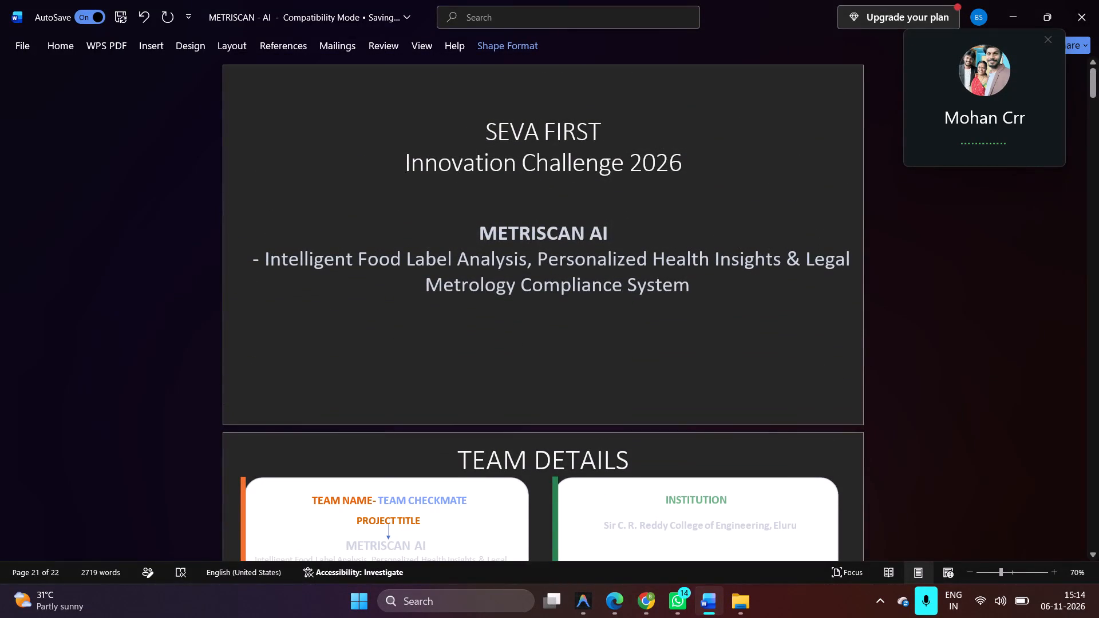
Export the document as a PDF to the Downloads folder, replacing the existing "METRISCAN - AI - SEVA 2026" file.
click(17, 41)
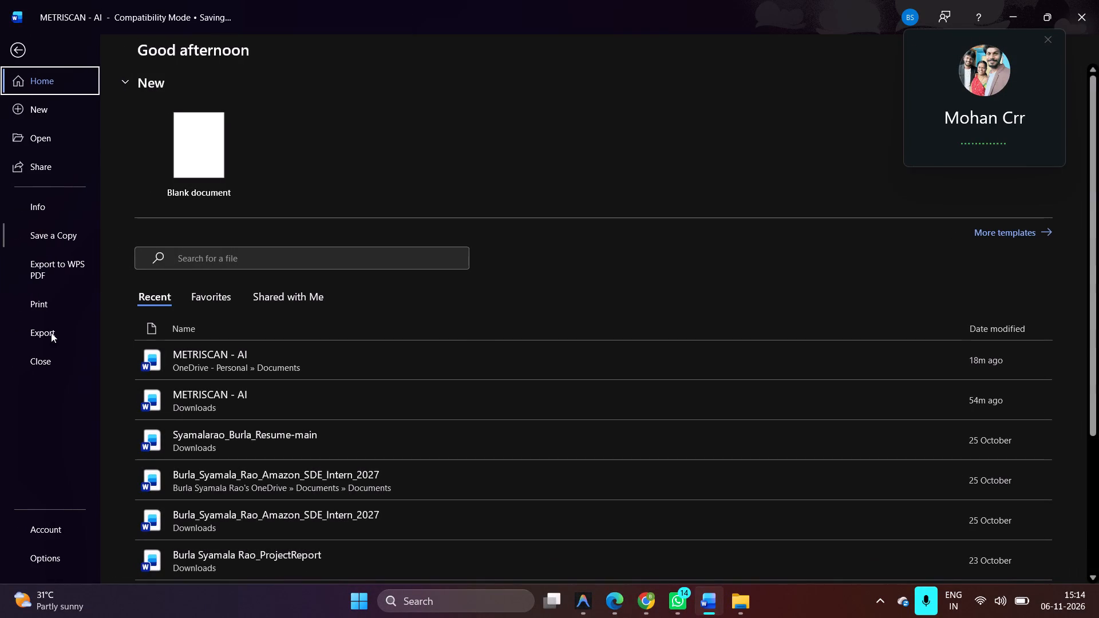
click(48, 329)
click(414, 193)
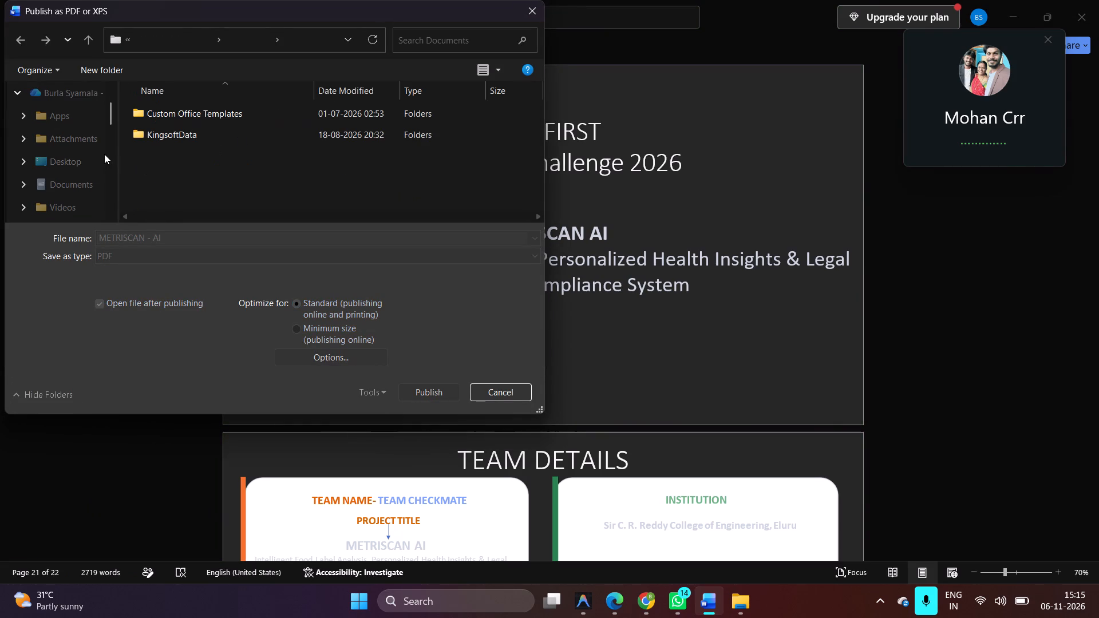
scroll(44, 150, down, 1)
click(54, 186)
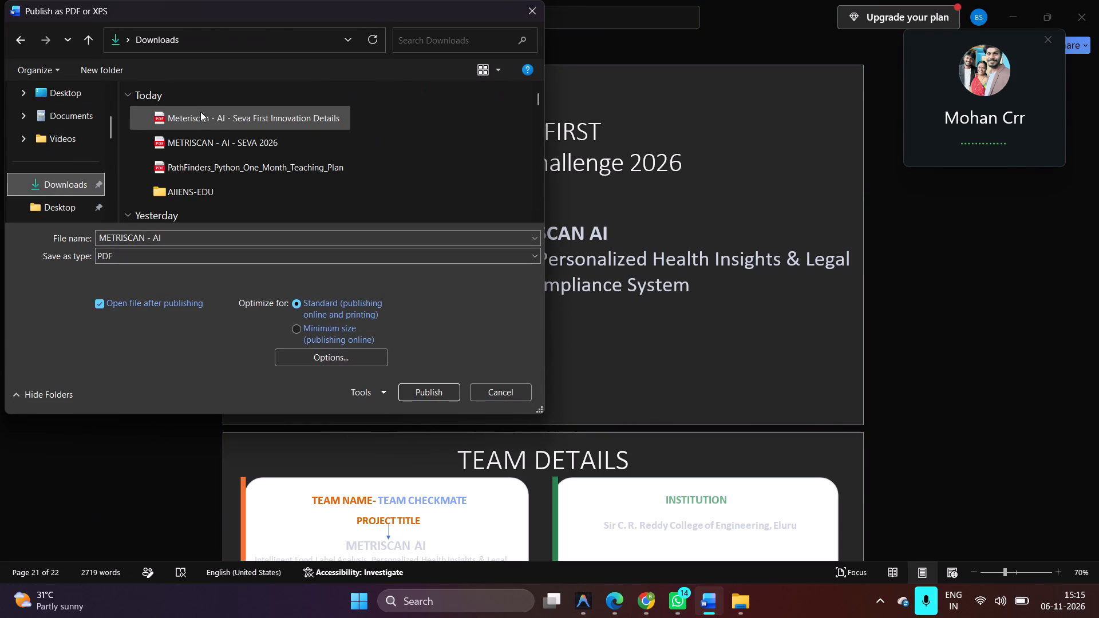
click(220, 133)
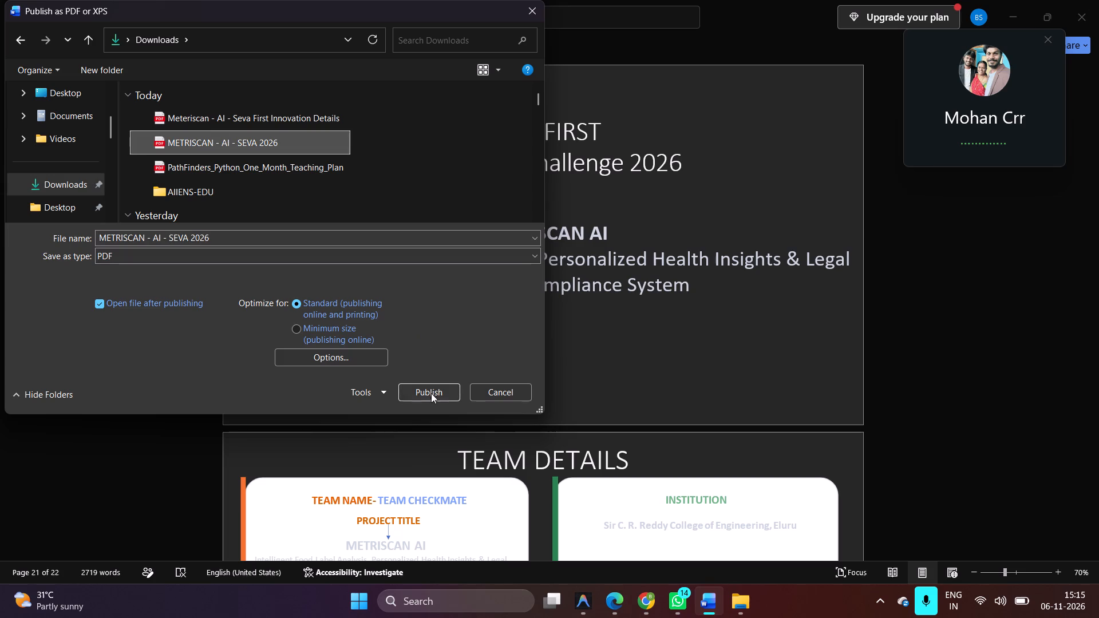
click(430, 394)
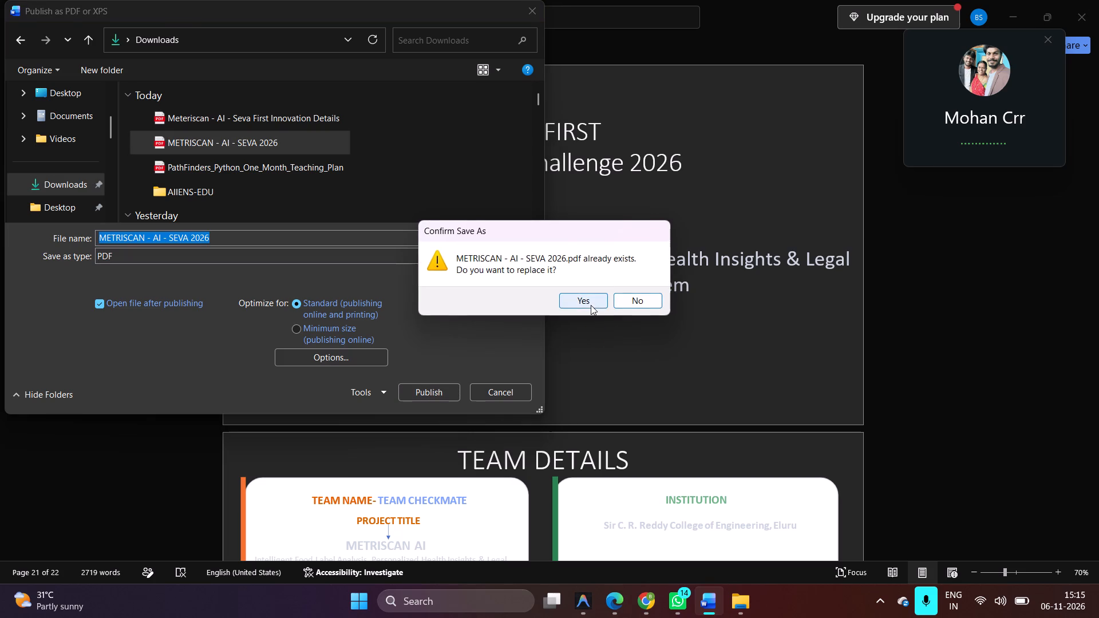
click(591, 305)
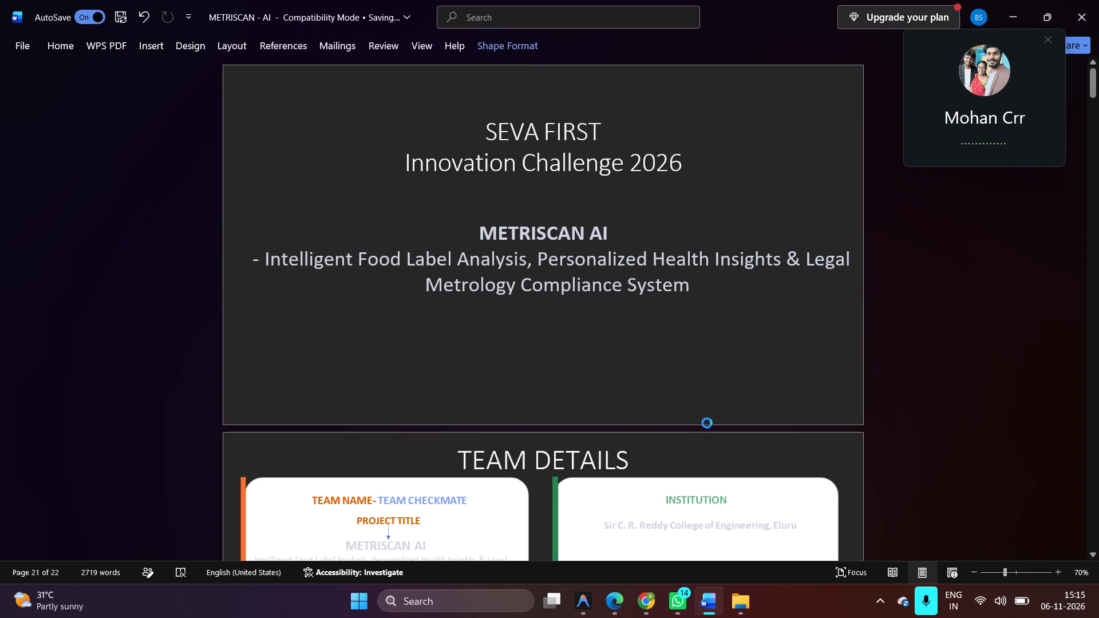
scroll(722, 431, down, 1)
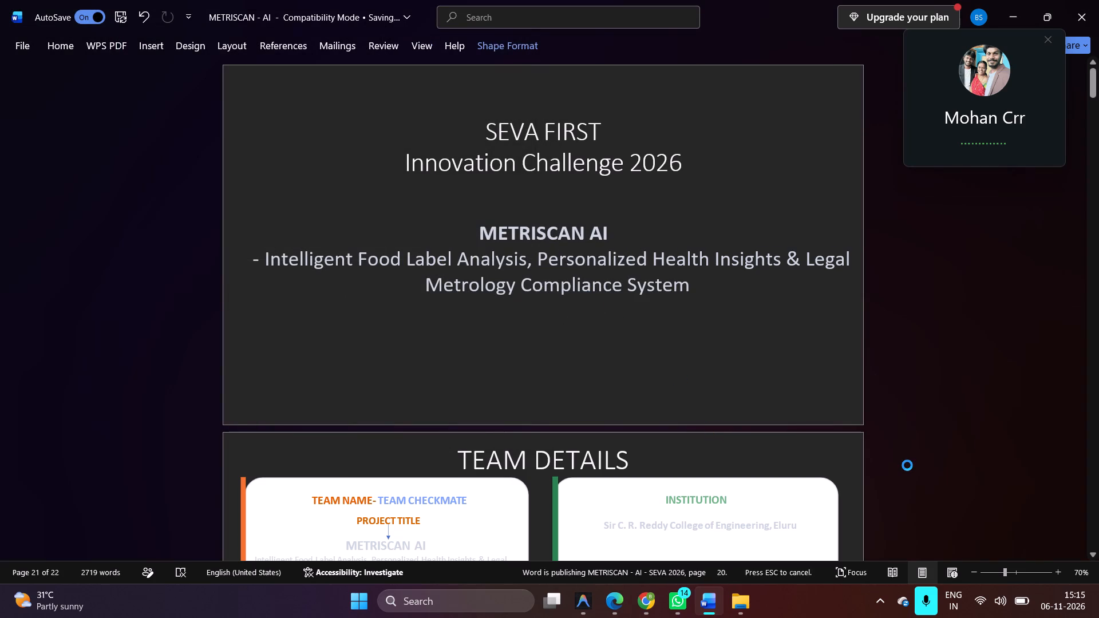
scroll(907, 465, down, 1)
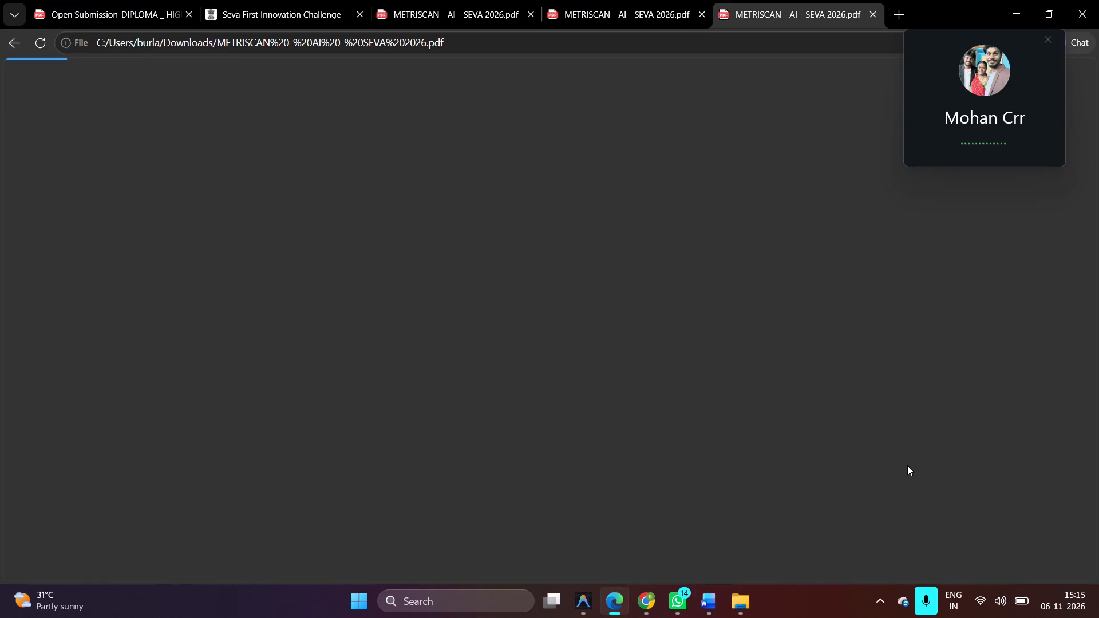
Look through the exported PDF's pages from the title page to the proposed technical solution to check the layout.
scroll(665, 454, down, 2)
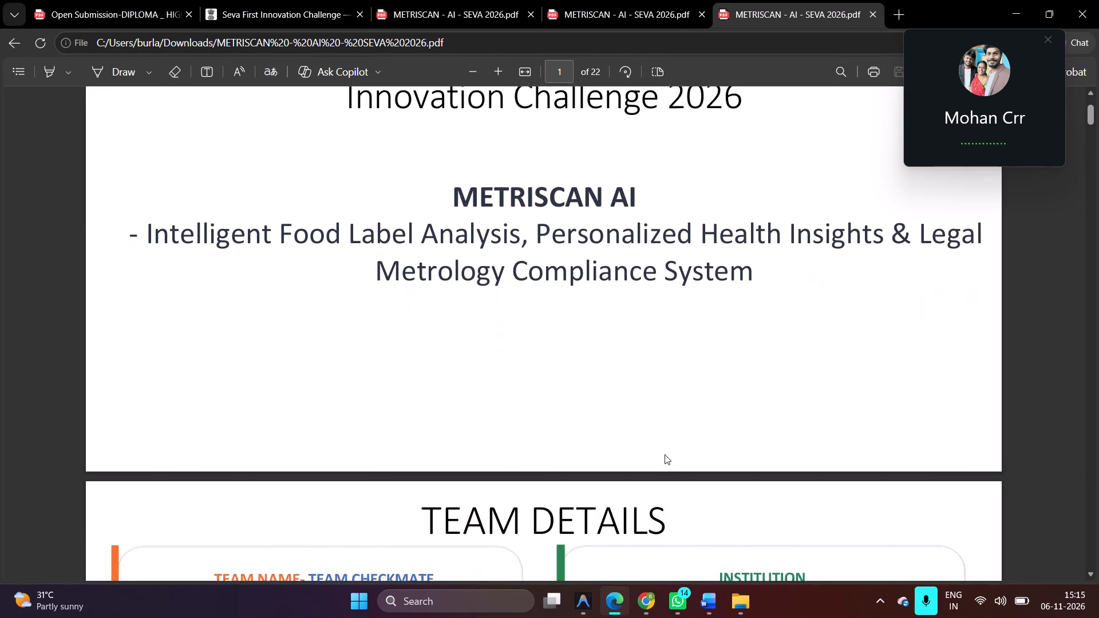
scroll(665, 454, down, 4)
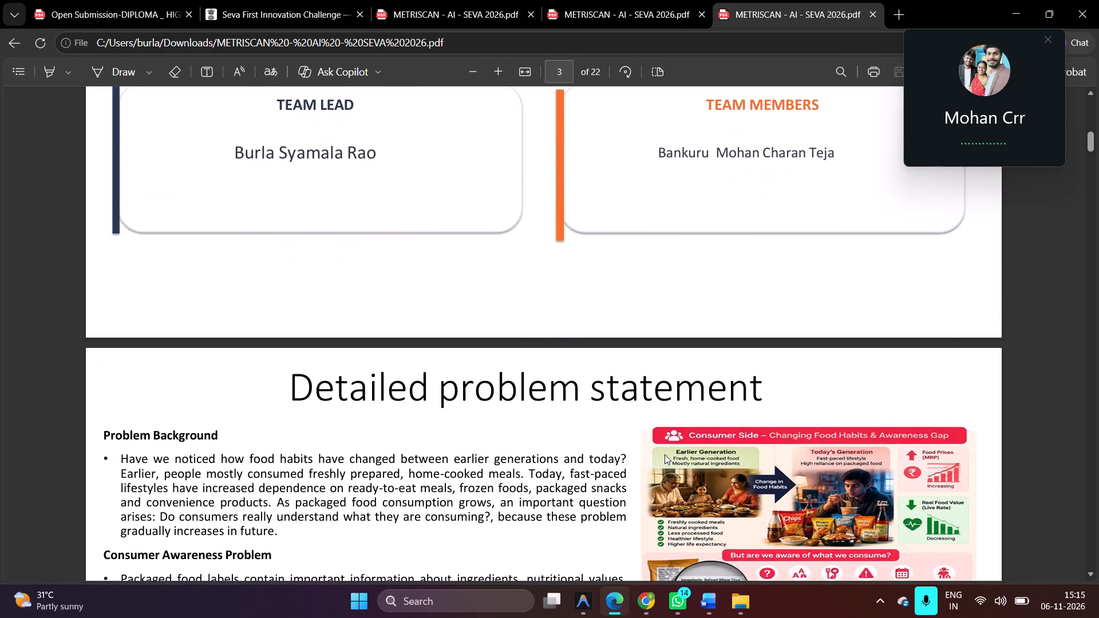
scroll(665, 454, down, 5)
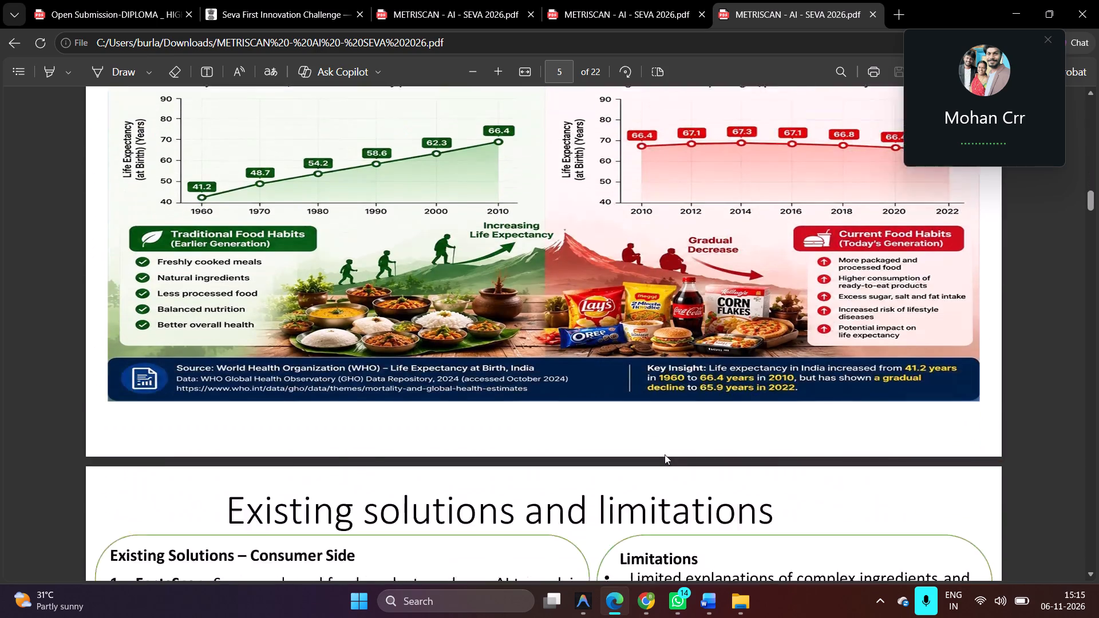
scroll(665, 454, down, 3)
scroll(665, 454, up, 1)
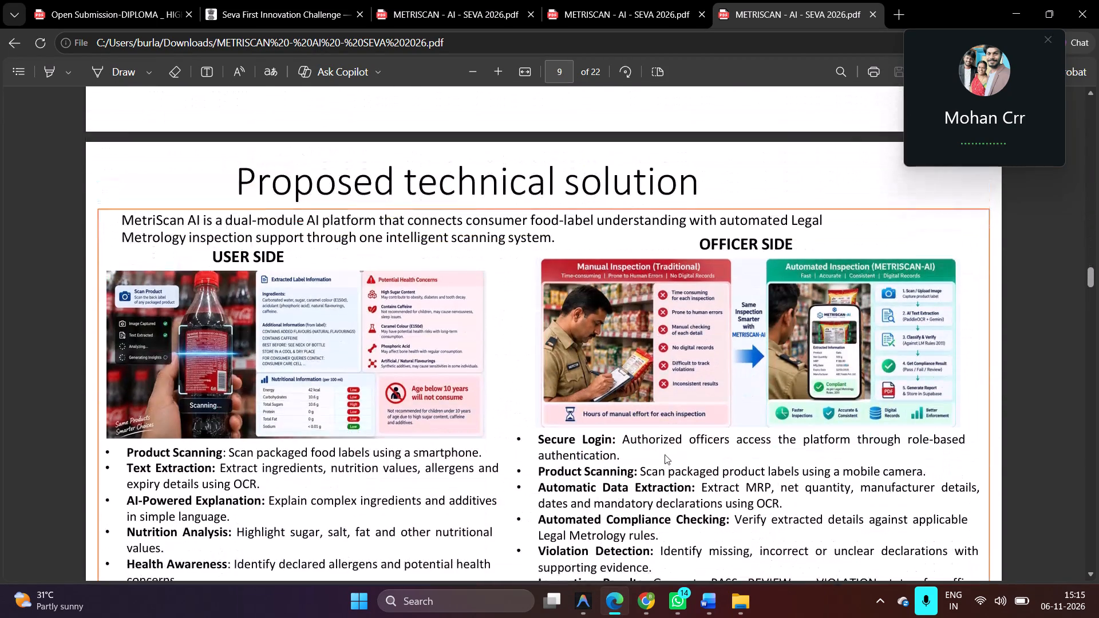
Back in the Word document, make the METRISCAN AI title and its subtitle on the title page bold.
click(1012, 11)
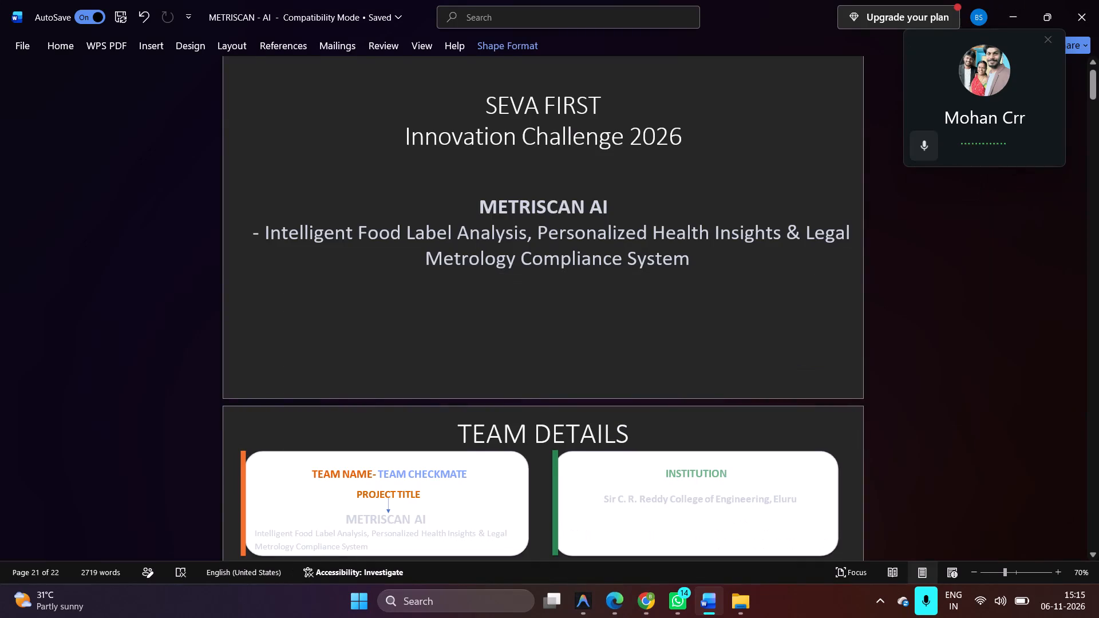
scroll(461, 210, up, 1)
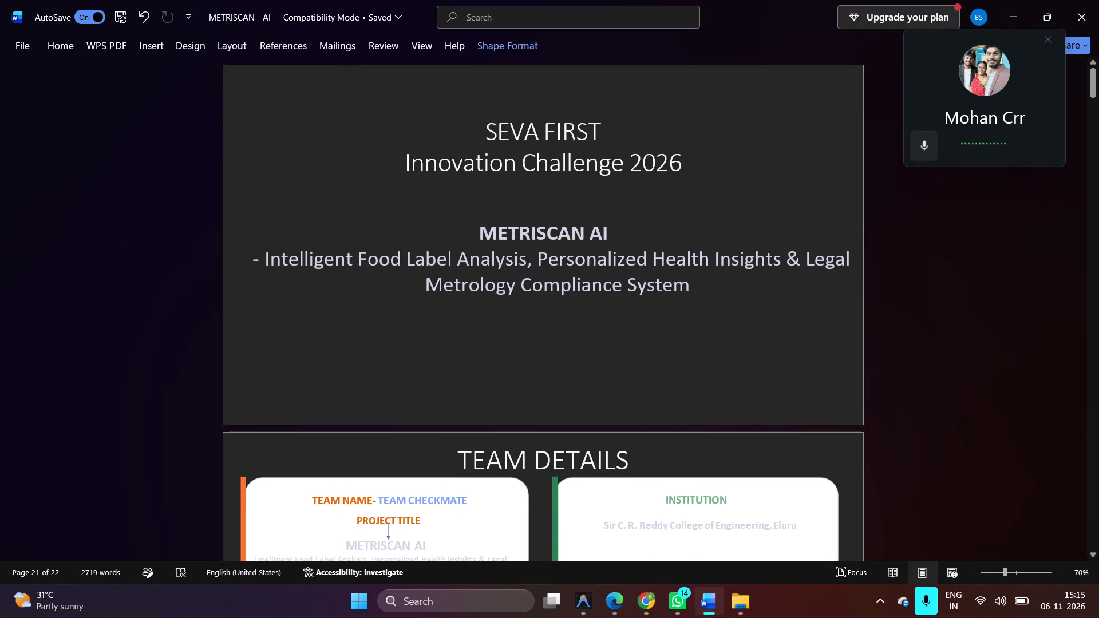
drag(473, 228, 692, 307)
click(707, 285)
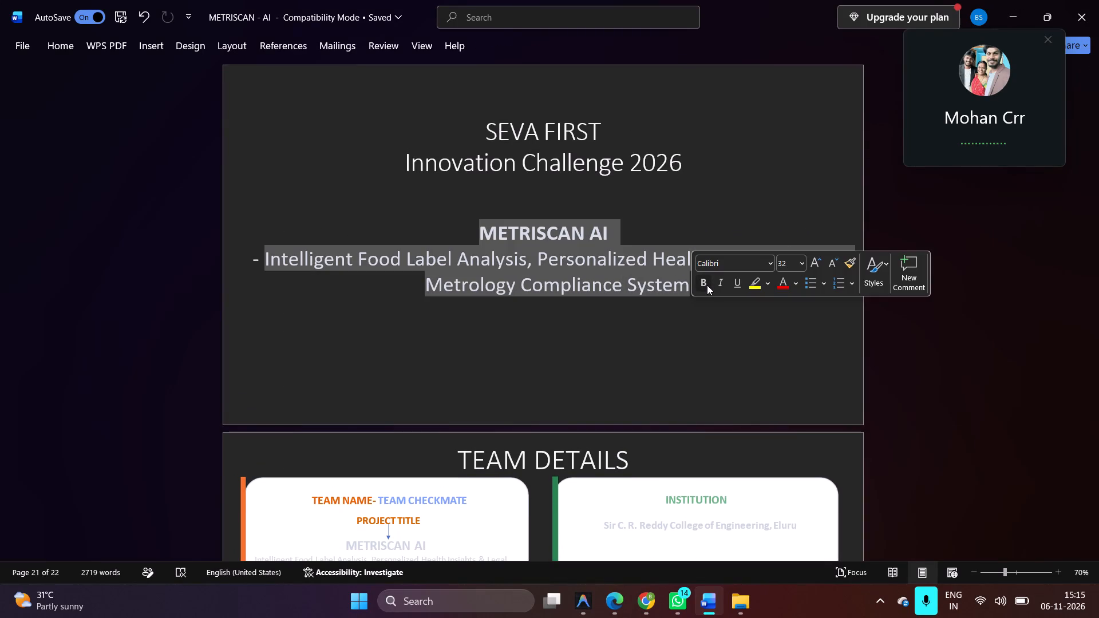
click(707, 285)
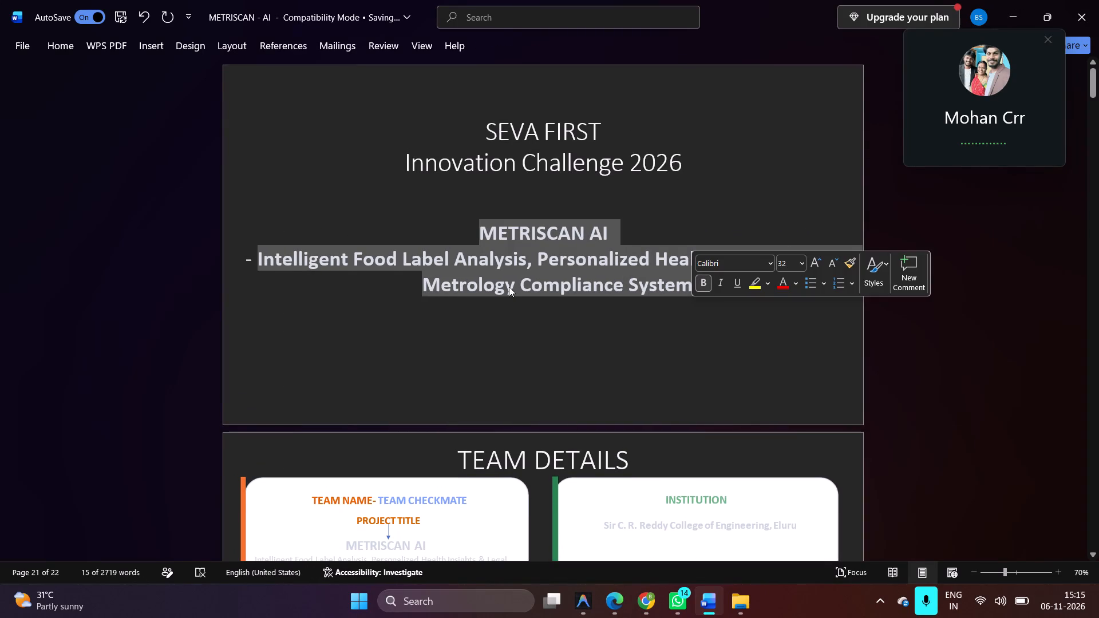
Make the "TEAM DETAILS" and "Detailed problem statement" headings bold.
scroll(509, 287, down, 1)
drag(457, 295, 647, 307)
click(652, 290)
scroll(497, 377, down, 2)
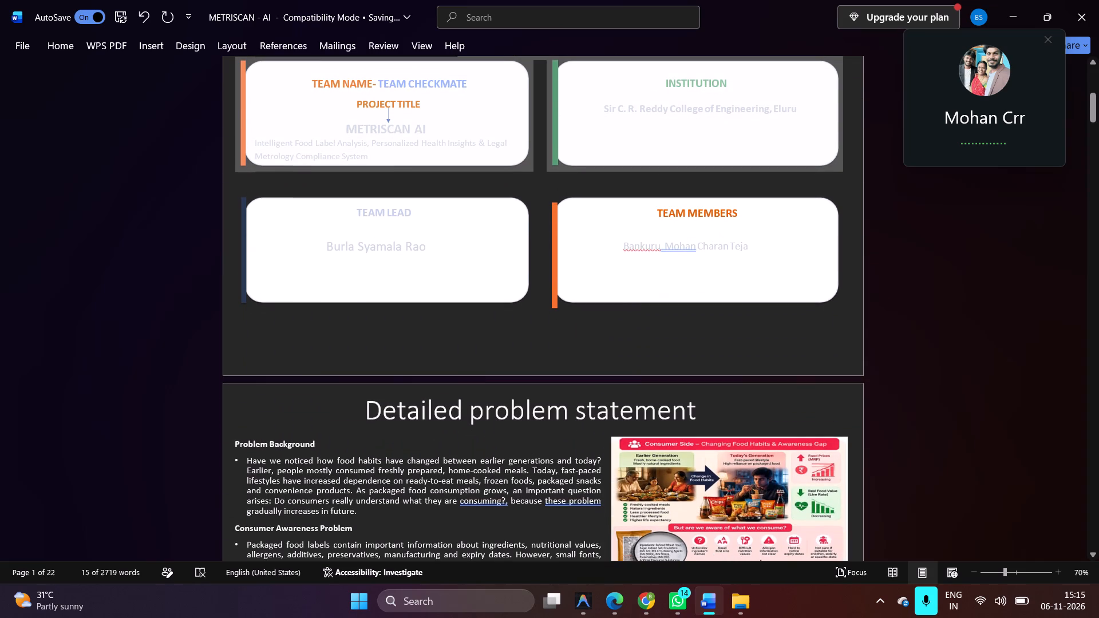
drag(361, 412, 680, 407)
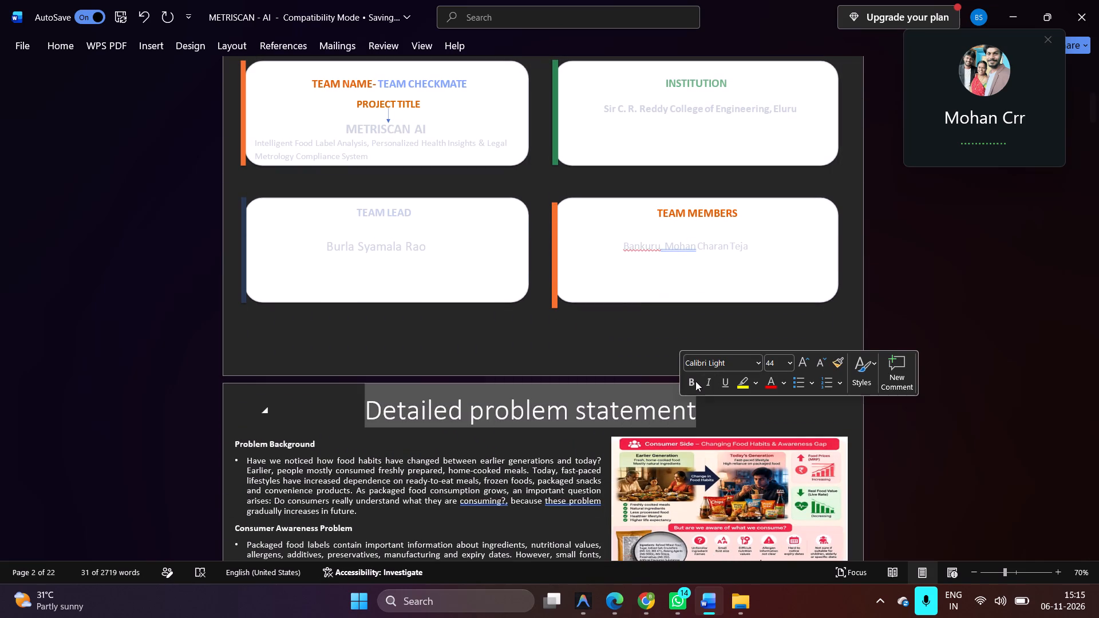
click(687, 384)
Set the "What problem we are solving?" heading's font size to 36.
scroll(587, 410, down, 4)
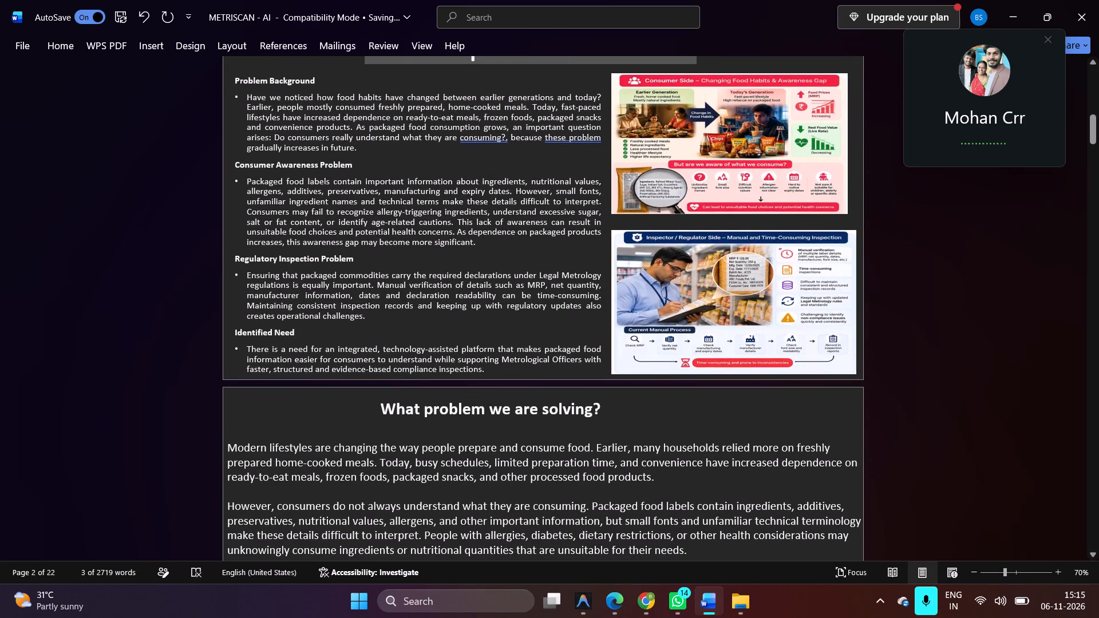
drag(376, 407, 618, 410)
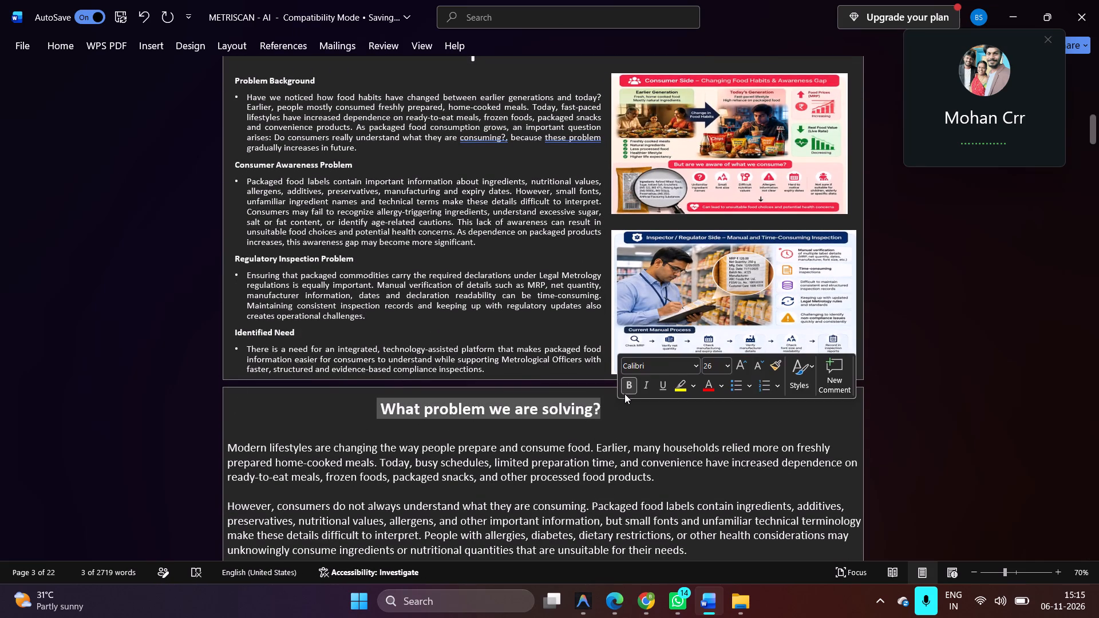
click(625, 394)
click(625, 394)
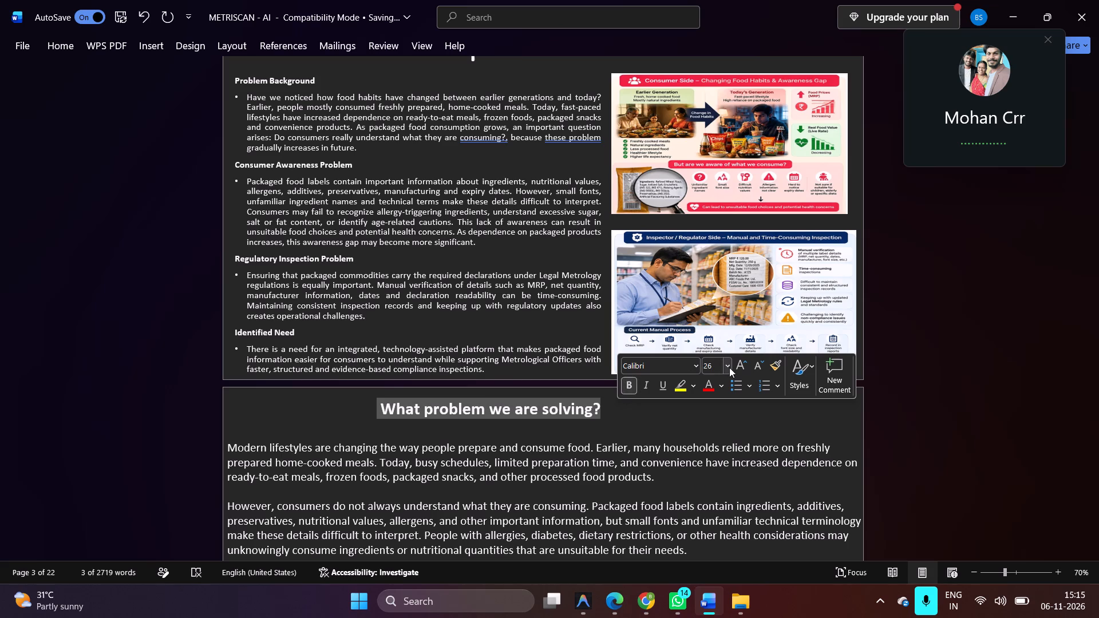
click(729, 367)
click(719, 315)
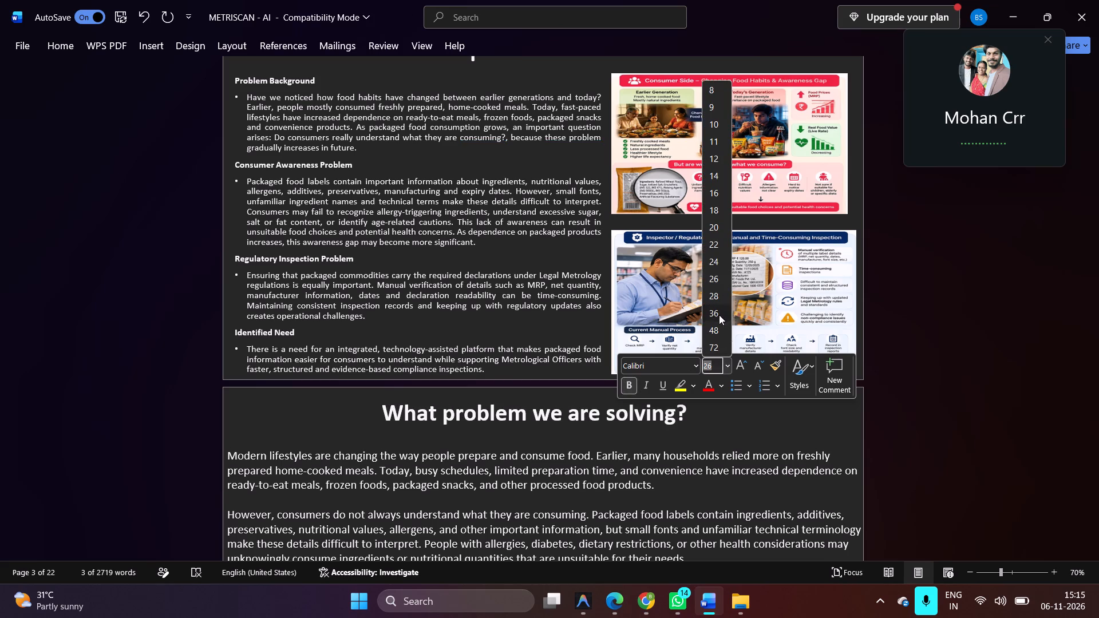
click(719, 315)
Remove the blank page between the "What problem we are solving?" page and the "Evidence/data/survey" page.
scroll(635, 490, down, 2)
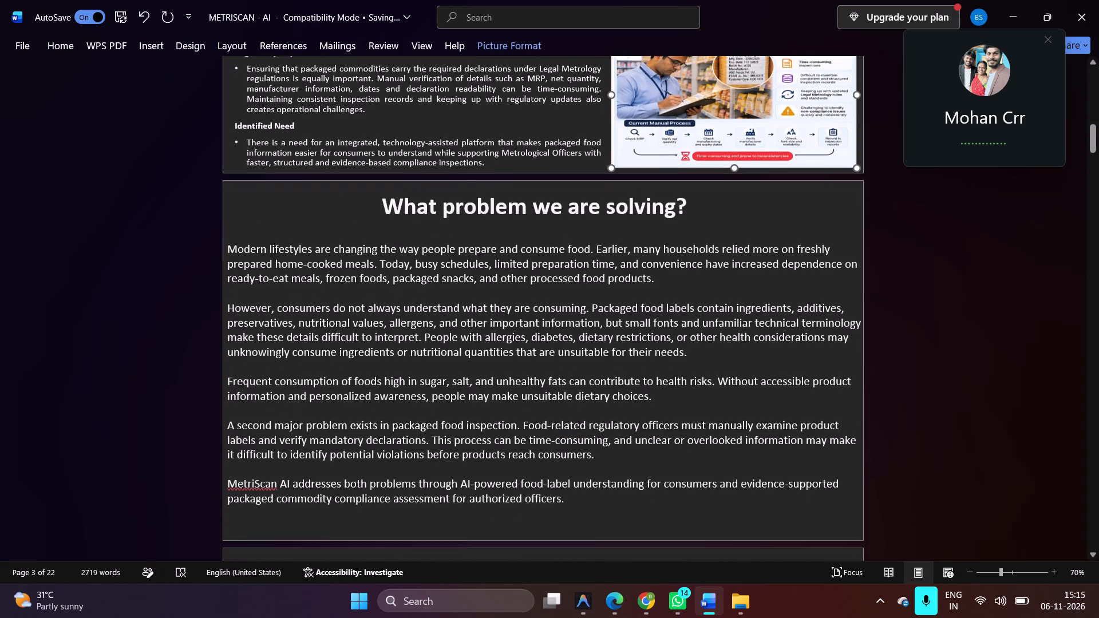
scroll(488, 442, down, 1)
scroll(388, 471, down, 2)
scroll(324, 292, up, 2)
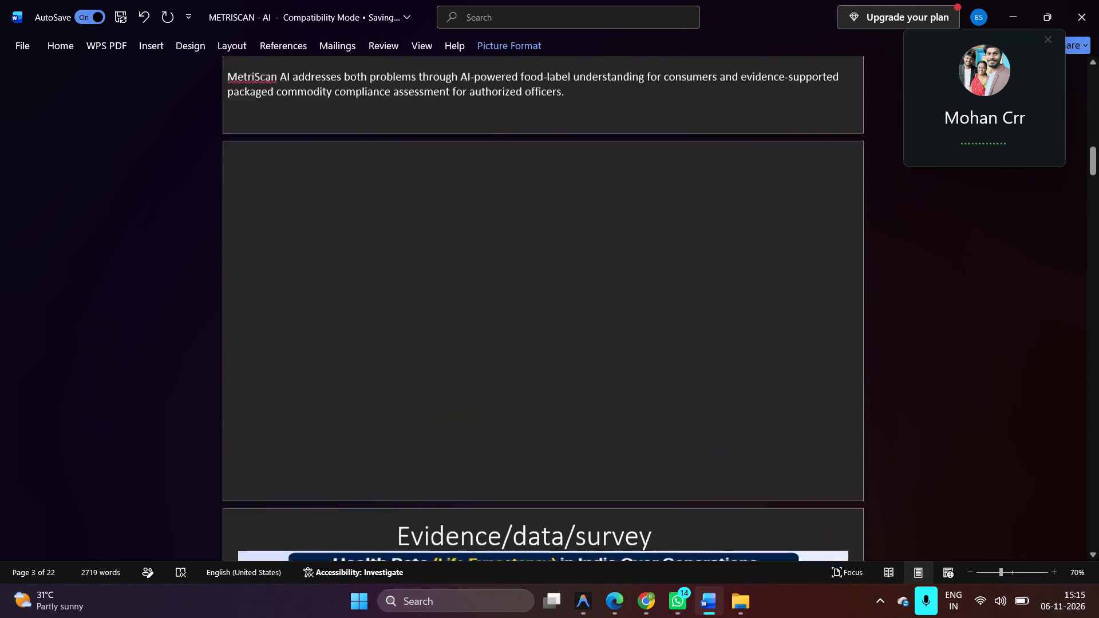
click(281, 340)
key(BackSpace)
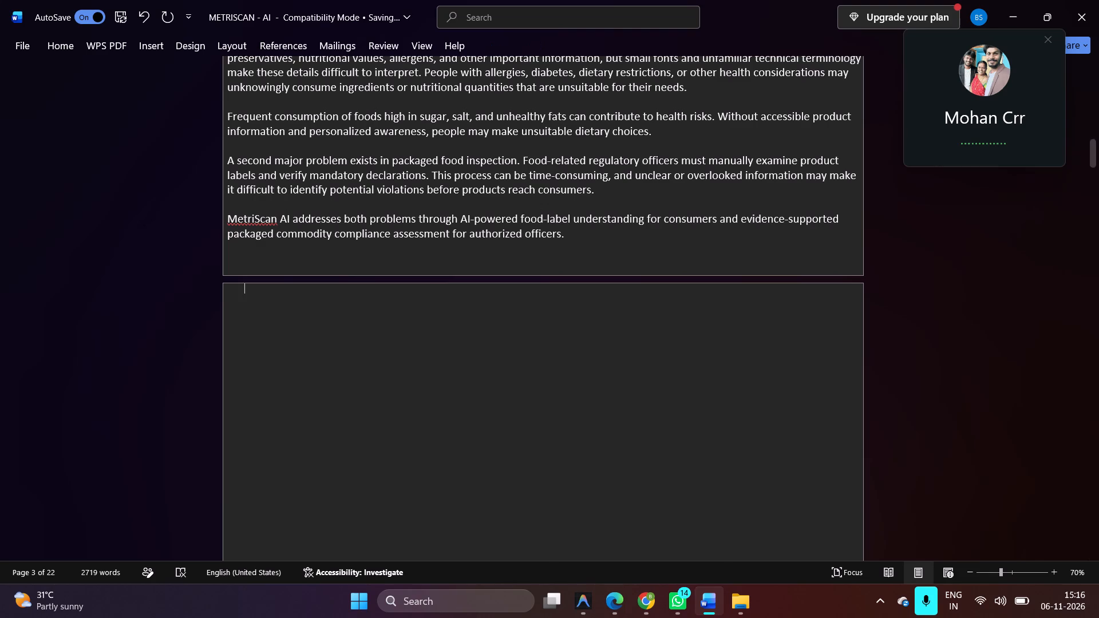
Make the "Evidence/data/survey" and "Existing solutions and limitations" headings bold.
drag(390, 303, 687, 297)
click(701, 275)
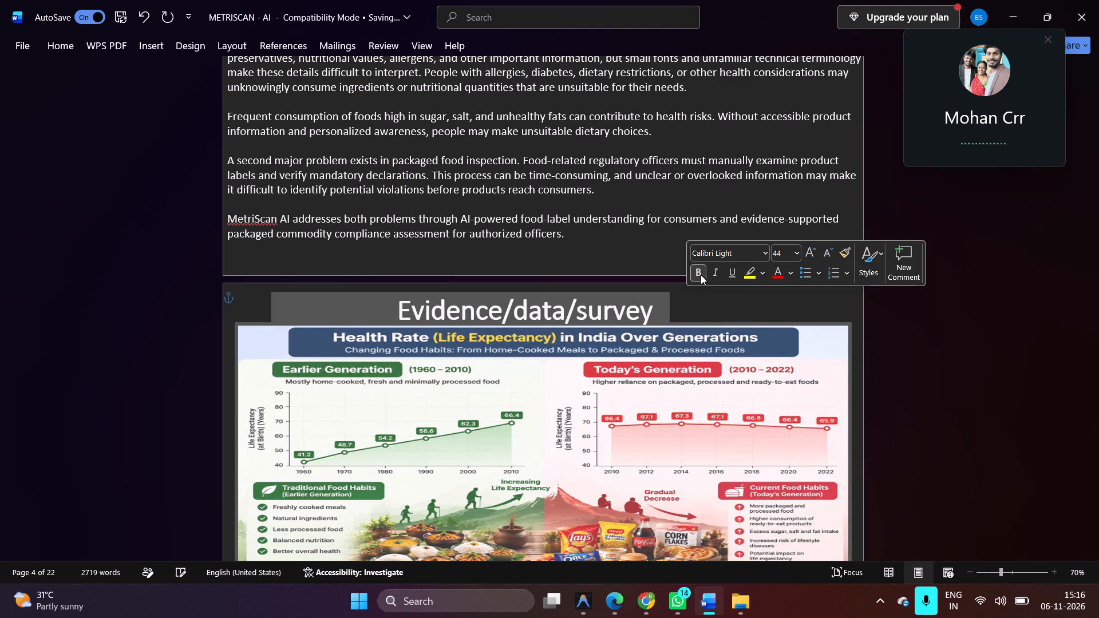
scroll(642, 343, down, 3)
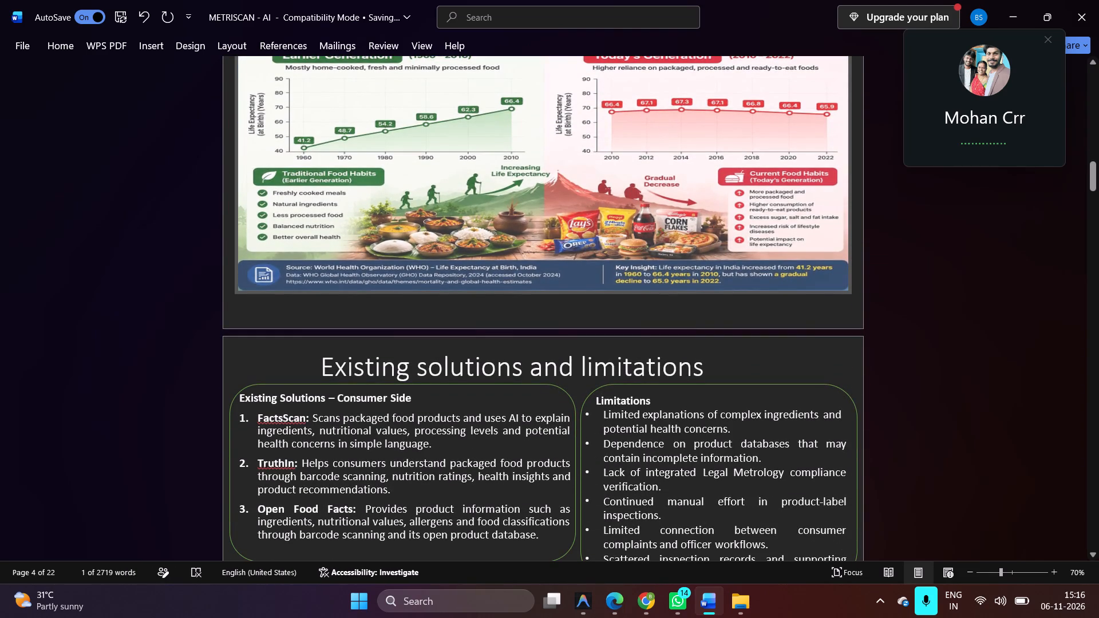
drag(316, 364, 710, 363)
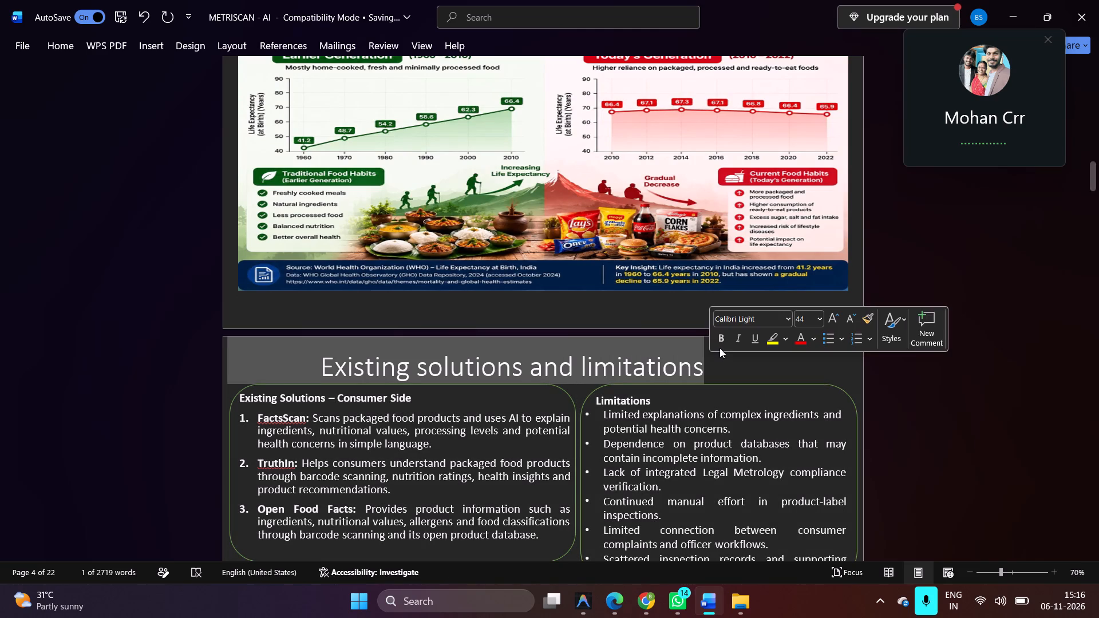
click(721, 347)
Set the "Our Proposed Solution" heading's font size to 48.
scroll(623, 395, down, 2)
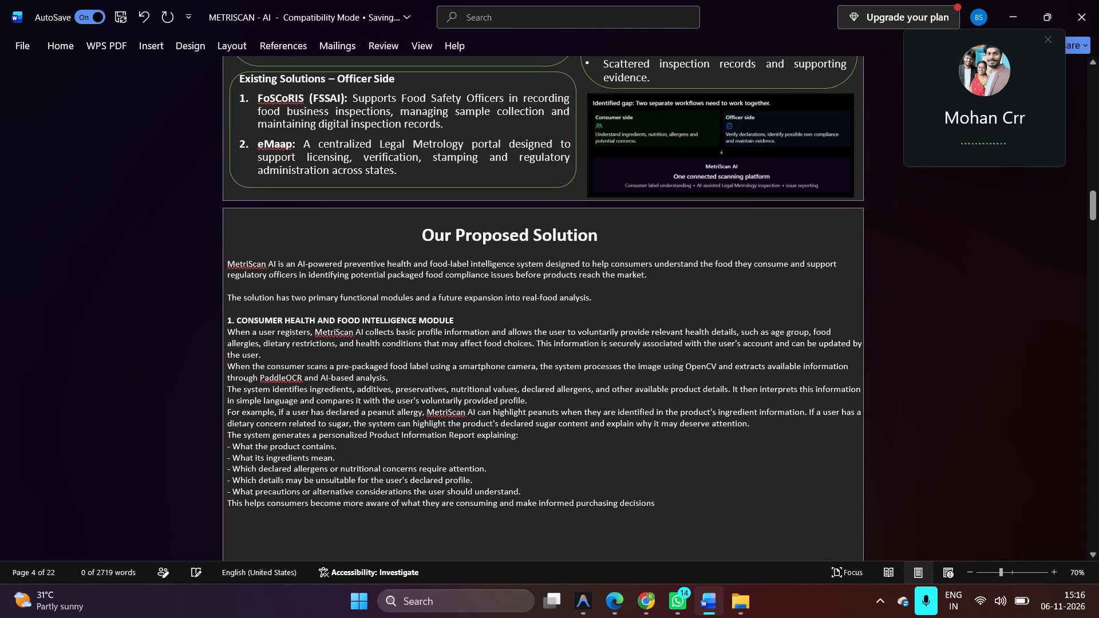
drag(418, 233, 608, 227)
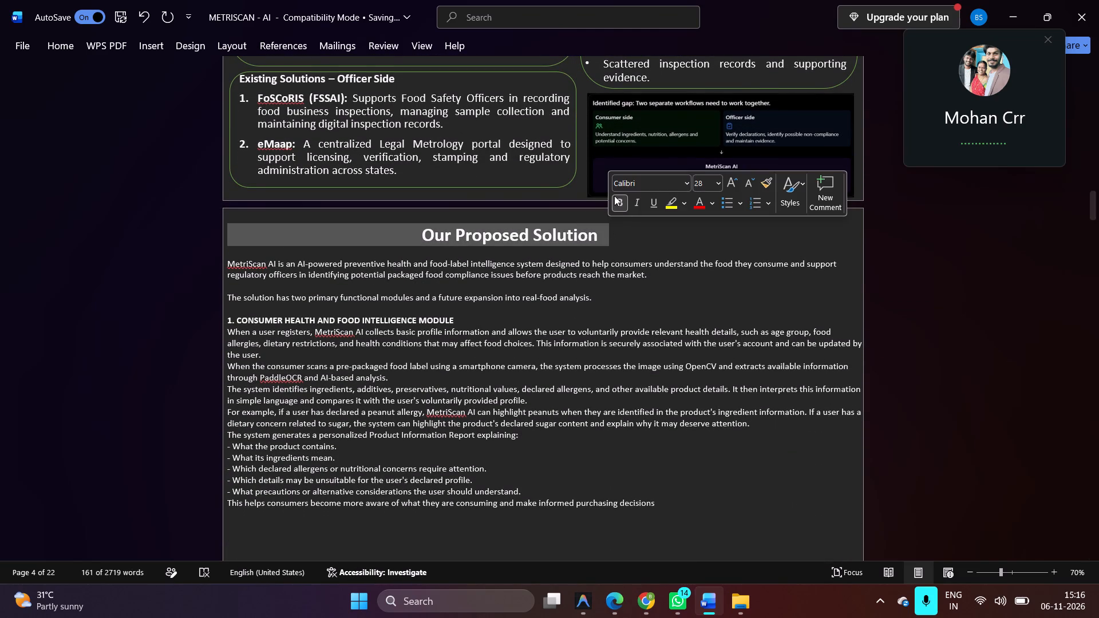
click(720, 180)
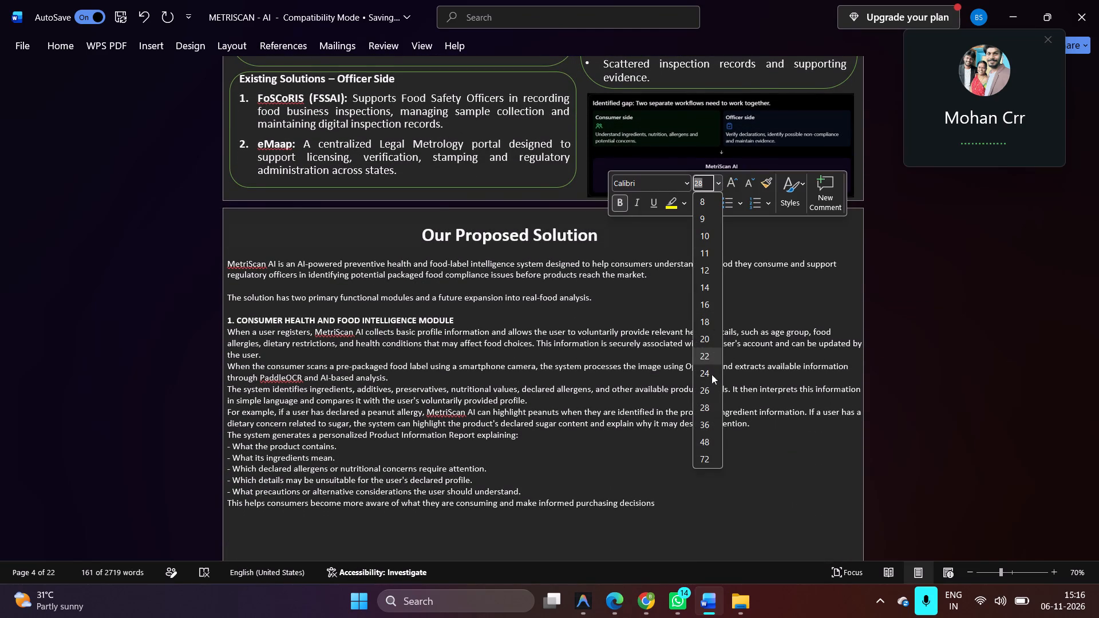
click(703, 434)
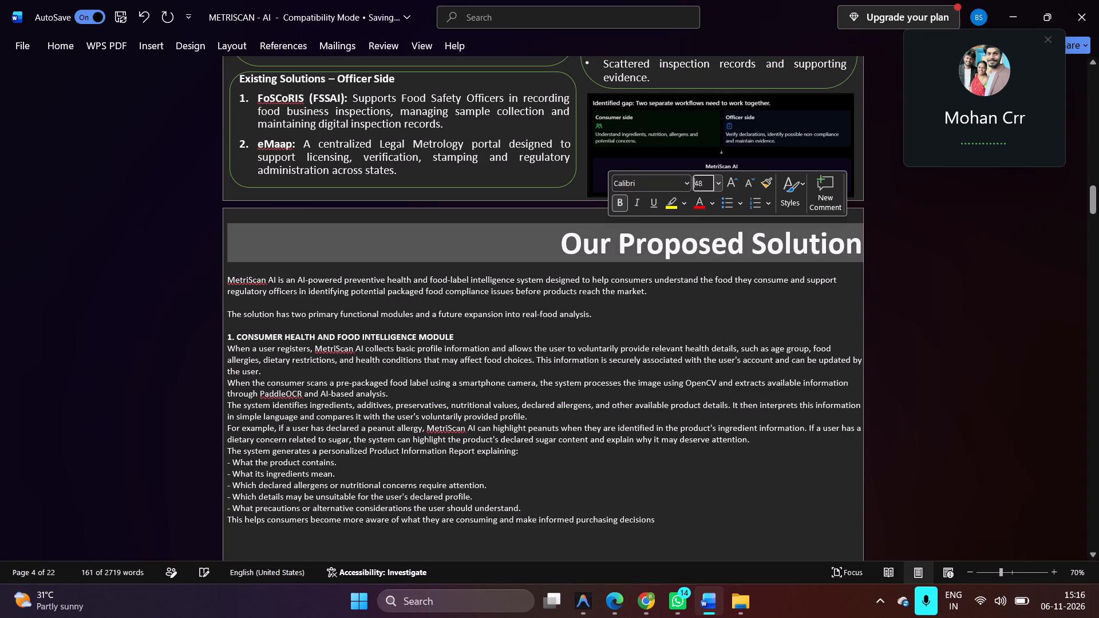
Delete excess leading spaces before the "Our Proposed Solution" heading to bring it back towards the page centre.
click(560, 236)
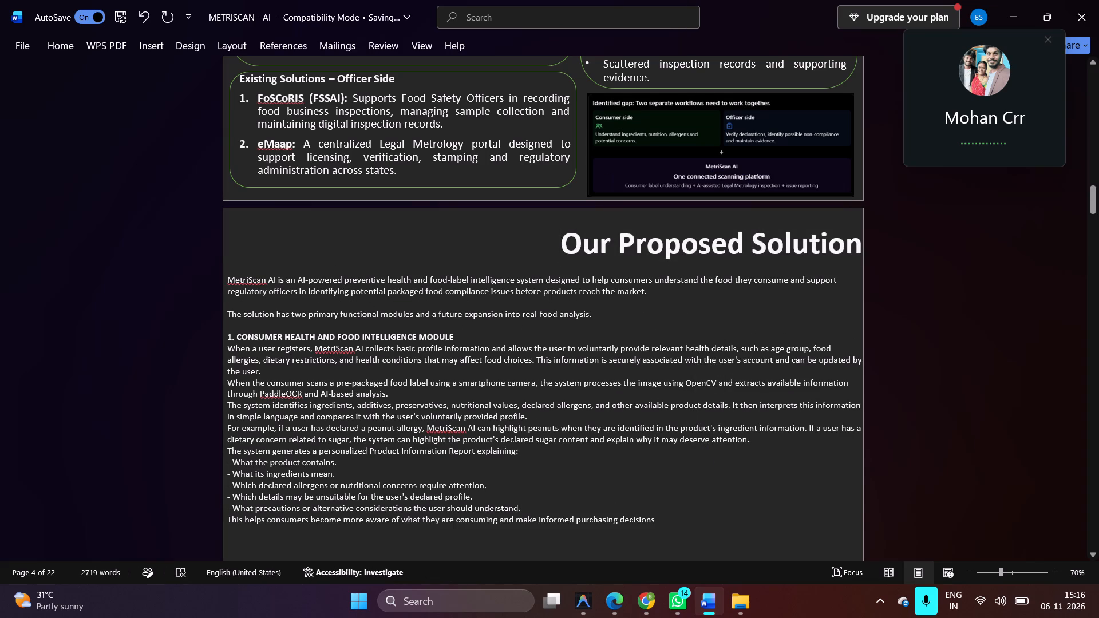
key(BackSpace)
key(BackSpace)
key(BackSpace)
key(BackSpace)
key(BackSpace)
key(BackSpace)
key(BackSpace)
key(BackSpace)
key(BackSpace)
key(BackSpace)
key(BackSpace)
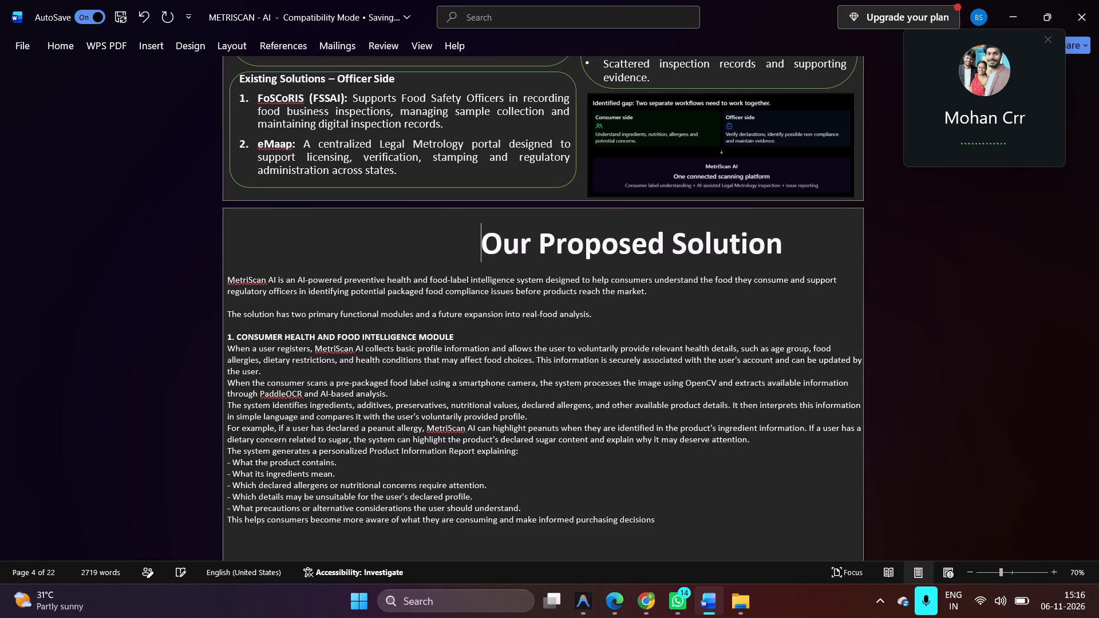
key(BackSpace)
key(BackSpace)
key(BackSpace)
key(BackSpace)
key(BackSpace)
key(BackSpace)
key(BackSpace)
key(BackSpace)
key(BackSpace)
key(BackSpace)
key(BackSpace)
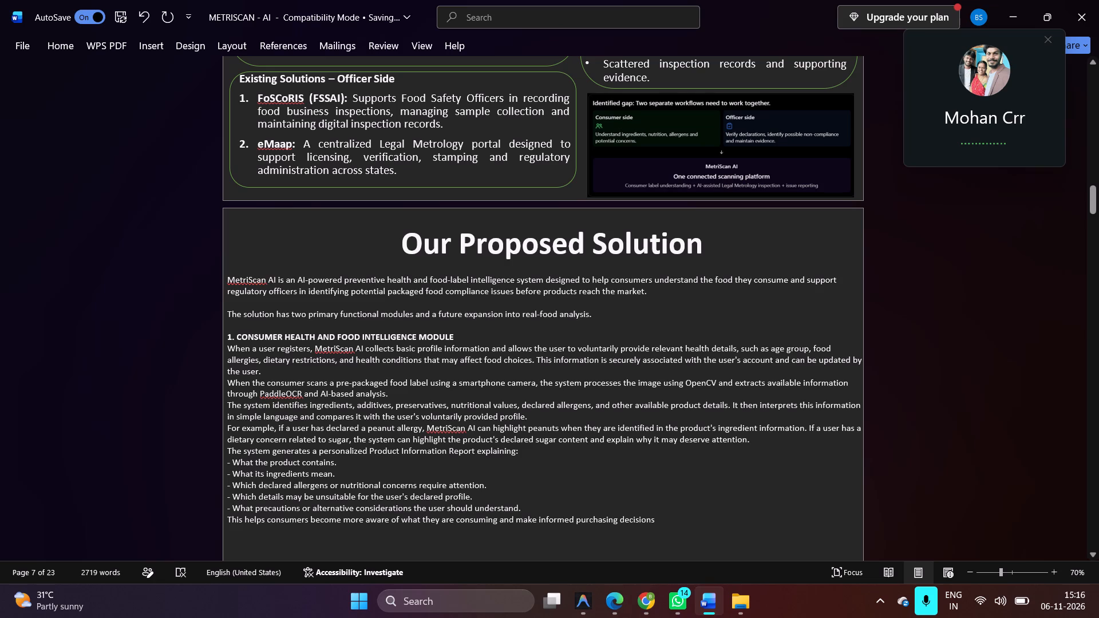
Set the "Our Proposed Solution" heading's font size to 36.
drag(406, 240, 693, 241)
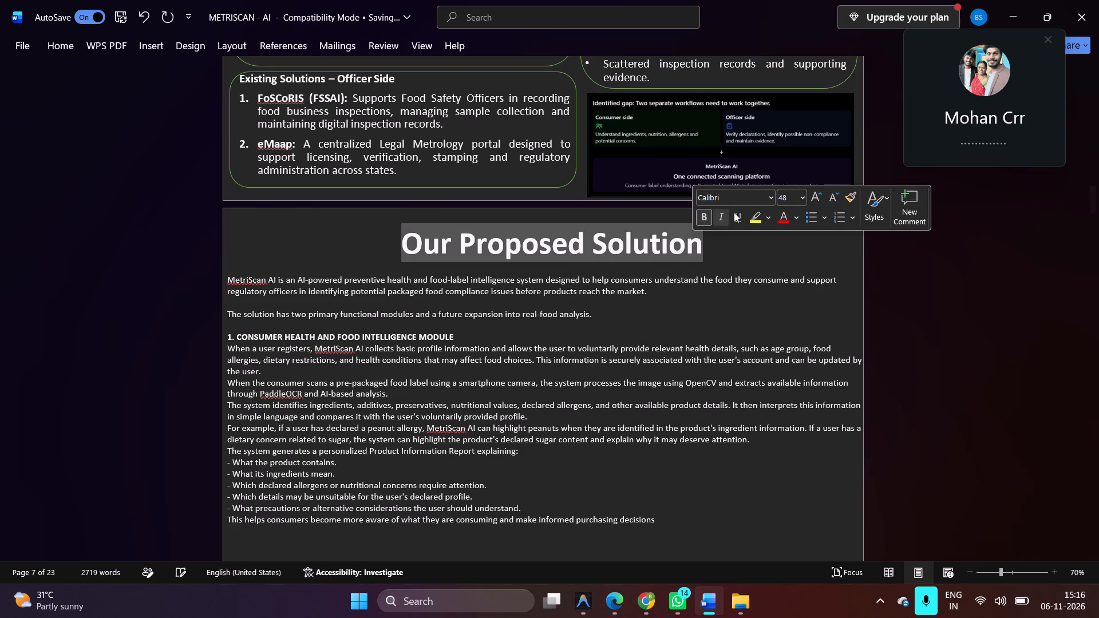
click(802, 196)
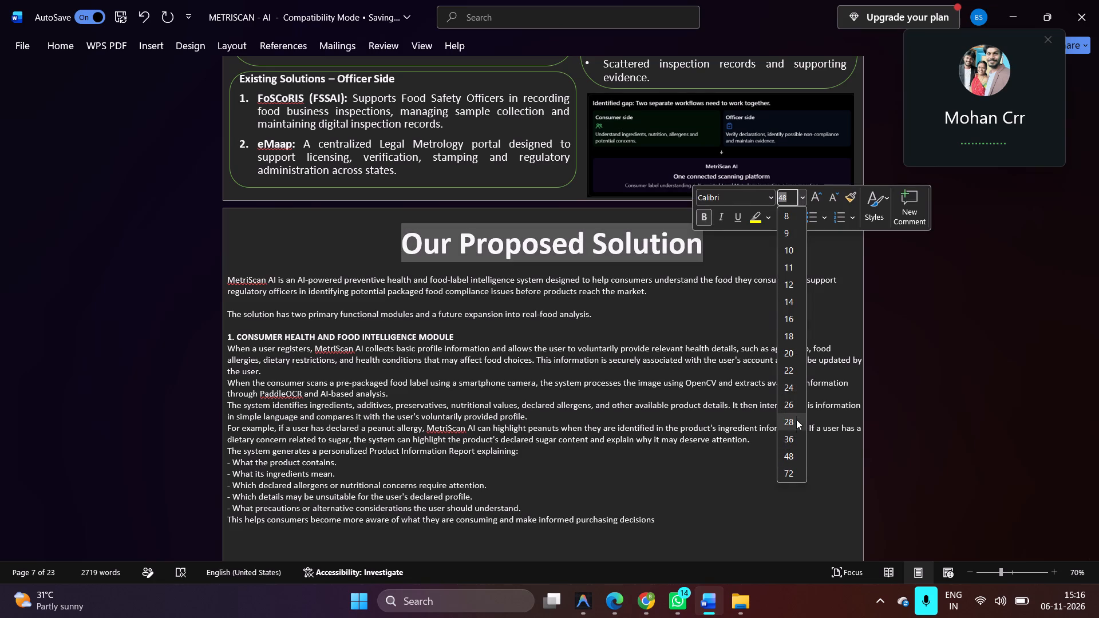
click(792, 435)
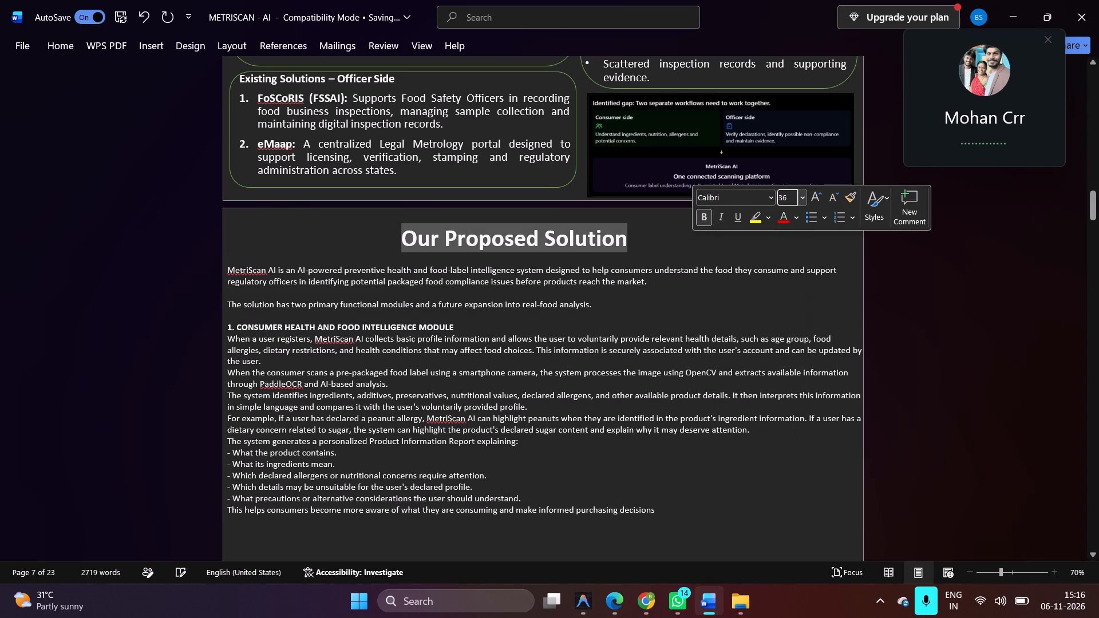
click(440, 338)
Increase all body text on the "Our Proposed Solution" page, from the introduction to the closing consumer sentence, to the next larger font size.
scroll(247, 355, down, 1)
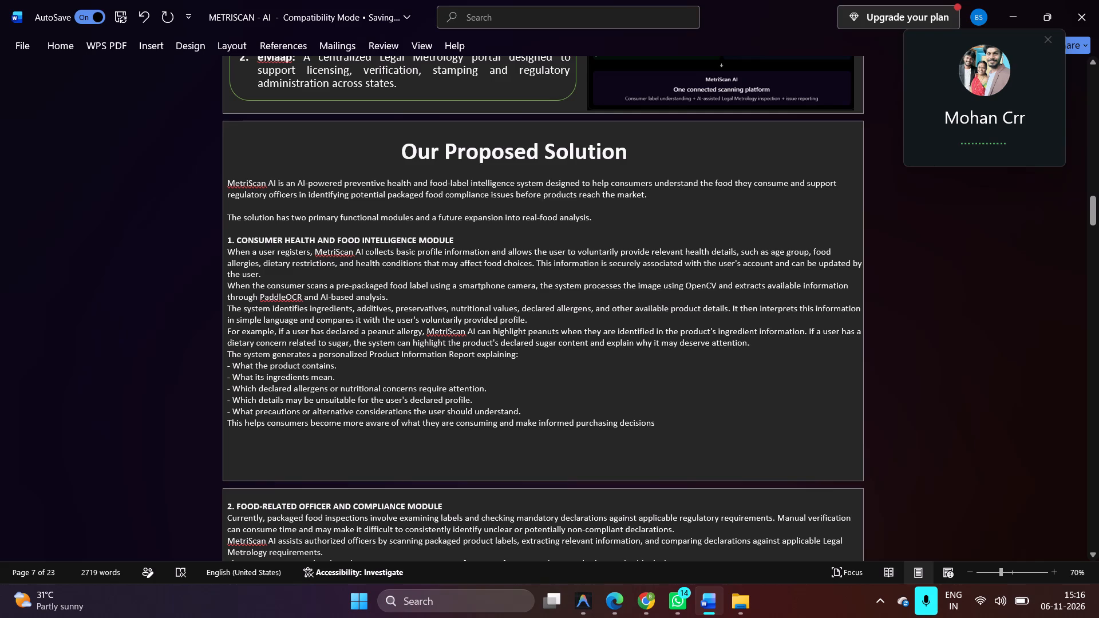
drag(229, 180, 536, 366)
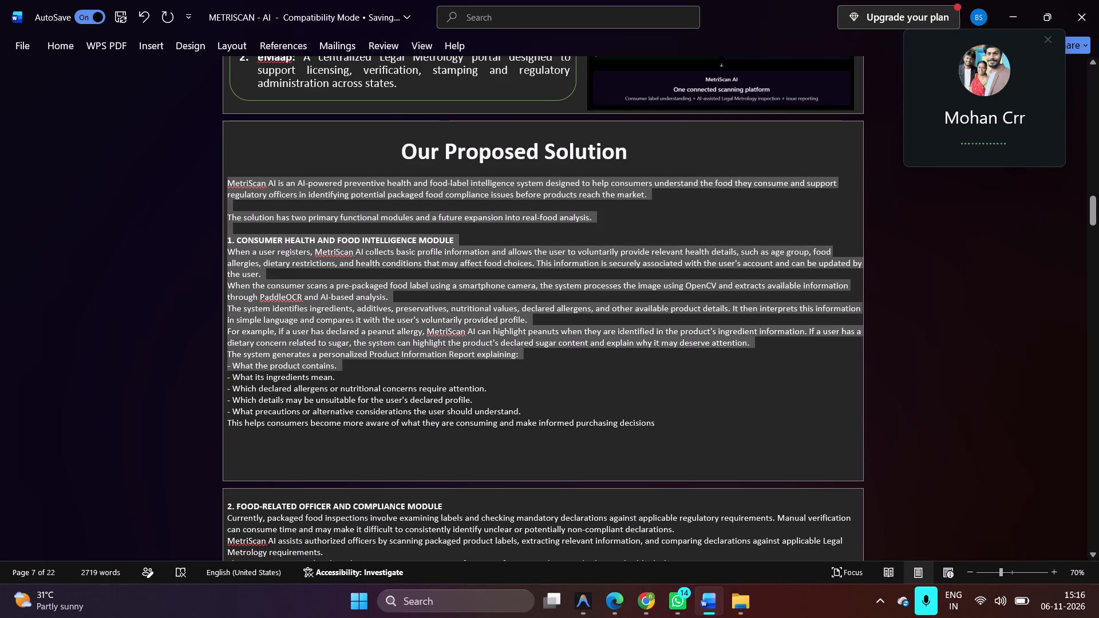
drag(536, 366, 678, 434)
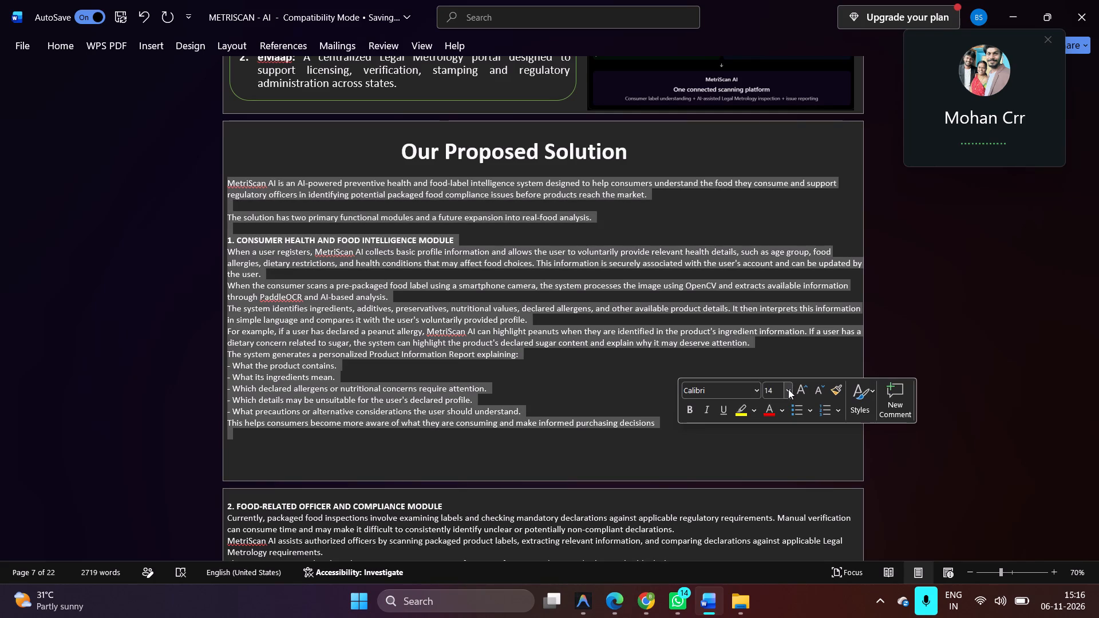
click(788, 389)
click(774, 221)
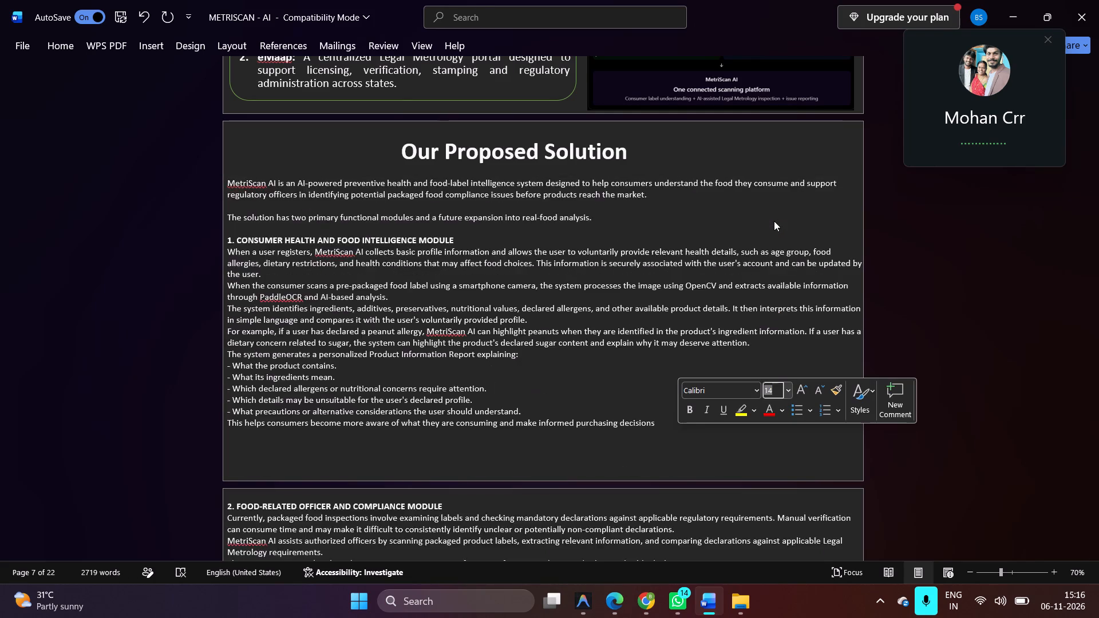
scroll(672, 276, down, 2)
scroll(672, 276, up, 3)
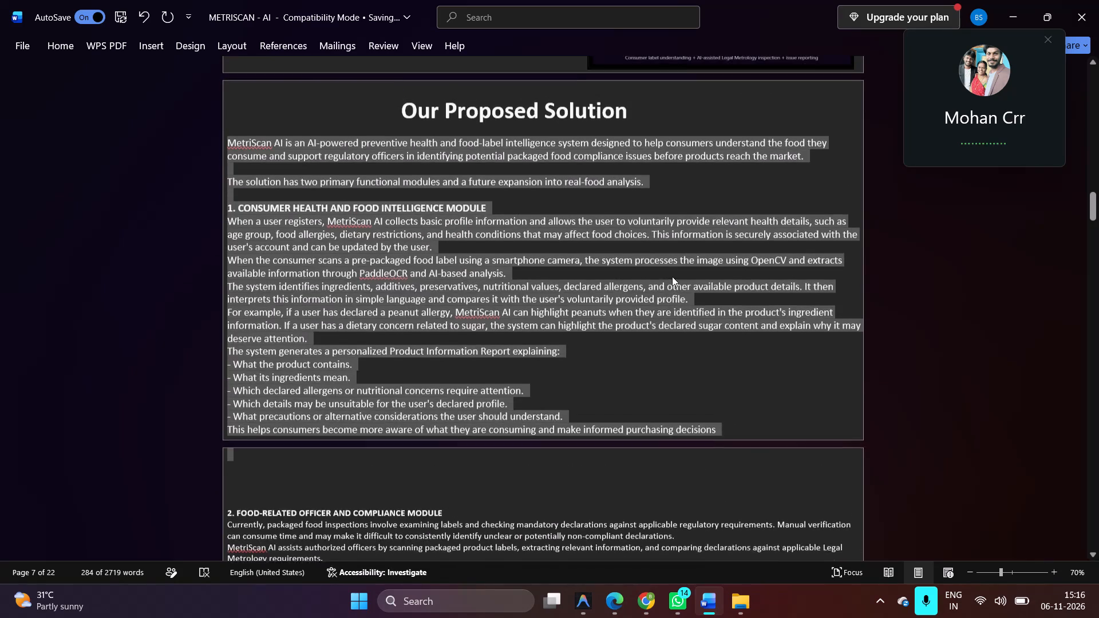
Delete the blank lines above the "2. FOOD-RELATED OFFICER AND COMPLIANCE MODULE" heading at the top of page 8.
scroll(672, 276, up, 1)
scroll(672, 276, down, 3)
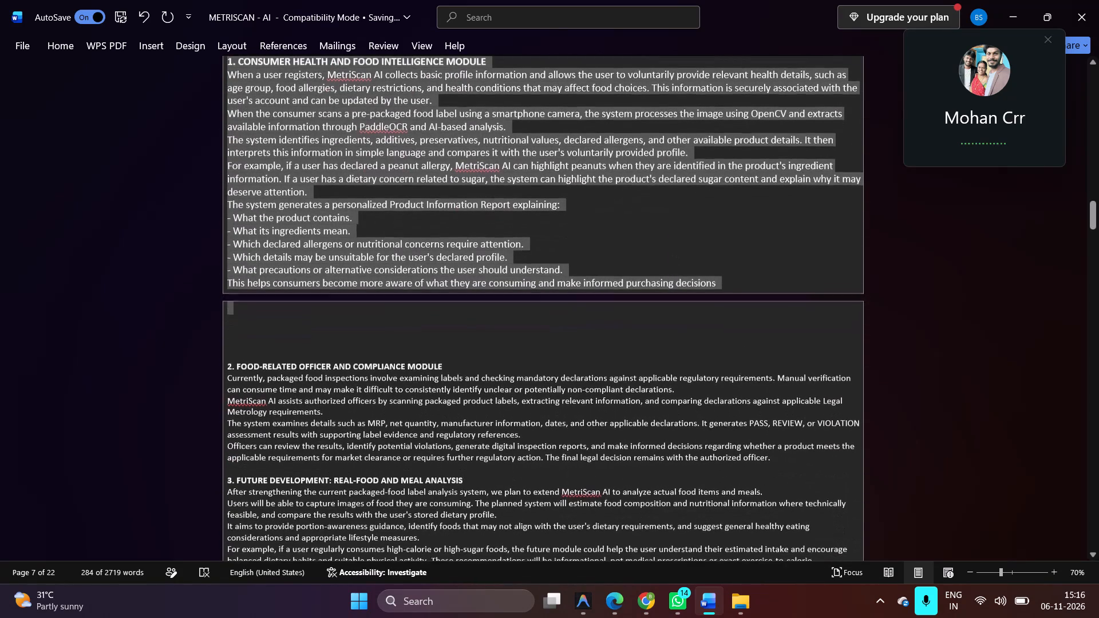
click(267, 354)
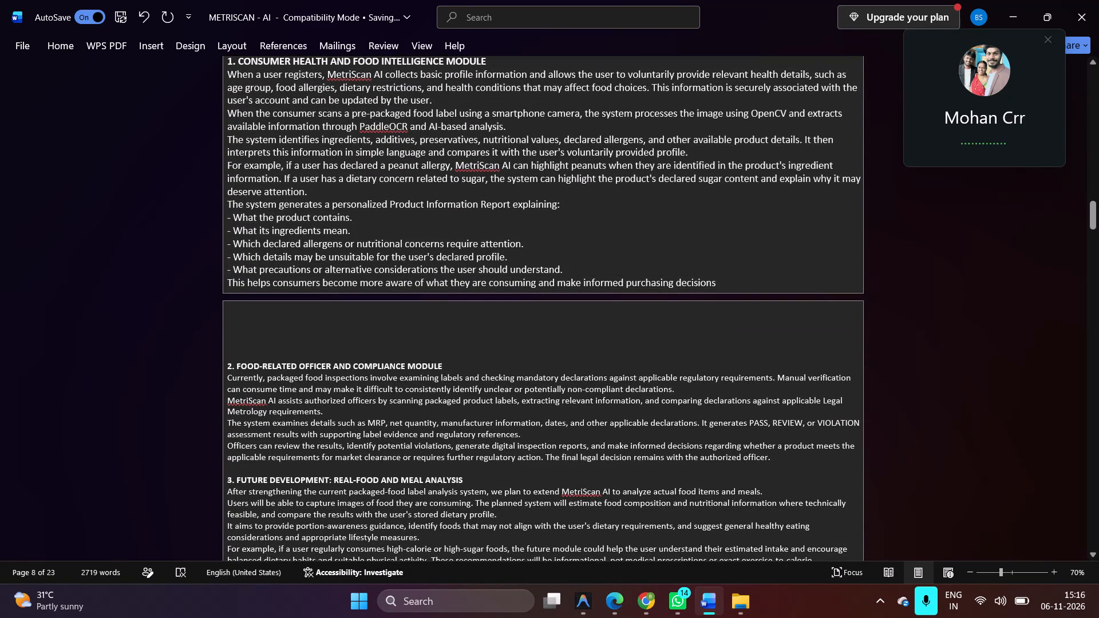
key(BackSpace)
key(BackSpace)
key(BackSpace)
key(BackSpace)
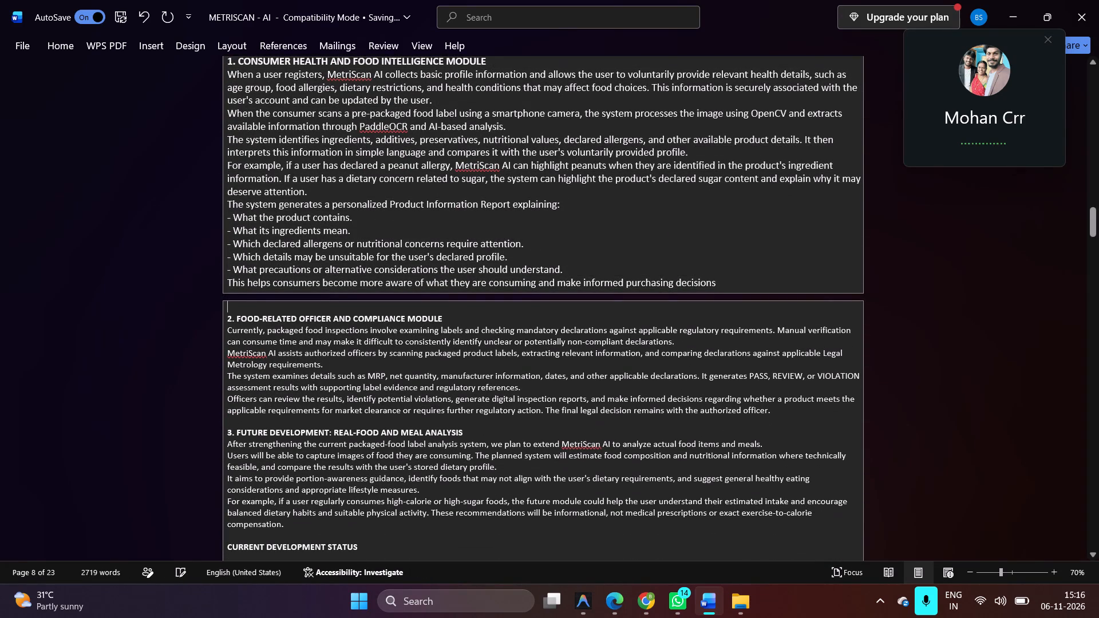
Set all page 8 text, from the "2. FOOD-RELATED OFFICER AND COMPLIANCE MODULE" heading to the technology stack sentence, to font size 16.
ctrl+scroll(278, 313, down, 1)
ctrl+scroll(278, 313, up, 1)
ctrl+scroll(278, 313, down, 1)
ctrl+scroll(234, 266, down, 1)
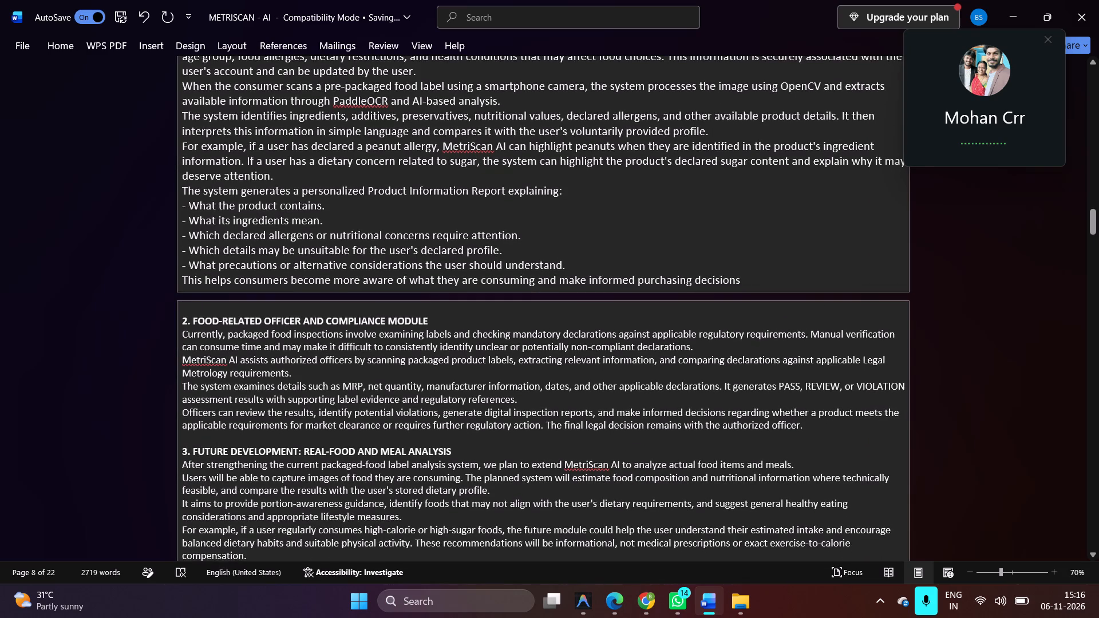
drag(229, 318, 420, 565)
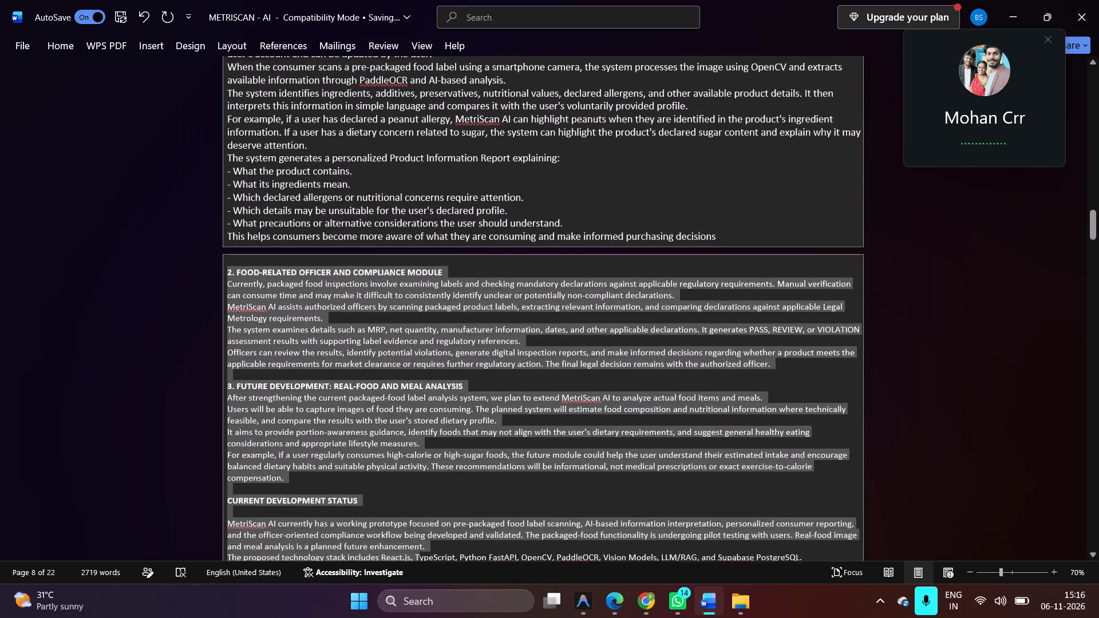
drag(420, 565, 739, 461)
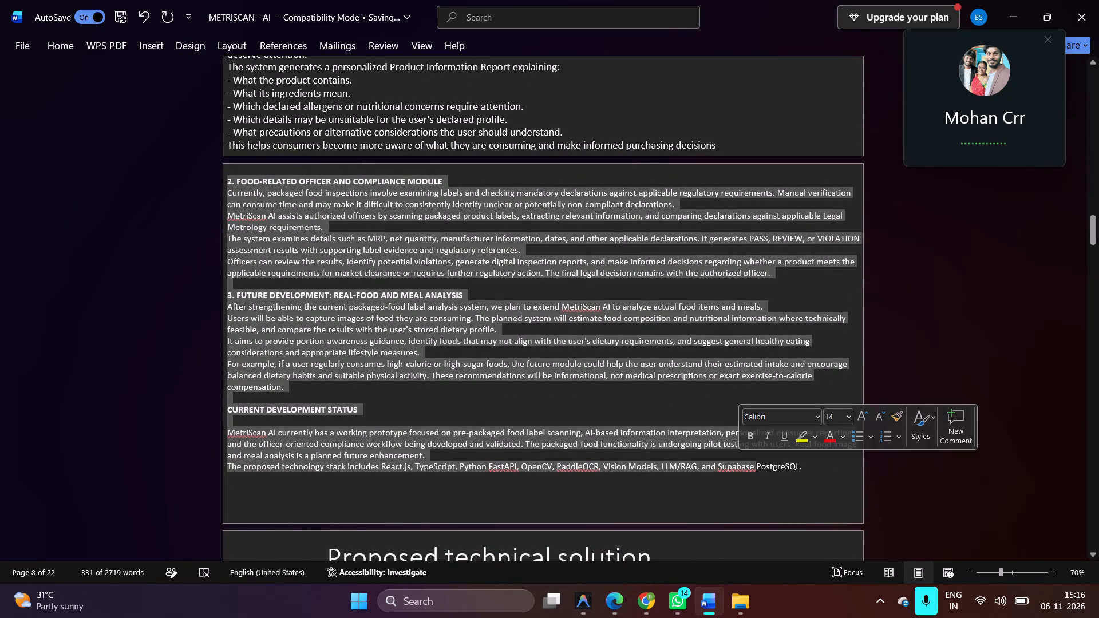
drag(810, 468, 238, 178)
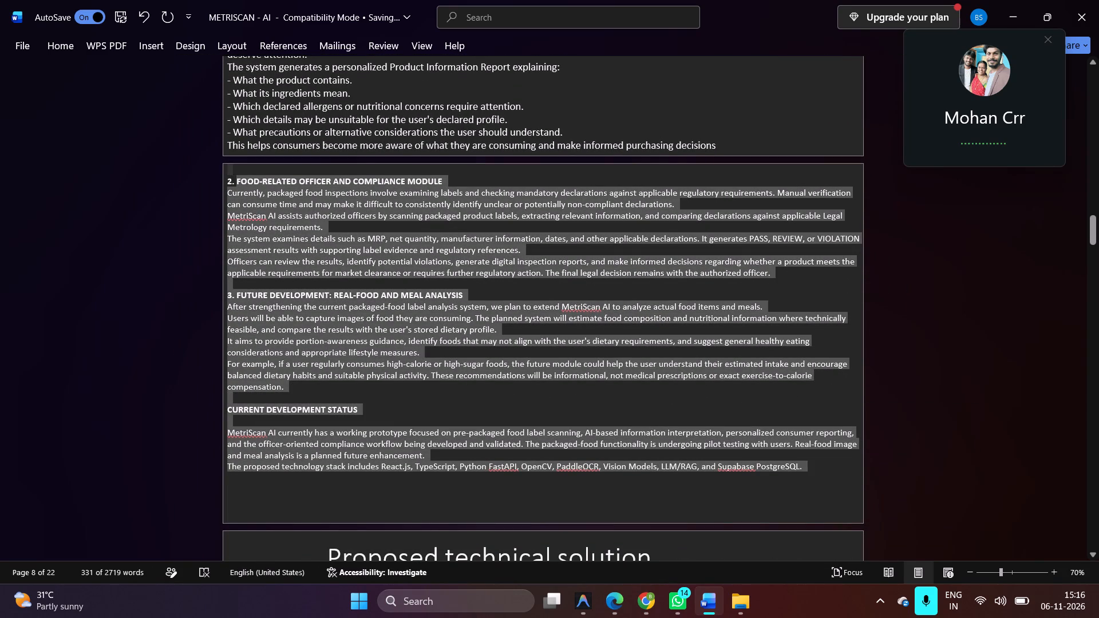
drag(238, 178, 237, 178)
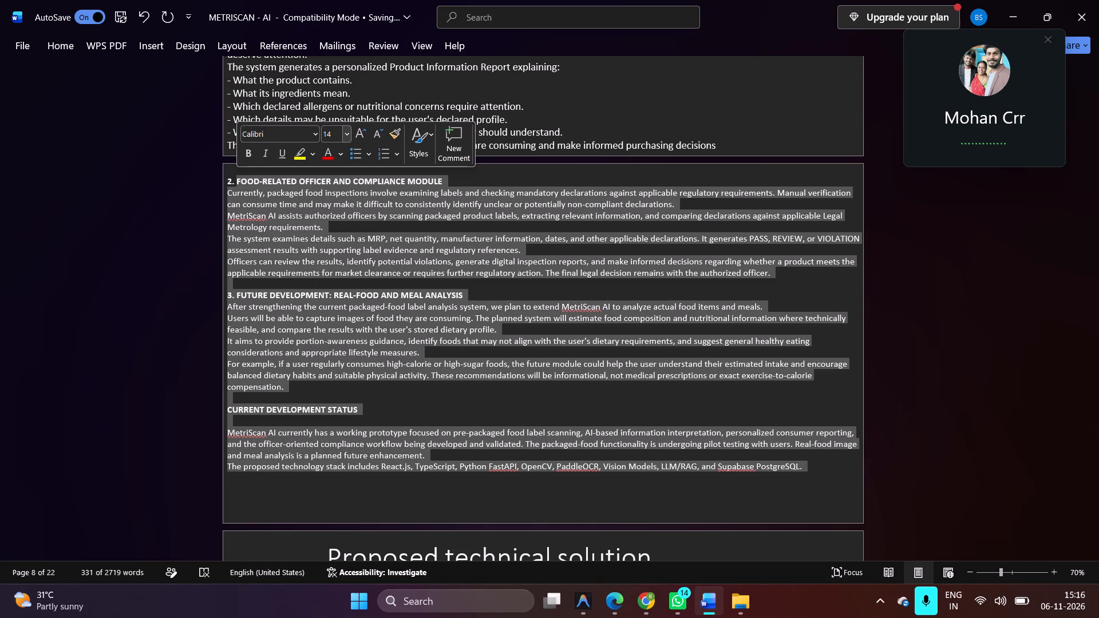
click(344, 134)
click(333, 256)
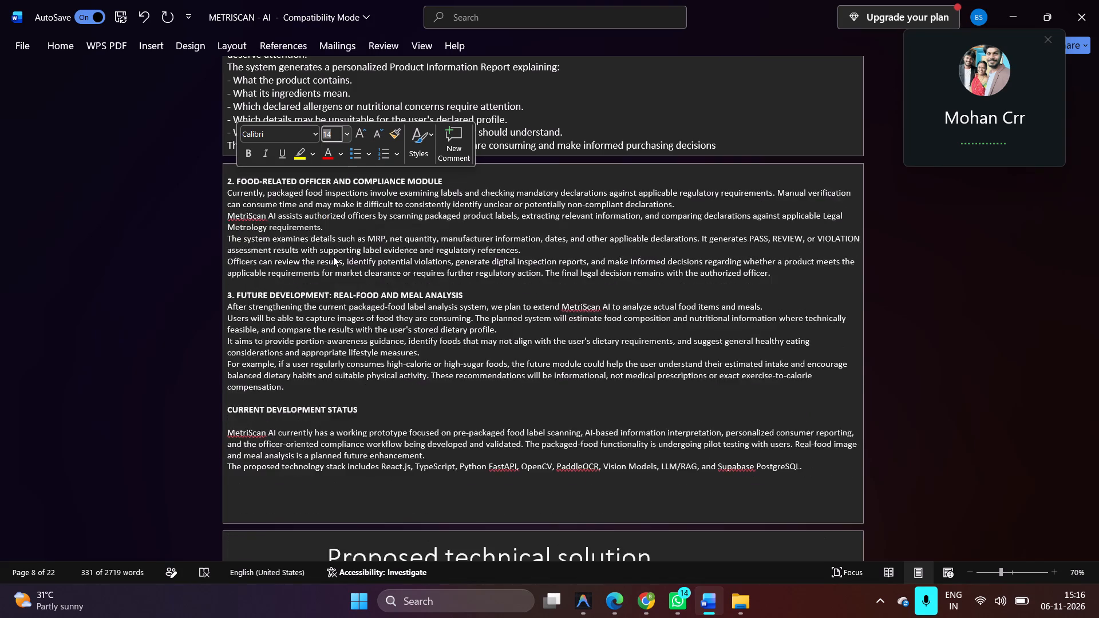
drag(236, 181, 227, 181)
click(338, 134)
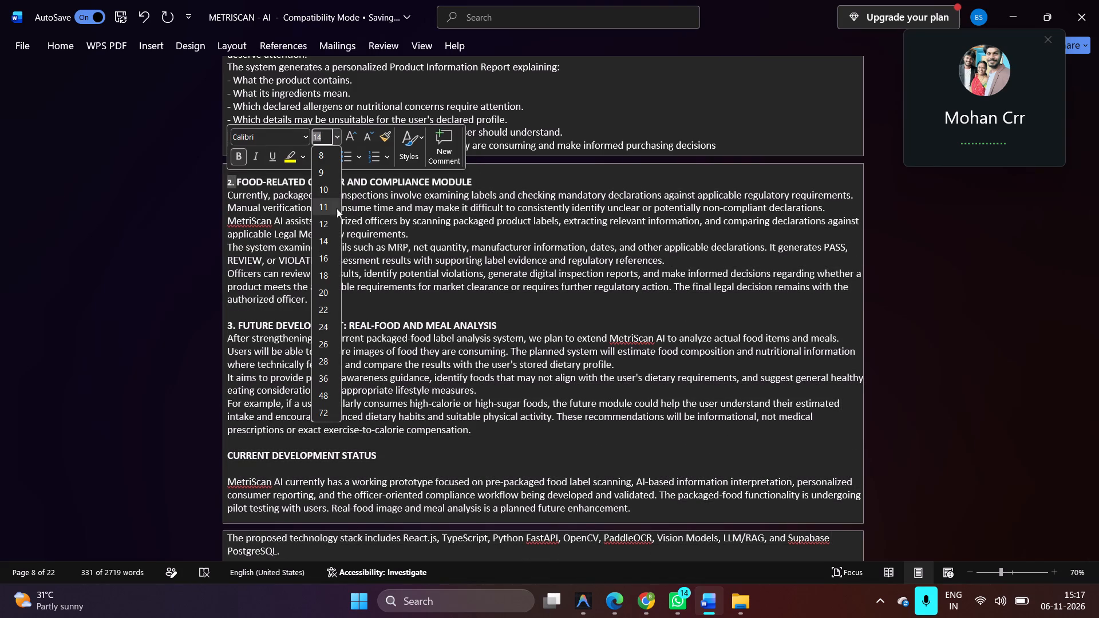
click(333, 259)
Delete the blank lines directly below and above the "CURRENT DEVELOPMENT STATUS" heading.
scroll(494, 263, down, 2)
scroll(494, 263, up, 1)
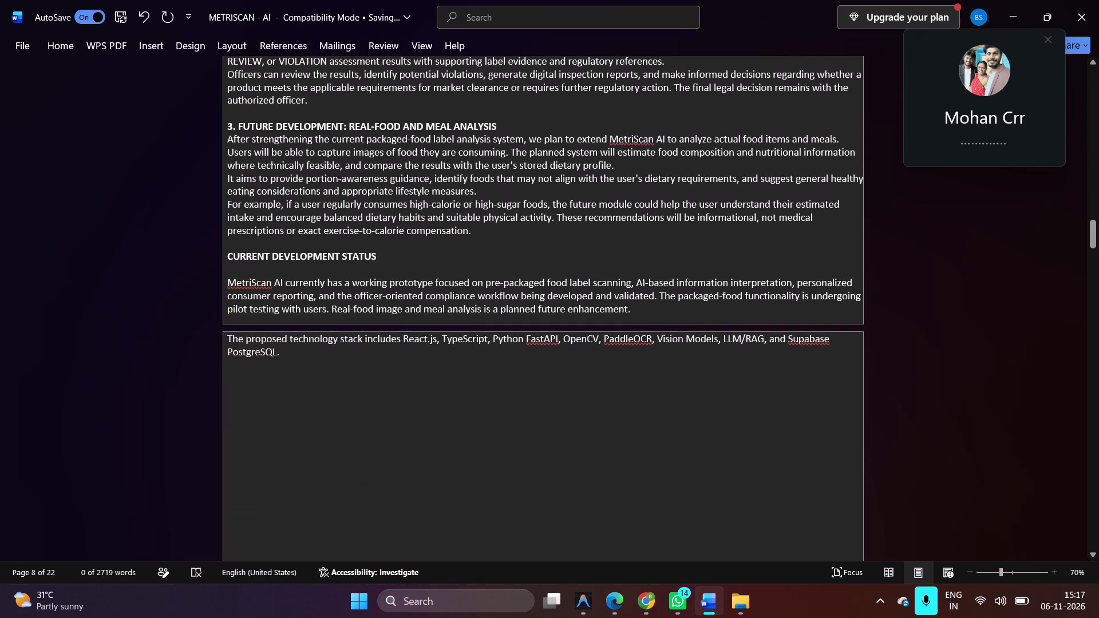
click(310, 296)
key(BackSpace)
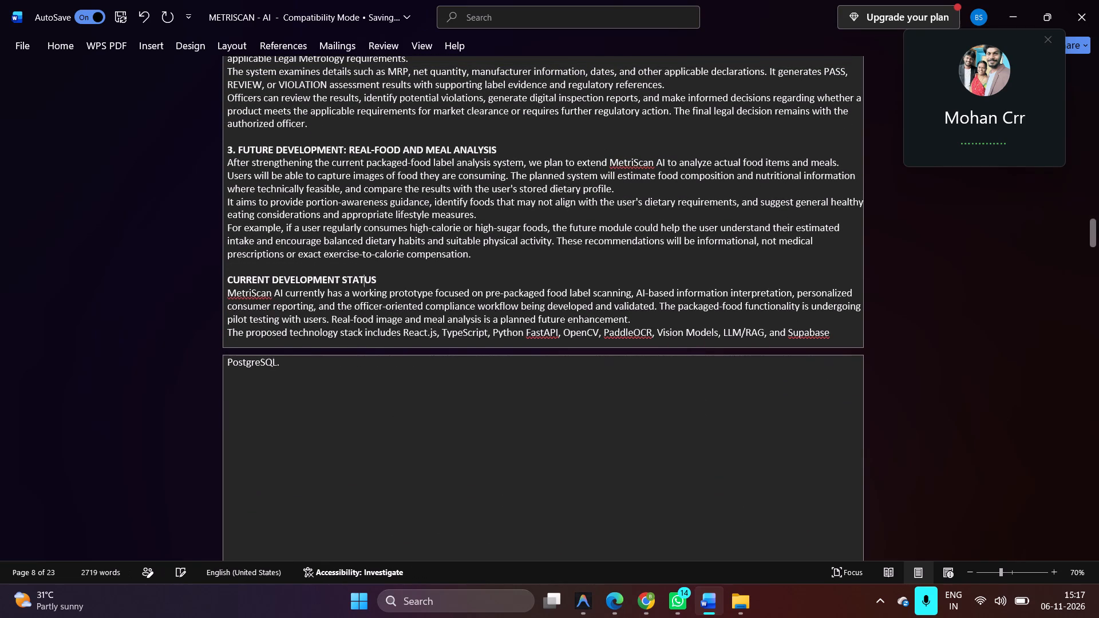
key(Up)
key(BackSpace)
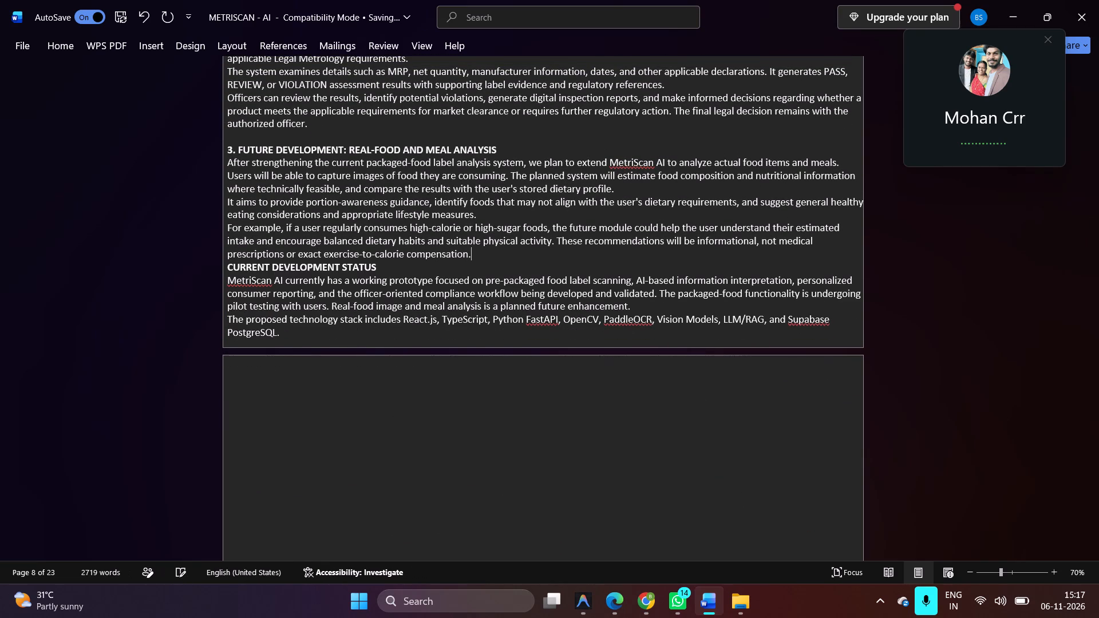
Remove the empty page before "Proposed technical solution" by deleting its leftover blank lines.
scroll(381, 311, up, 1)
scroll(292, 234, down, 1)
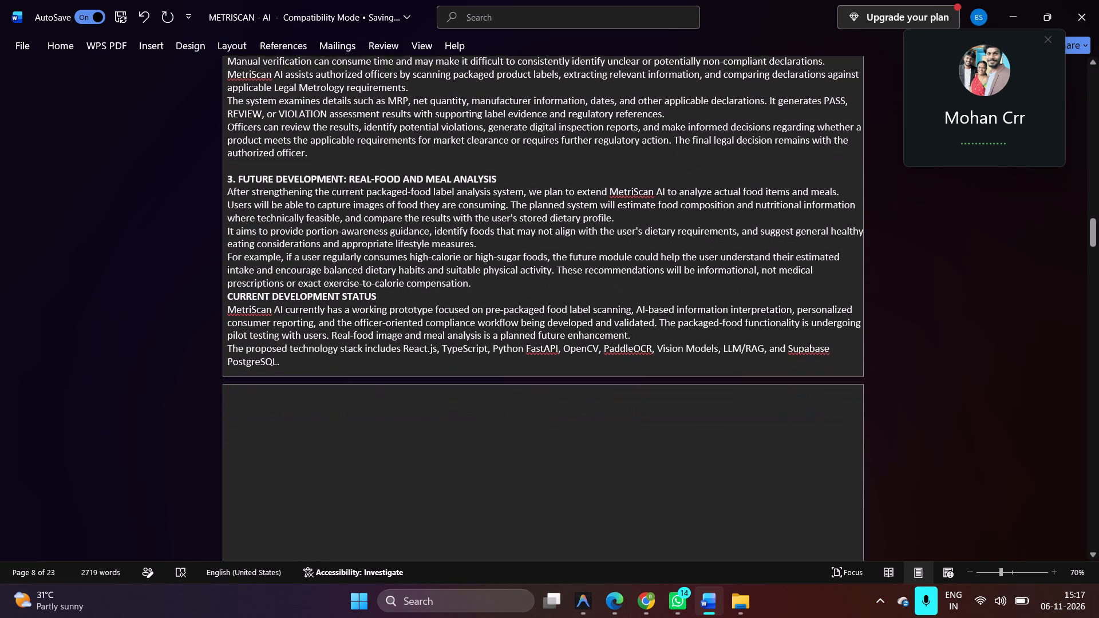
scroll(292, 234, down, 1)
click(272, 251)
key(BackSpace)
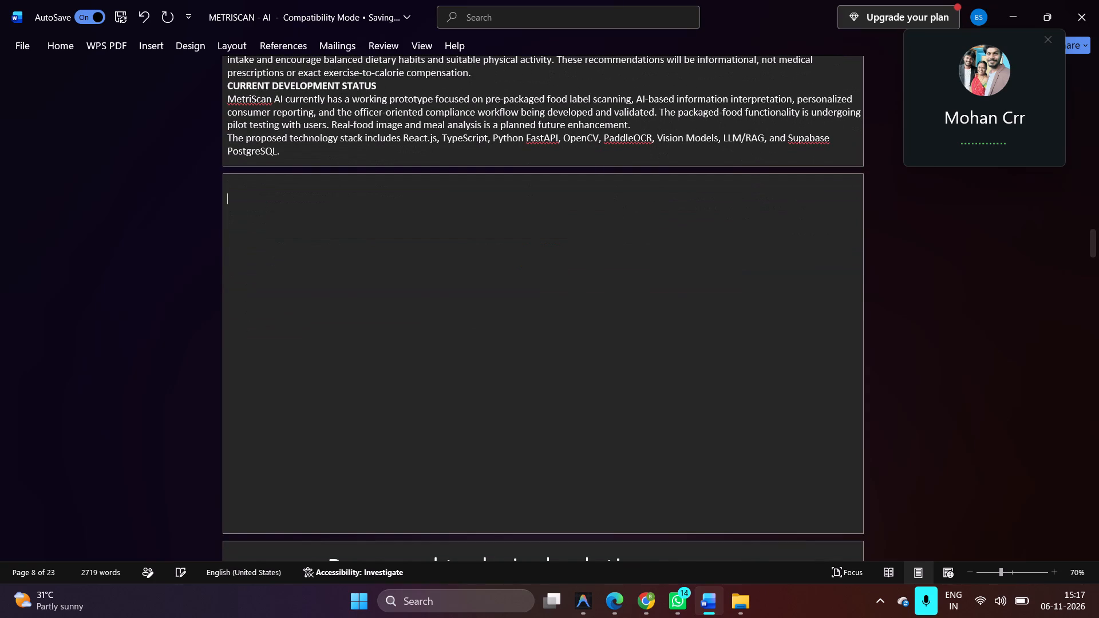
key(BackSpace)
Make the "Proposed technical solution" heading bold.
scroll(272, 251, down, 1)
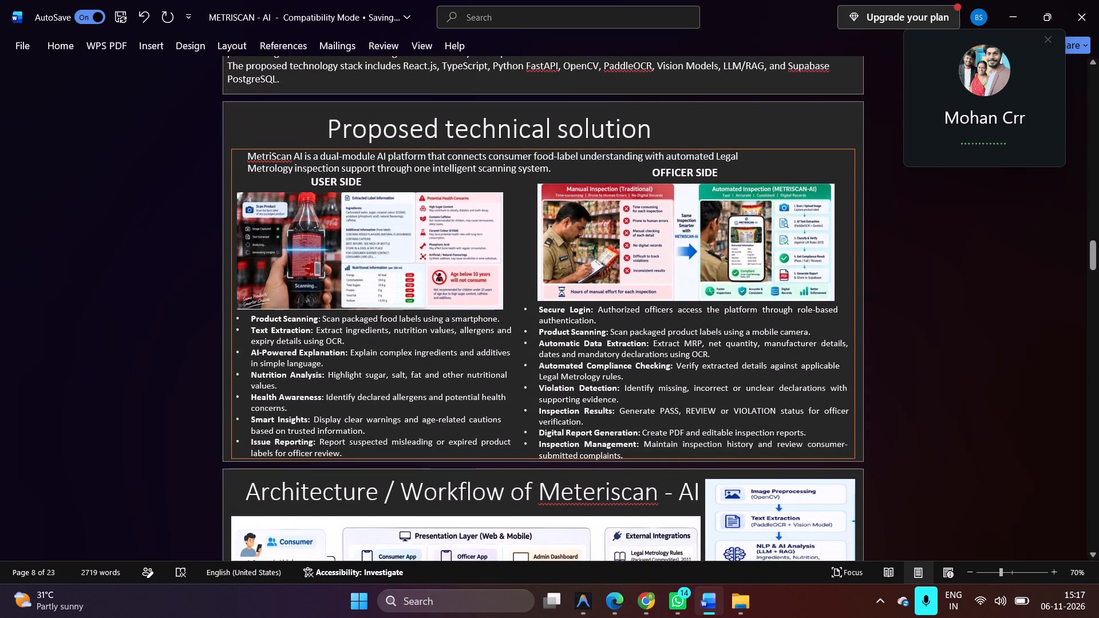
drag(326, 126, 610, 125)
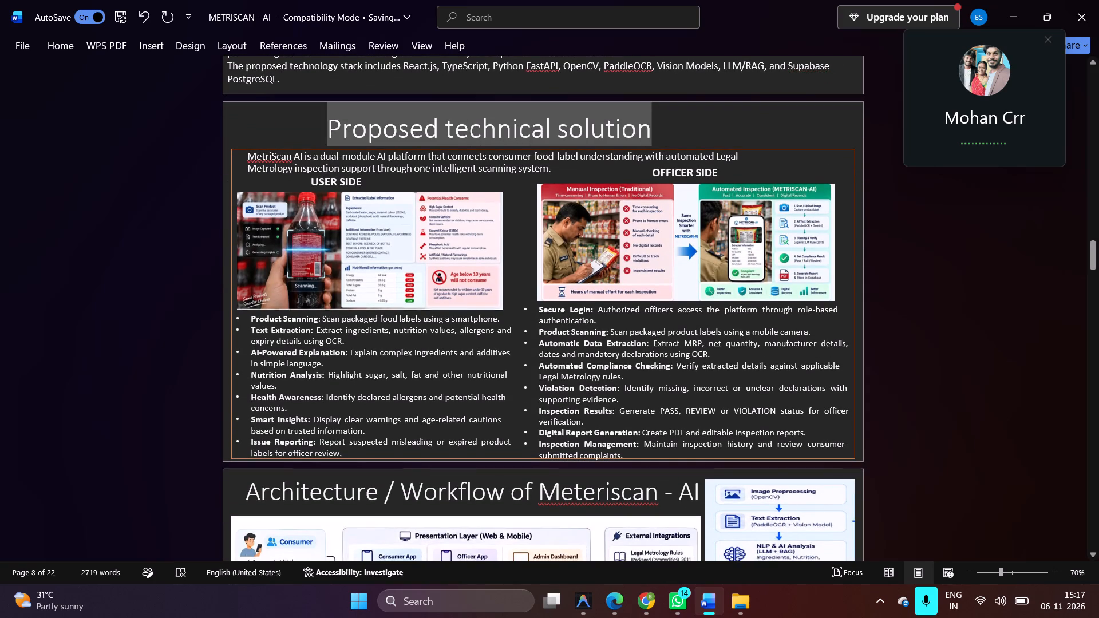
drag(610, 125, 640, 121)
click(655, 101)
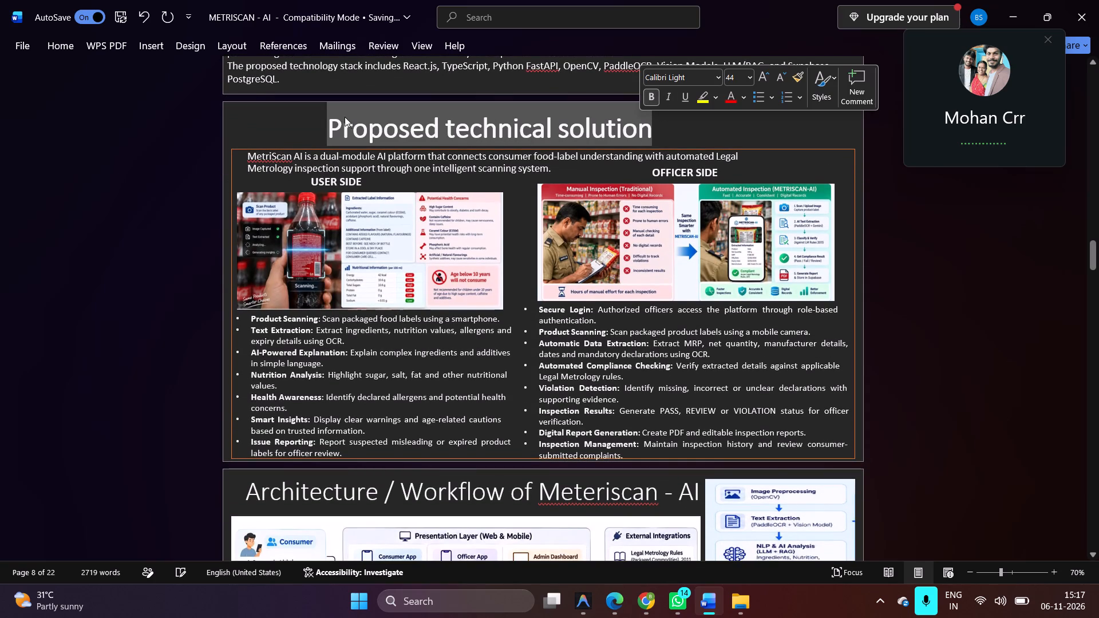
Insert five spaces before the "Proposed technical solution" heading to shift it towards the page centre.
click(322, 124)
key(space)
key(space)
key(space)
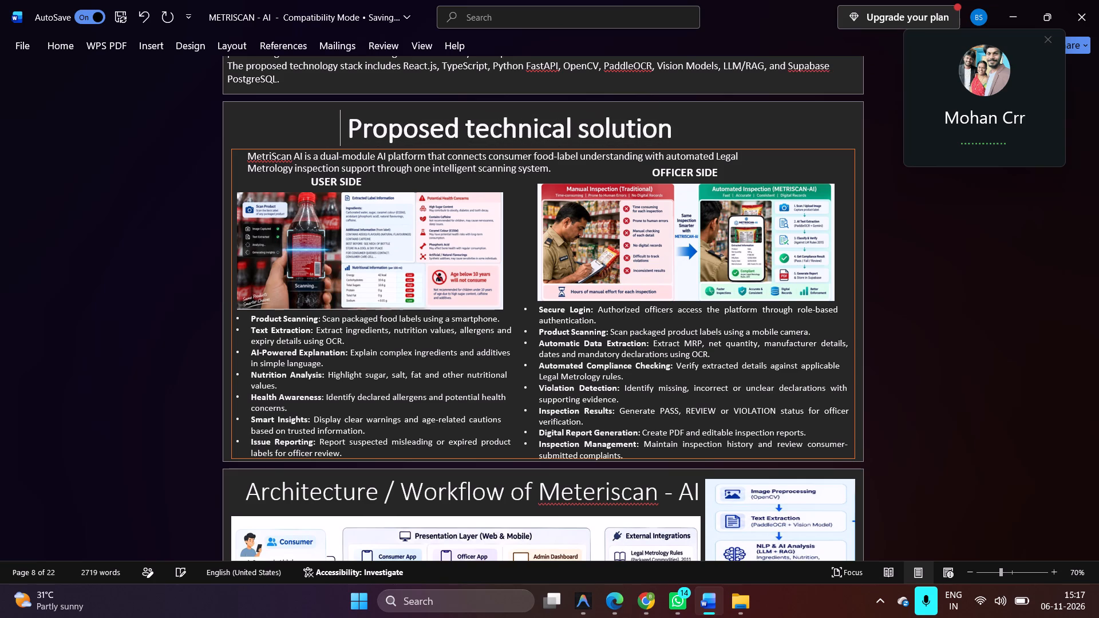
key(space)
key(space)
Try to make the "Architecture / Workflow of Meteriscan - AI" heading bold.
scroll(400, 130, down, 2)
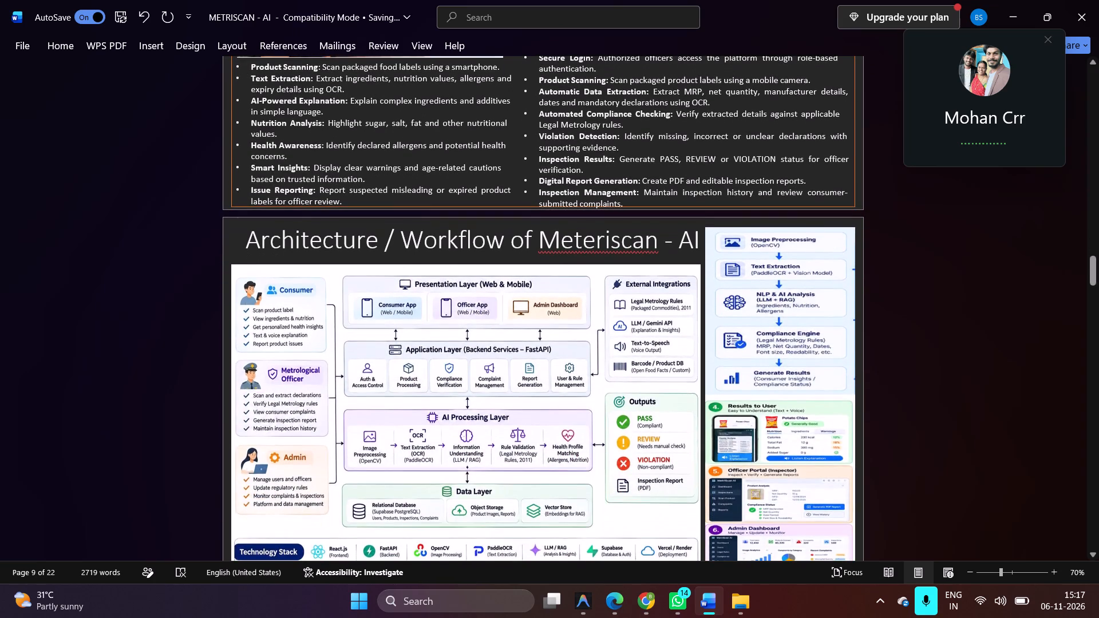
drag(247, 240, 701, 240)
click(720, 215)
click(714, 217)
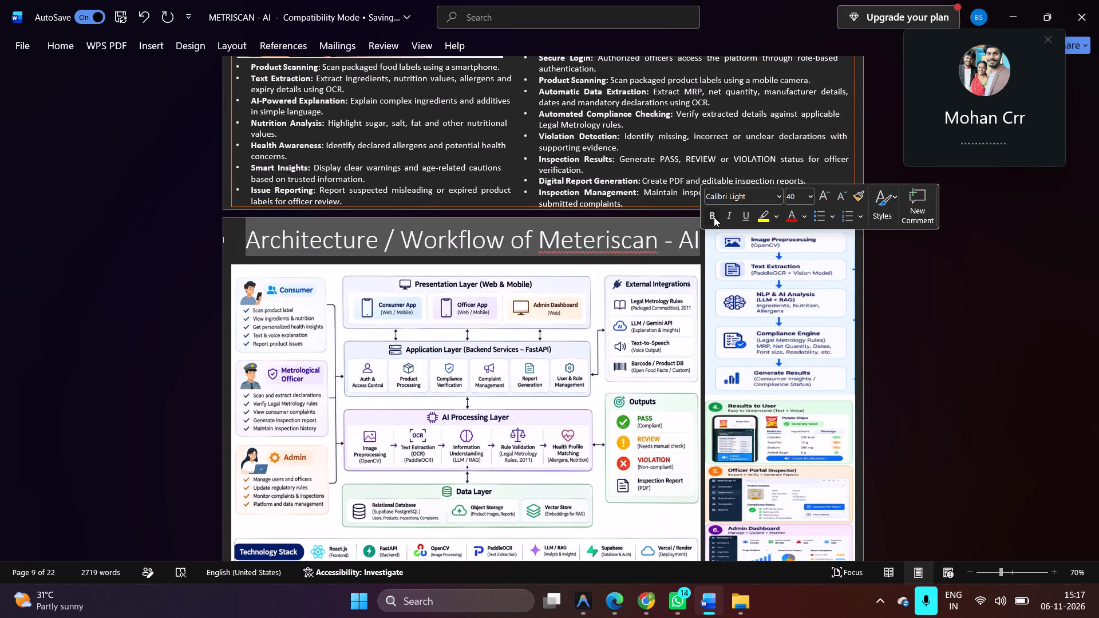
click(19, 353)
Move the text box on the "Working principle" page slightly down, away from the heading.
scroll(450, 306, down, 2)
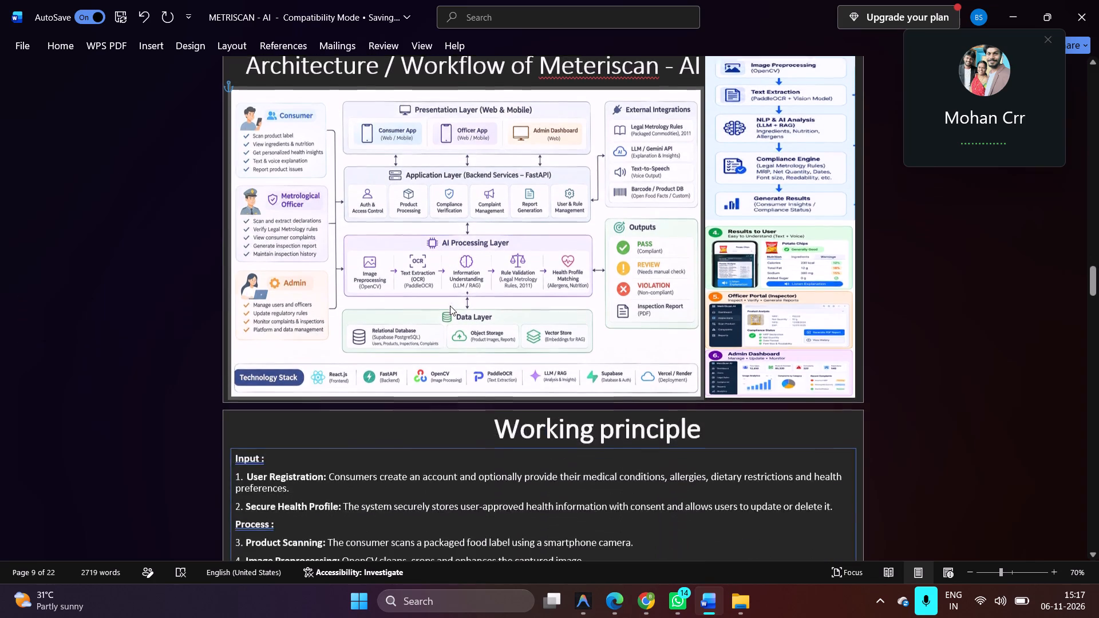
scroll(450, 306, down, 1)
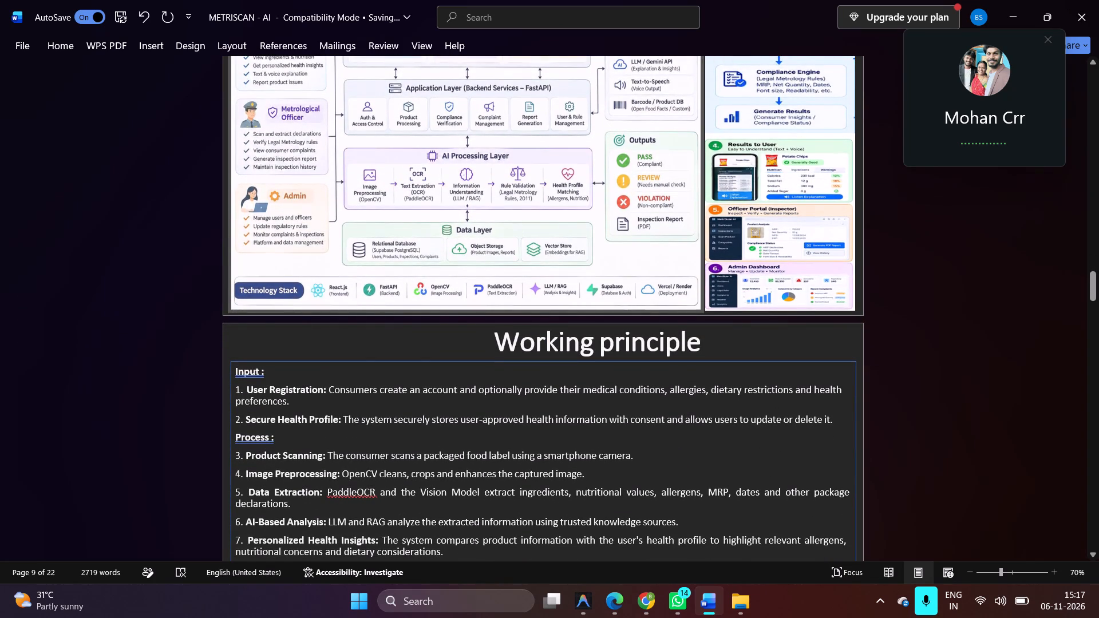
click(500, 342)
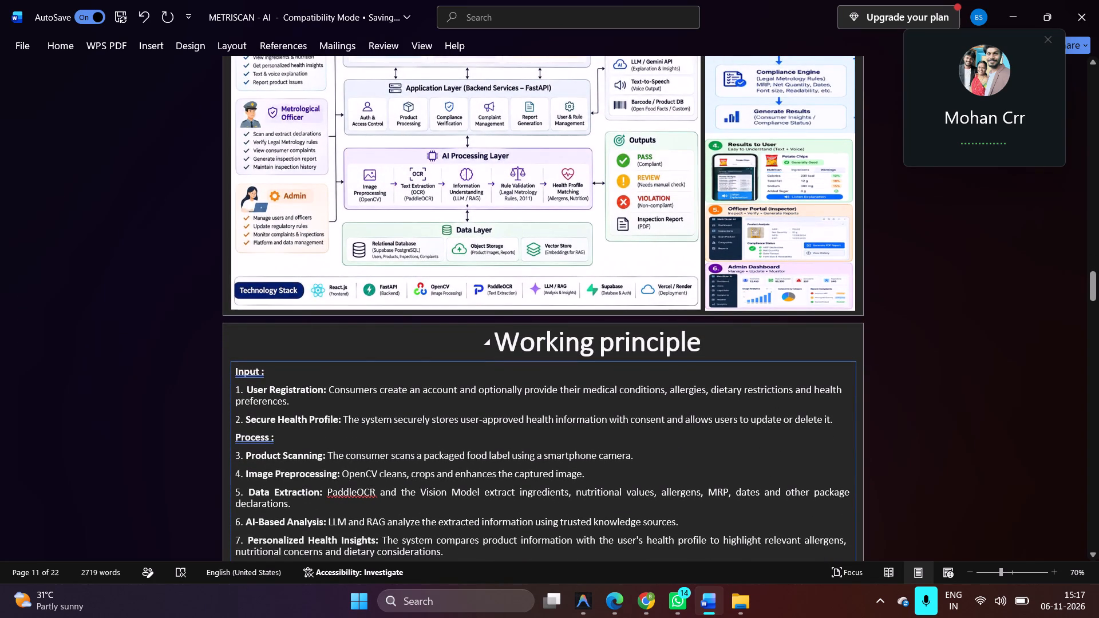
click(501, 360)
click(502, 360)
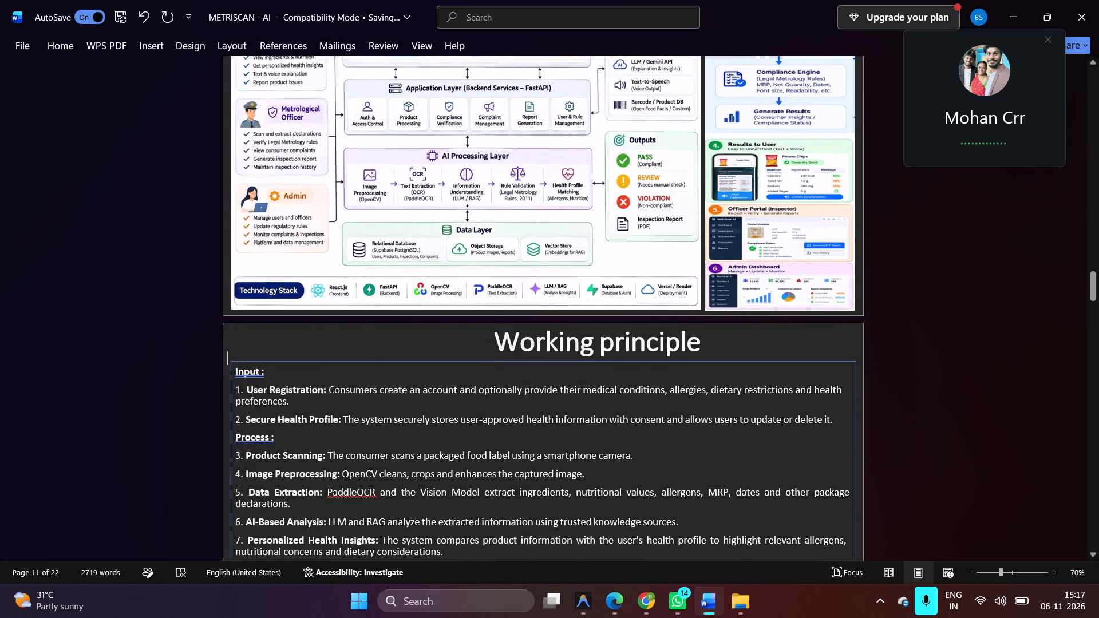
click(503, 360)
click(503, 360)
drag(504, 360, 504, 363)
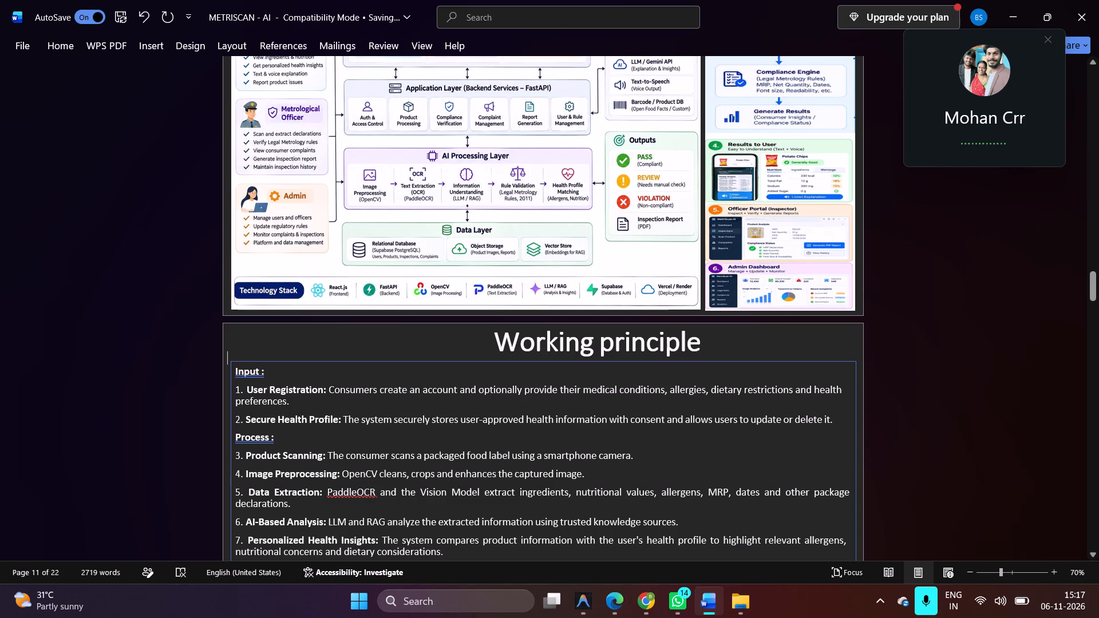
drag(504, 363, 498, 359)
click(498, 359)
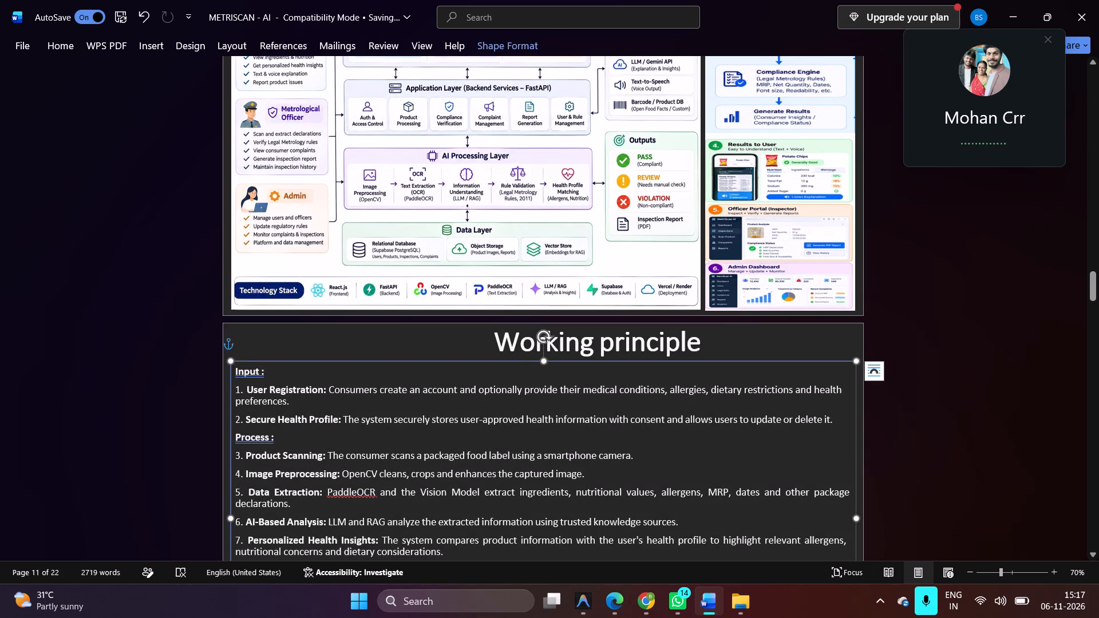
drag(498, 360, 497, 379)
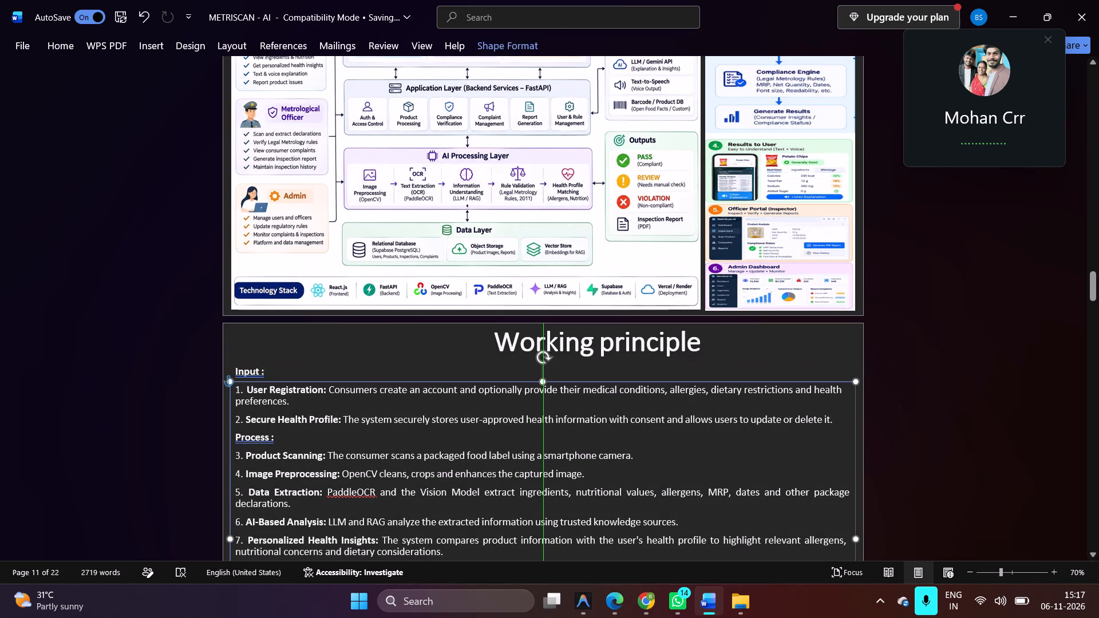
drag(497, 379, 496, 366)
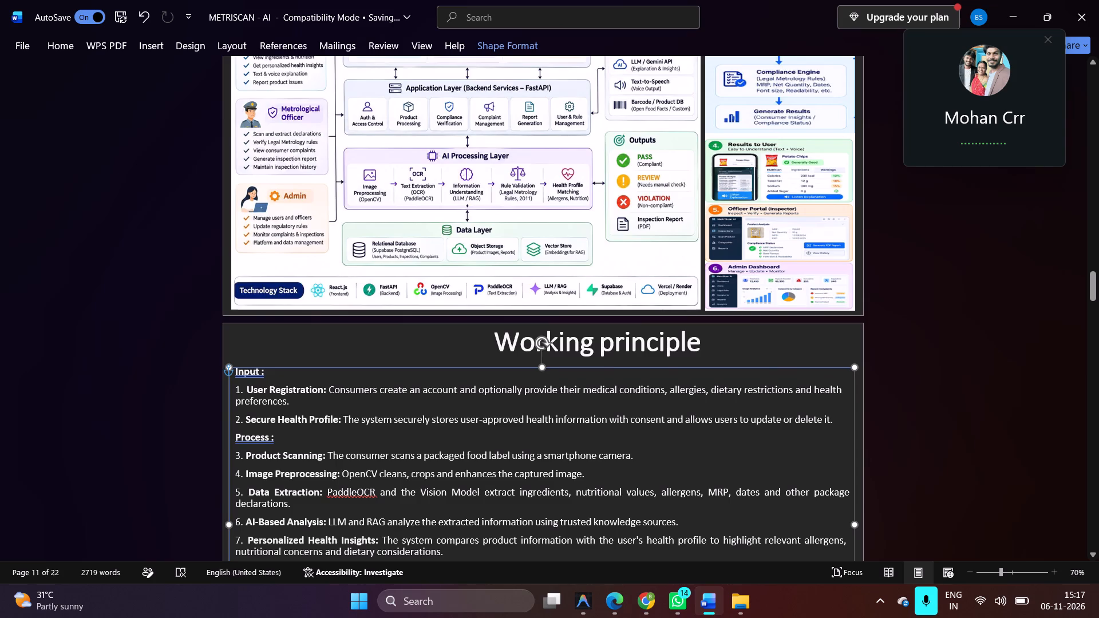
drag(496, 366, 497, 367)
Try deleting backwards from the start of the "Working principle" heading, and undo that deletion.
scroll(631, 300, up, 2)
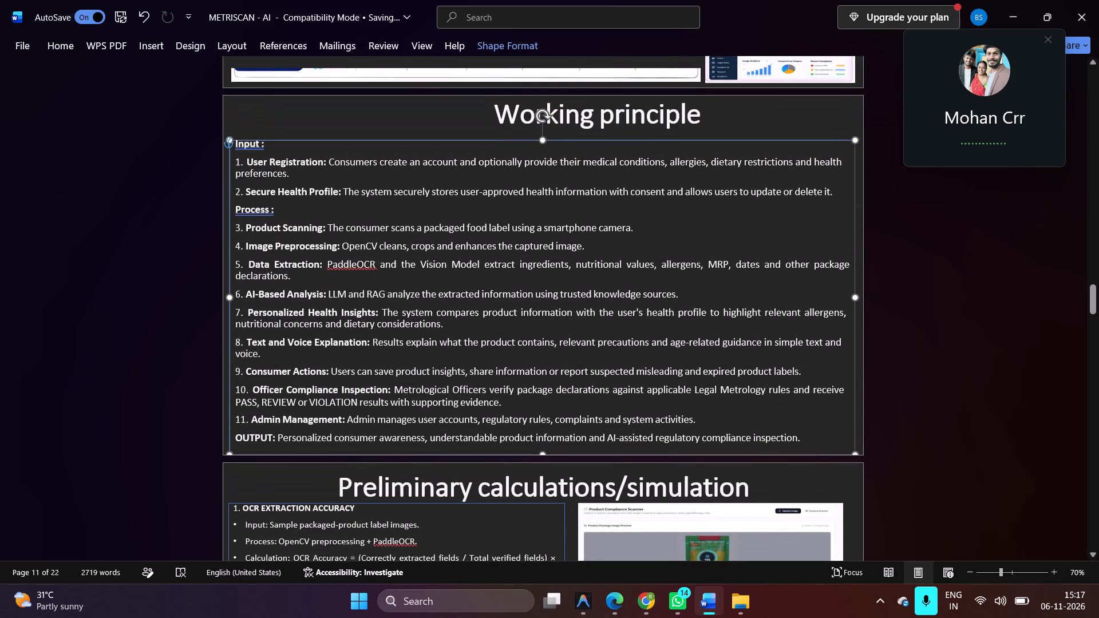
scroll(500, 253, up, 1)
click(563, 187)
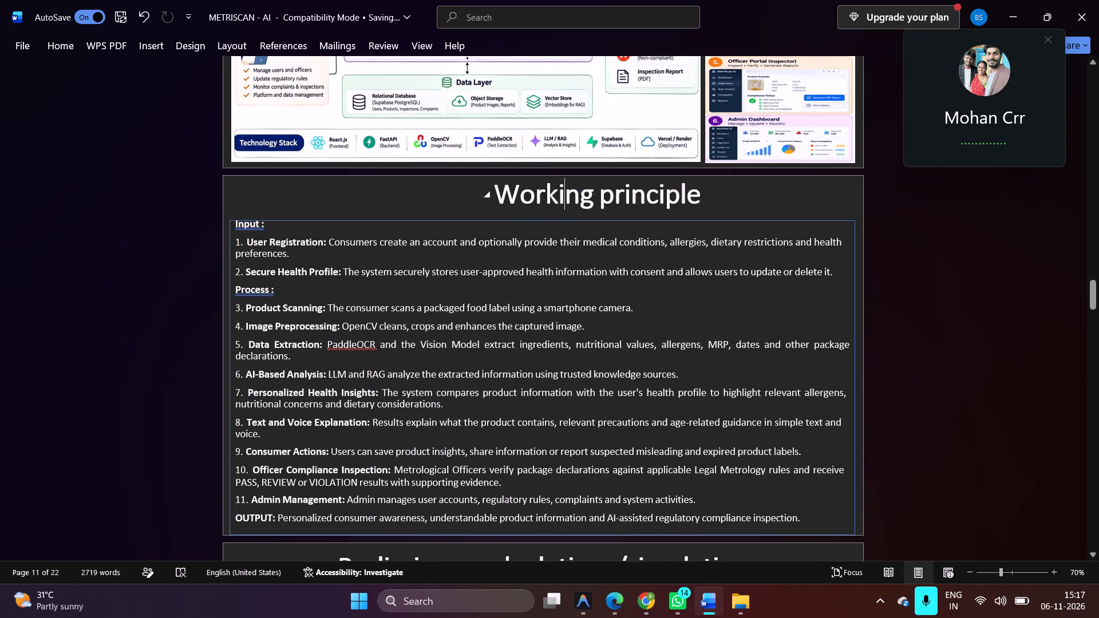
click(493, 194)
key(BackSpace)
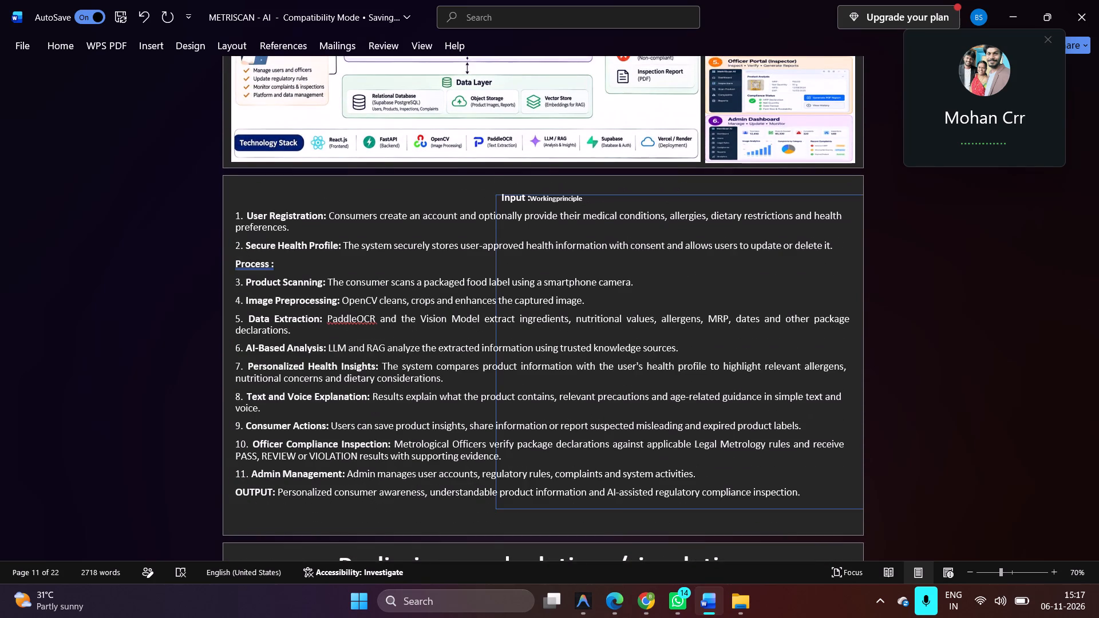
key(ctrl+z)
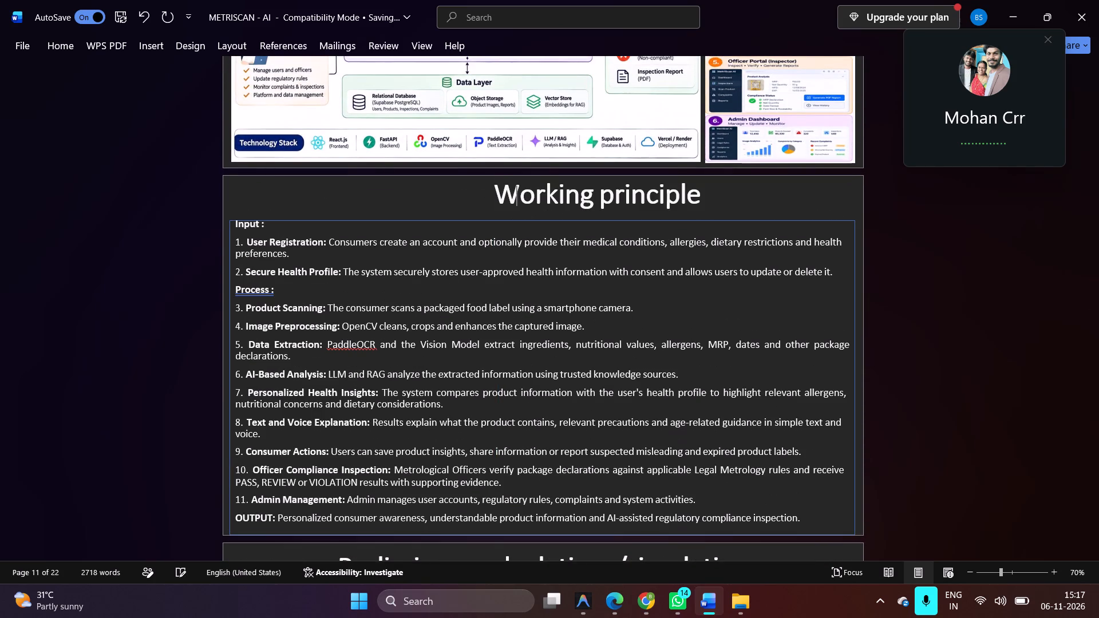
Nudge the "Working principle" text box slightly up and towards the left margin, and raise its bottom edge within the page.
click(542, 217)
click(545, 221)
drag(545, 221, 543, 204)
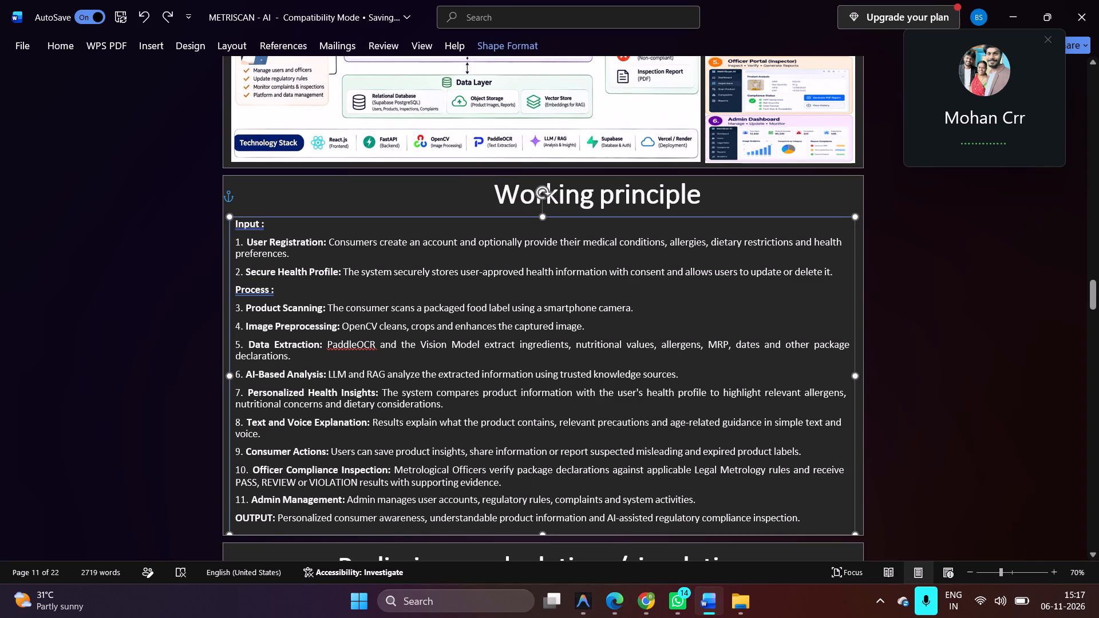
drag(543, 204, 544, 212)
click(518, 219)
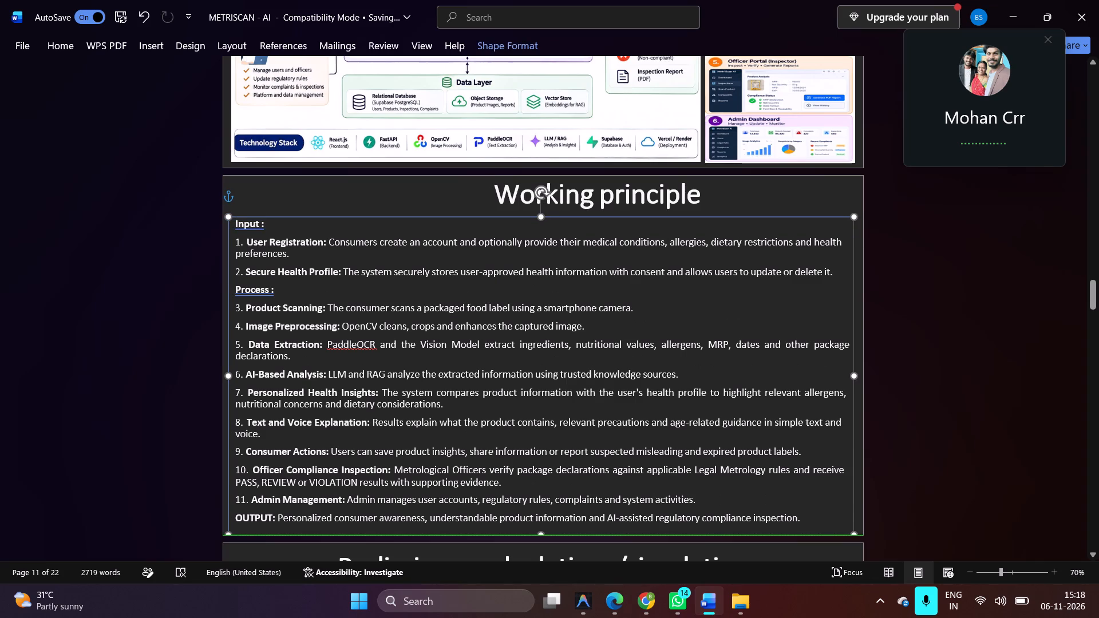
drag(515, 217, 514, 211)
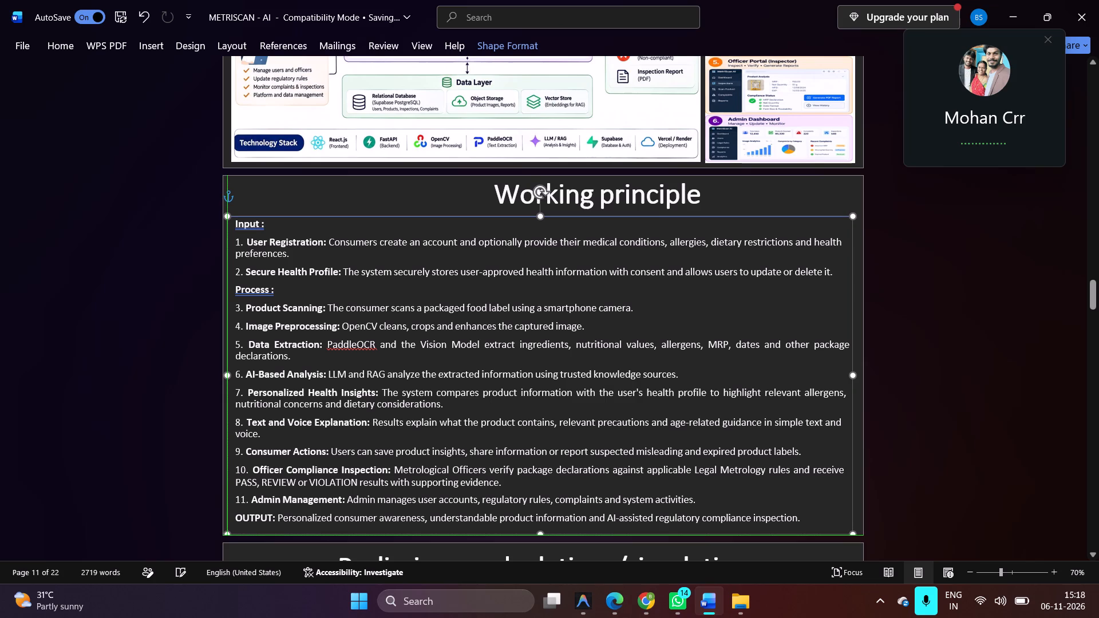
drag(514, 211, 513, 205)
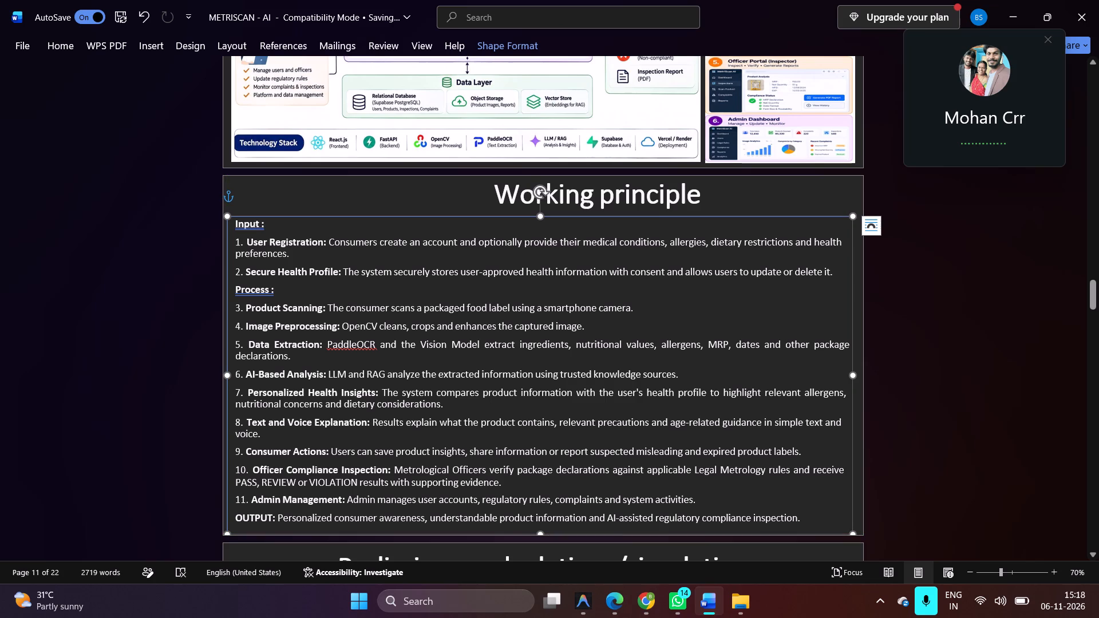
click(539, 531)
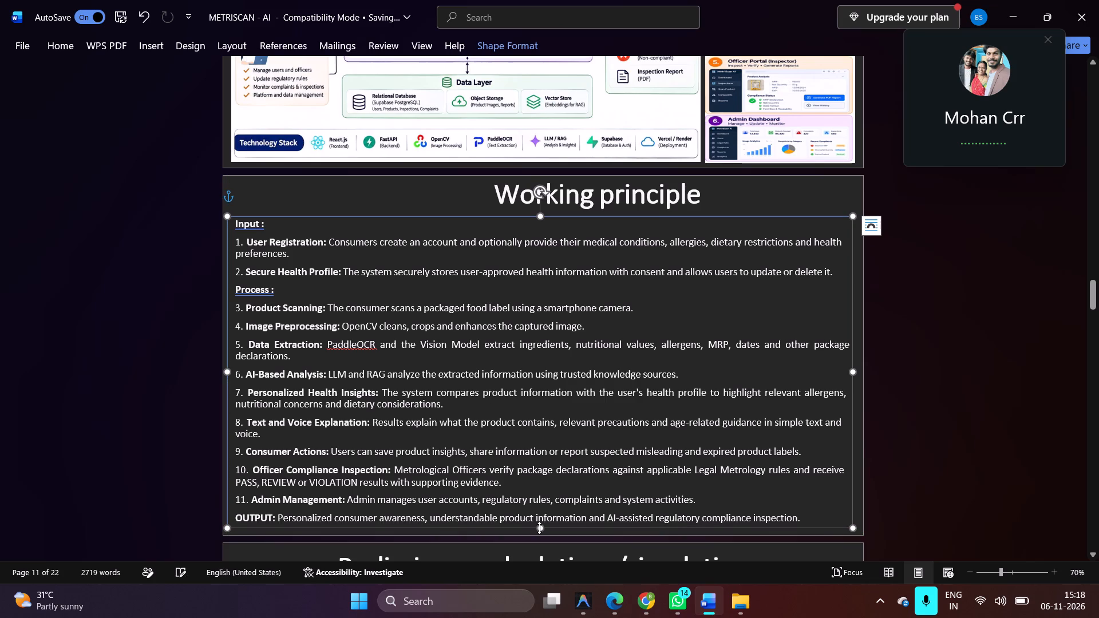
click(959, 465)
Delete "/simulation" from the "Preliminary calculations/simulation" heading.
scroll(655, 453, down, 2)
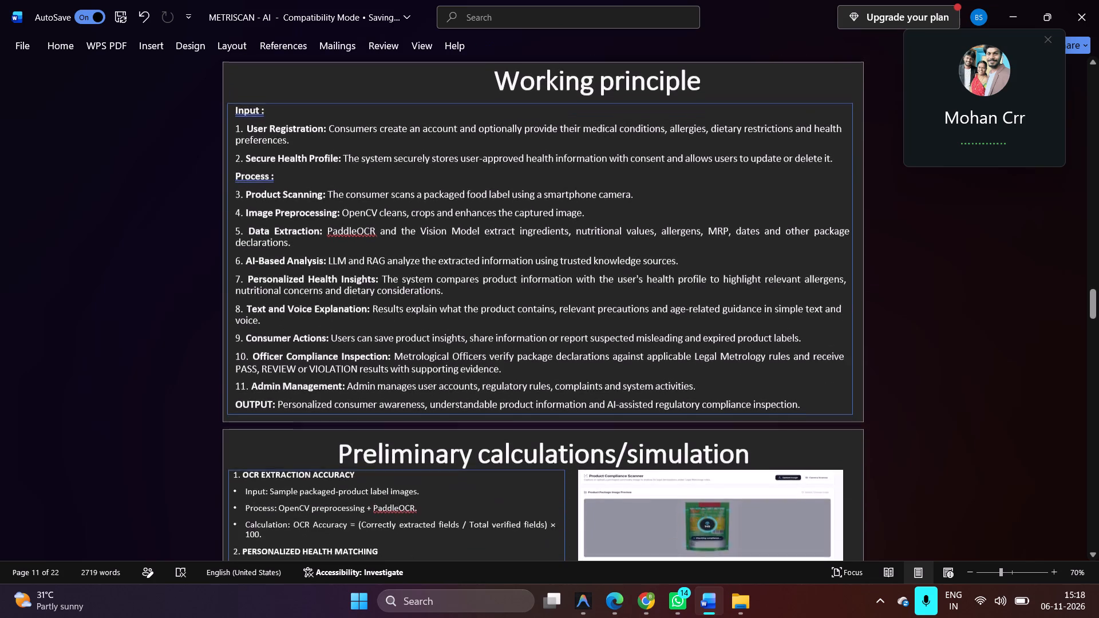
scroll(655, 453, down, 2)
scroll(655, 453, up, 2)
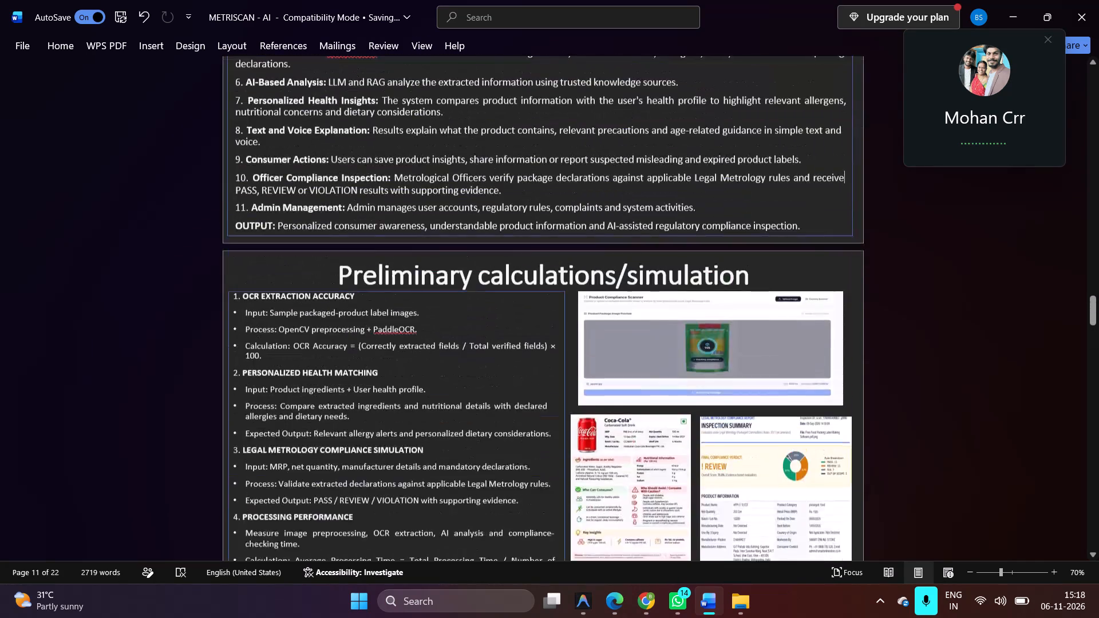
click(757, 310)
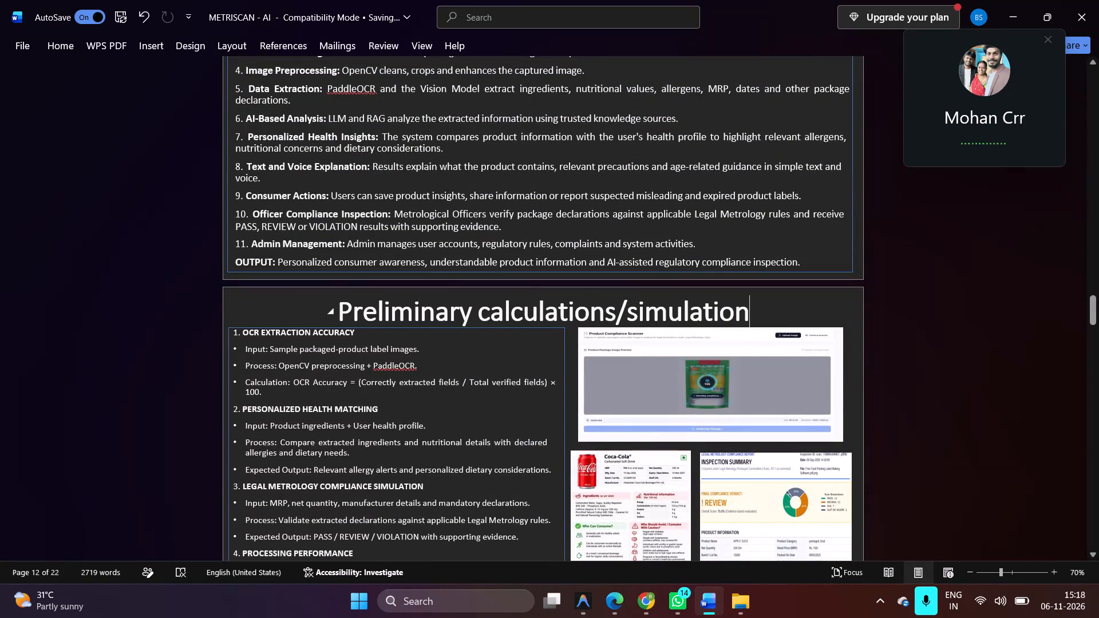
key(BackSpace)
key(BackSpace)
key(BackSpace)
key(BackSpace)
key(BackSpace)
key(BackSpace)
key(BackSpace)
key(BackSpace)
key(BackSpace)
key(BackSpace)
key(BackSpace)
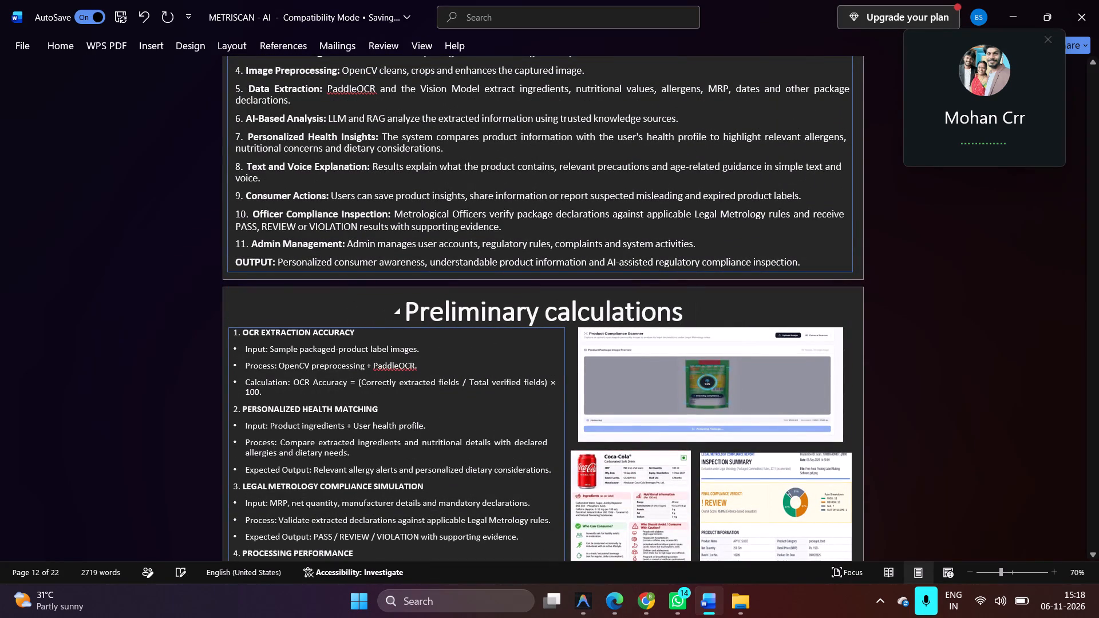
Review the remaining pages from the preliminary calculations through to the references for layout and headings.
scroll(639, 333, down, 4)
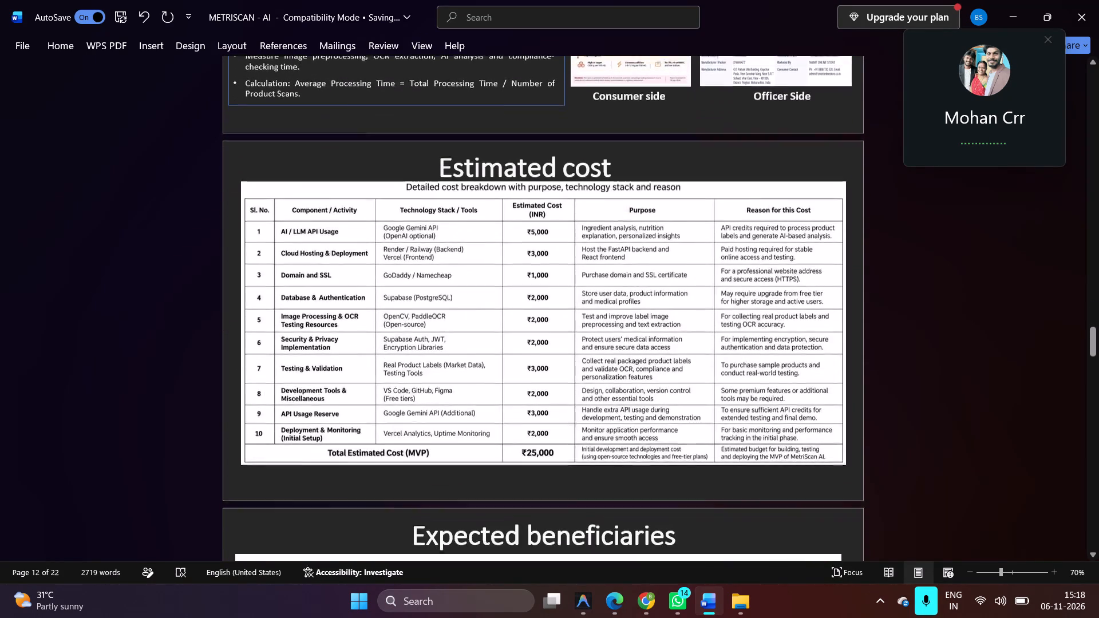
scroll(639, 333, down, 10)
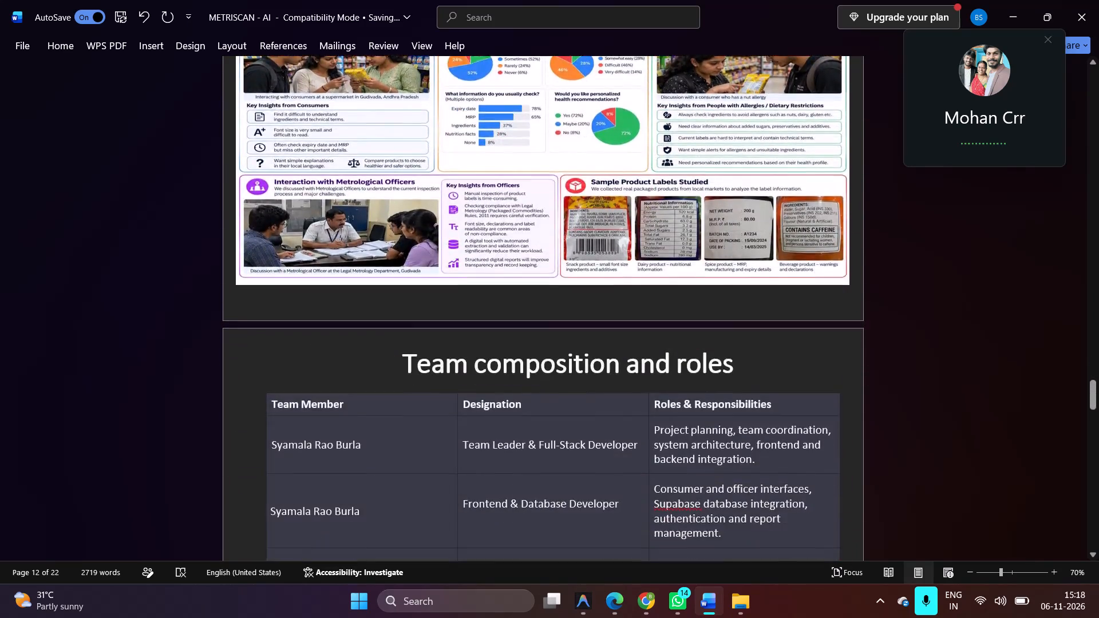
scroll(639, 333, down, 6)
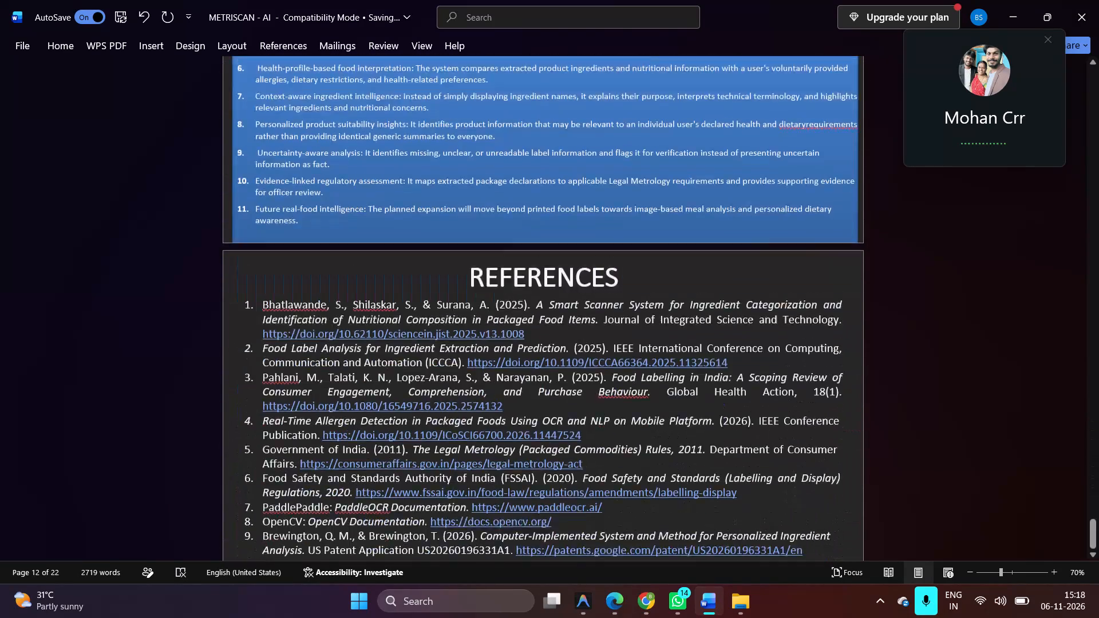
scroll(639, 333, down, 2)
Export the document as a PDF to the Downloads folder, replacing the existing "METRISCAN - AI - SEVA 2026" file.
click(23, 53)
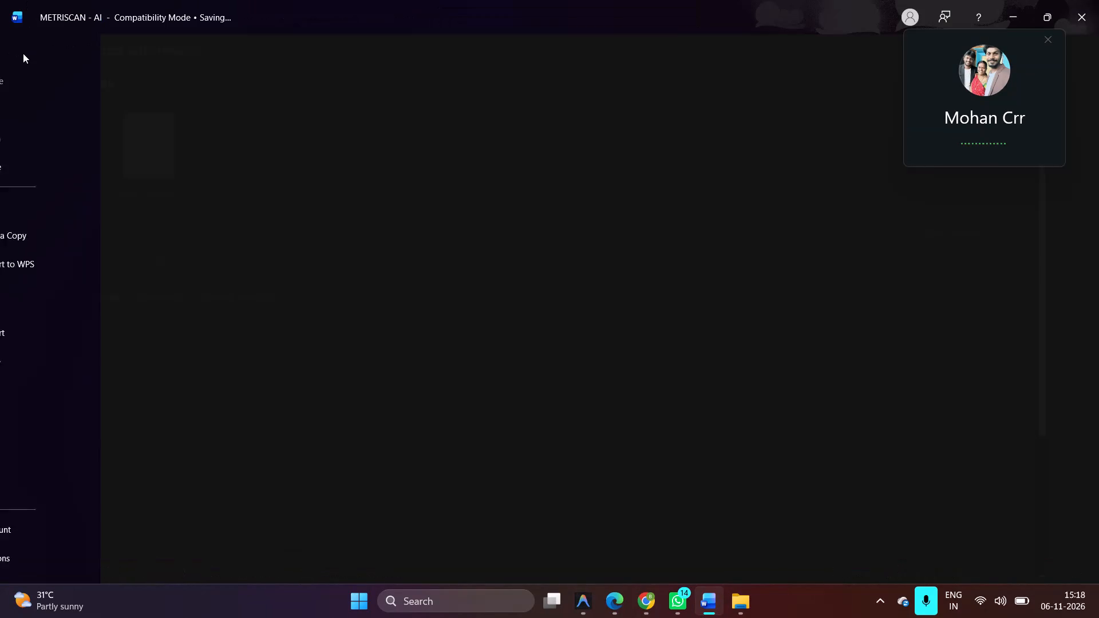
click(61, 321)
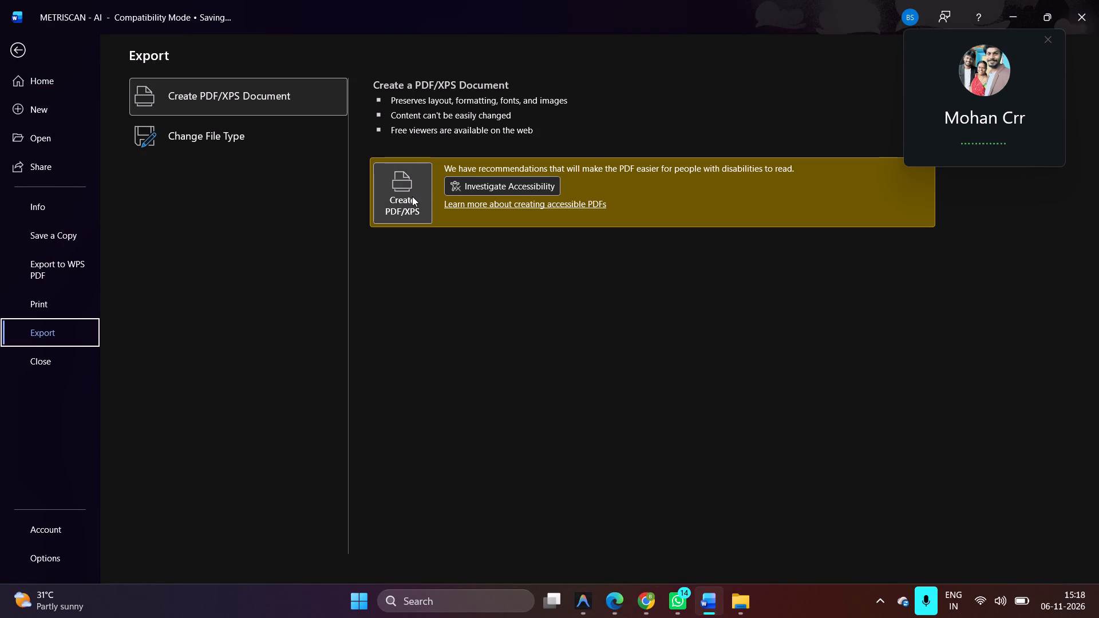
click(412, 196)
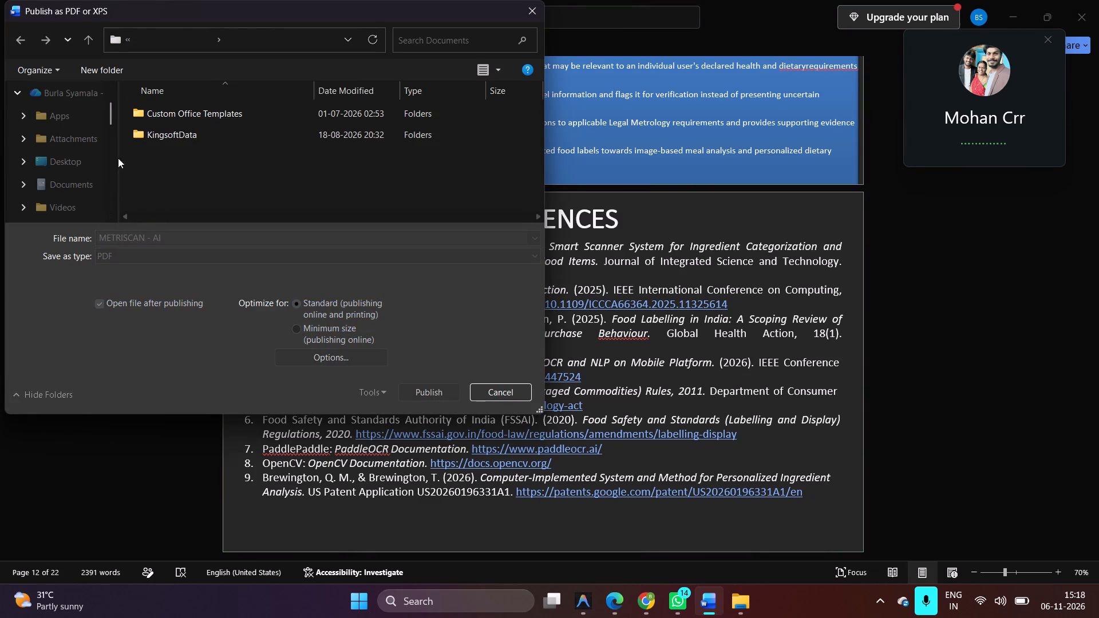
scroll(56, 180, down, 2)
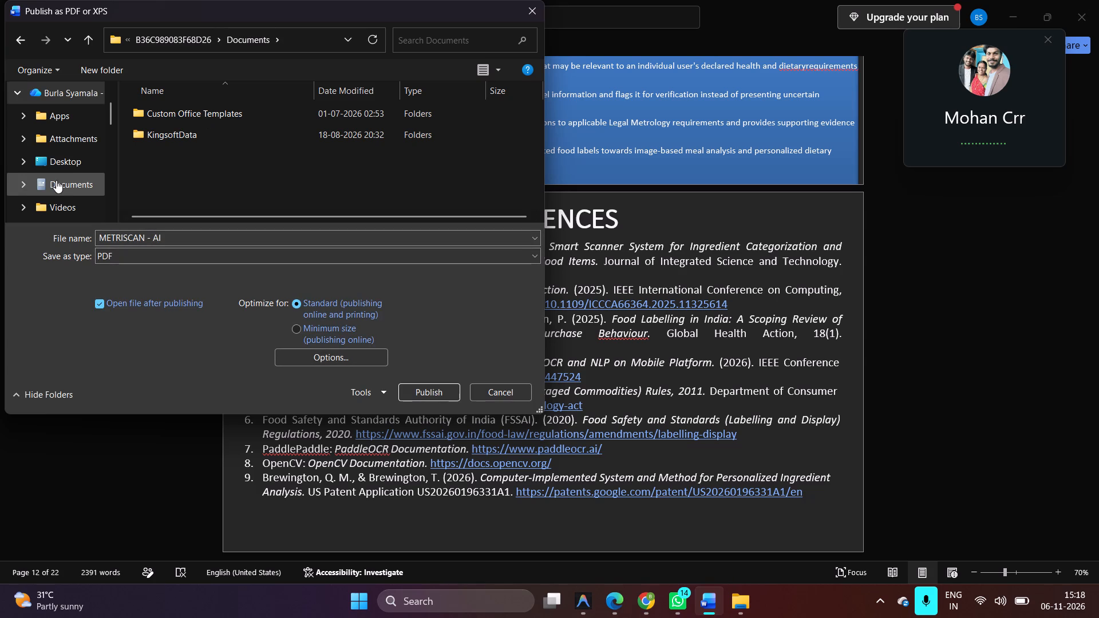
scroll(66, 154, down, 1)
ctrl+scroll(48, 123, down, 1)
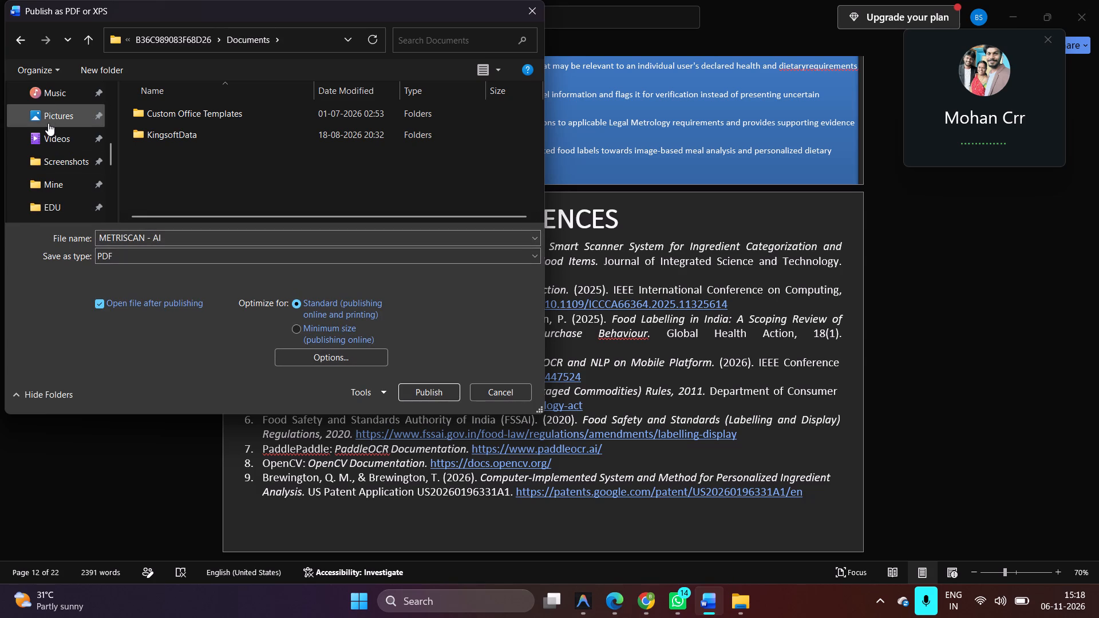
scroll(53, 168, down, 1)
scroll(63, 138, up, 2)
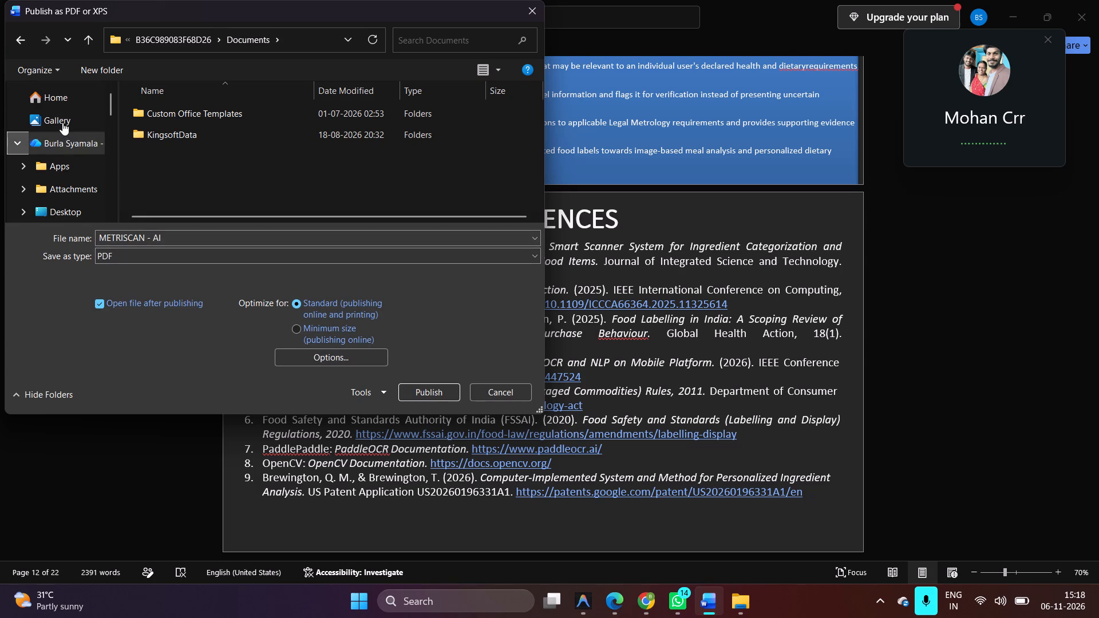
scroll(66, 172, down, 2)
click(53, 159)
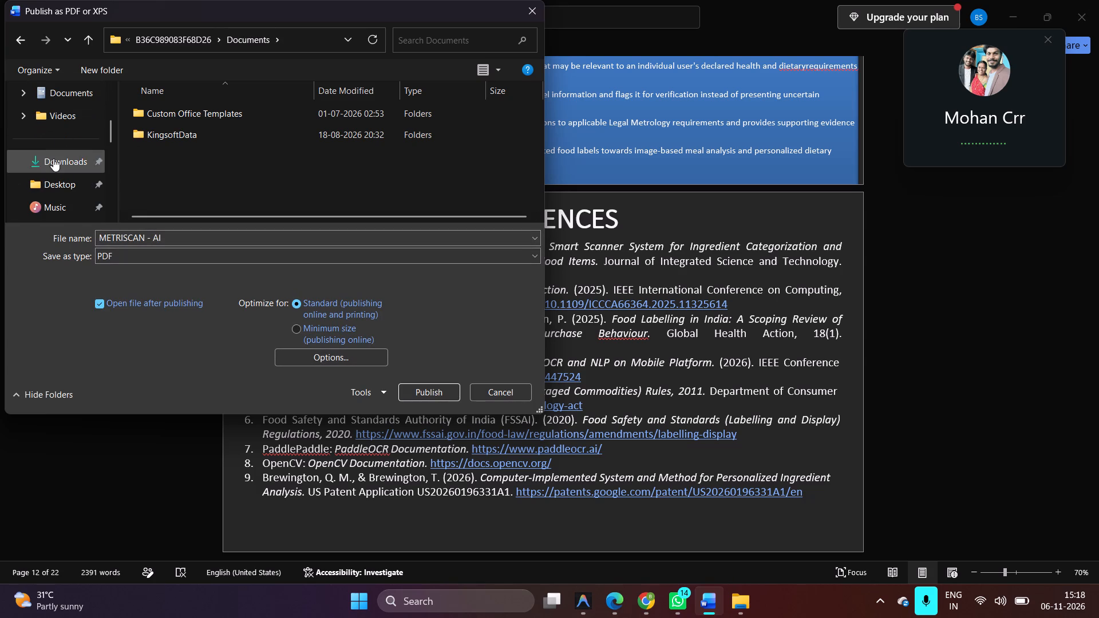
click(190, 119)
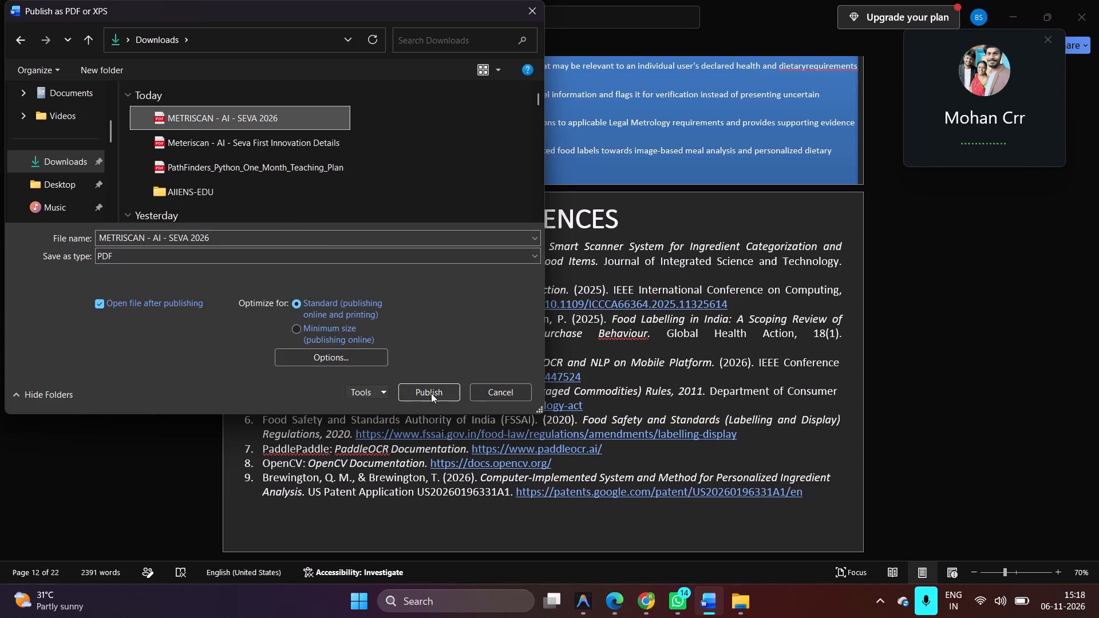
click(432, 393)
click(584, 299)
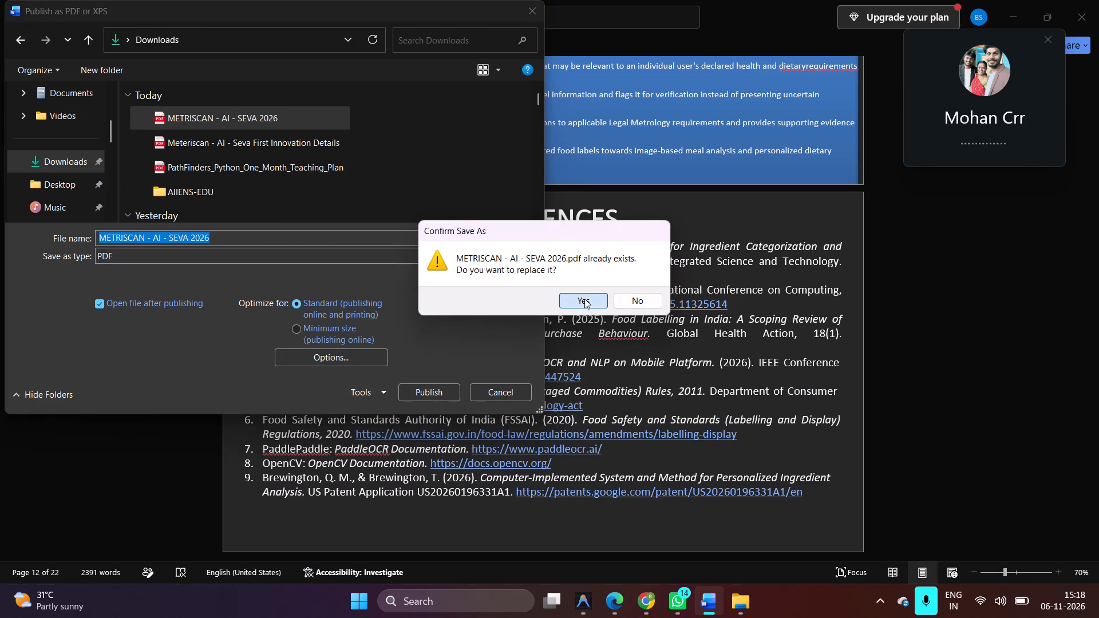
Switch to WhatsApp.
click(679, 600)
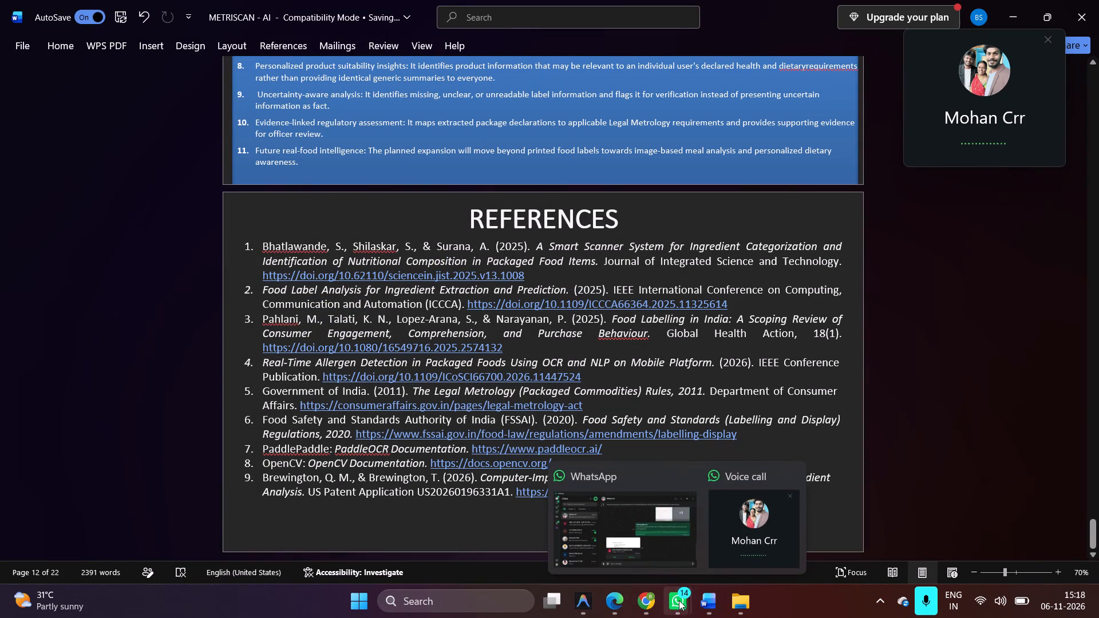
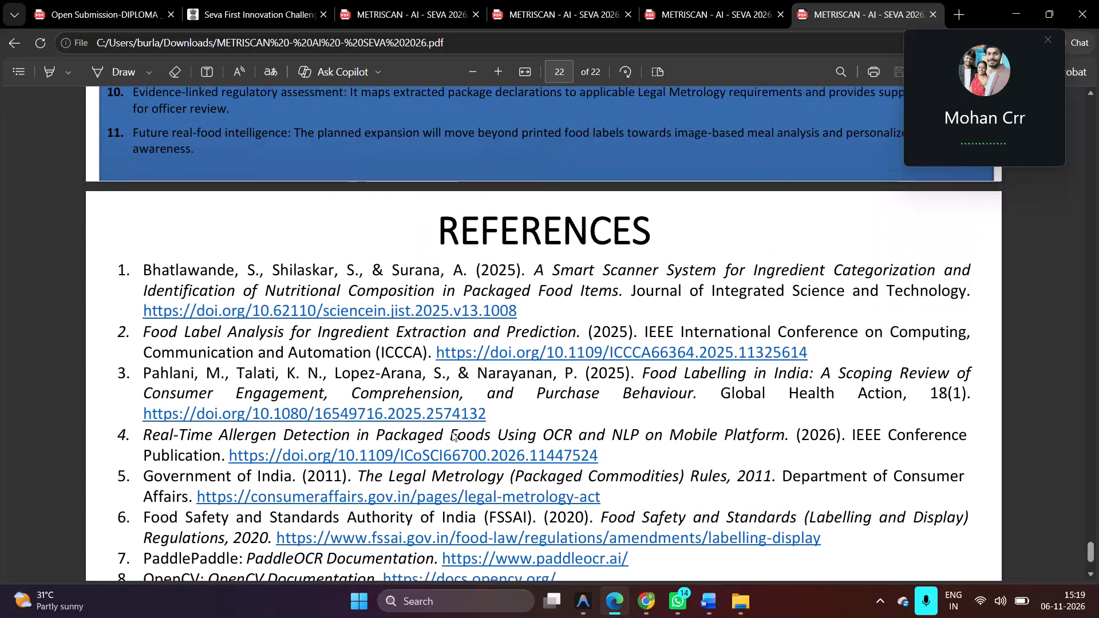
Skim the MetriScan AI presentation backwards from the references page to the opening title and team details pages.
scroll(452, 431, up, 1)
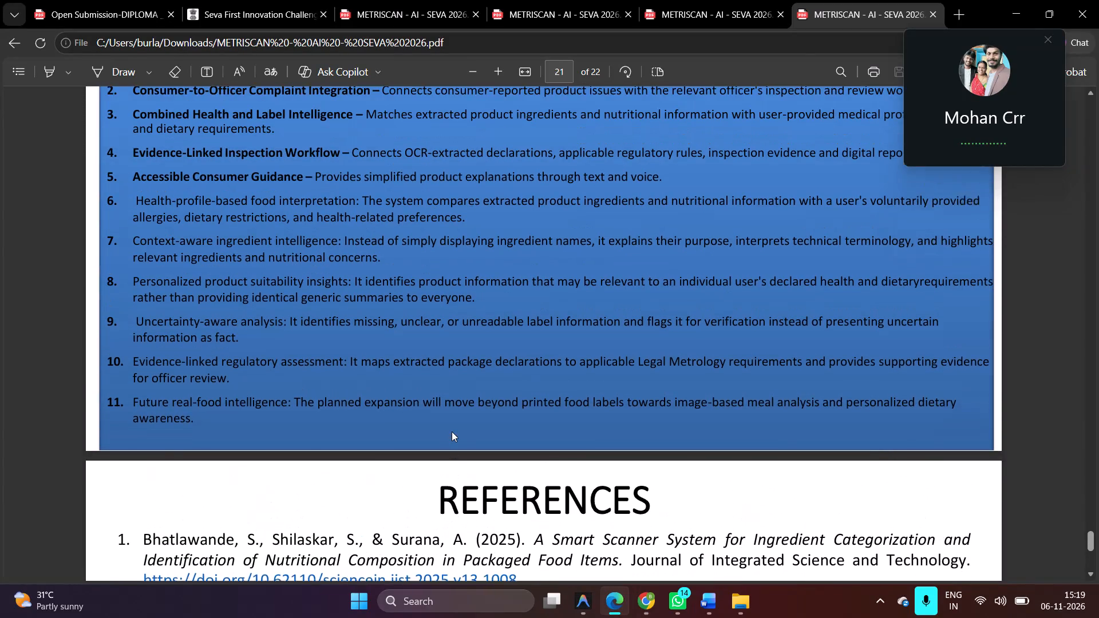
scroll(452, 431, up, 17)
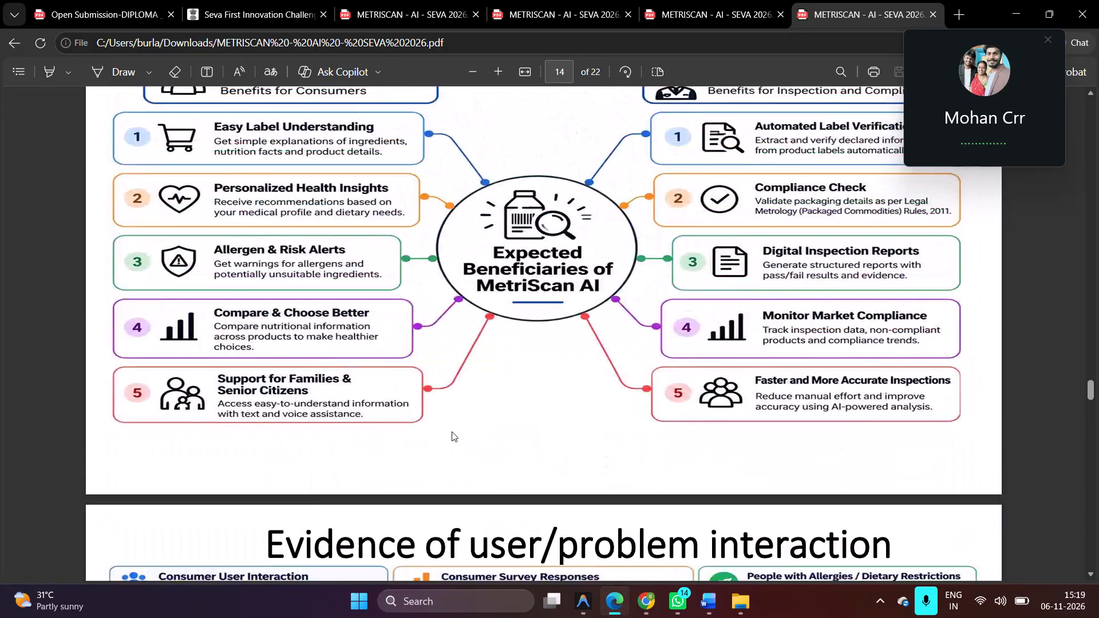
scroll(452, 431, up, 6)
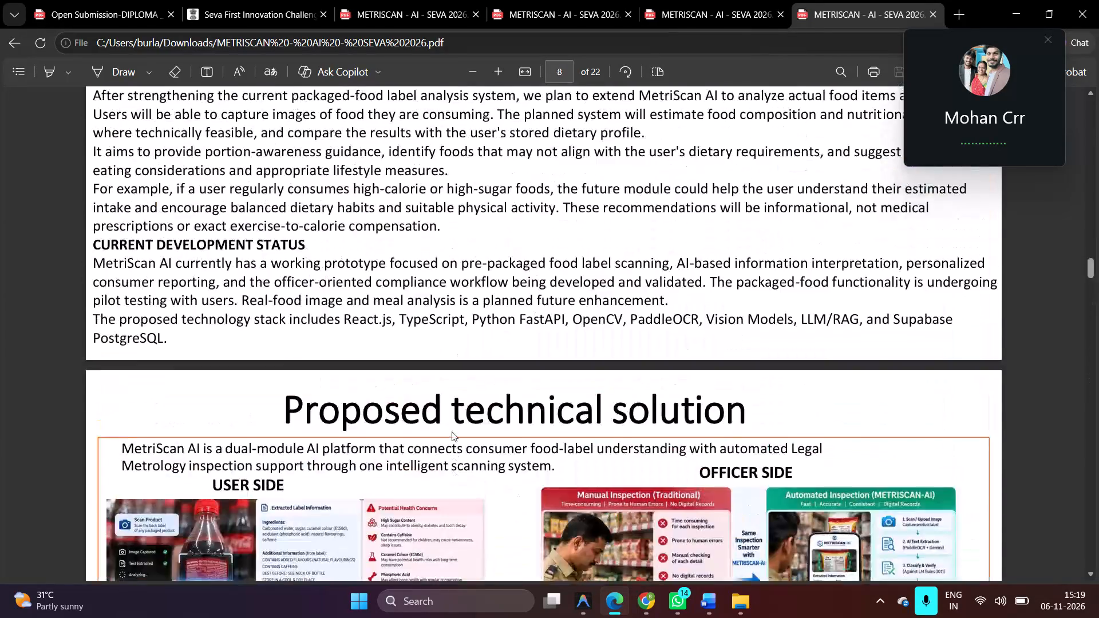
scroll(452, 431, up, 4)
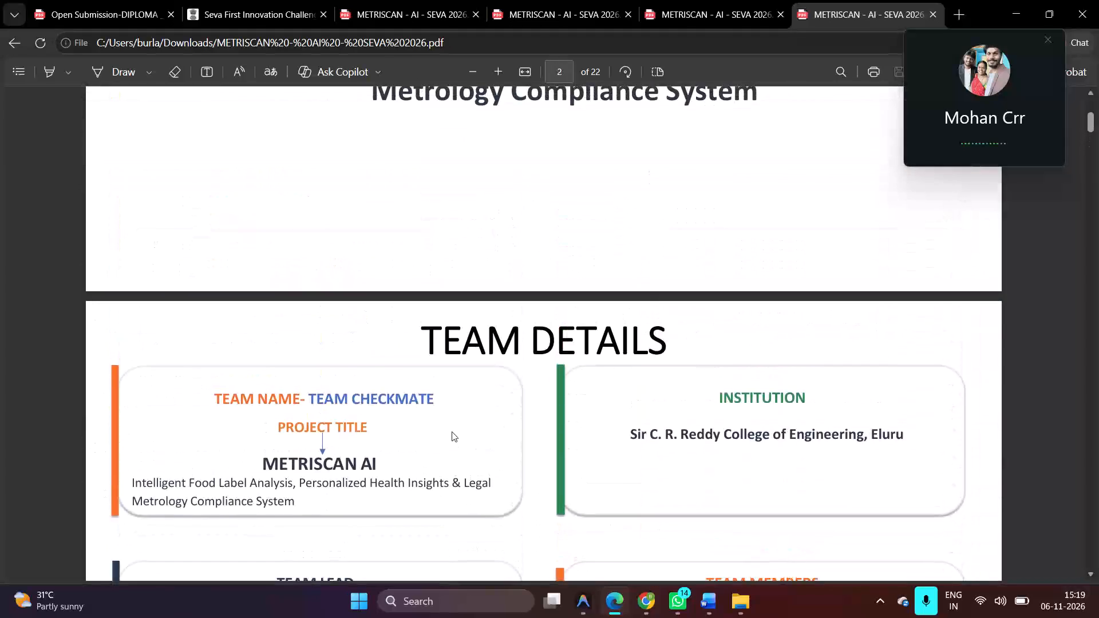
scroll(452, 431, up, 5)
Review the presentation from the team details through the detailed problem statement, existing solutions and proposed solution, up to the current development status.
scroll(452, 431, down, 6)
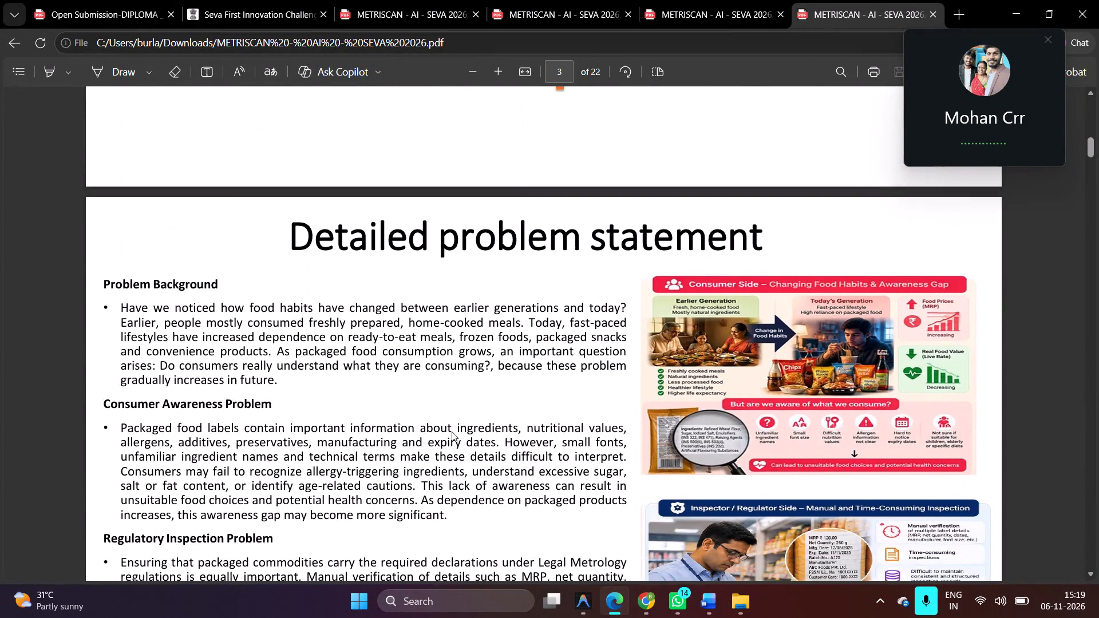
scroll(452, 431, up, 5)
scroll(452, 431, down, 5)
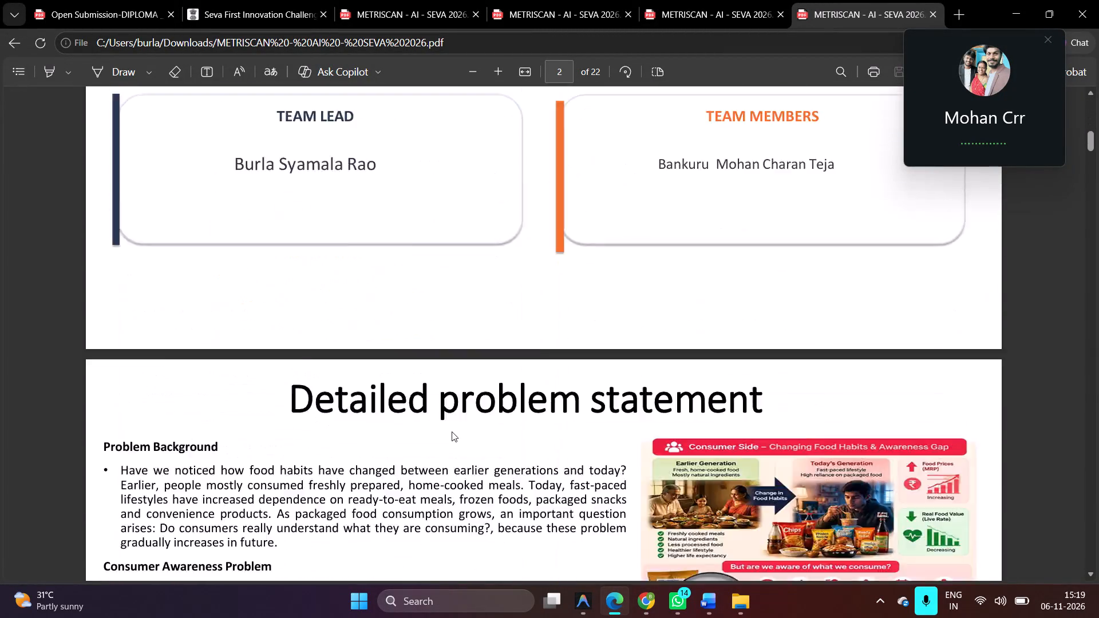
scroll(452, 431, down, 7)
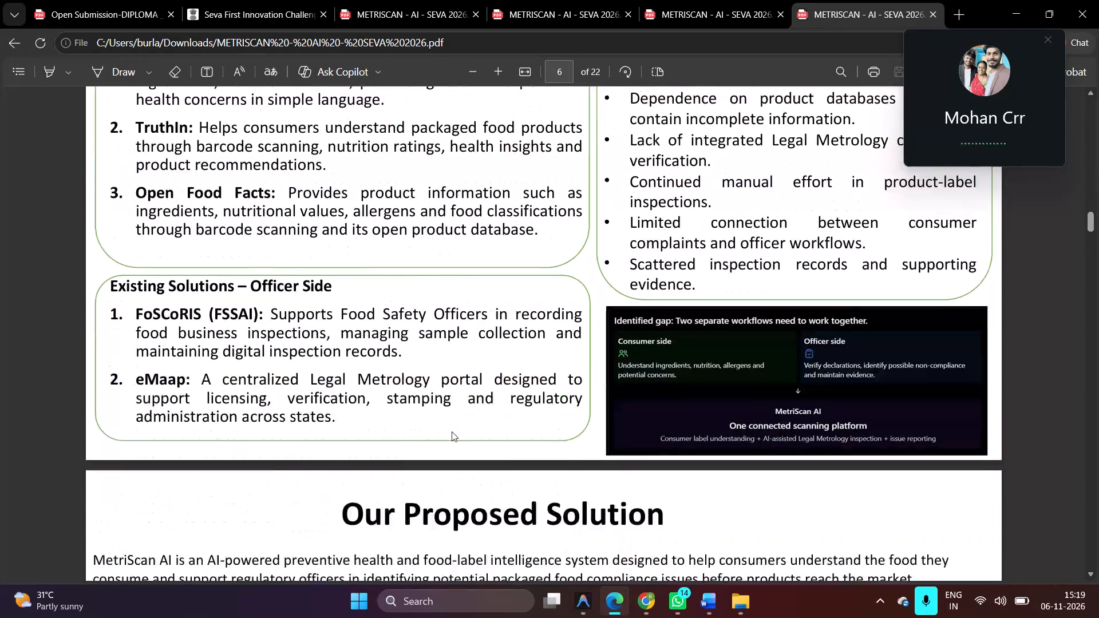
scroll(452, 431, down, 4)
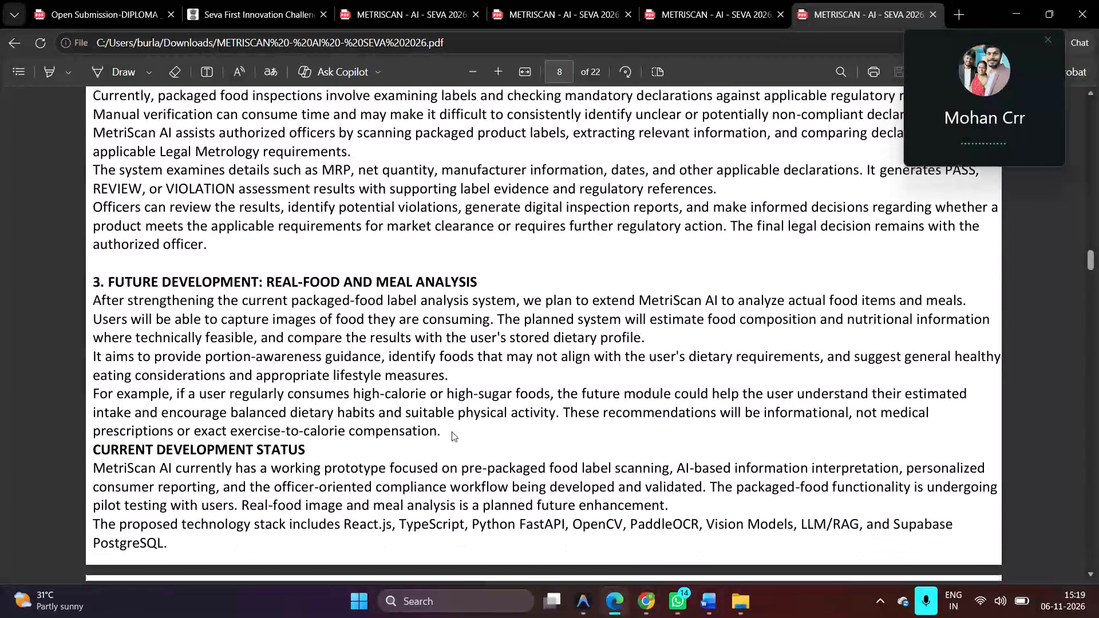
scroll(452, 431, down, 2)
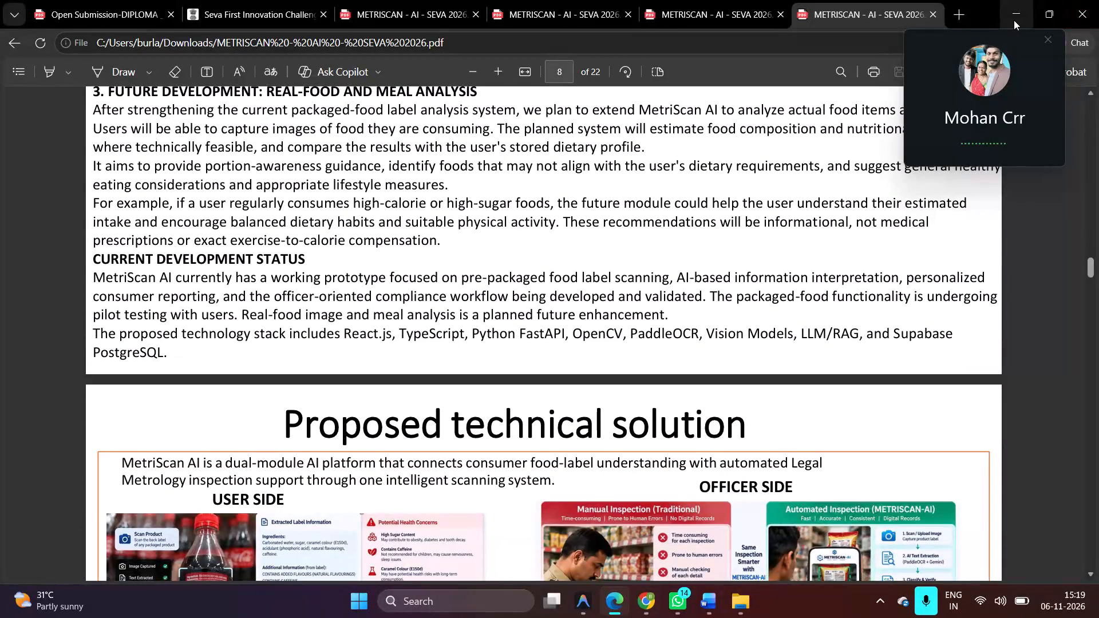